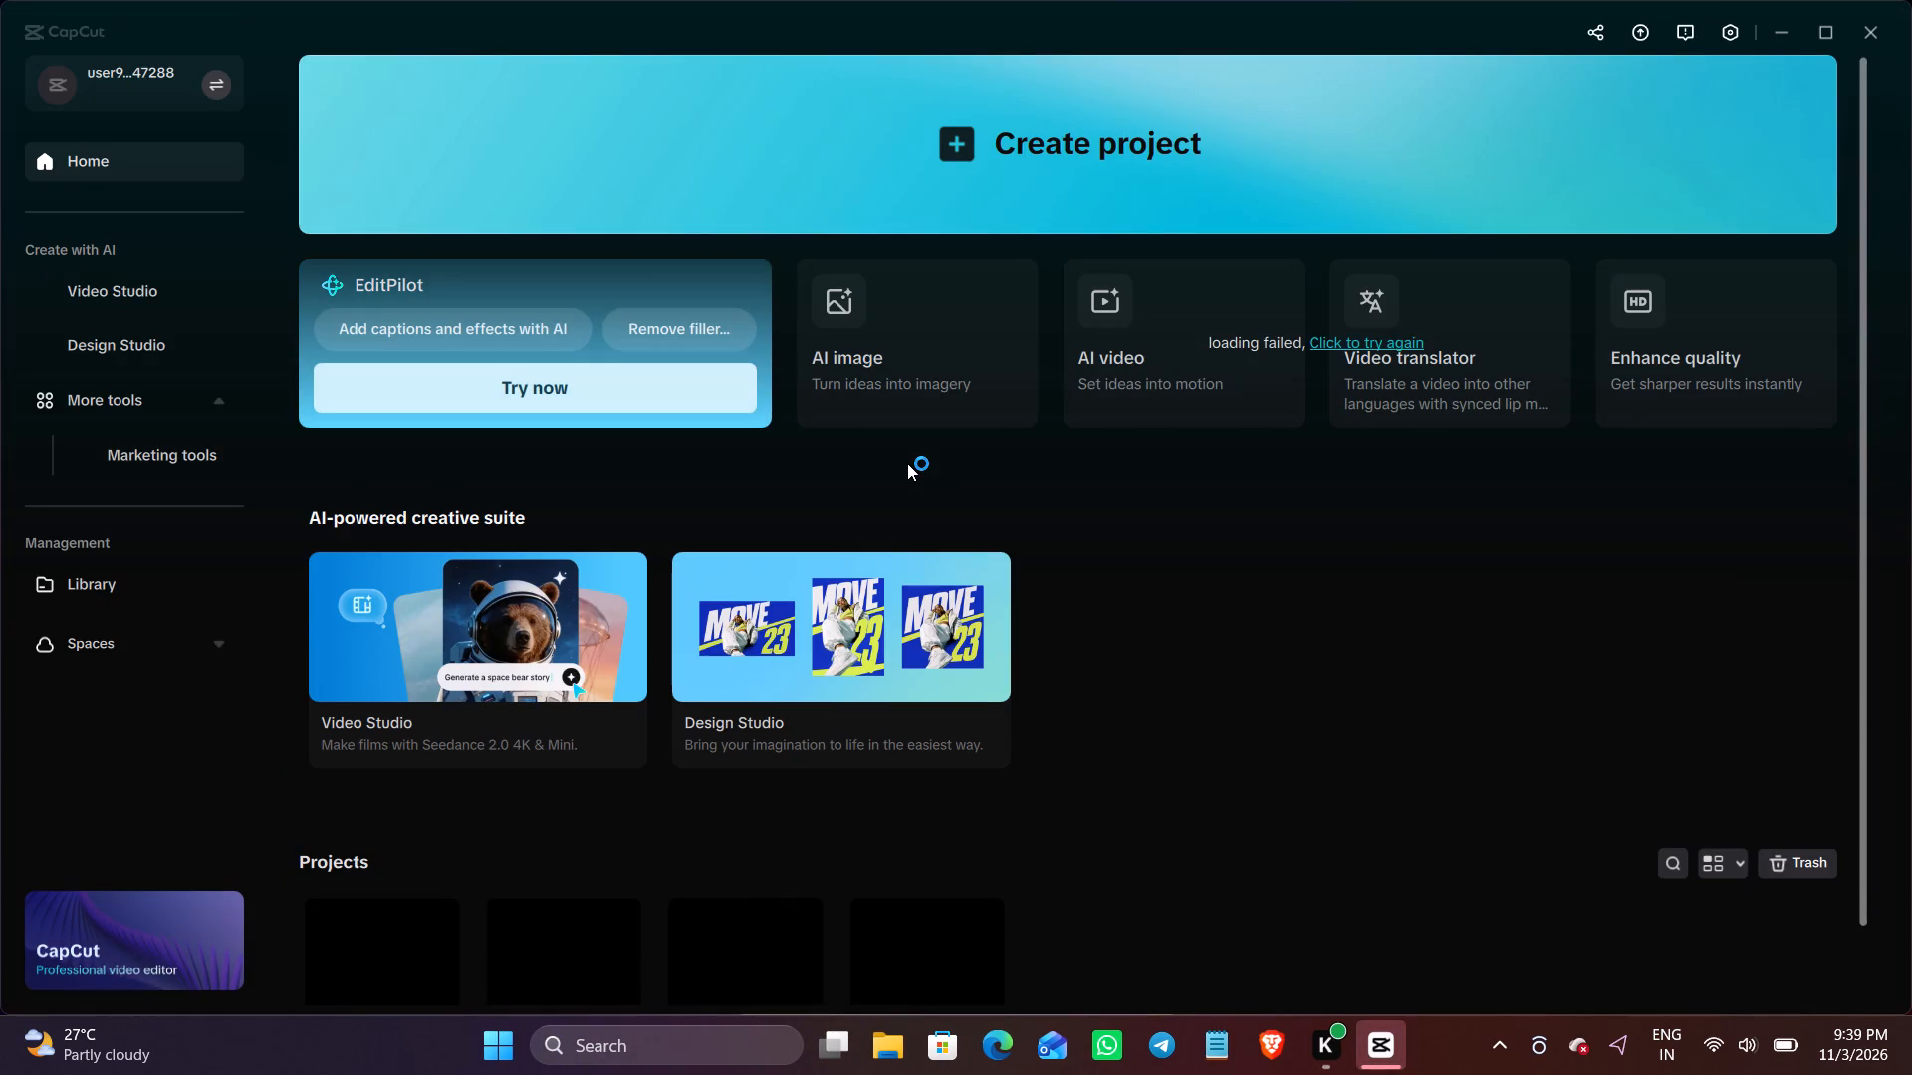
# Look through the existing projects on the CapCut home page.
pyautogui.scroll(-2, 569, 695)
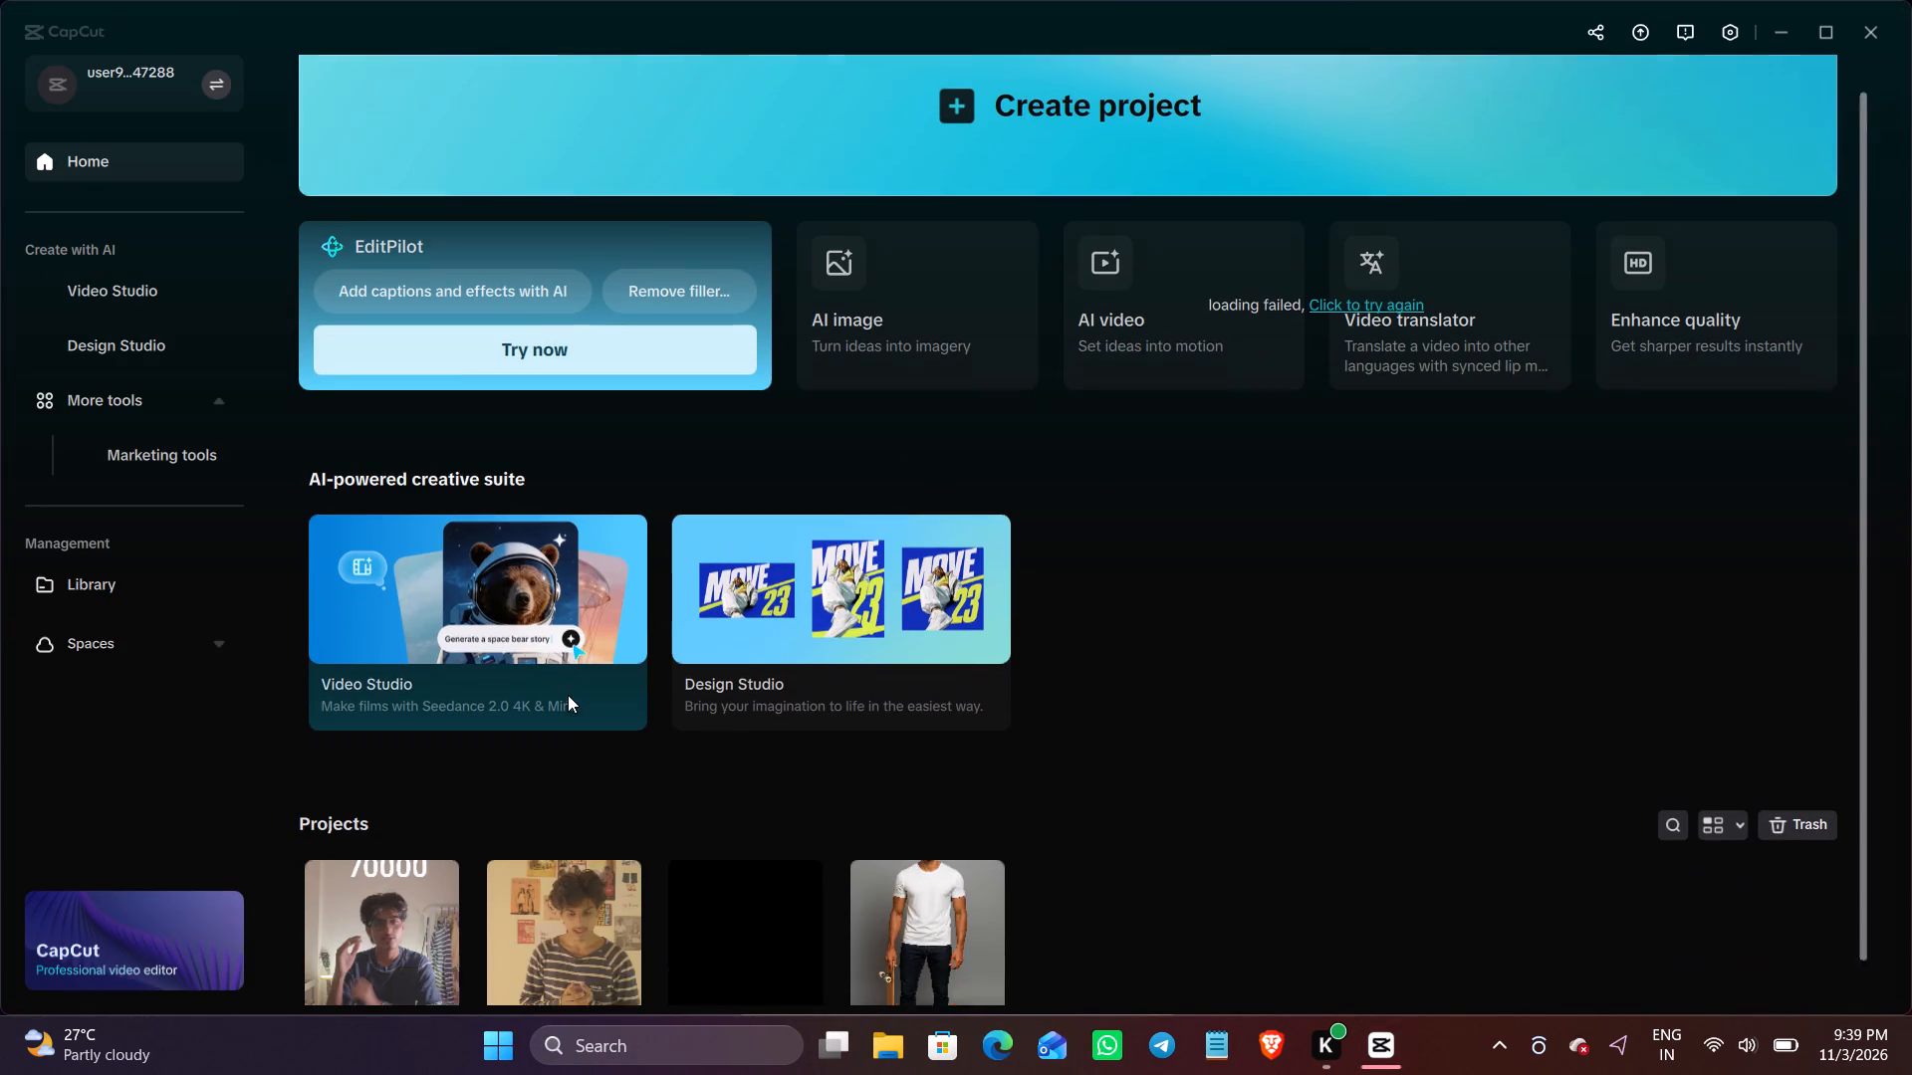
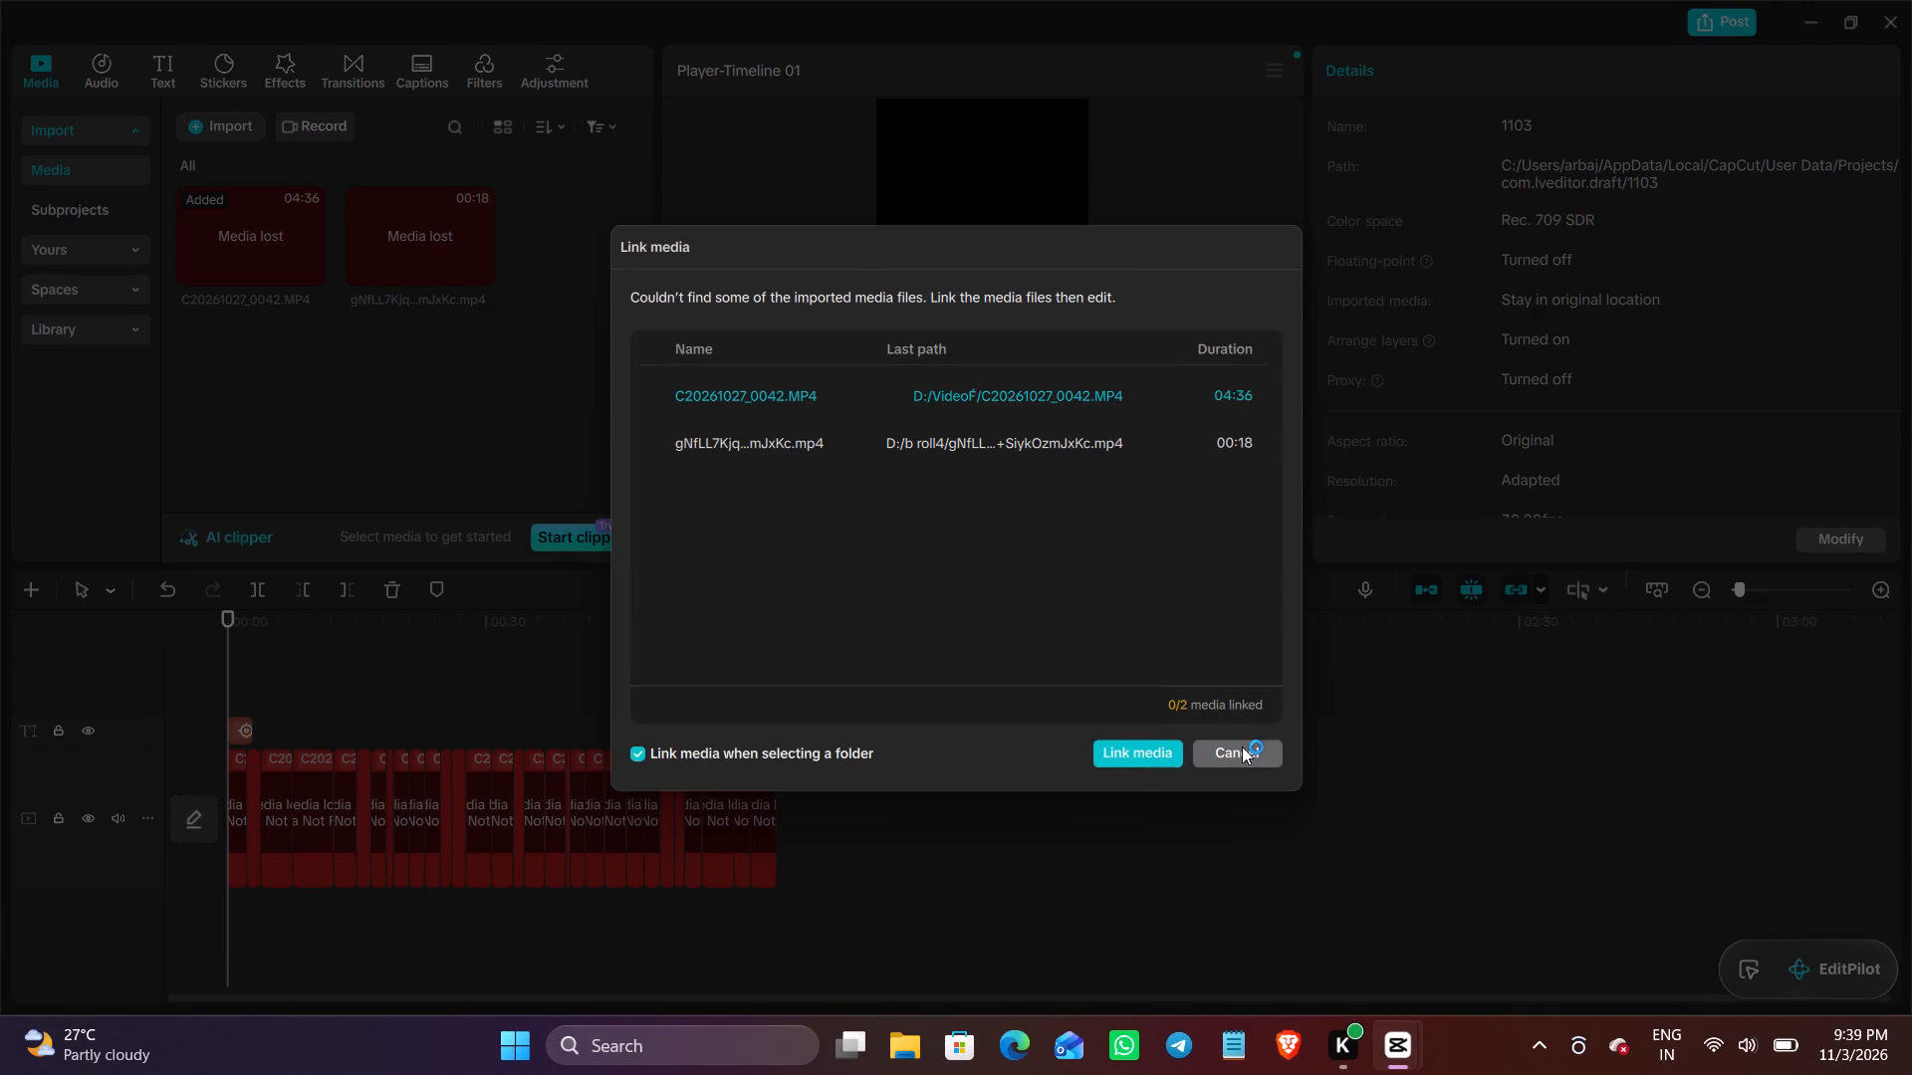
# Dismiss the missing-media prompt without linking the two lost files.
pyautogui.click(1155, 756)
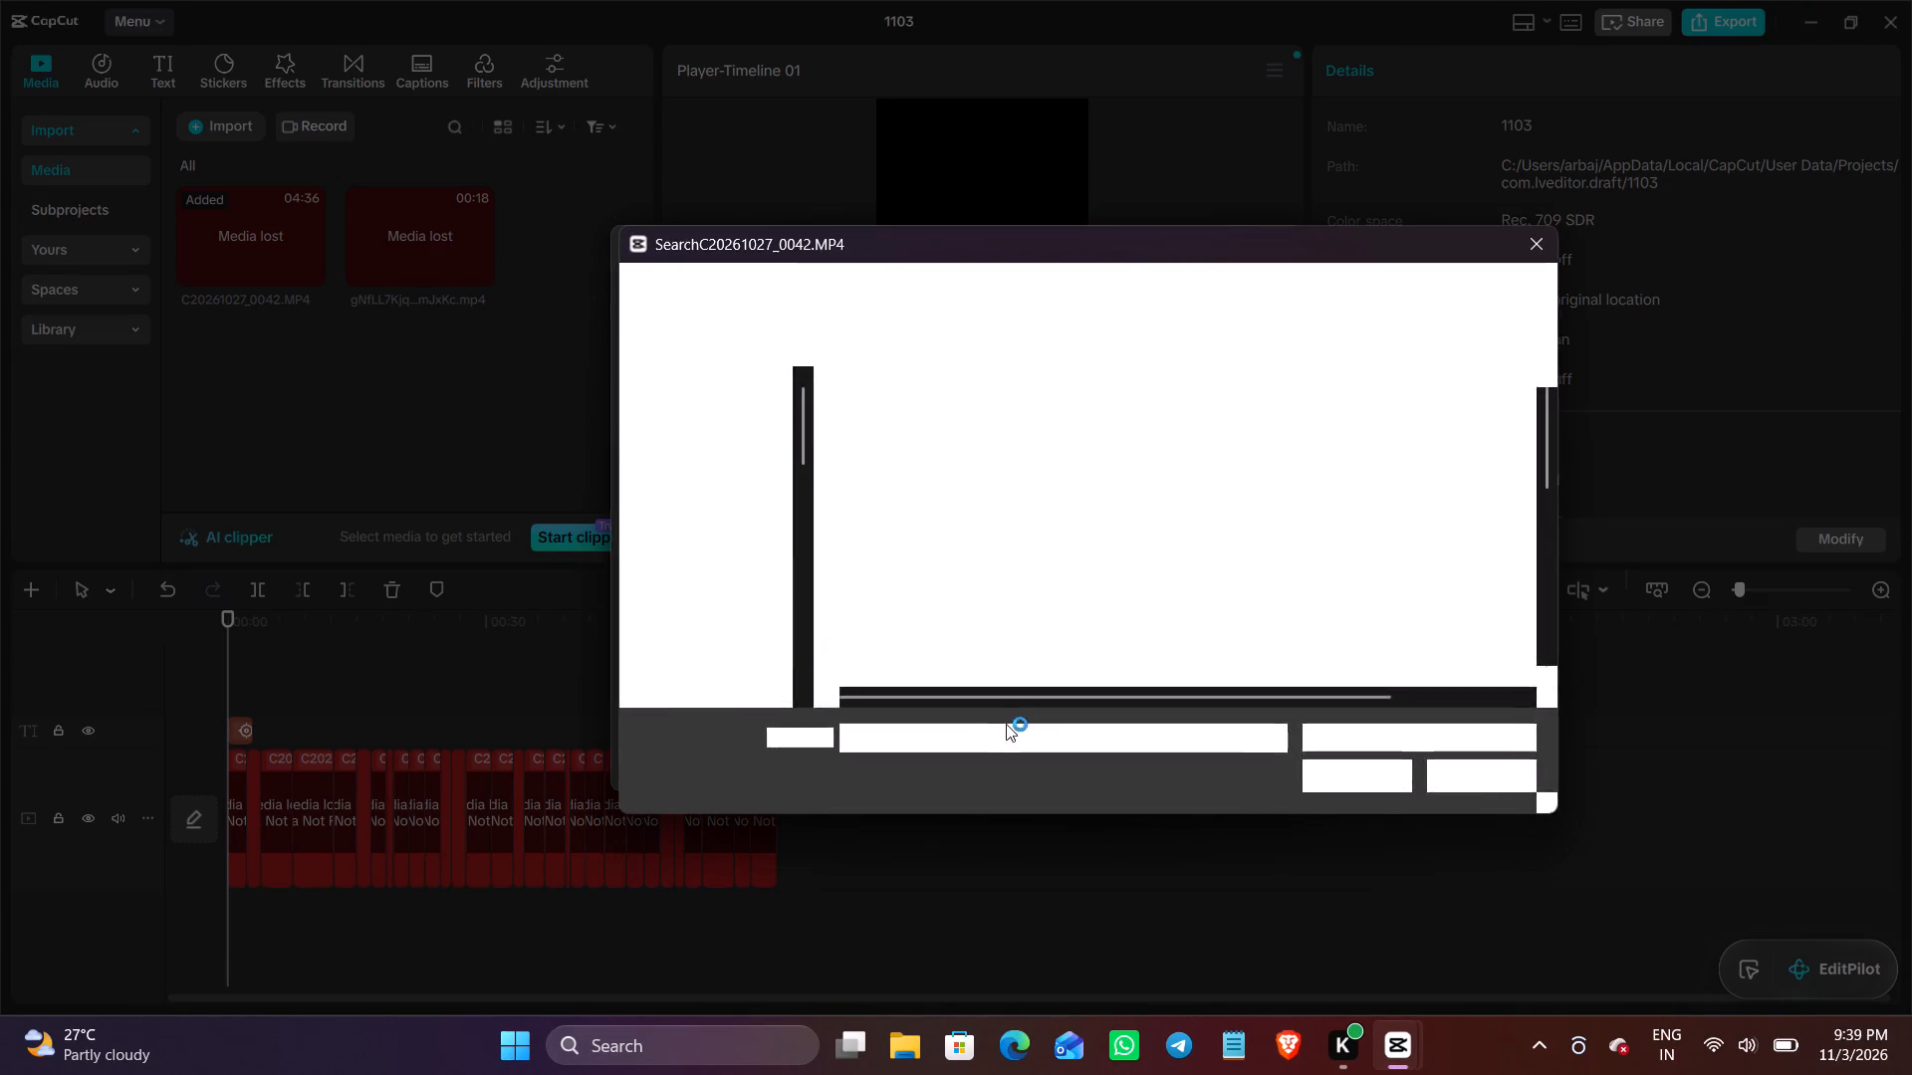
pyautogui.click(1548, 239)
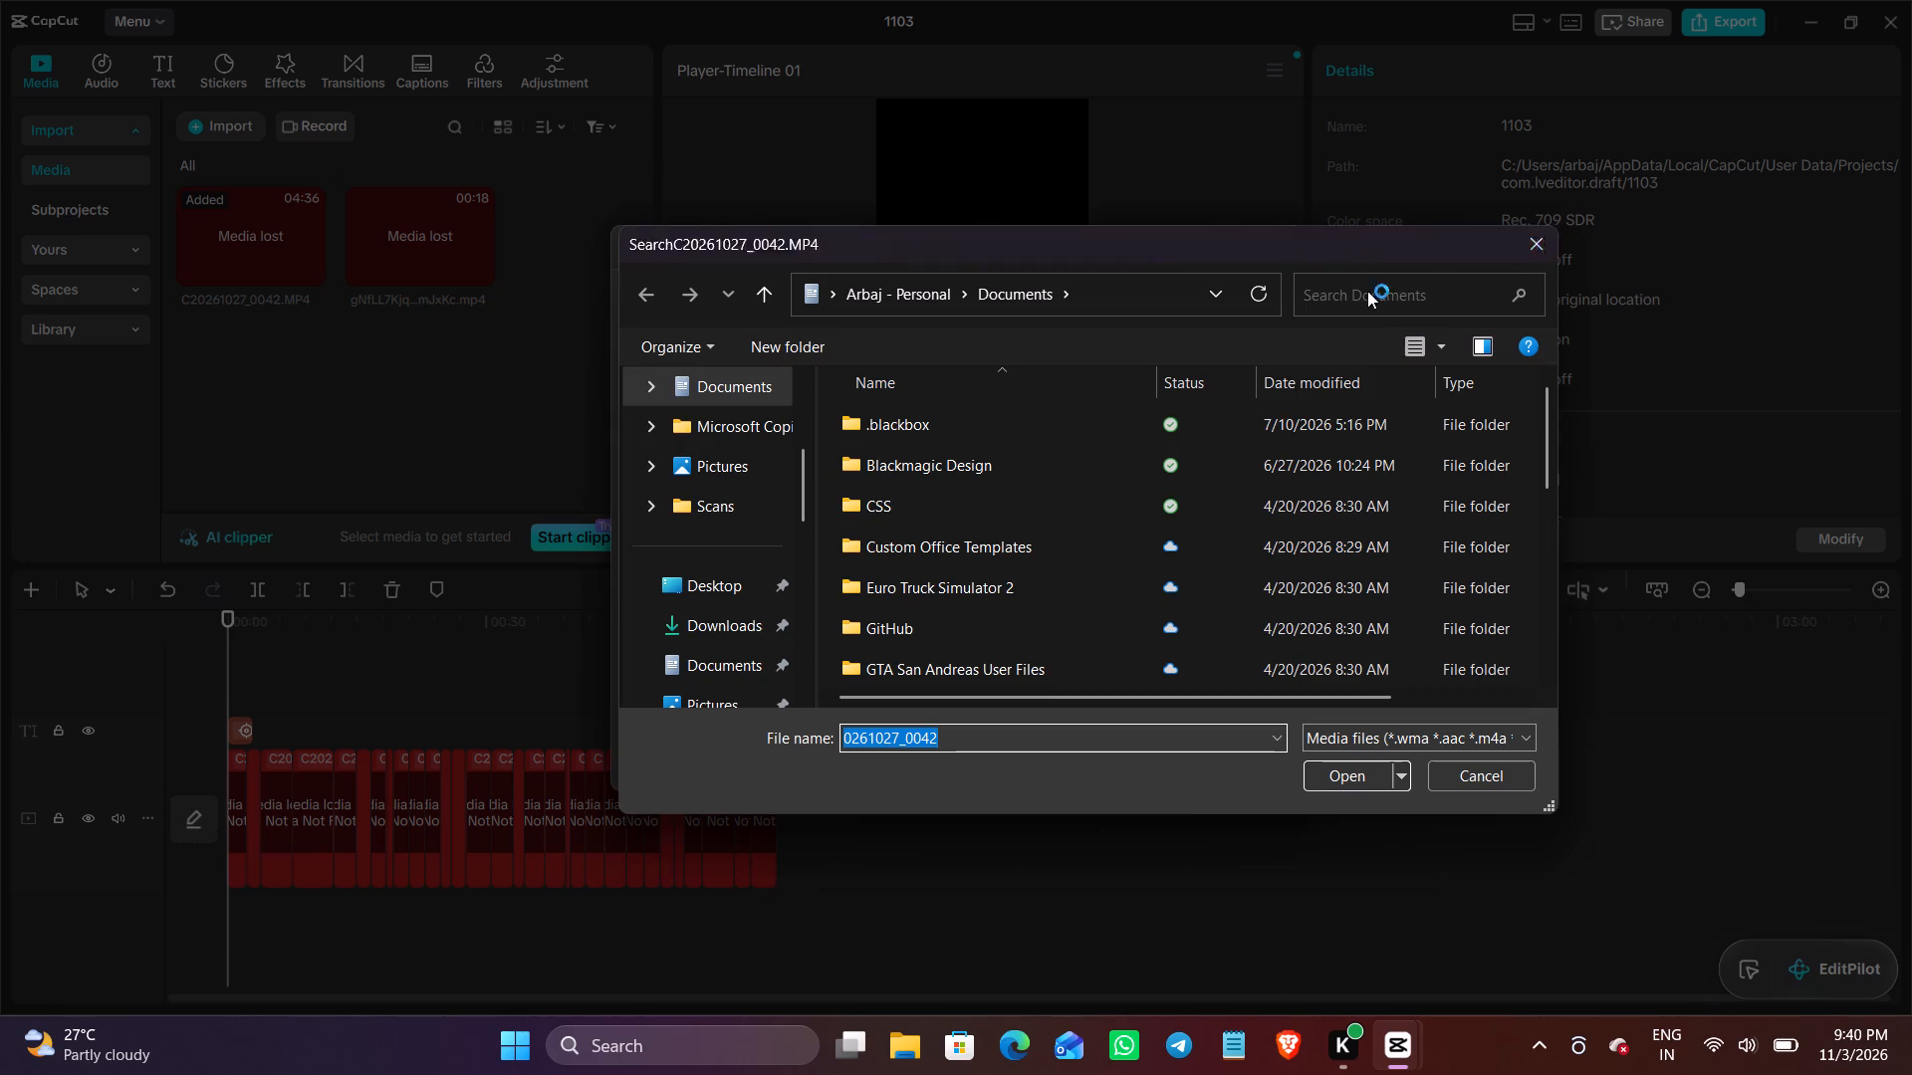
pyautogui.click(1253, 763)
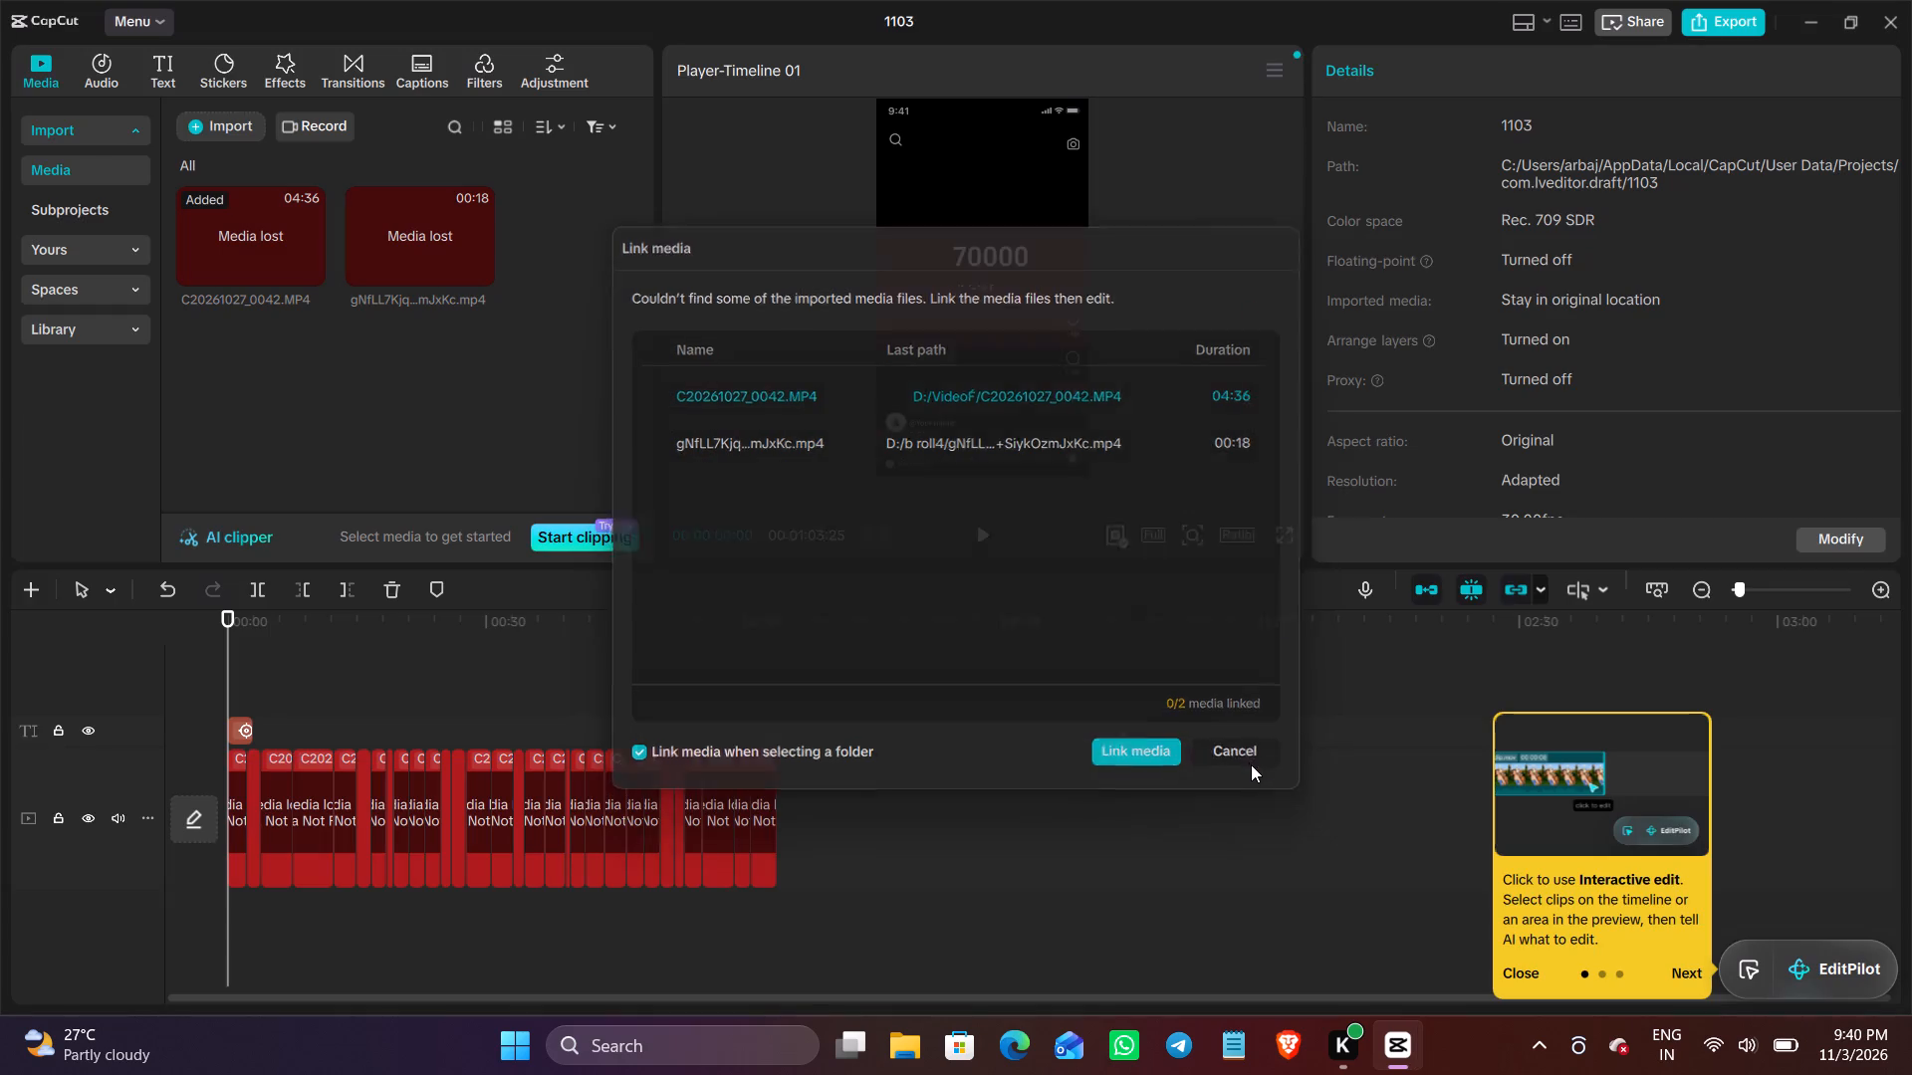
# Play the first second of the timeline in the preview, pause it, and select the 70000 title.
pyautogui.click(983, 529)
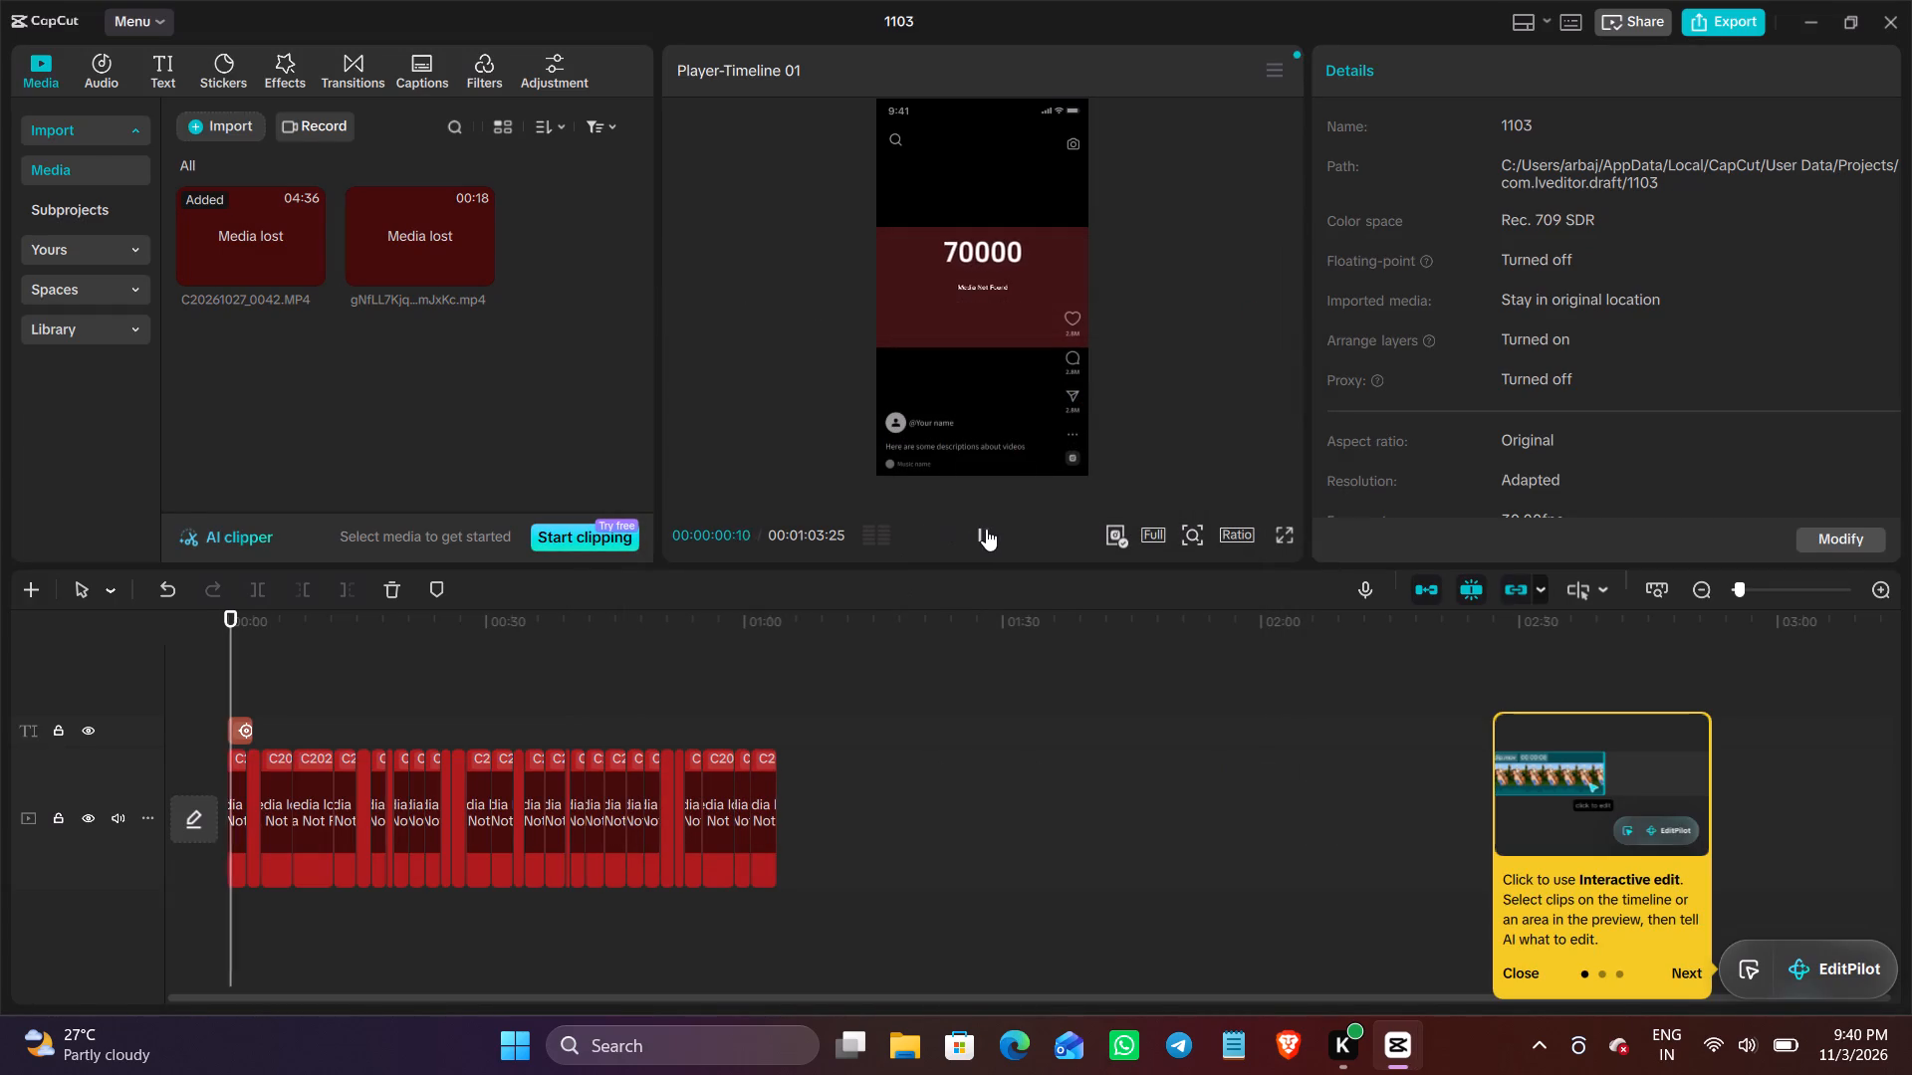
pyautogui.click(987, 529)
pyautogui.click(964, 250)
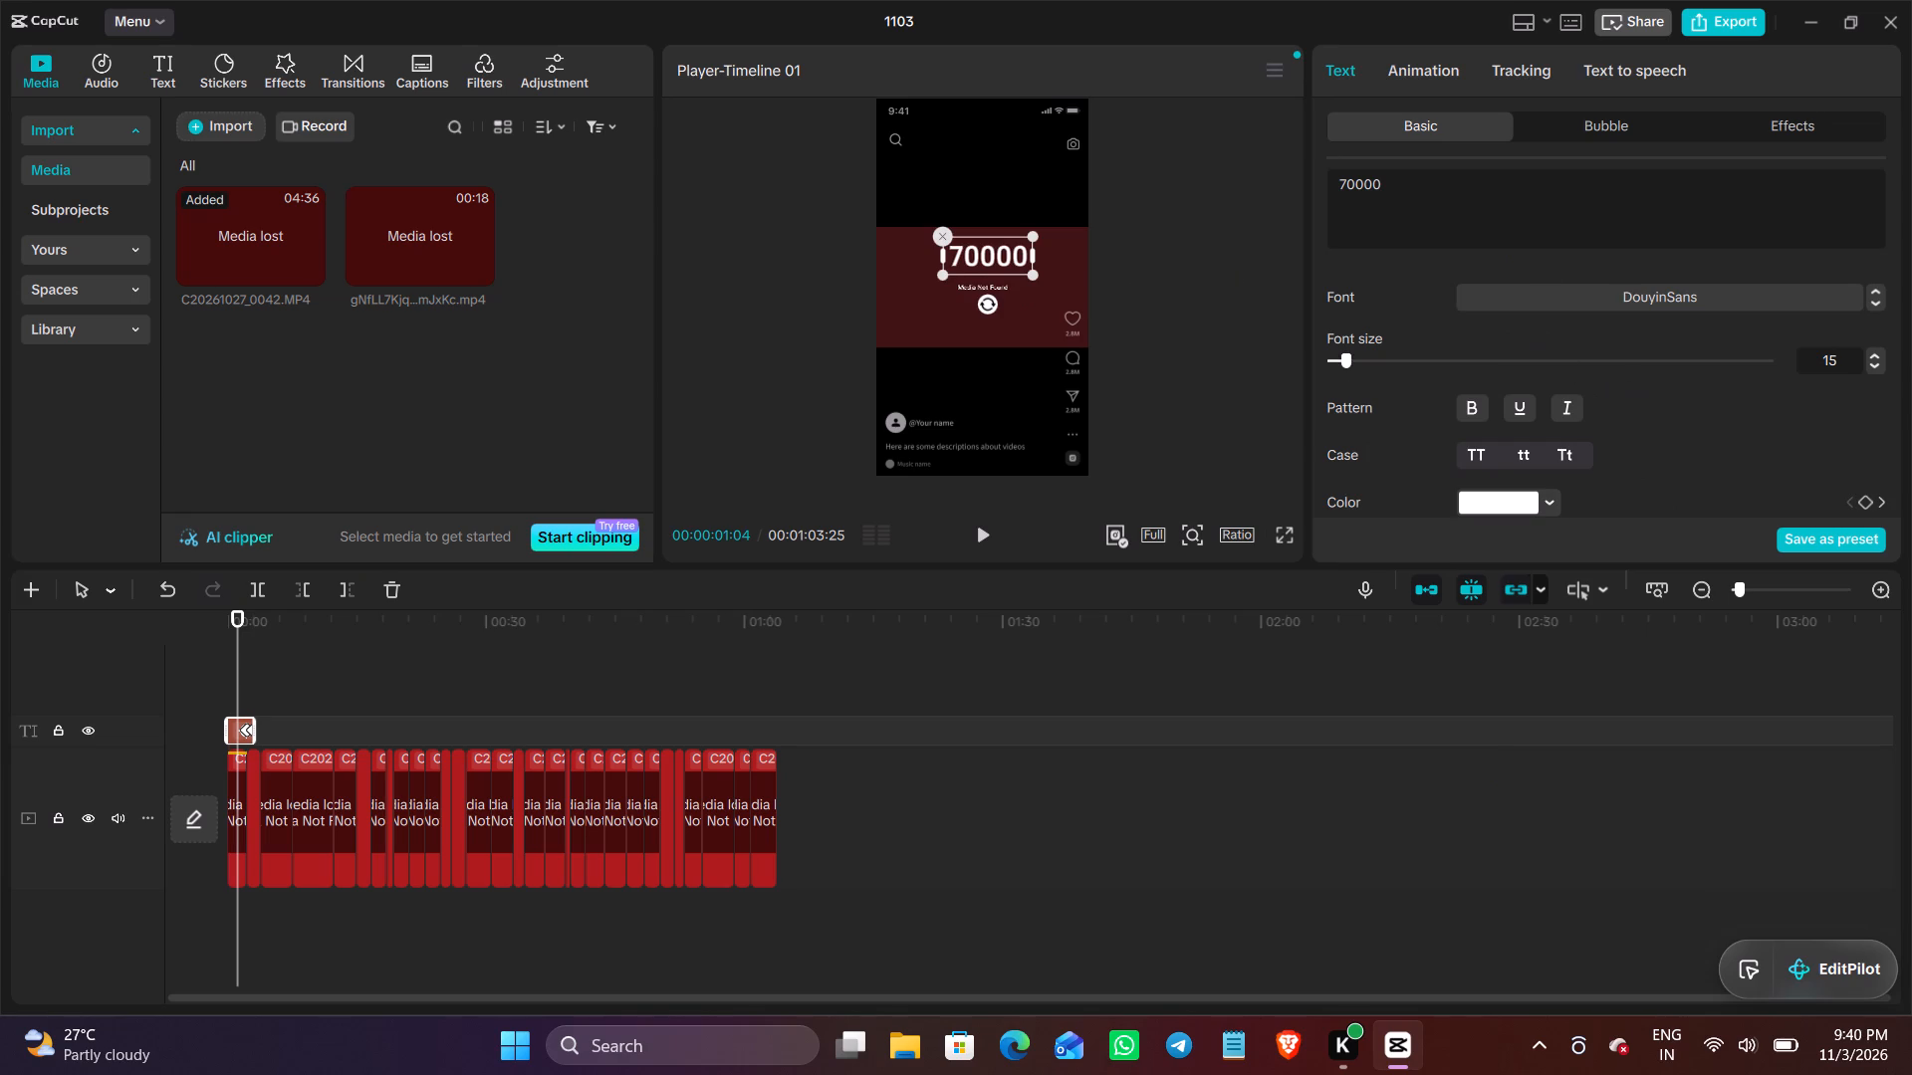
pyautogui.scroll(-1, 1621, 240)
# Examine the timeline clips and the 70000 title in the preview at different zoom levels, returning the preview to its fitted size.
pyautogui.moveTo(1742, 590); pyautogui.dragTo(1661, 606)
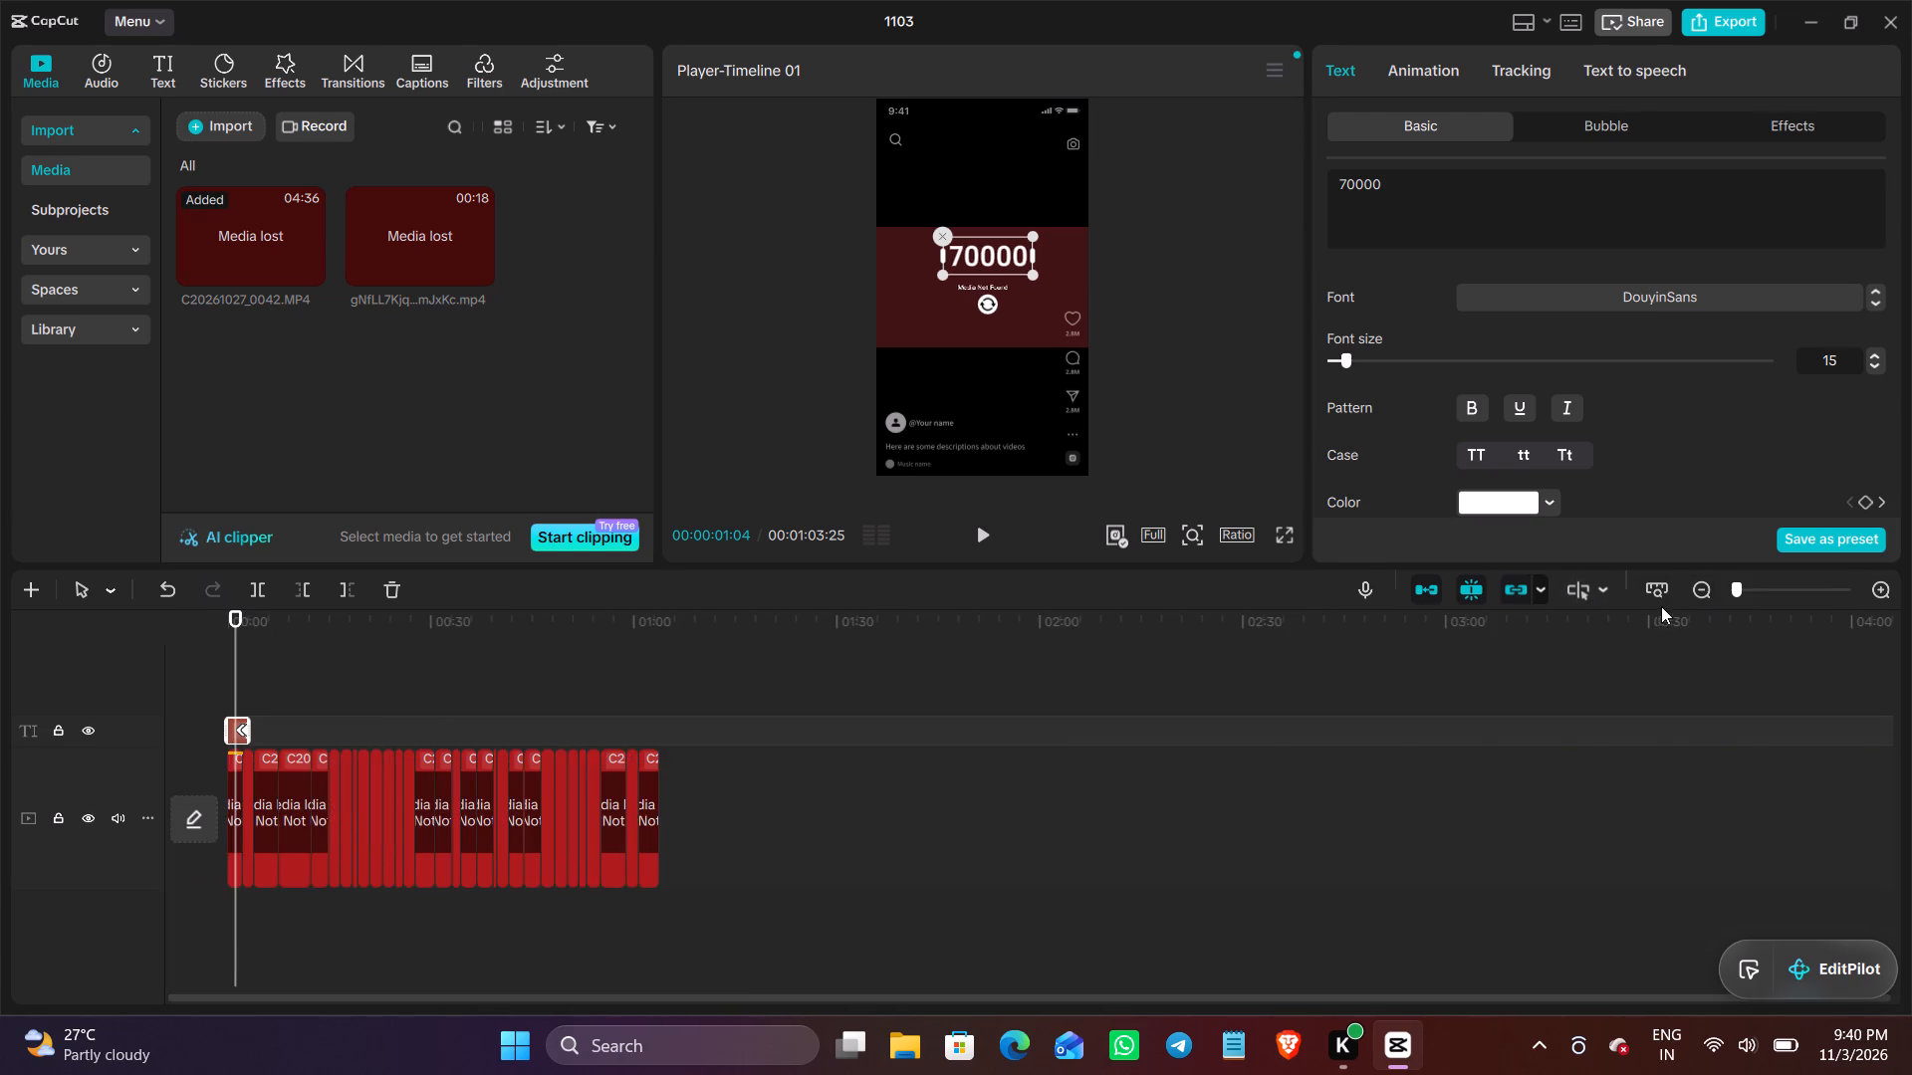
pyautogui.moveTo(1661, 606); pyautogui.dragTo(1073, 560)
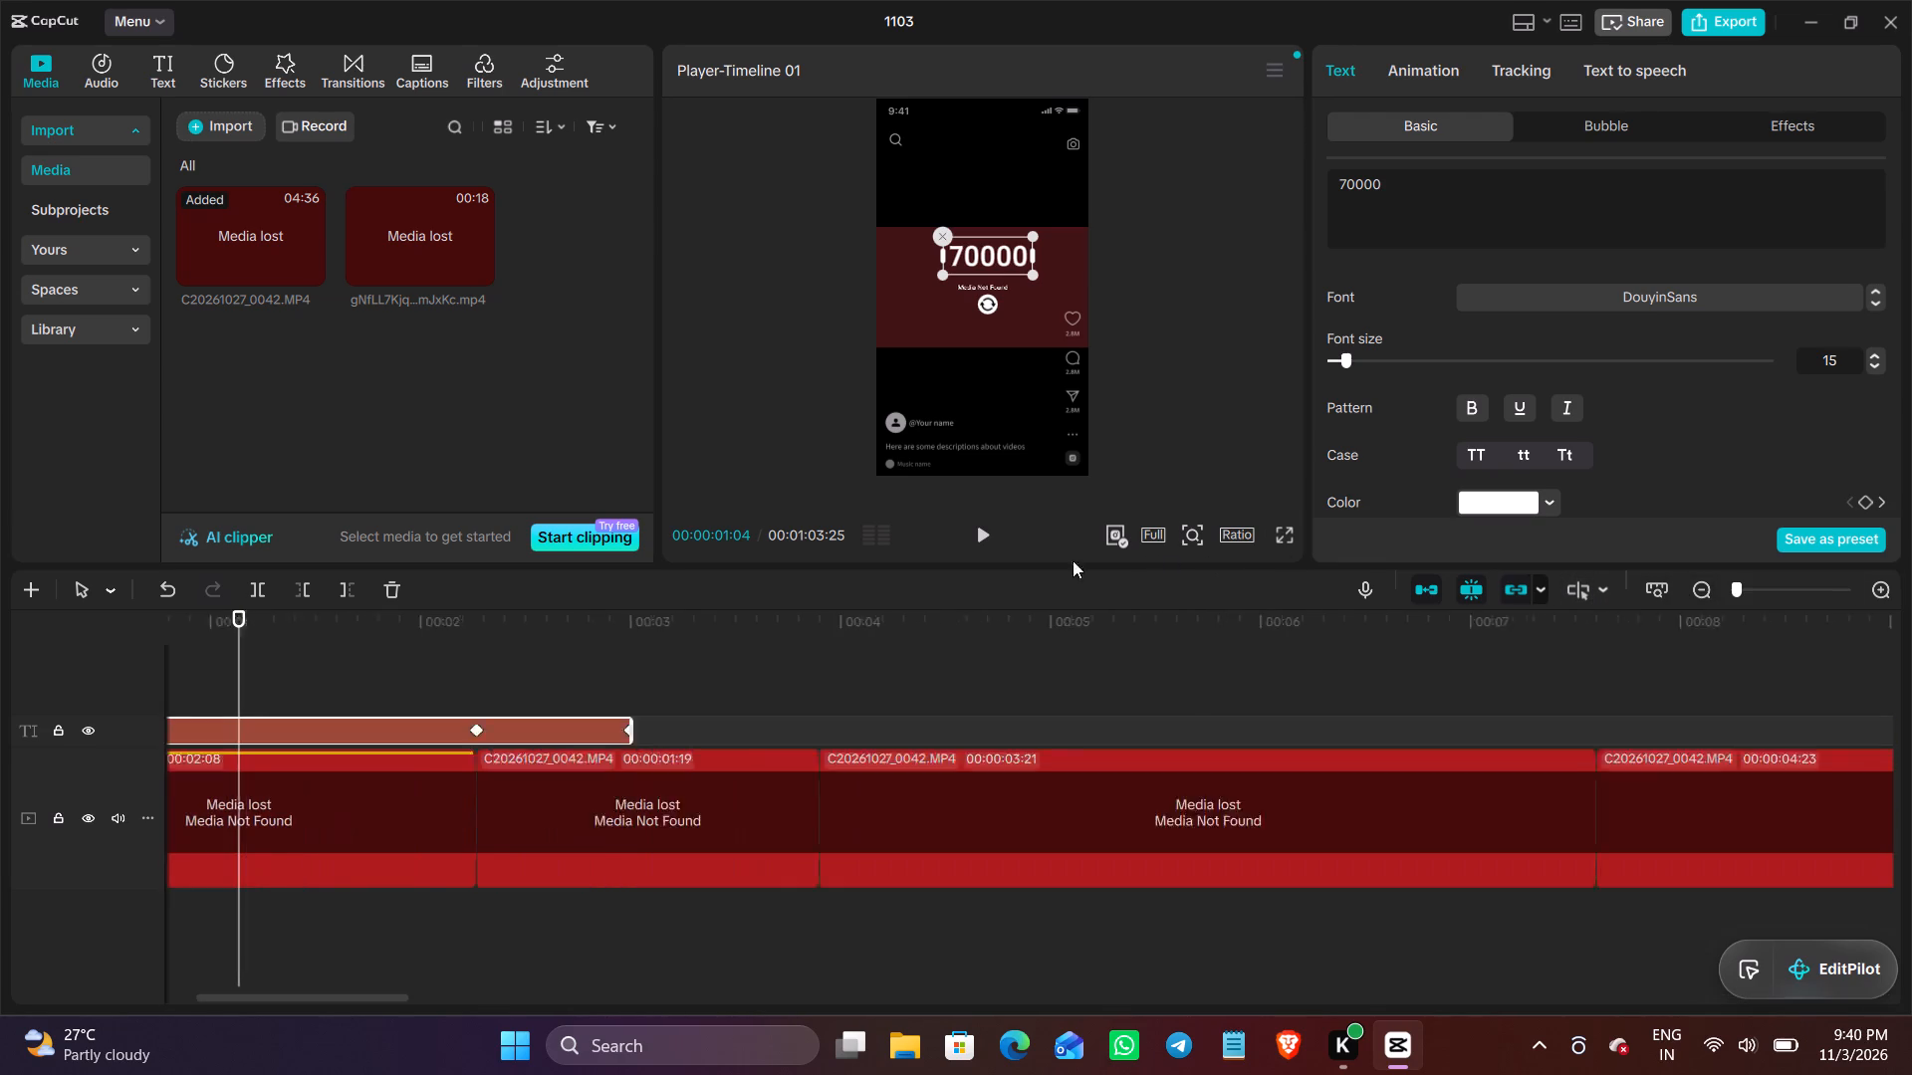
pyautogui.moveTo(1073, 560); pyautogui.dragTo(1061, 560)
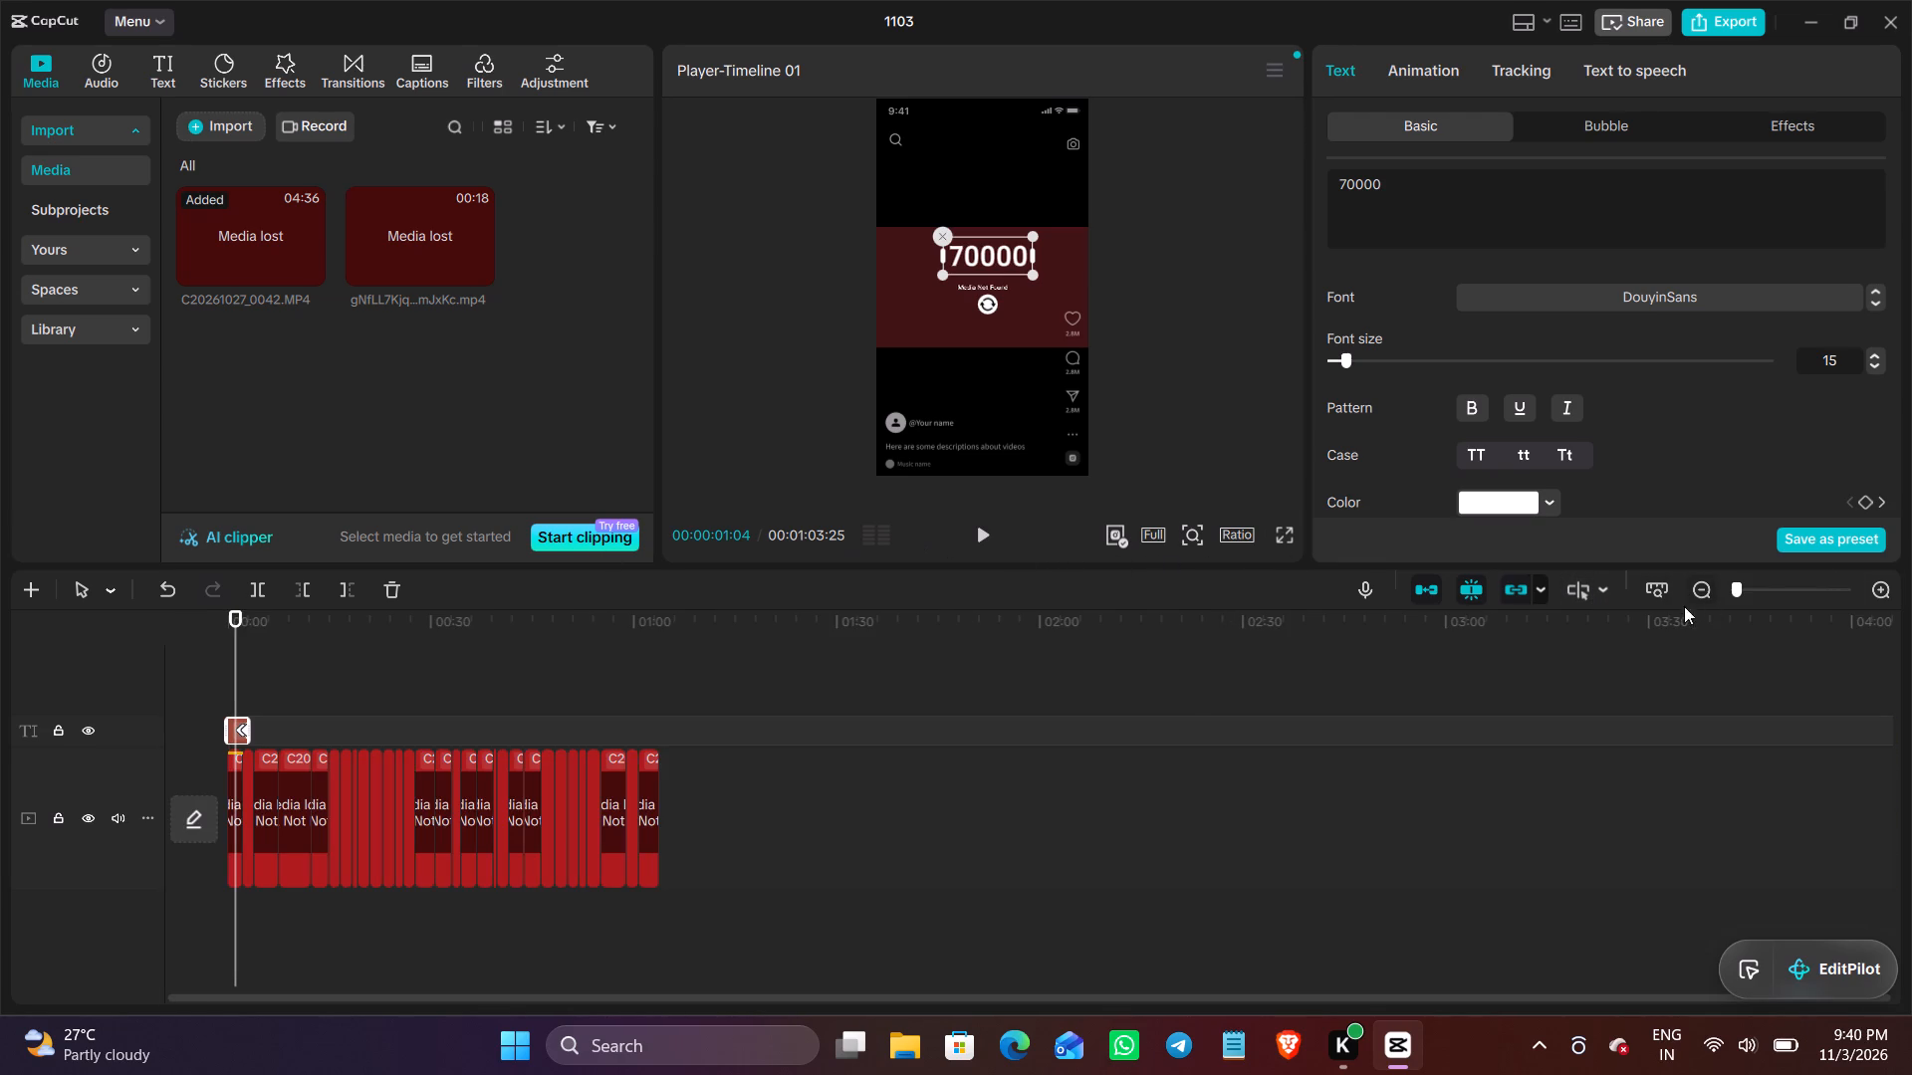
pyautogui.click(1576, 591)
pyautogui.click(1572, 589)
pyautogui.click(1195, 549)
pyautogui.moveTo(1162, 570); pyautogui.dragTo(1239, 574)
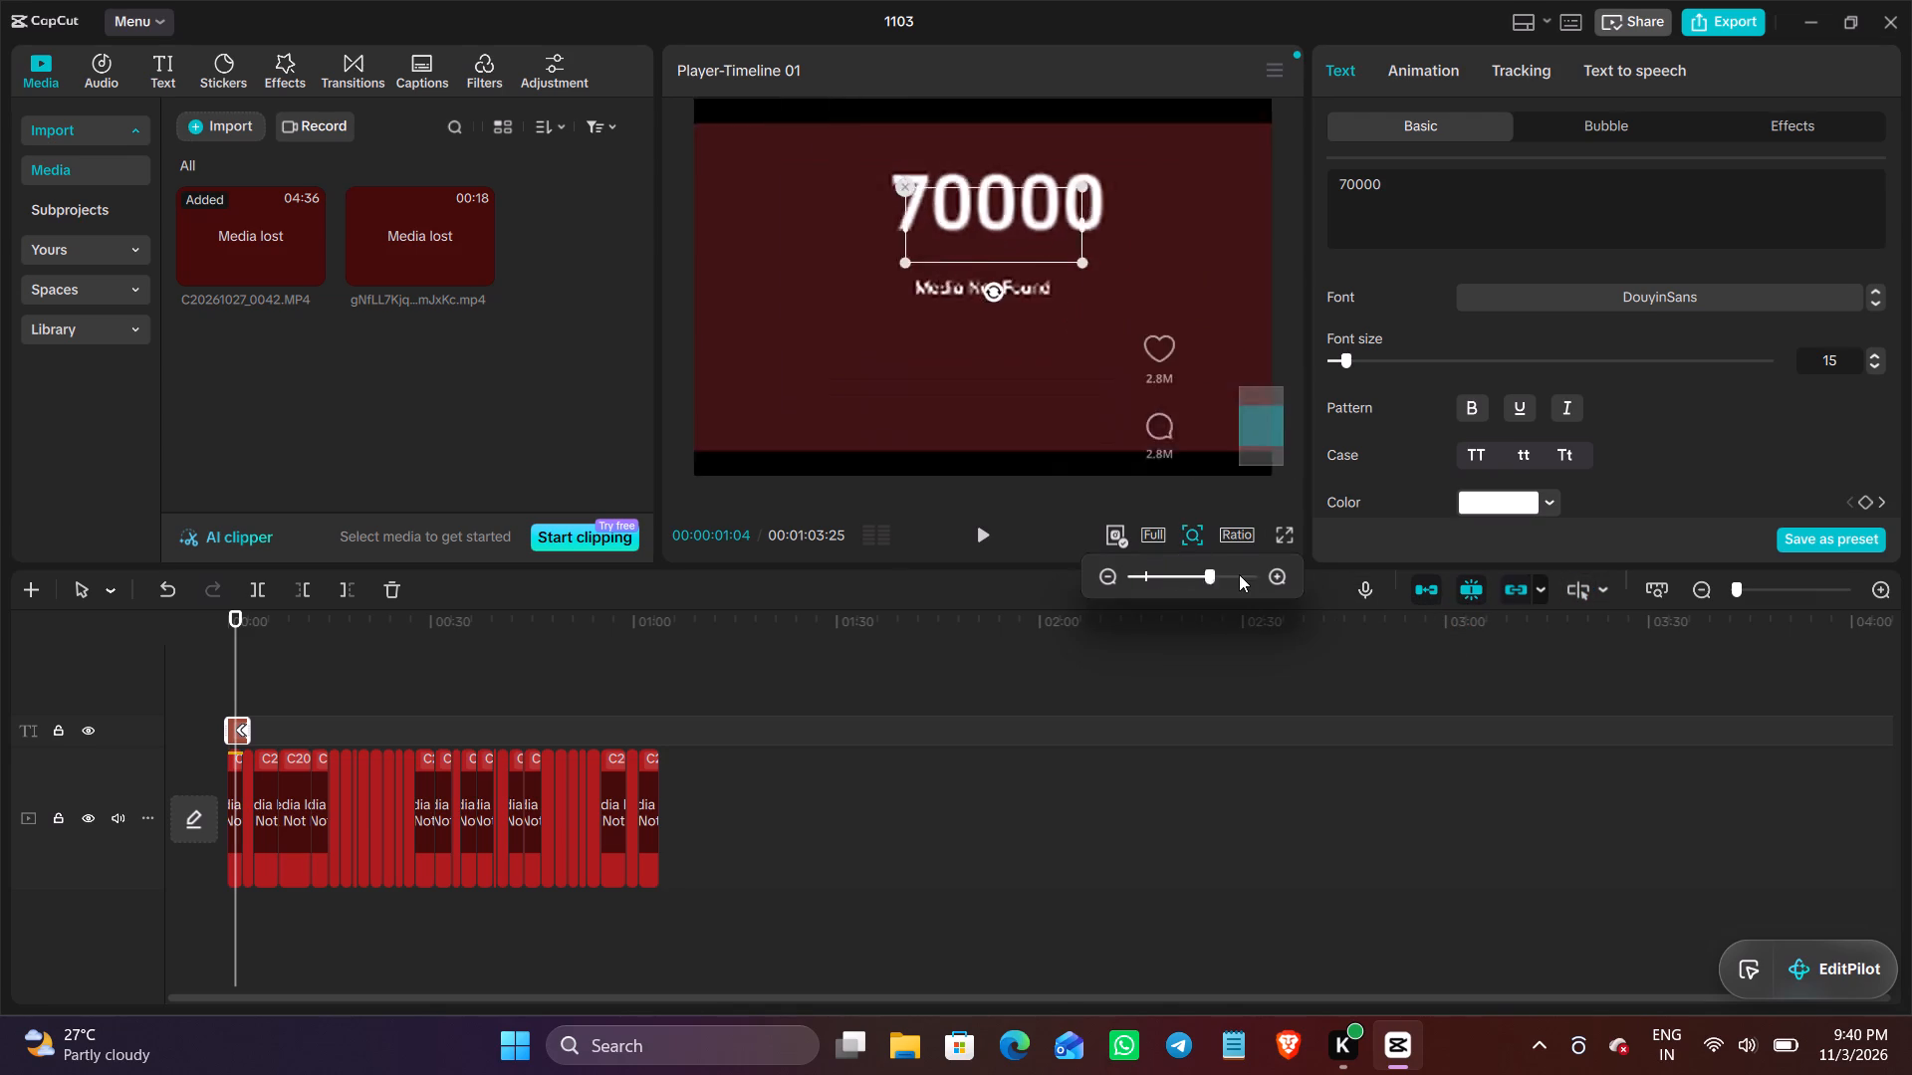
pyautogui.moveTo(1239, 574); pyautogui.dragTo(1144, 606)
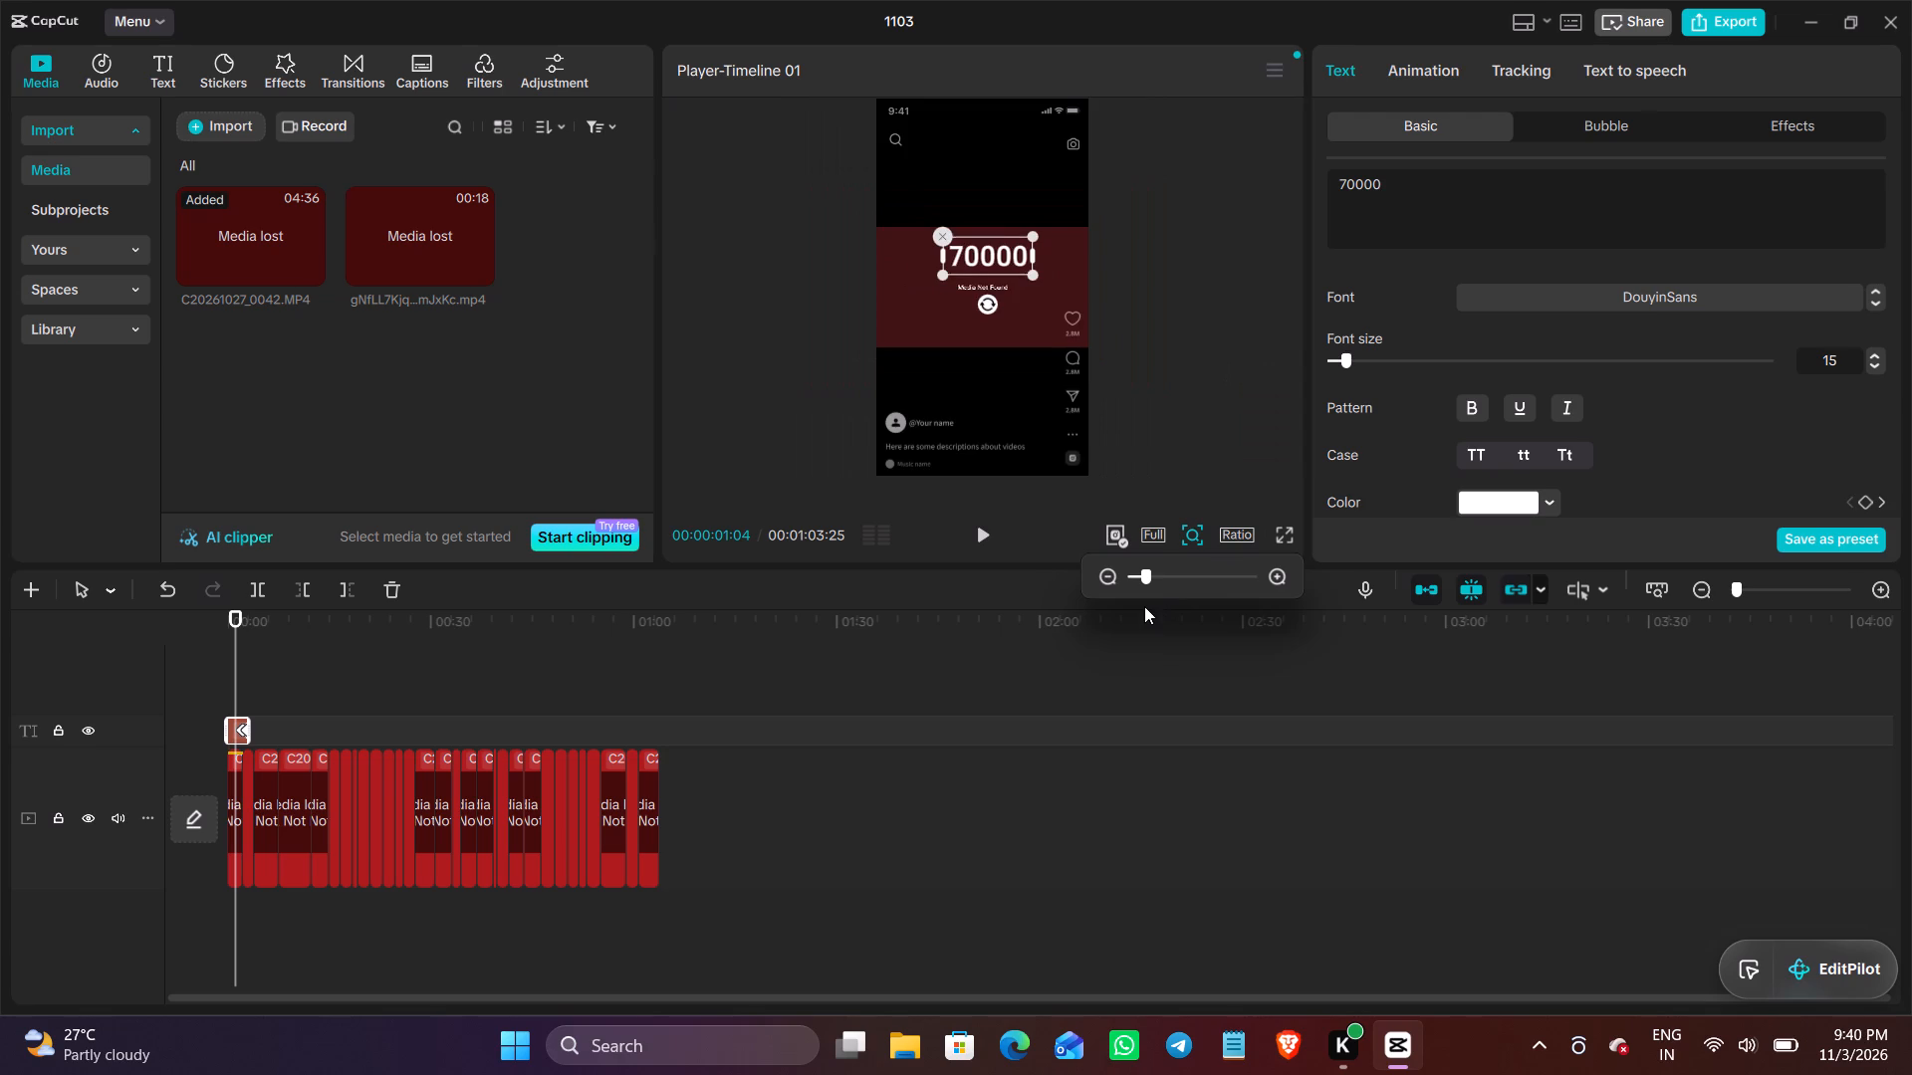
pyautogui.moveTo(1144, 606); pyautogui.dragTo(1164, 620)
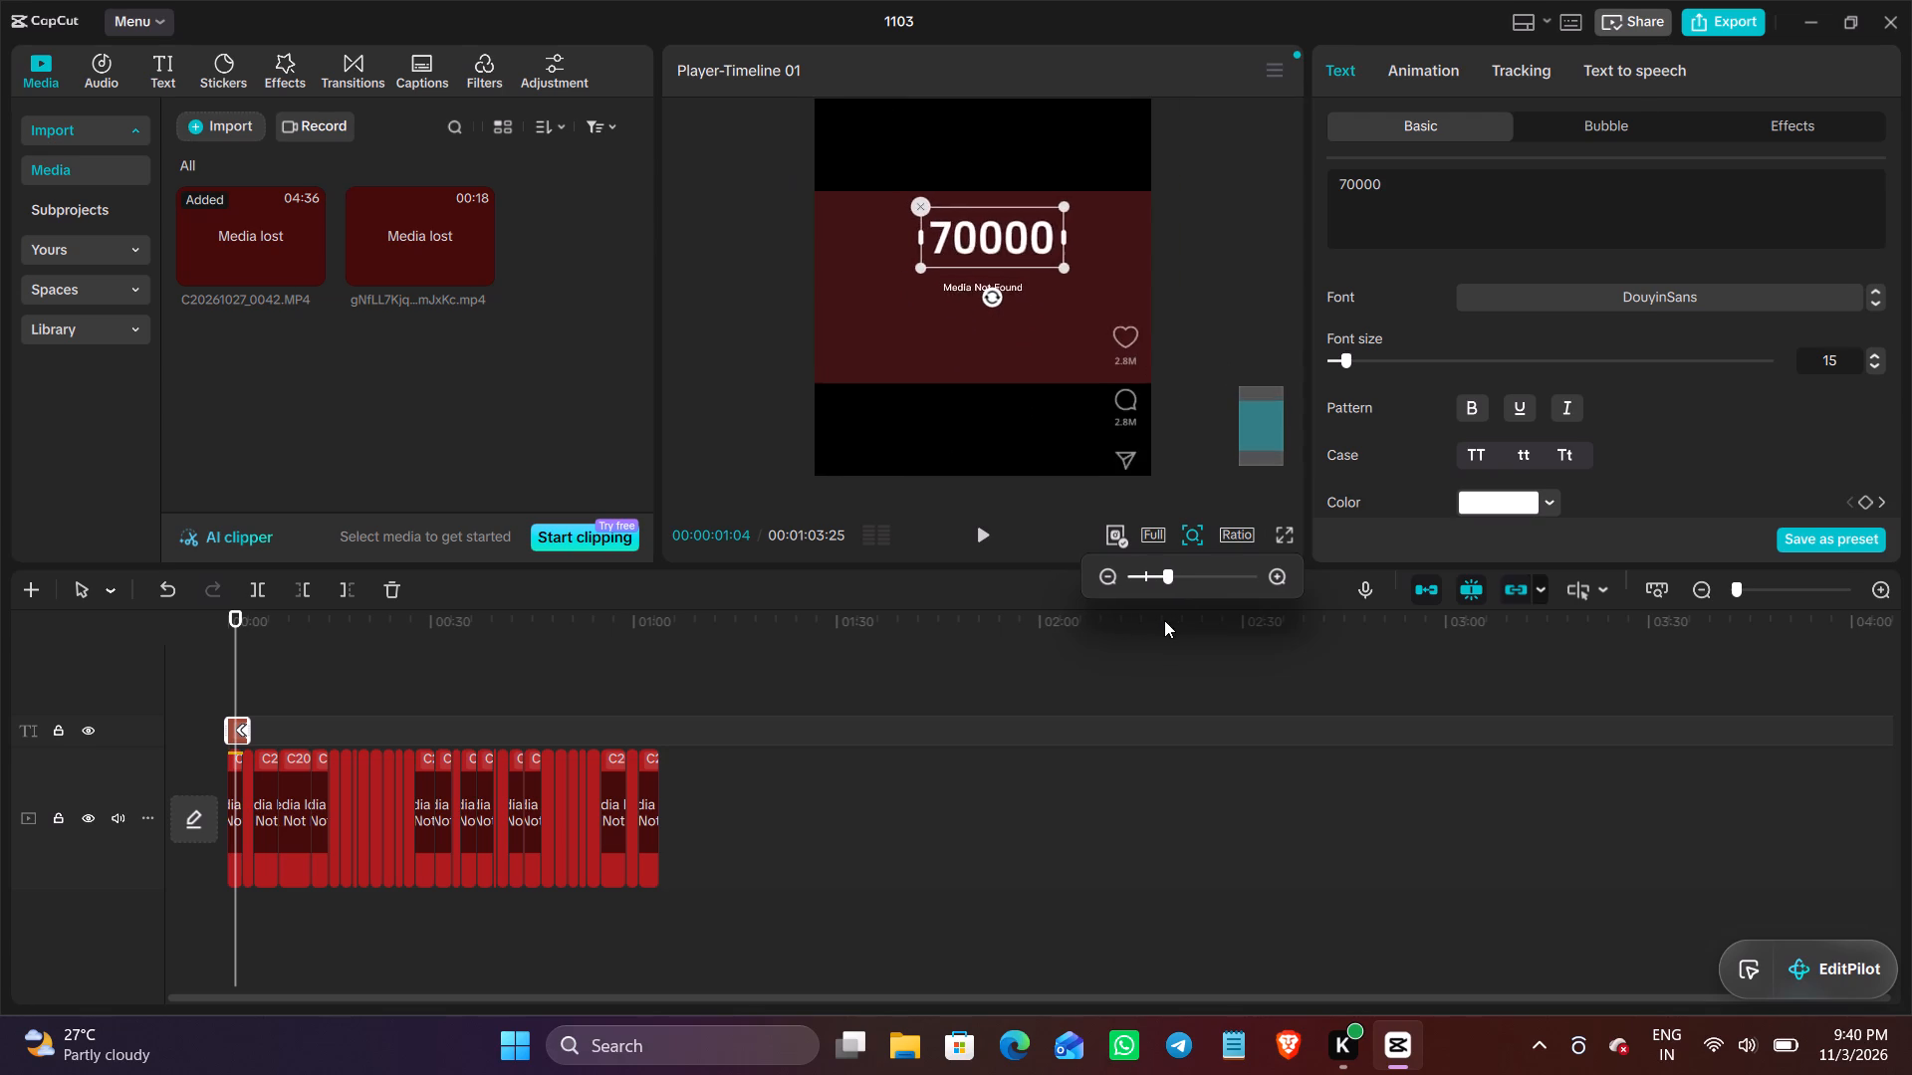
pyautogui.moveTo(1164, 620); pyautogui.dragTo(1148, 629)
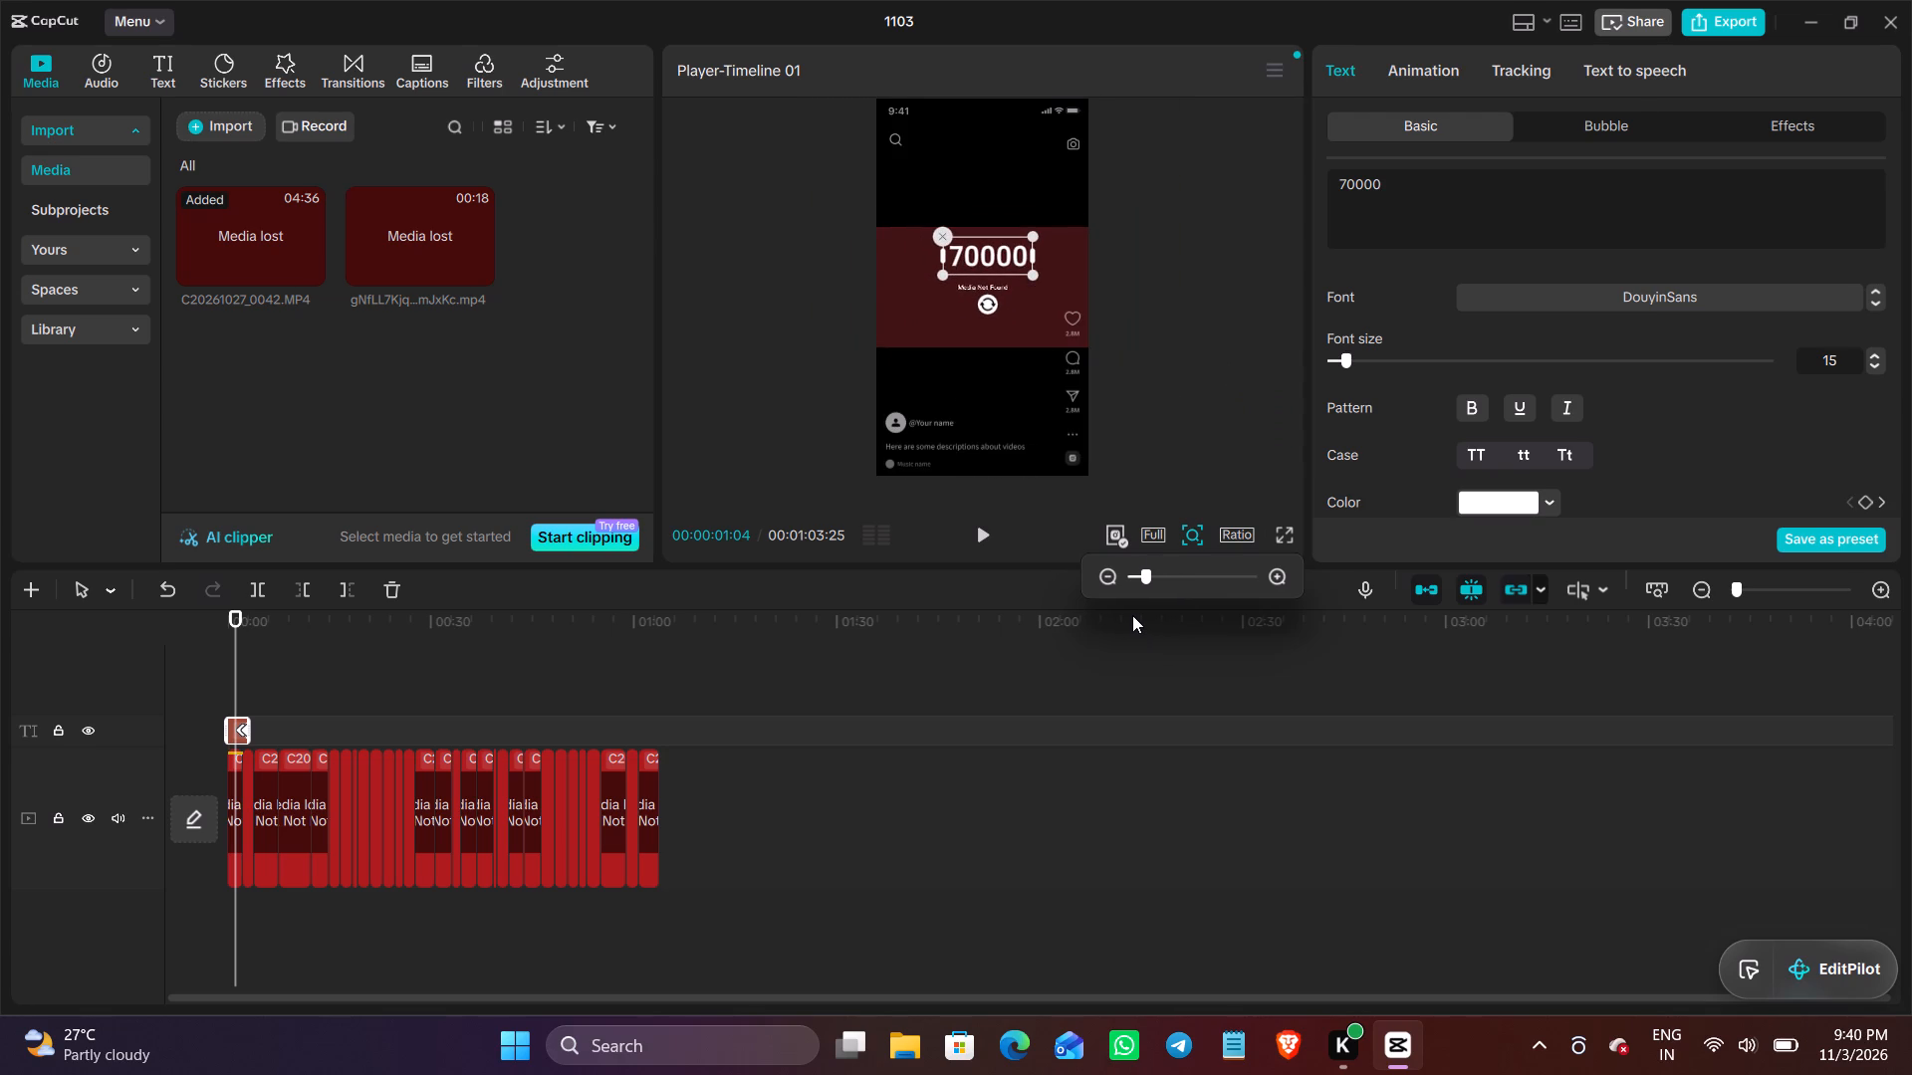
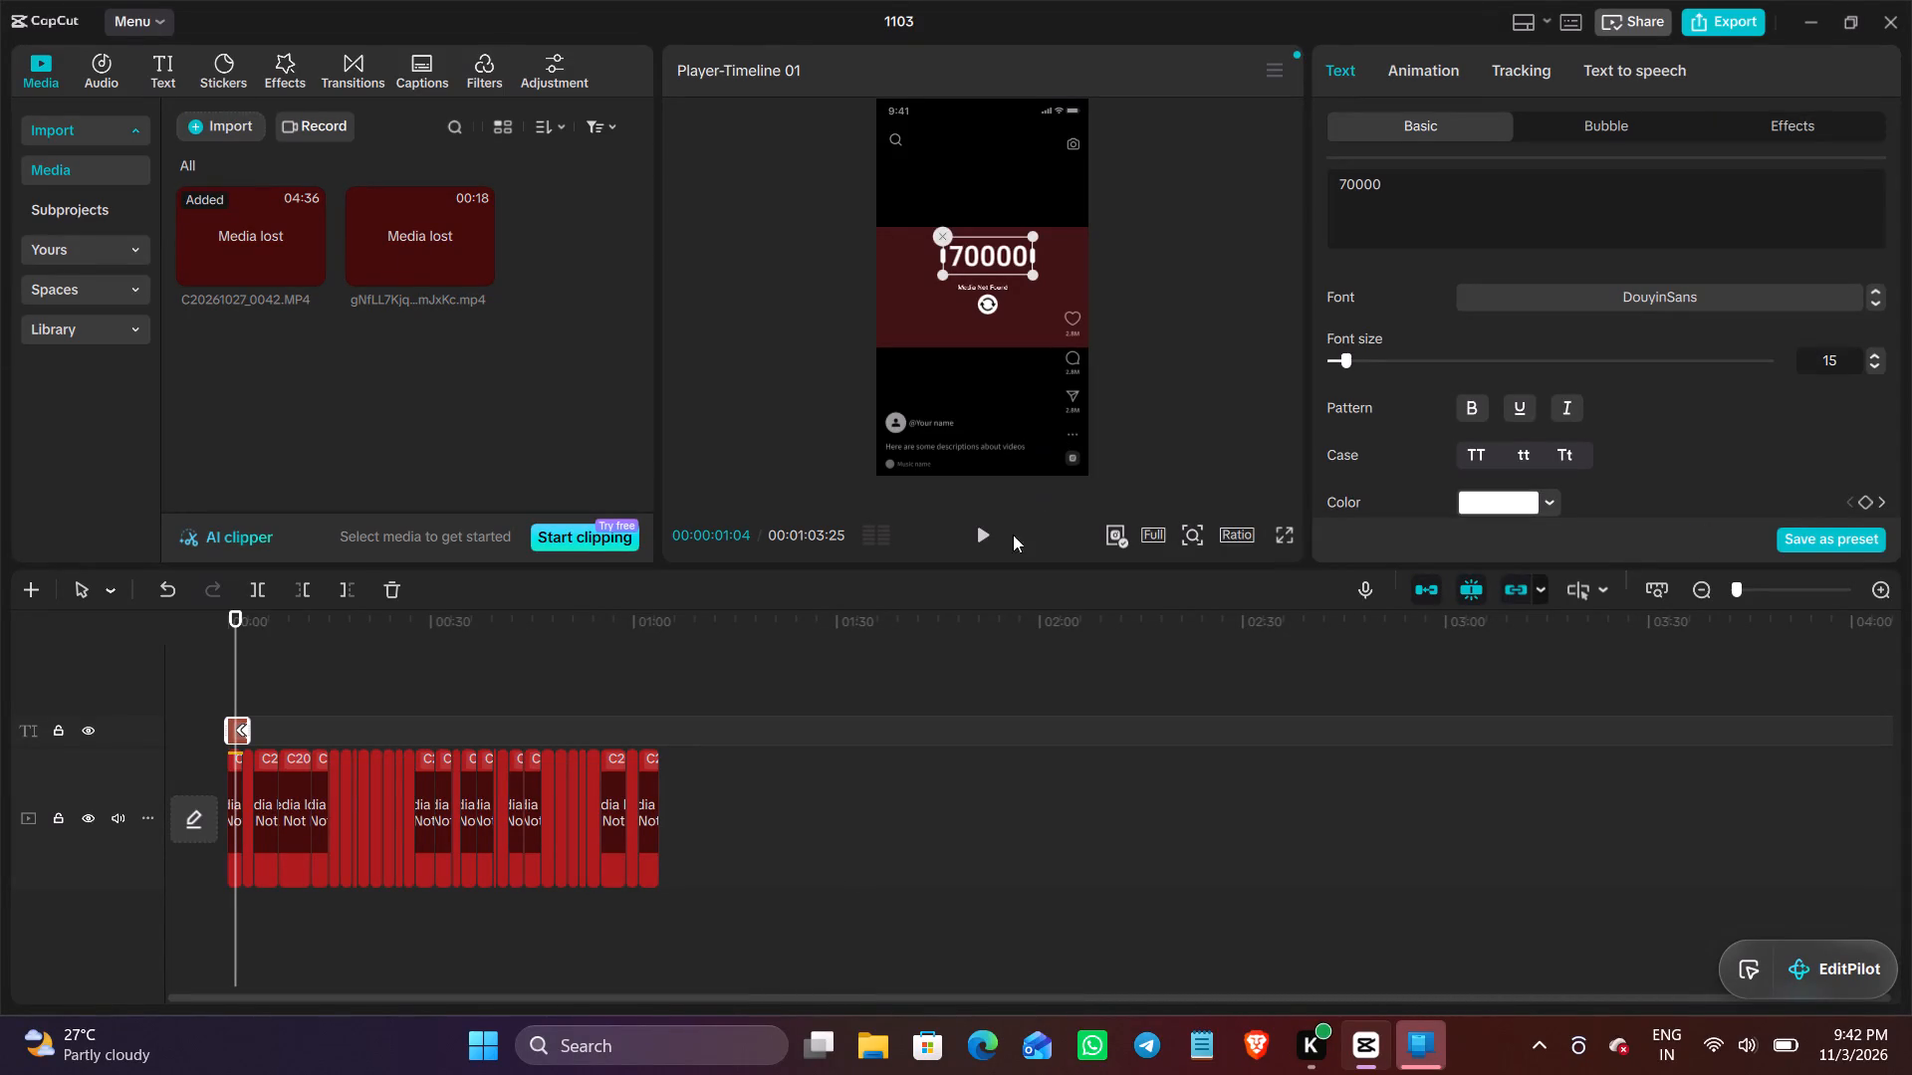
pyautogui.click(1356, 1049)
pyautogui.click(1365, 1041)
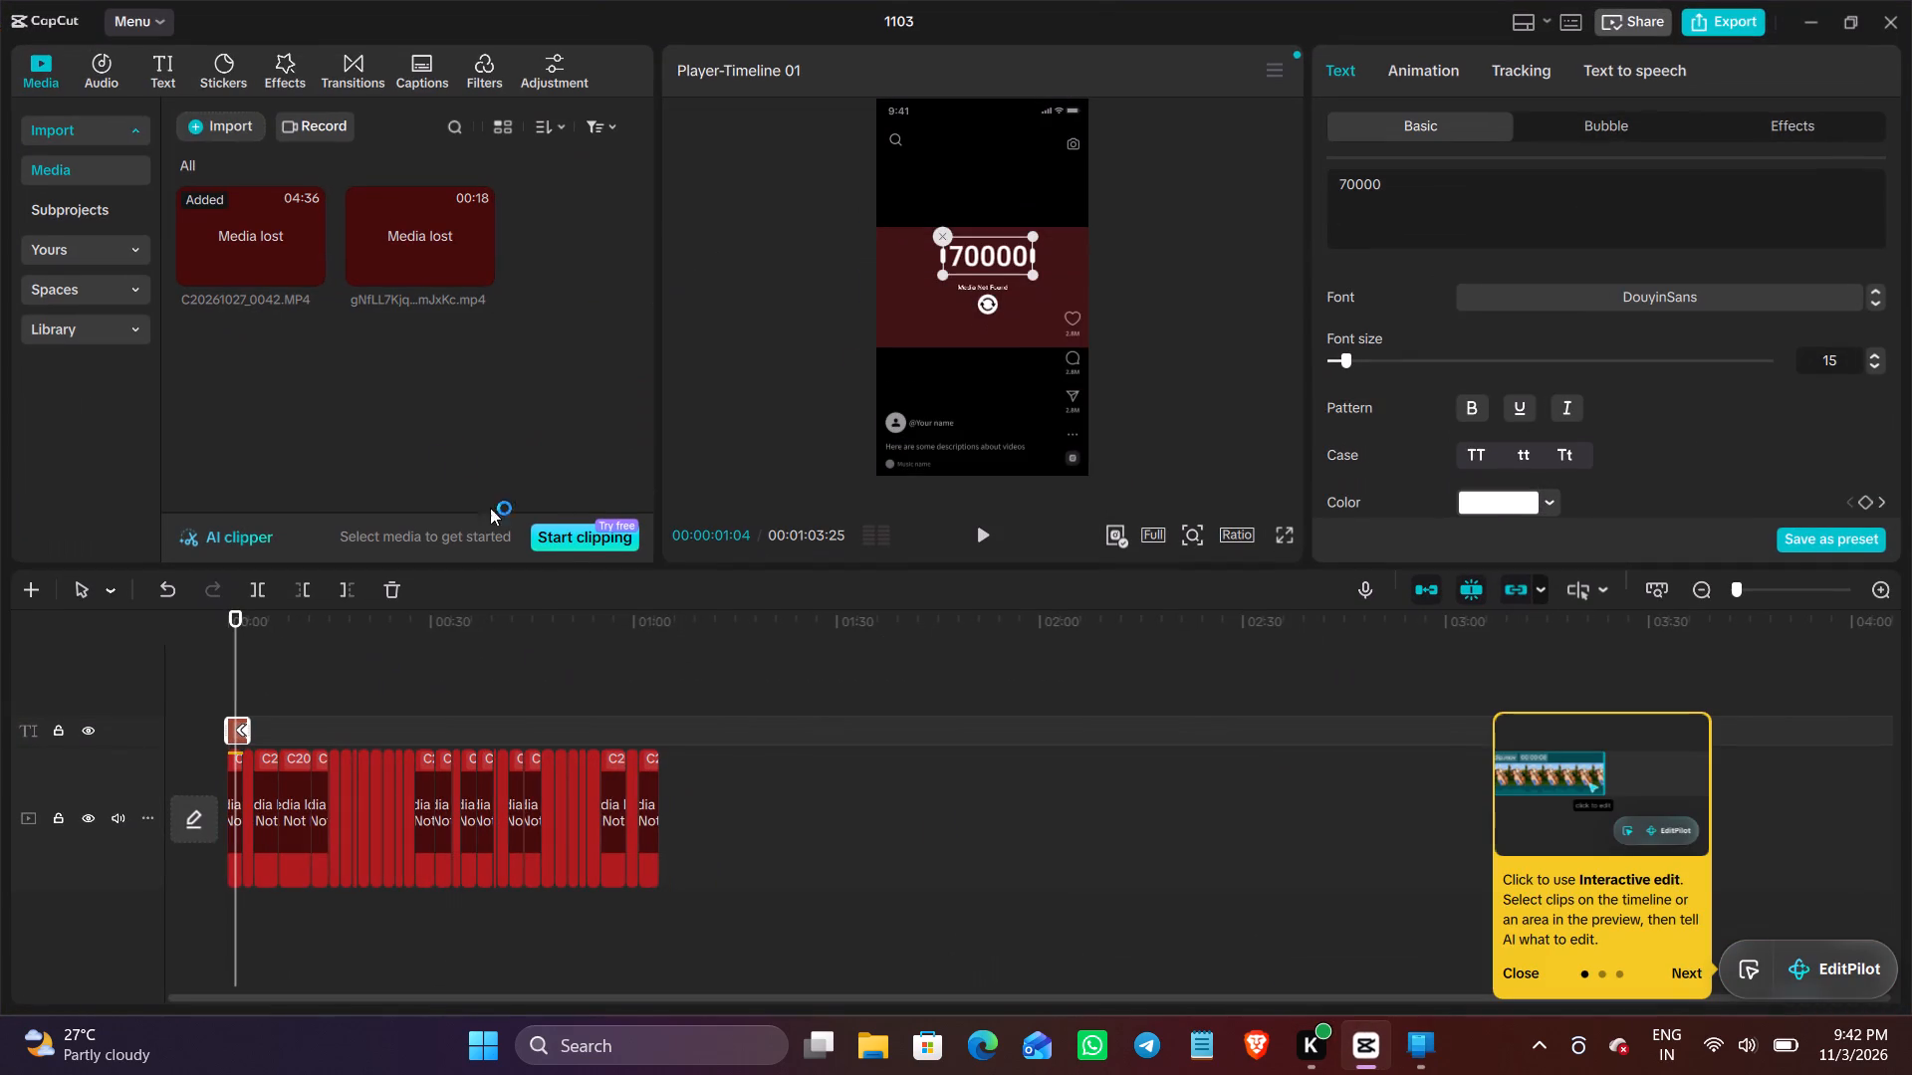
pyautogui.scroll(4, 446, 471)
# Show the audio library's Halloween music.
pyautogui.click(90, 74)
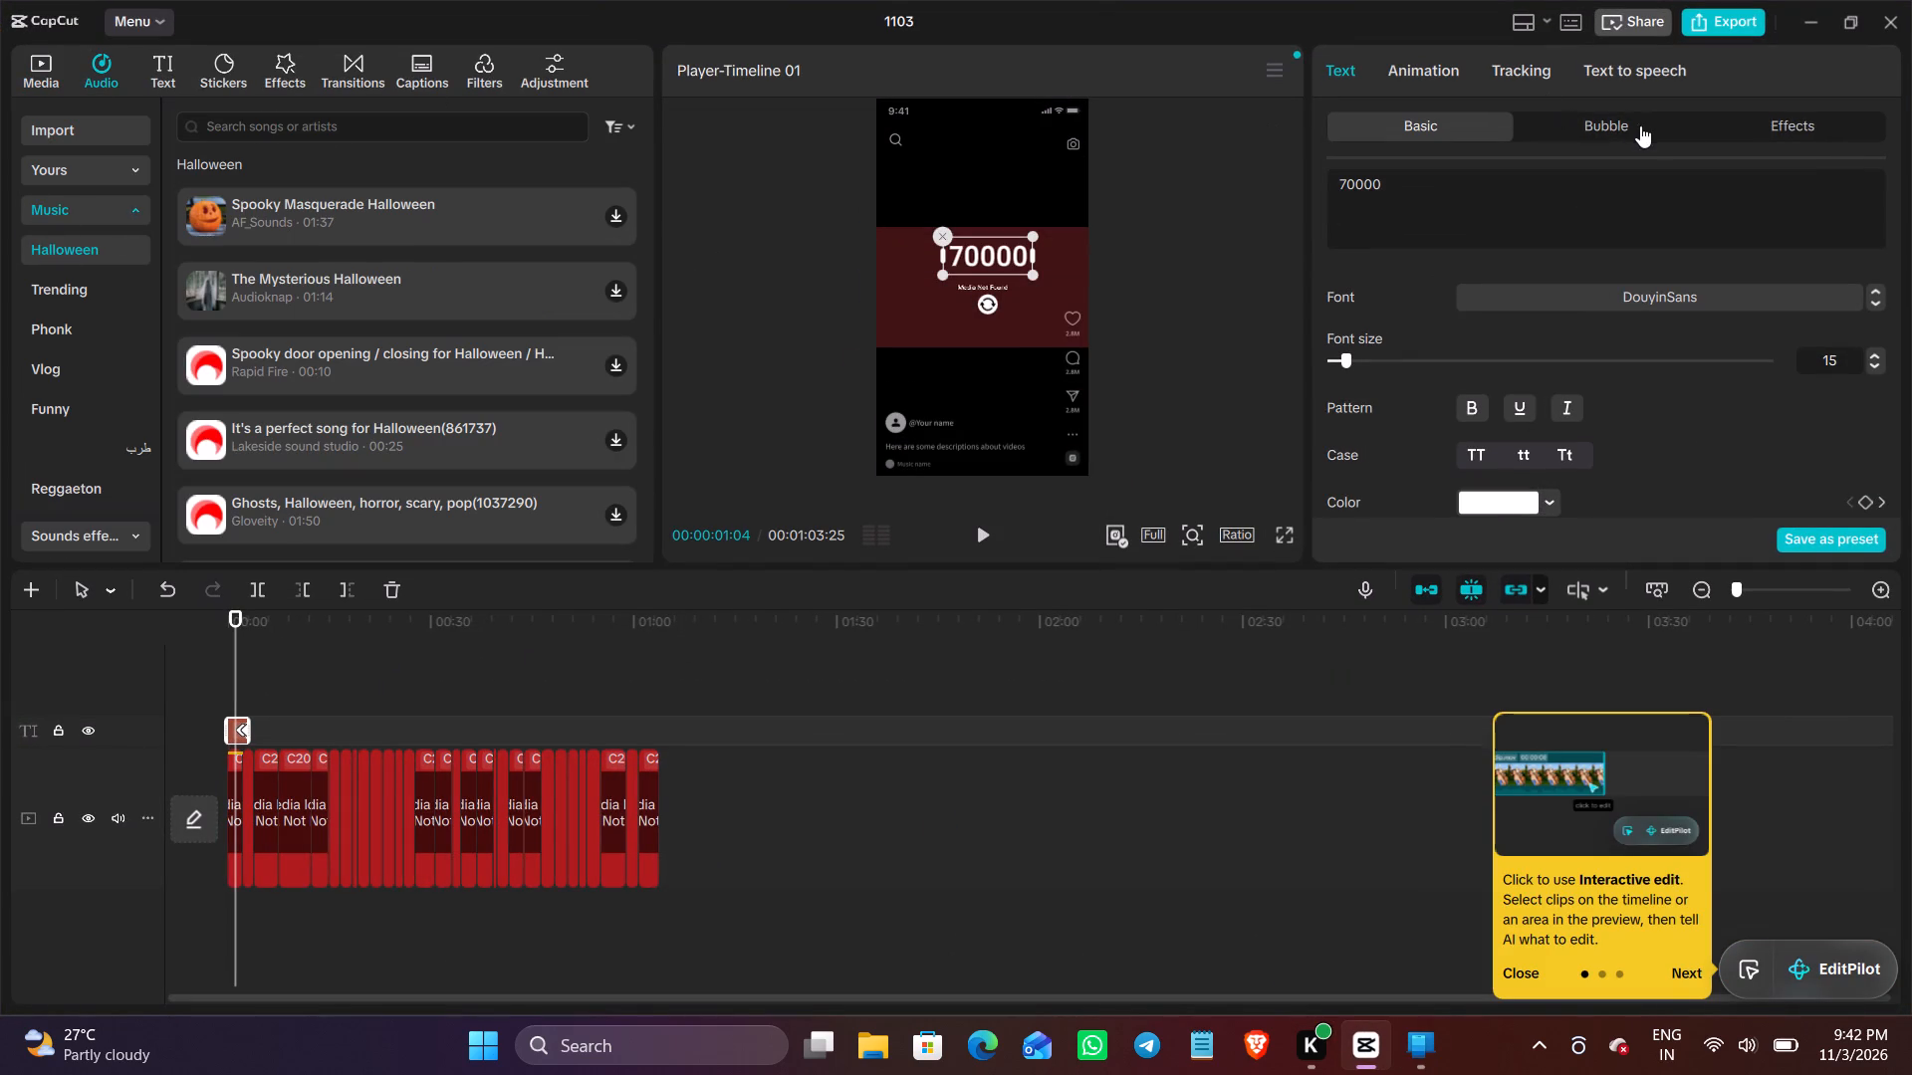
# Browse the bubble styles for the 70000 title and pick one of them.
pyautogui.click(1640, 125)
pyautogui.scroll(-5, 1505, 314)
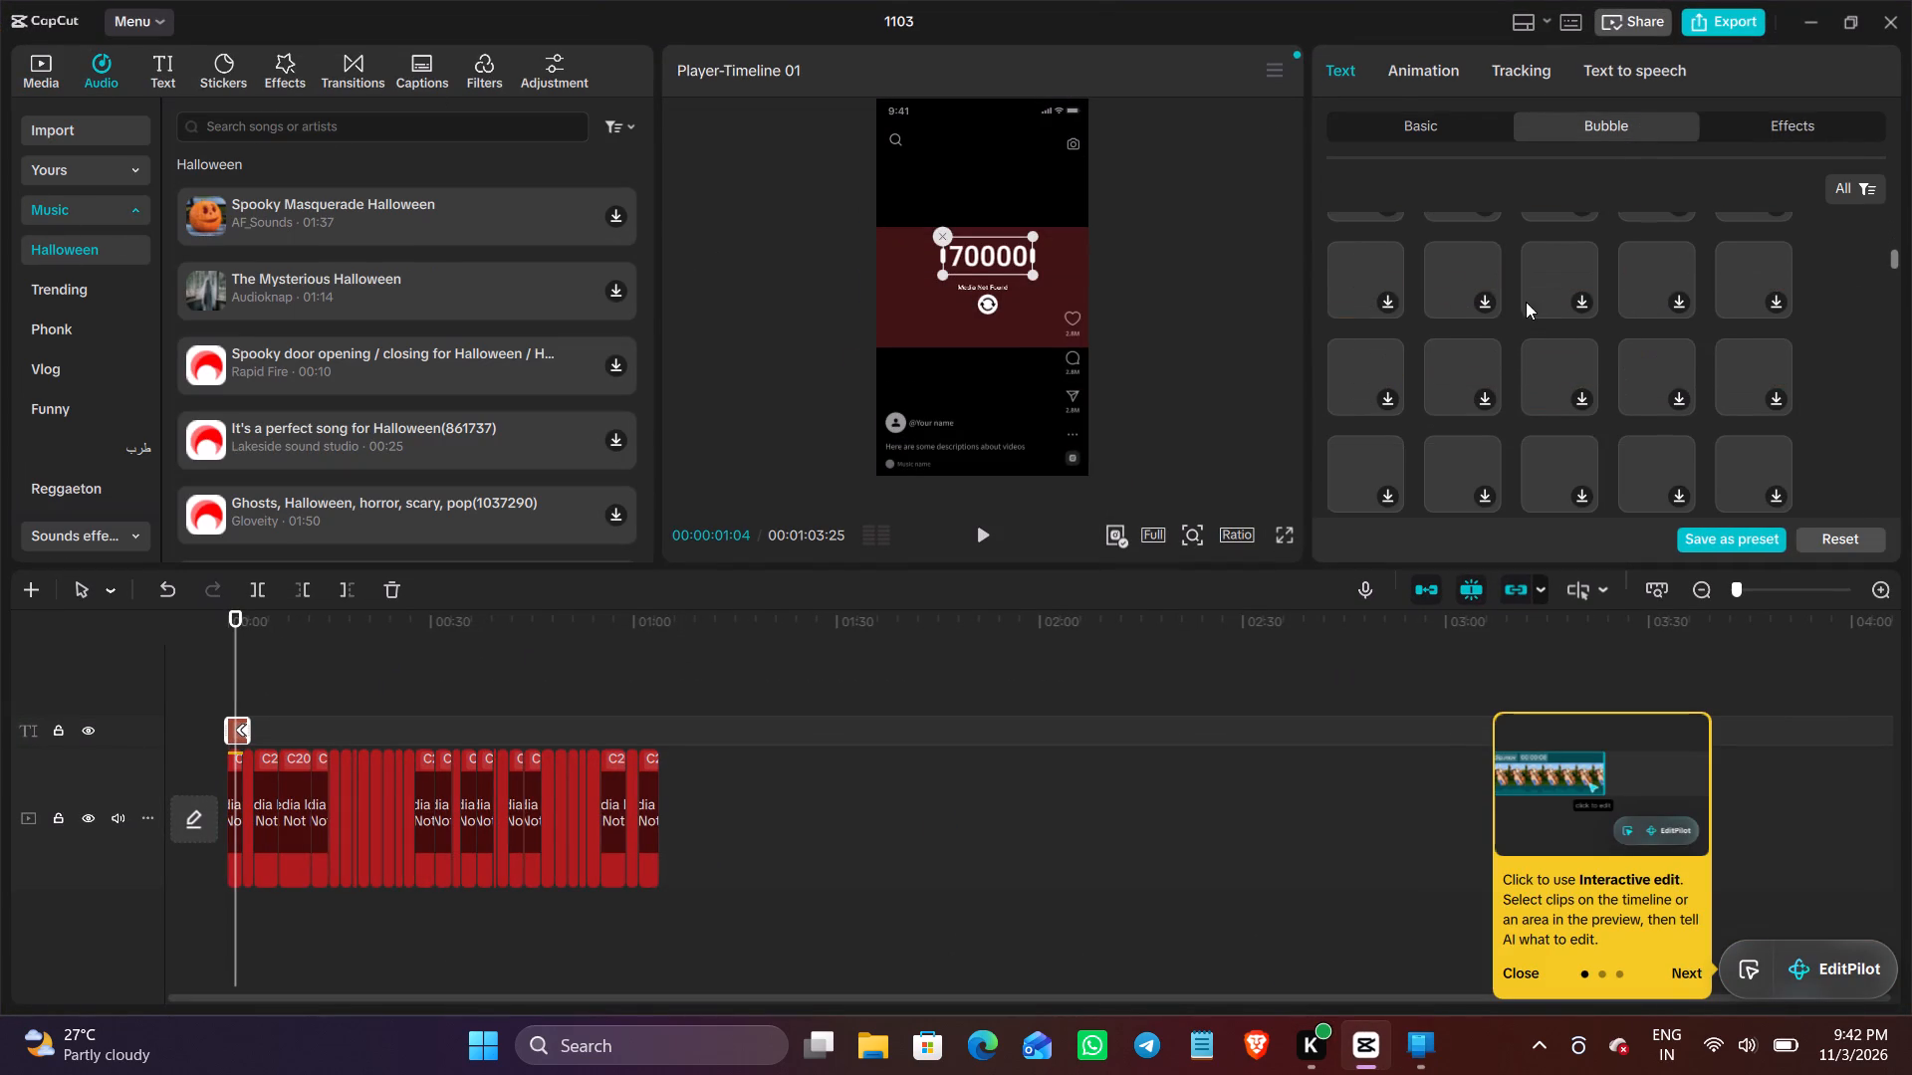
pyautogui.scroll(3, 1509, 277)
pyautogui.click(1464, 399)
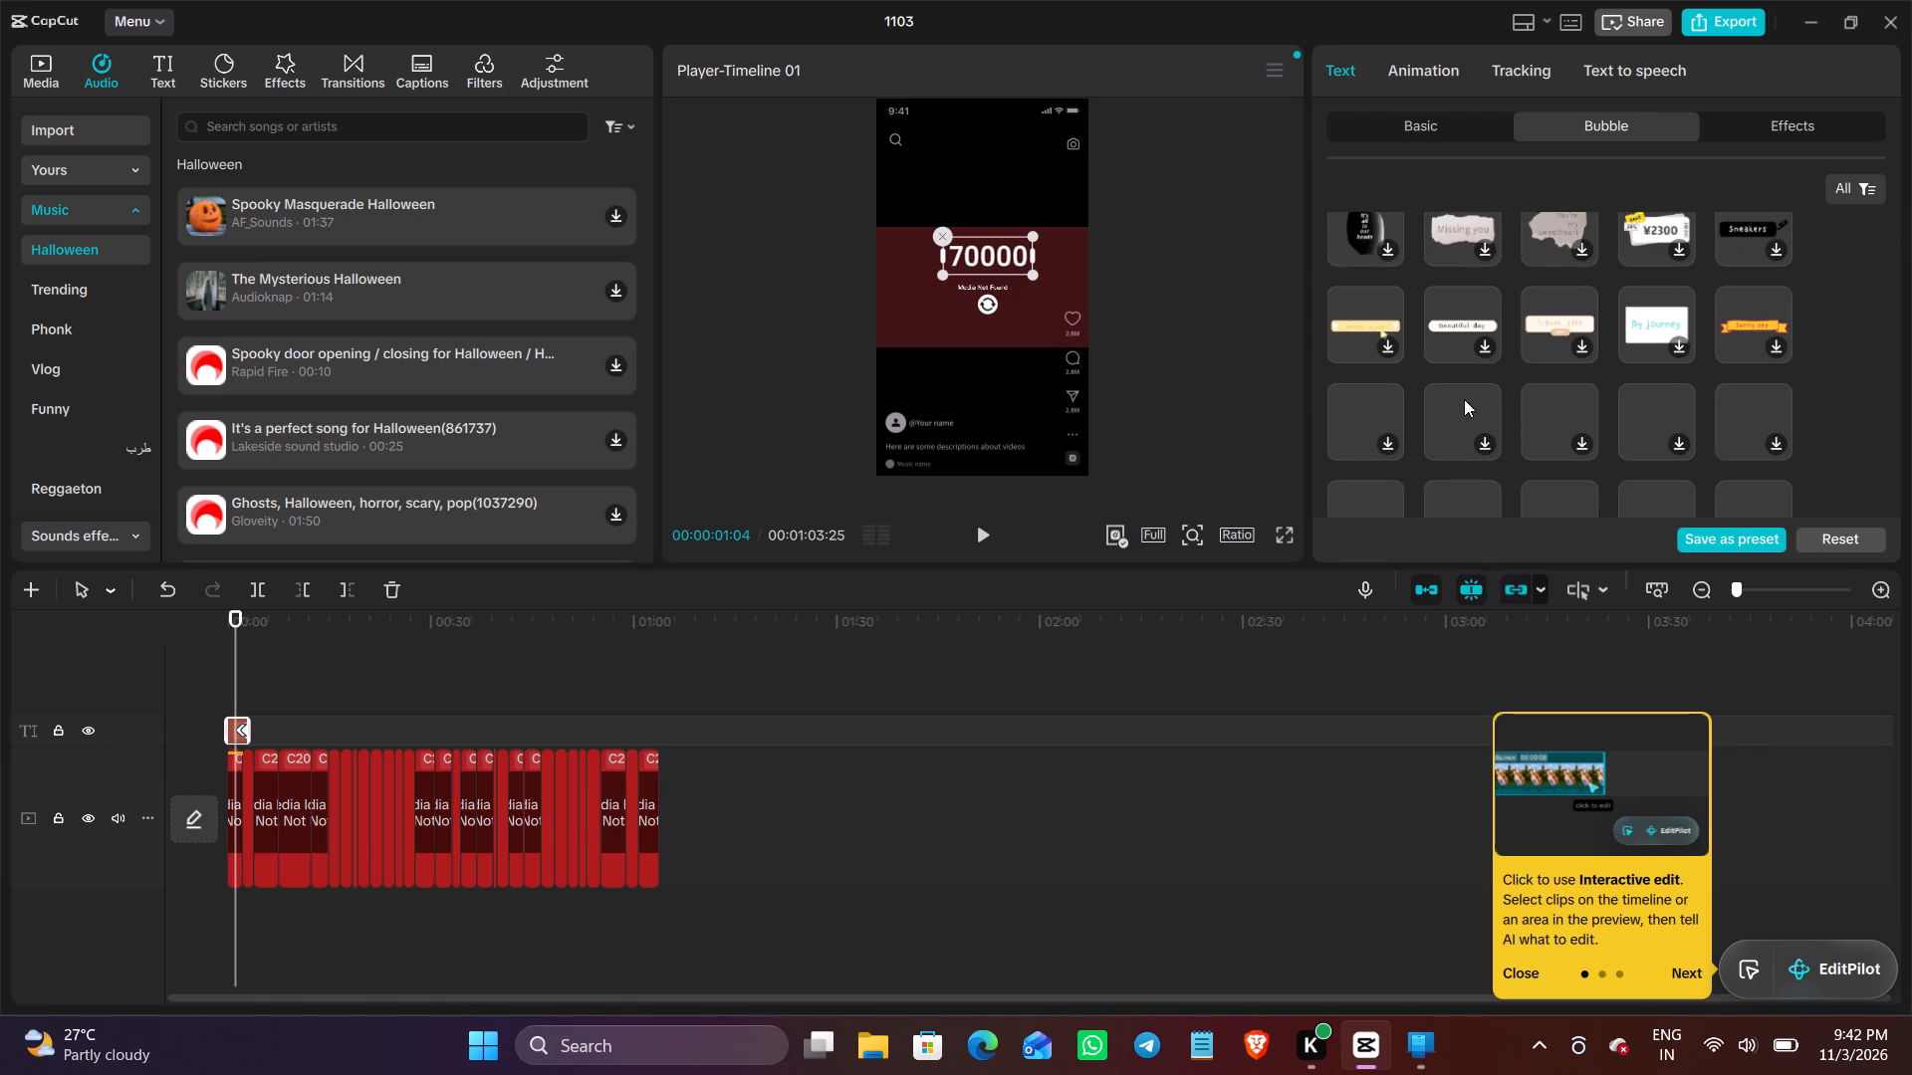
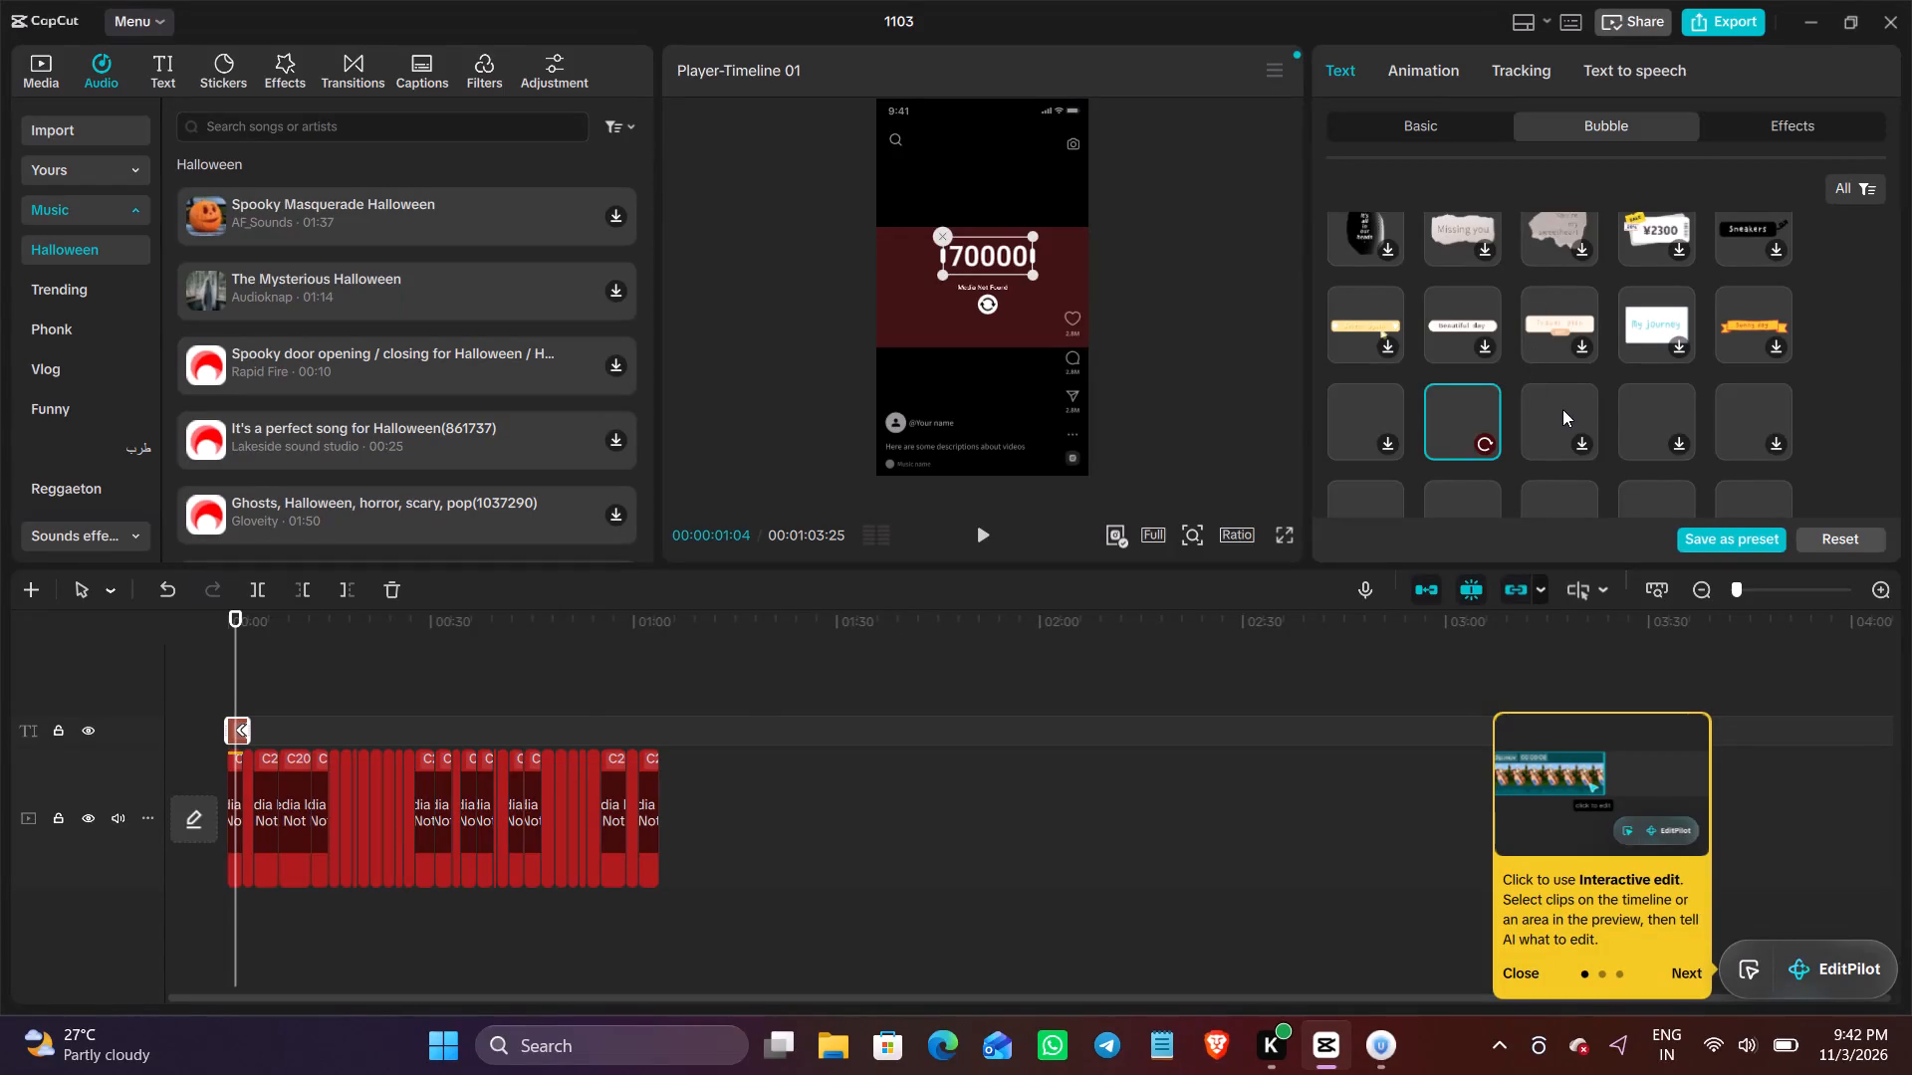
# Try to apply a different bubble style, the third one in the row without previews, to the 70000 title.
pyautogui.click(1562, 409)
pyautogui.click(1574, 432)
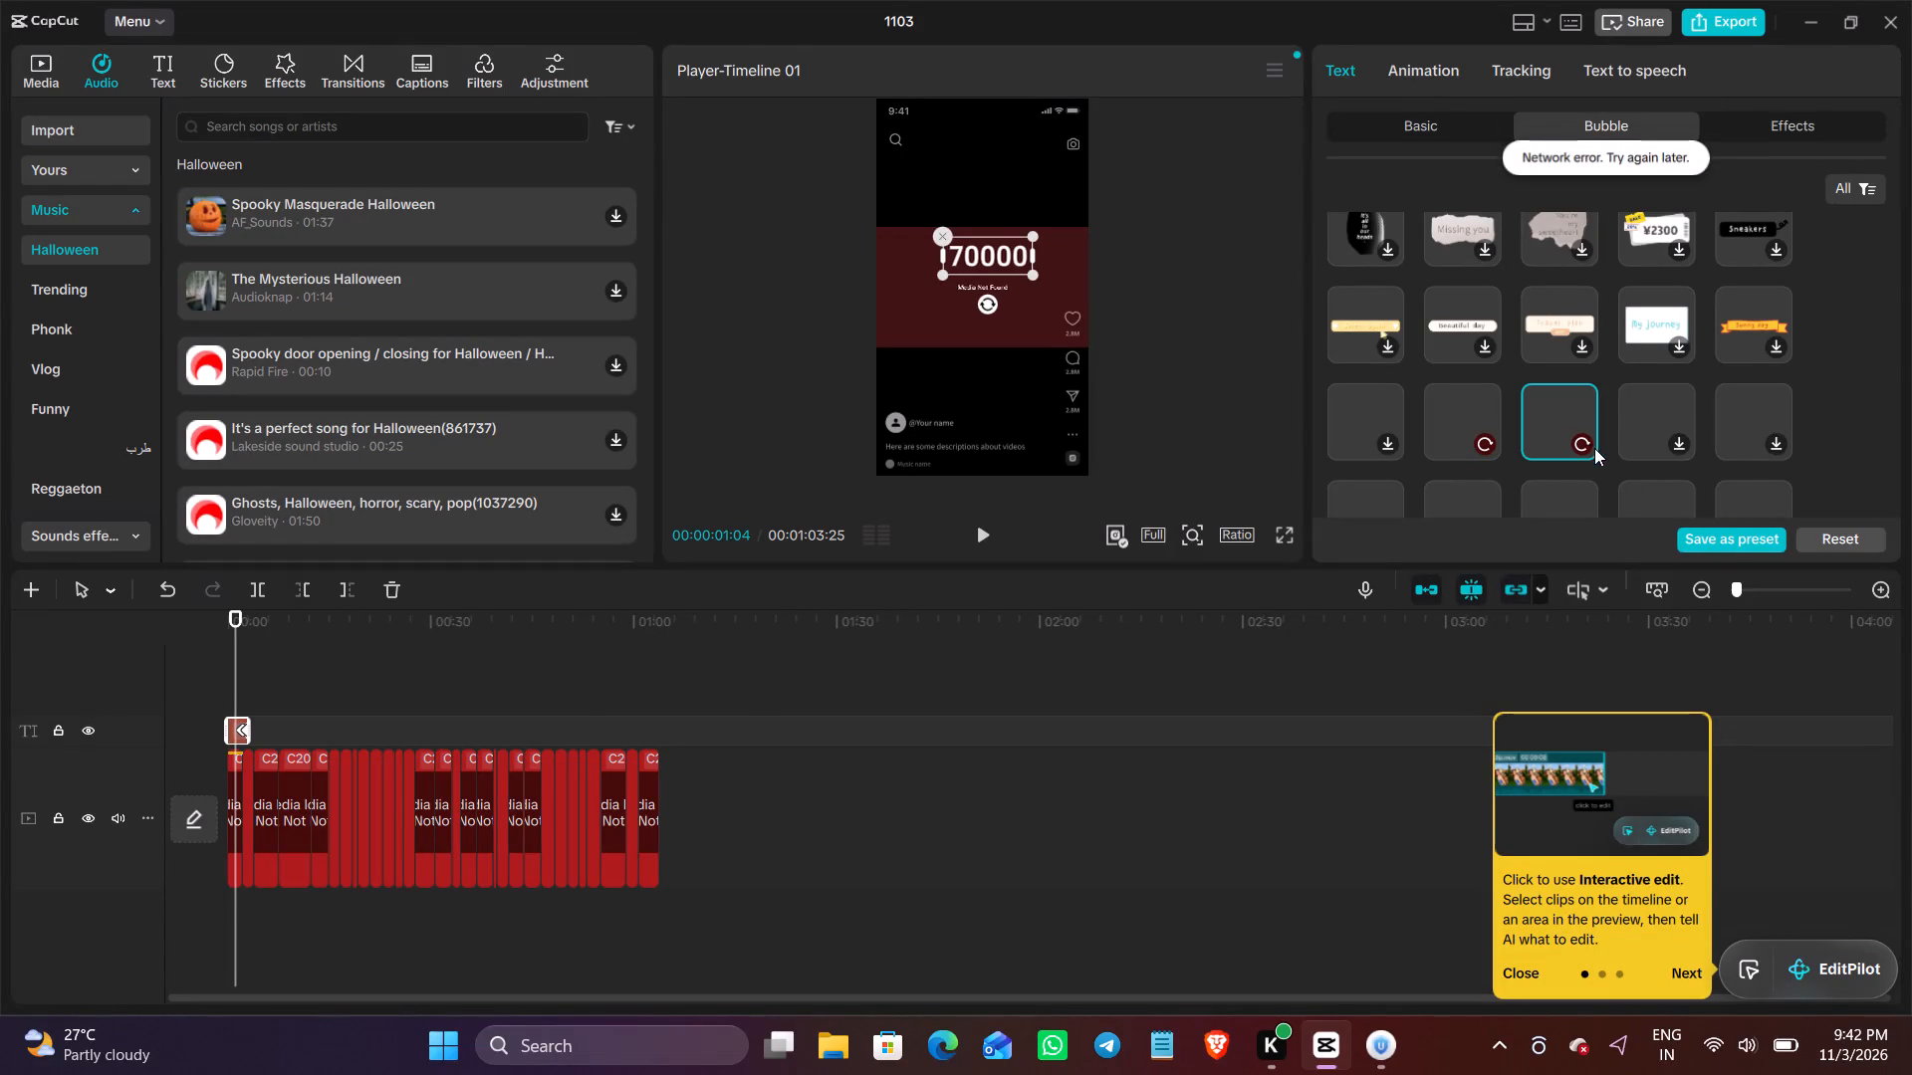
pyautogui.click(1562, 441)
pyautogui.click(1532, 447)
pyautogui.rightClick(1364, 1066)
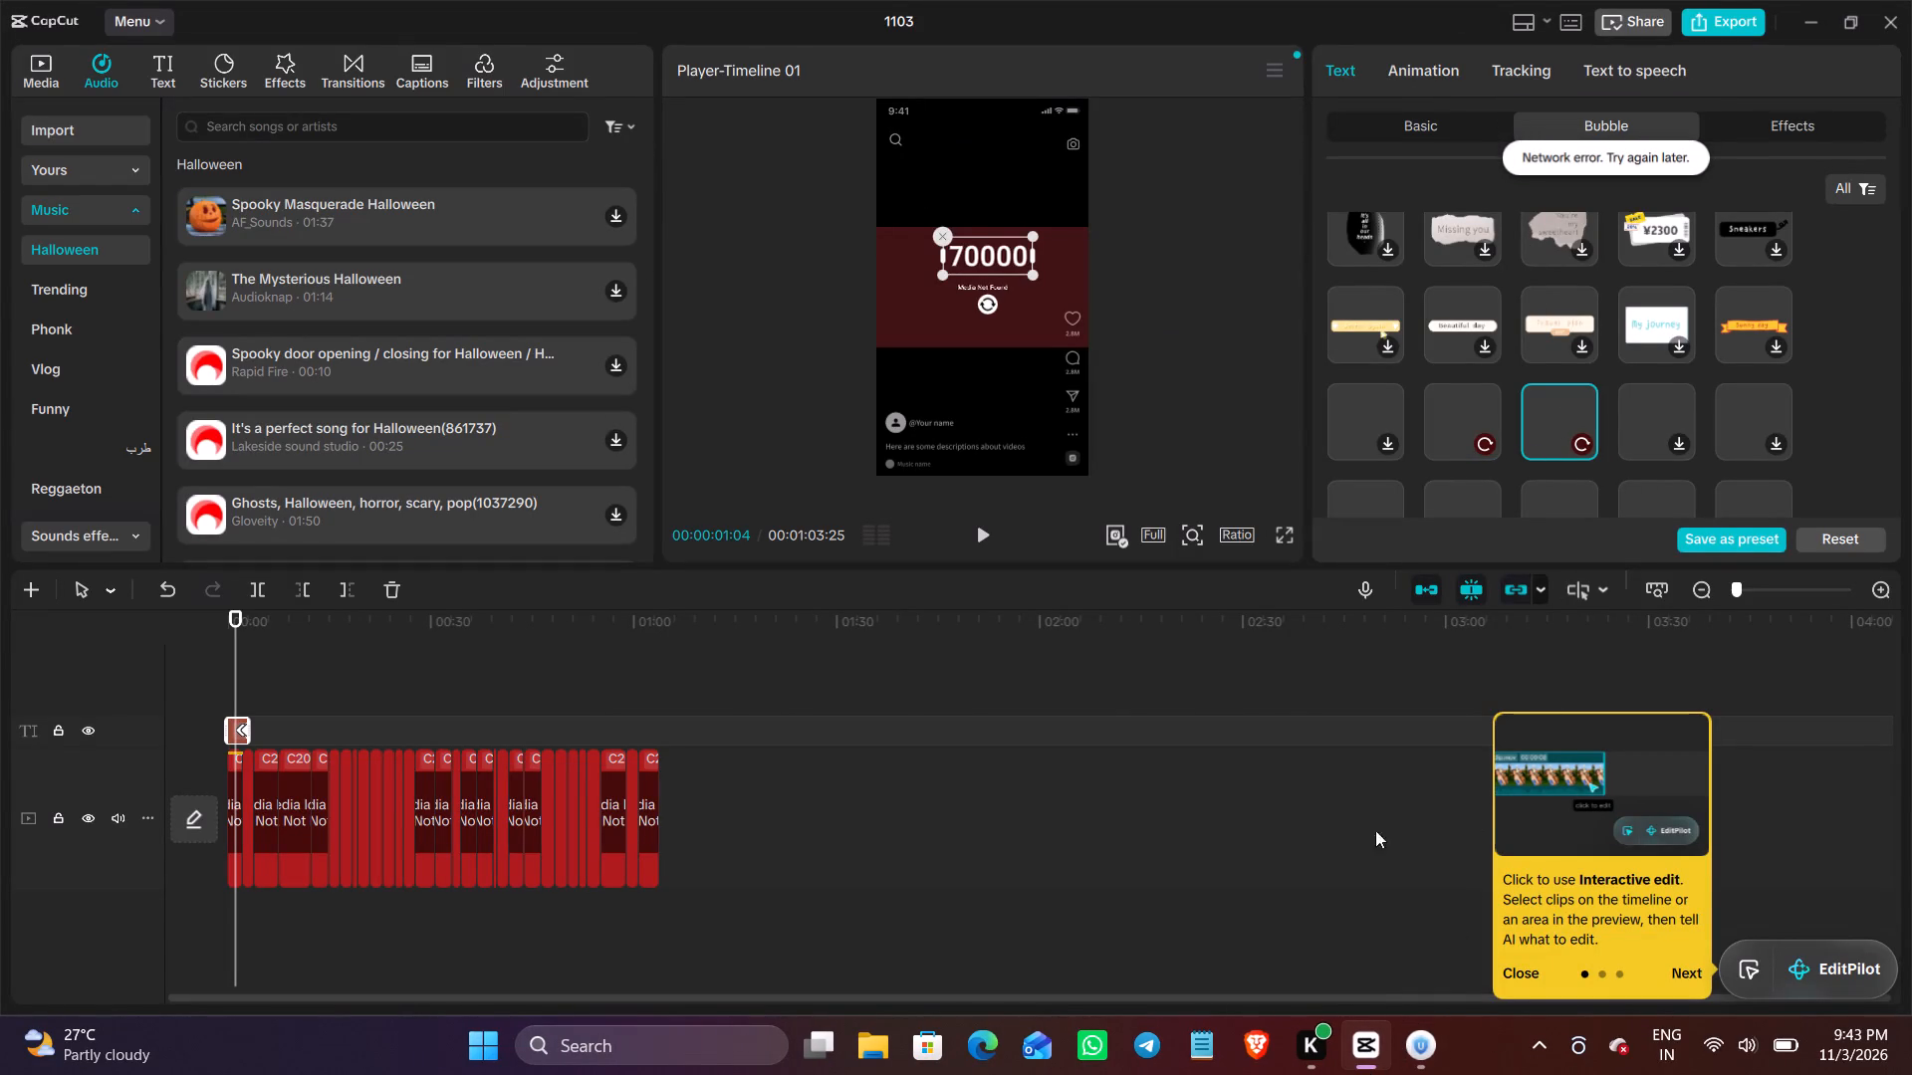
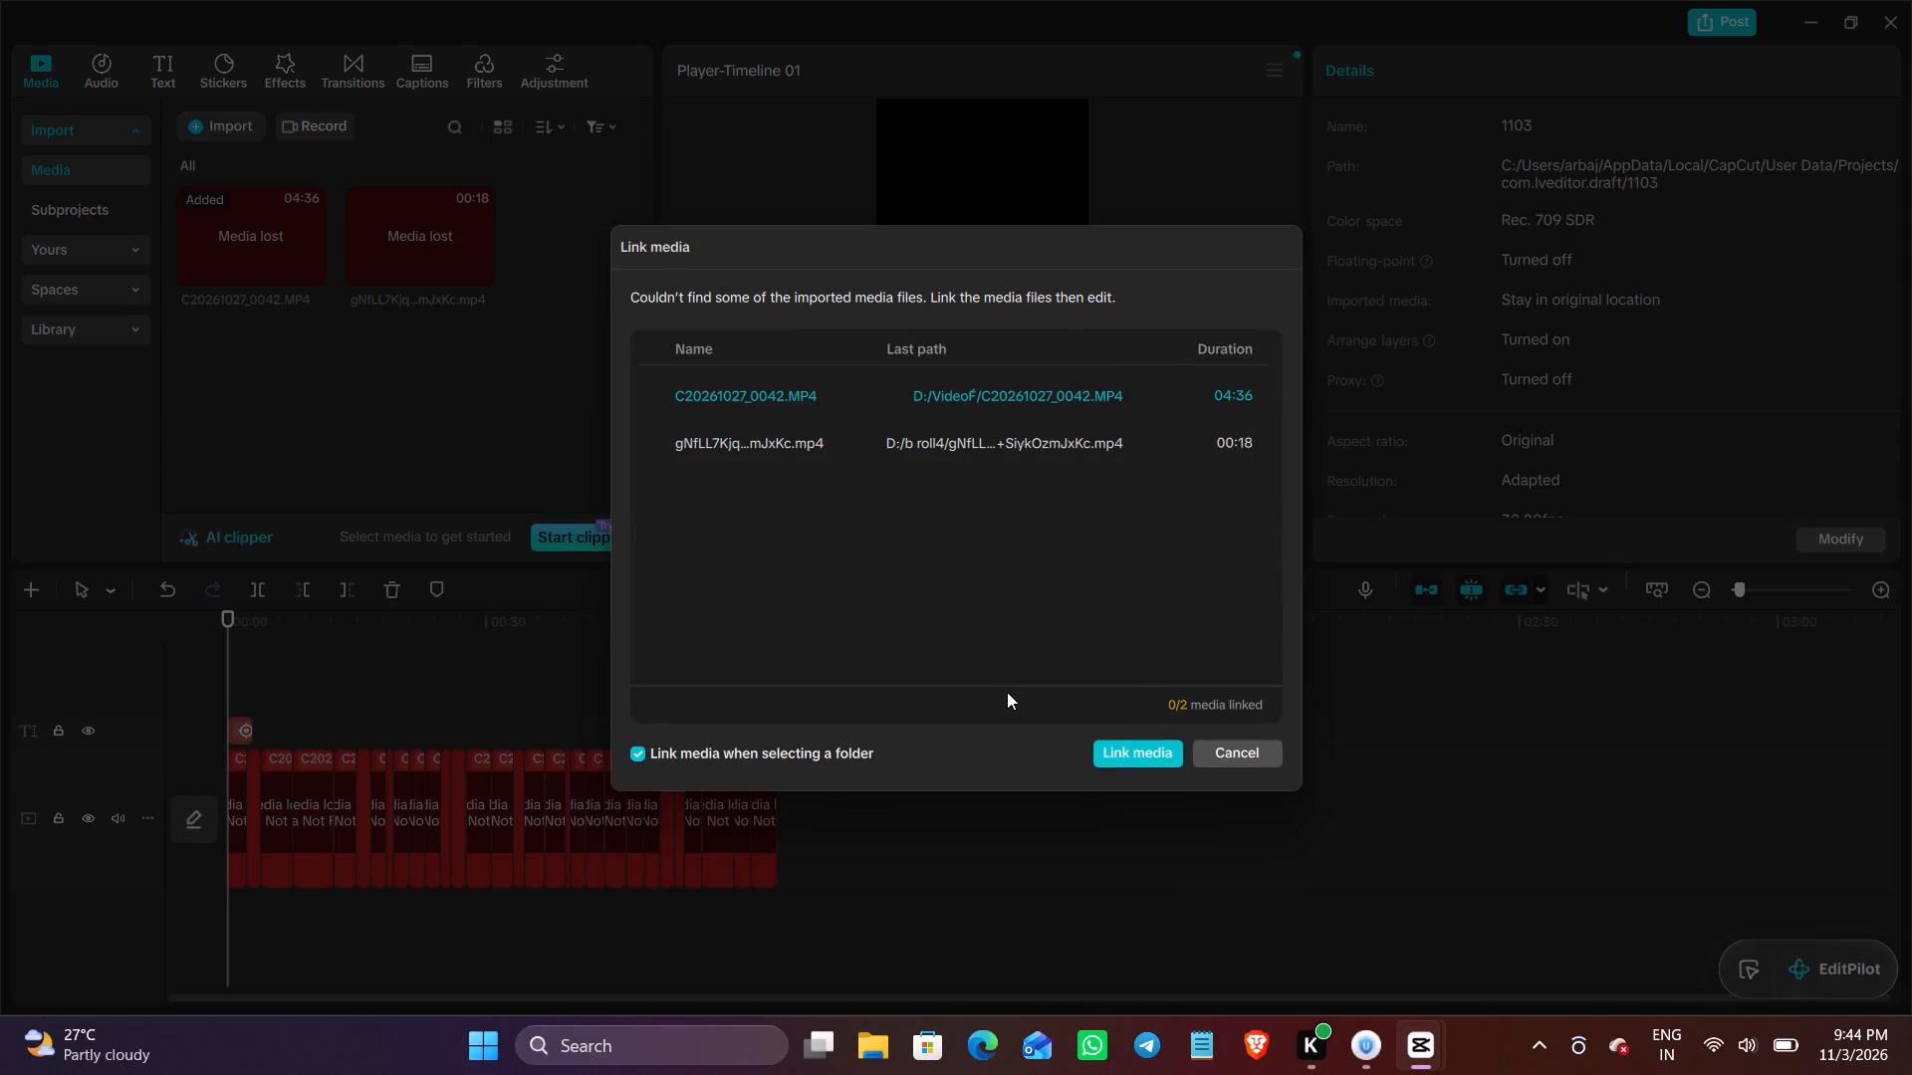
# Skip relinking the missing media and play the opening seconds of the 1103 timeline.
pyautogui.click(1229, 741)
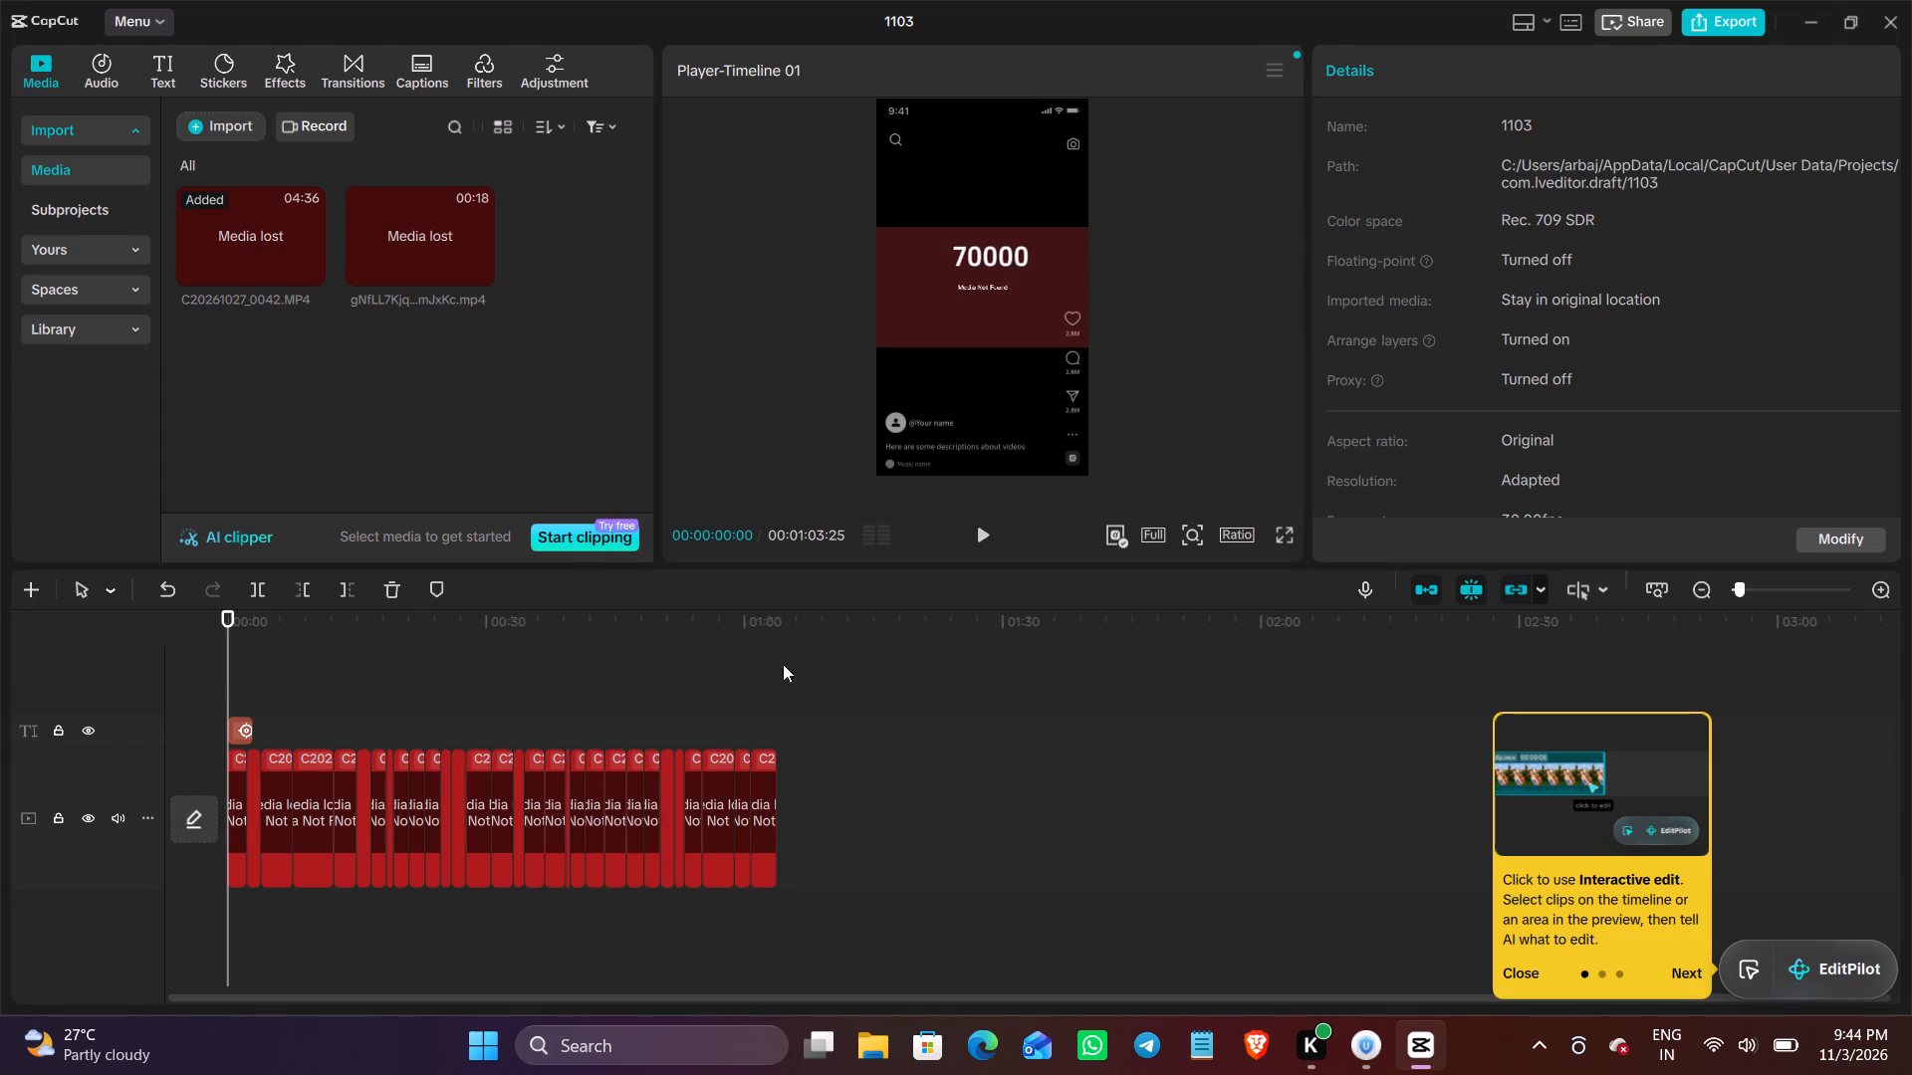
pyautogui.scroll(-5, 833, 665)
pyautogui.click(979, 537)
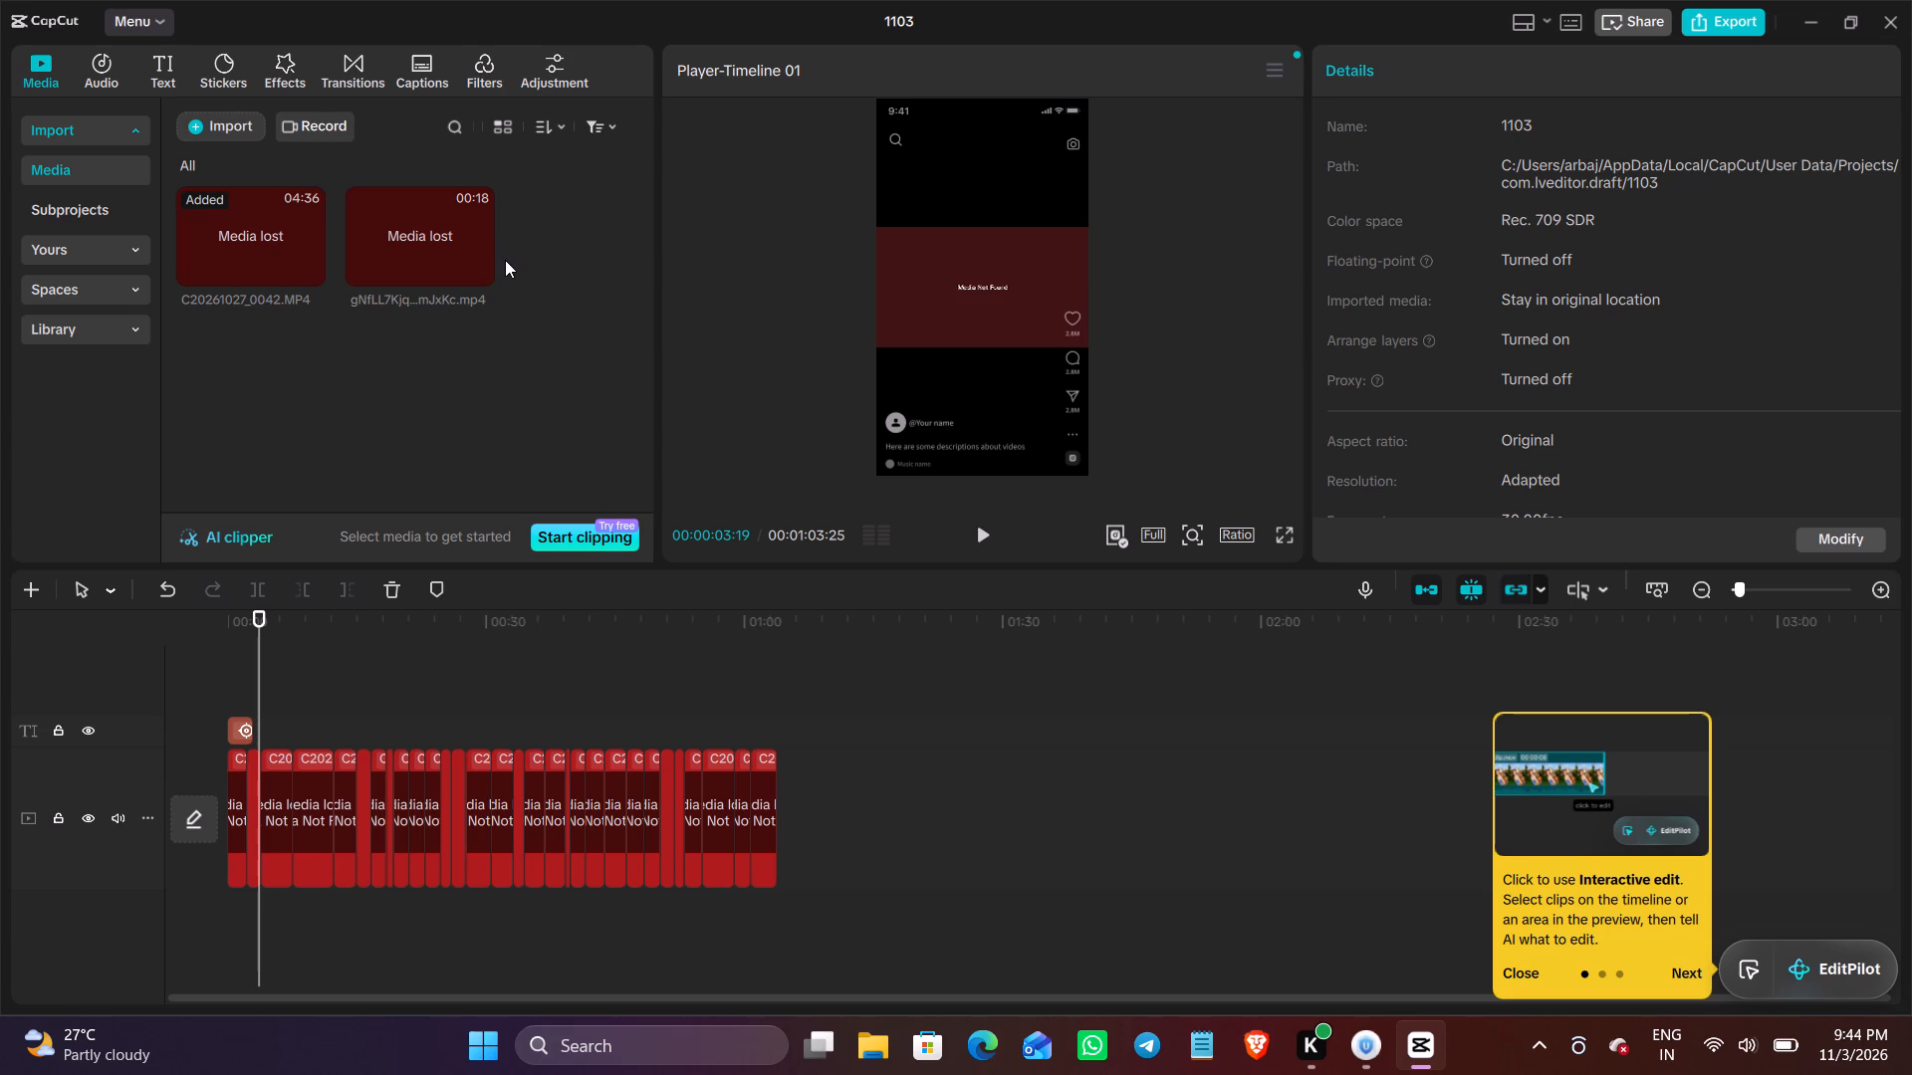
# Look through the presets, transitions, captions, auto lyrics, filters and adjustment sections, ending at the project's imported media.
pyautogui.click(34, 255)
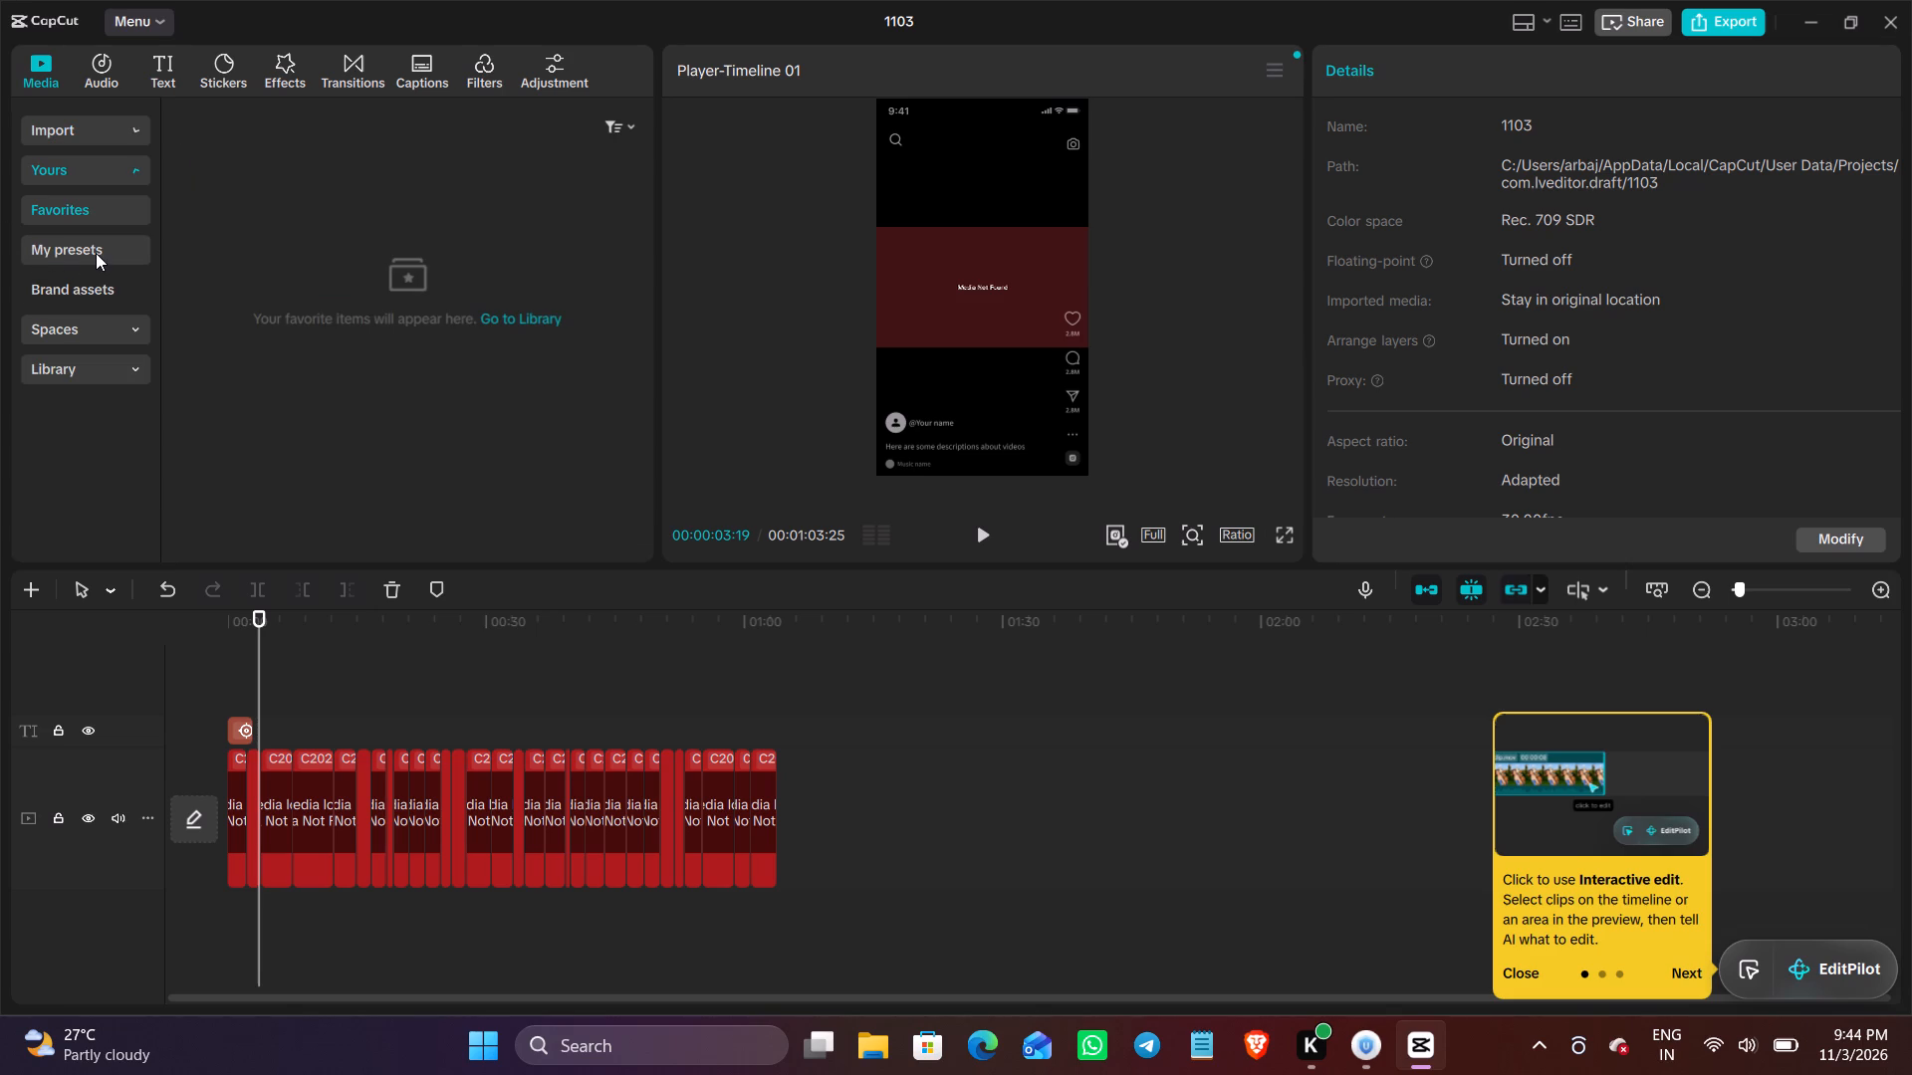
pyautogui.click(96, 253)
pyautogui.click(350, 59)
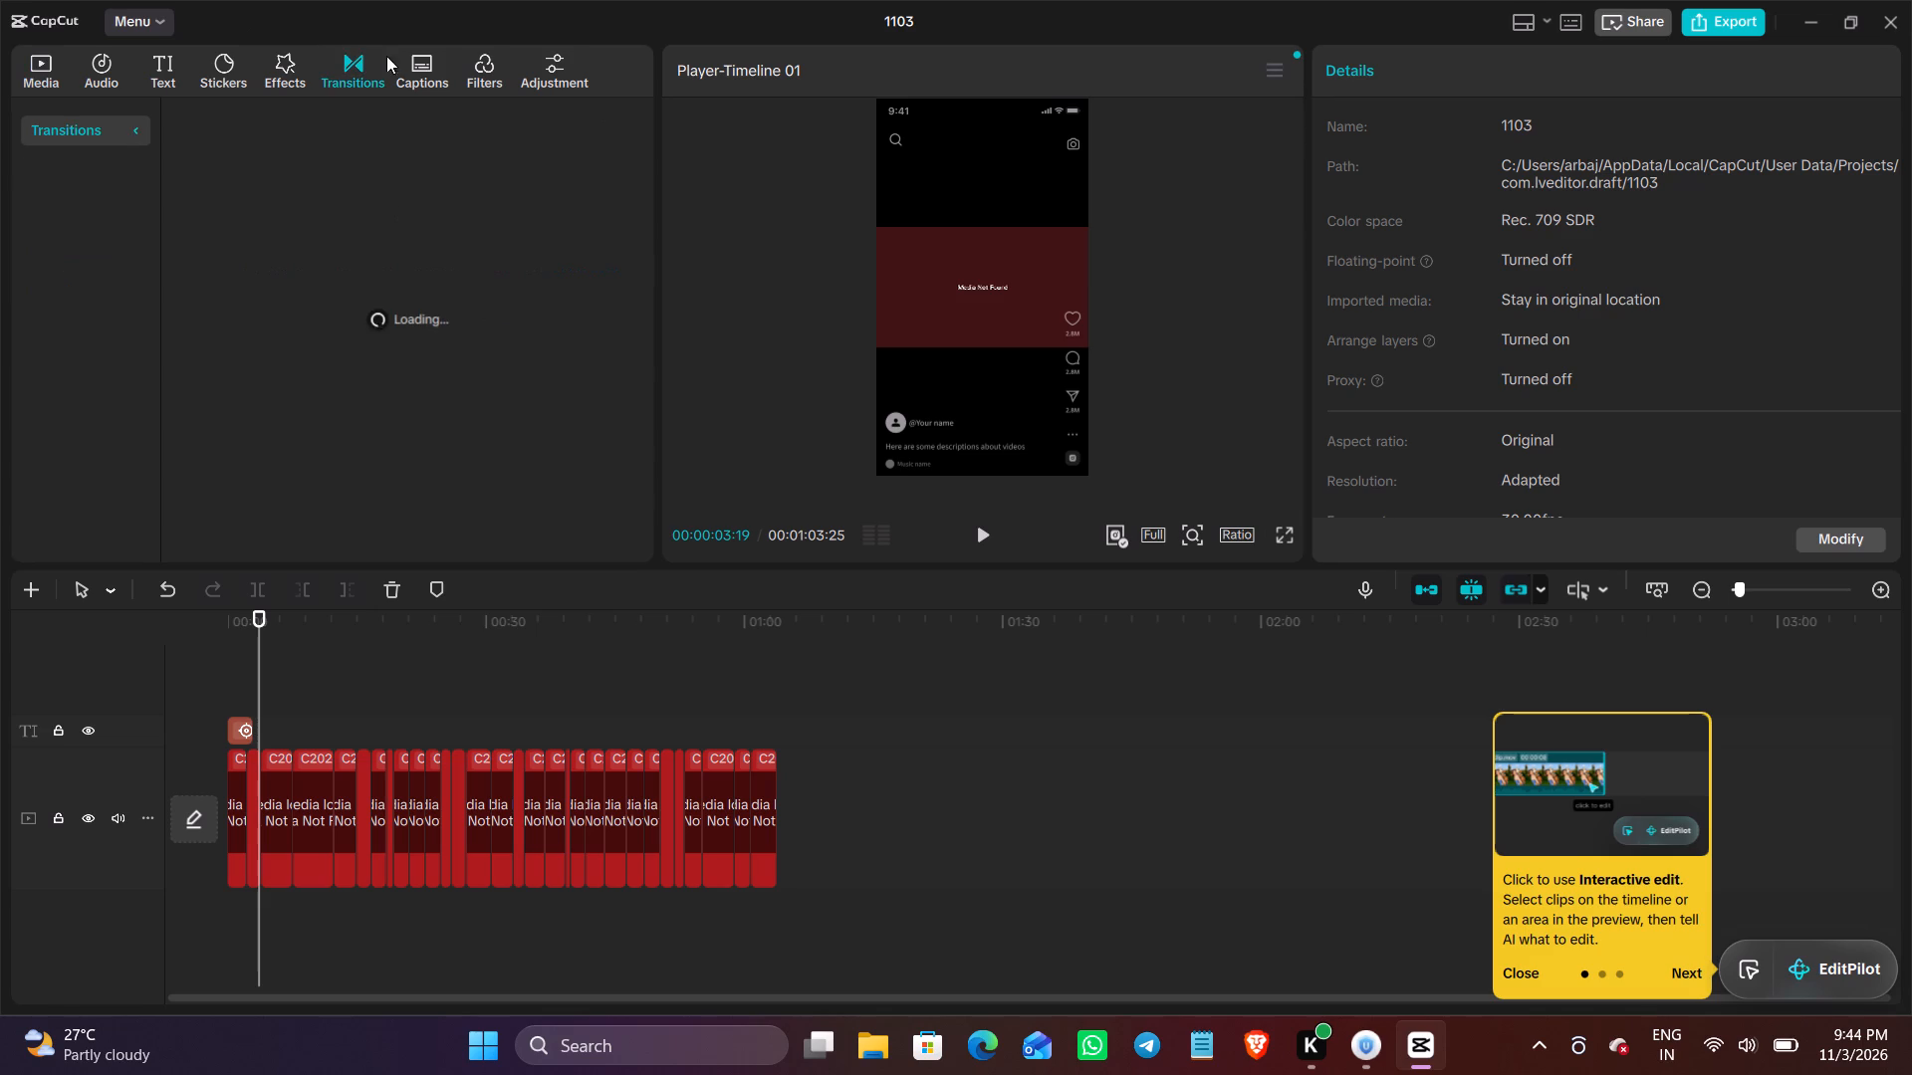
pyautogui.click(411, 59)
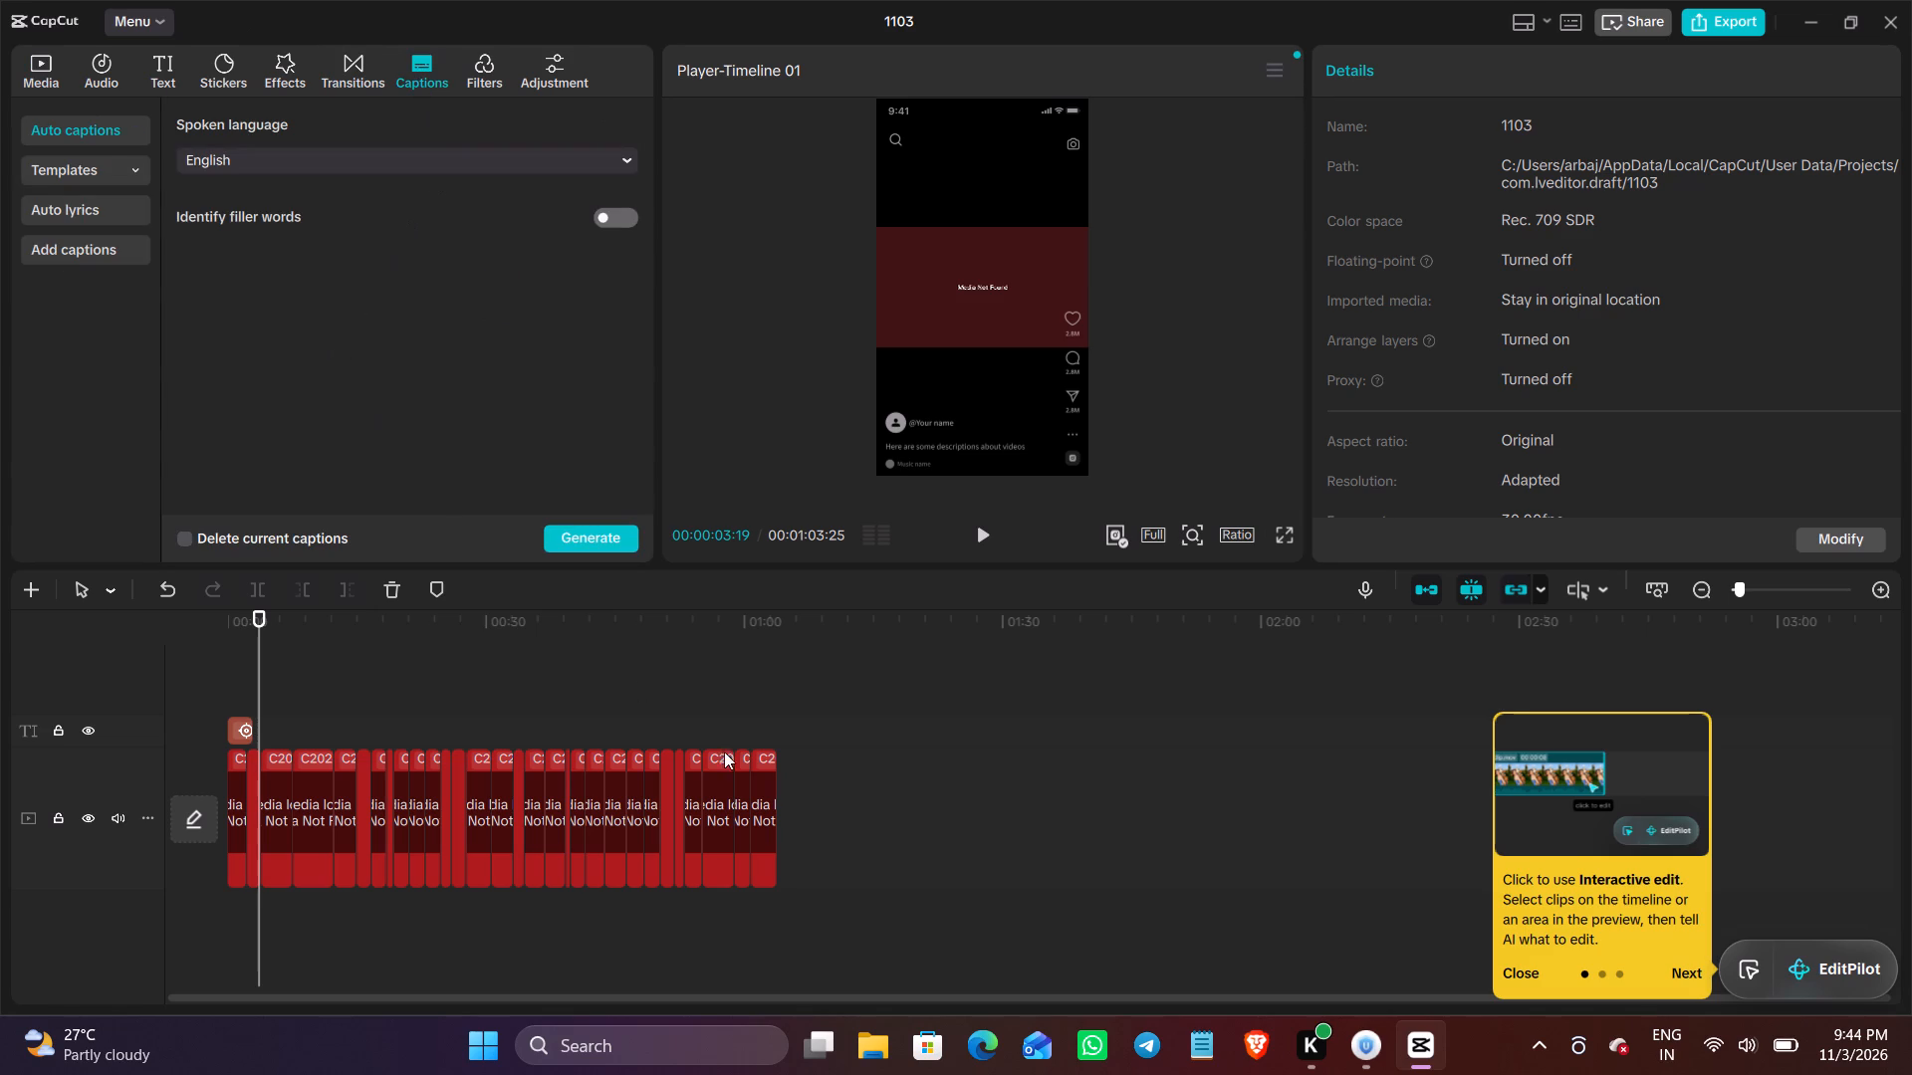
pyautogui.click(1233, 1043)
pyautogui.click(478, 67)
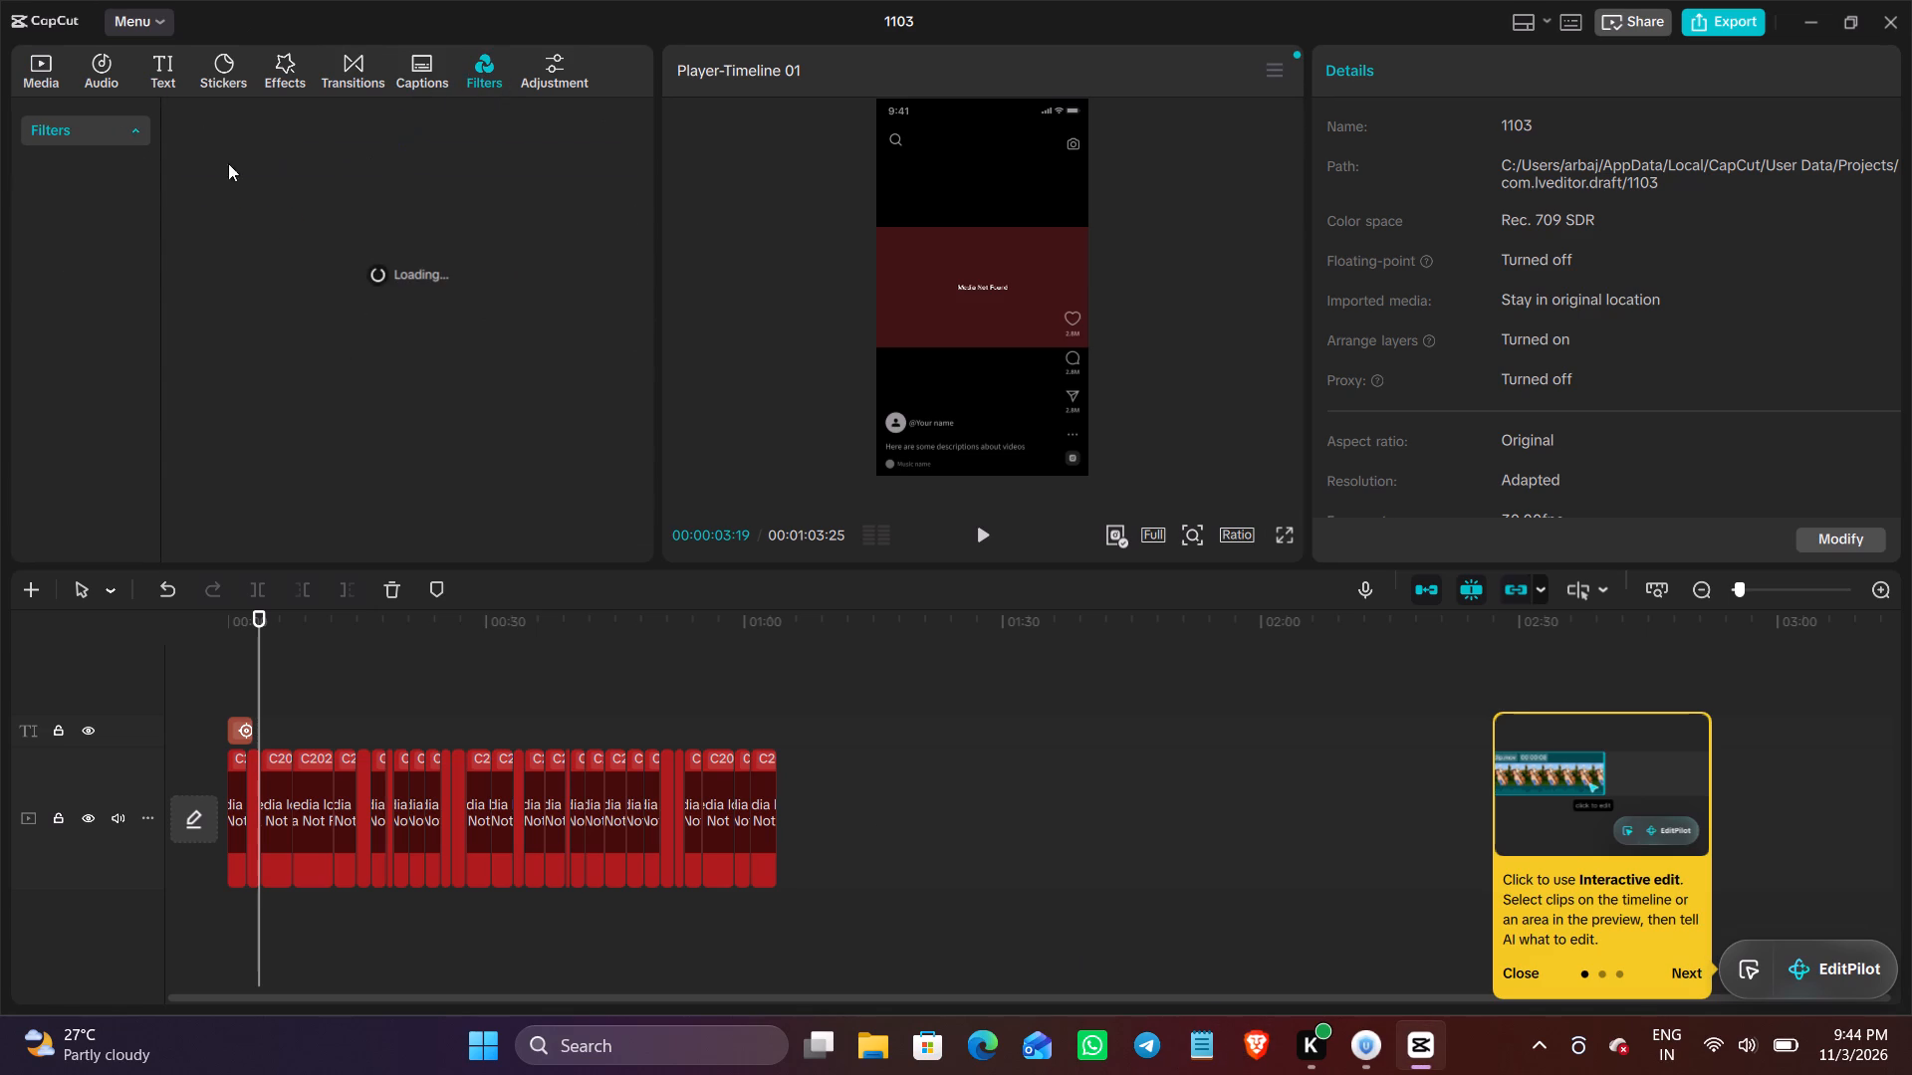
pyautogui.click(567, 64)
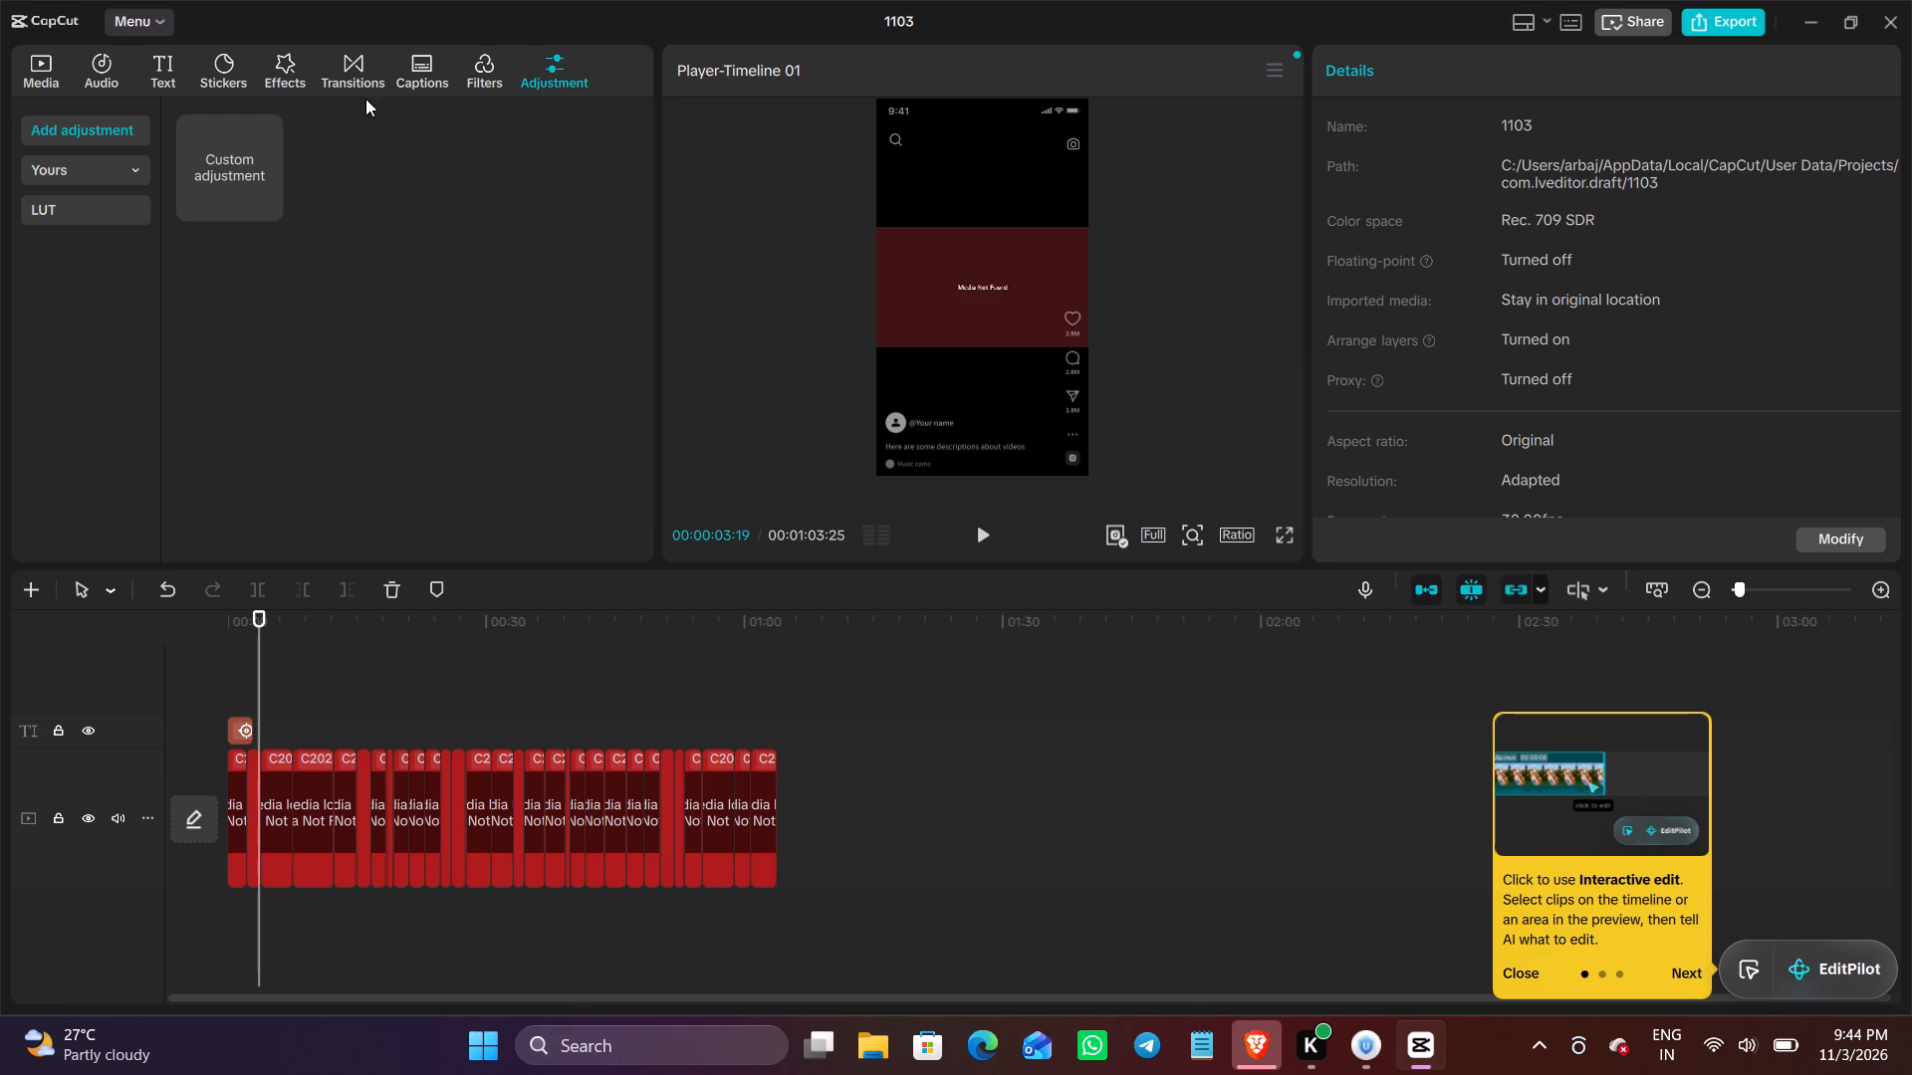
pyautogui.click(405, 73)
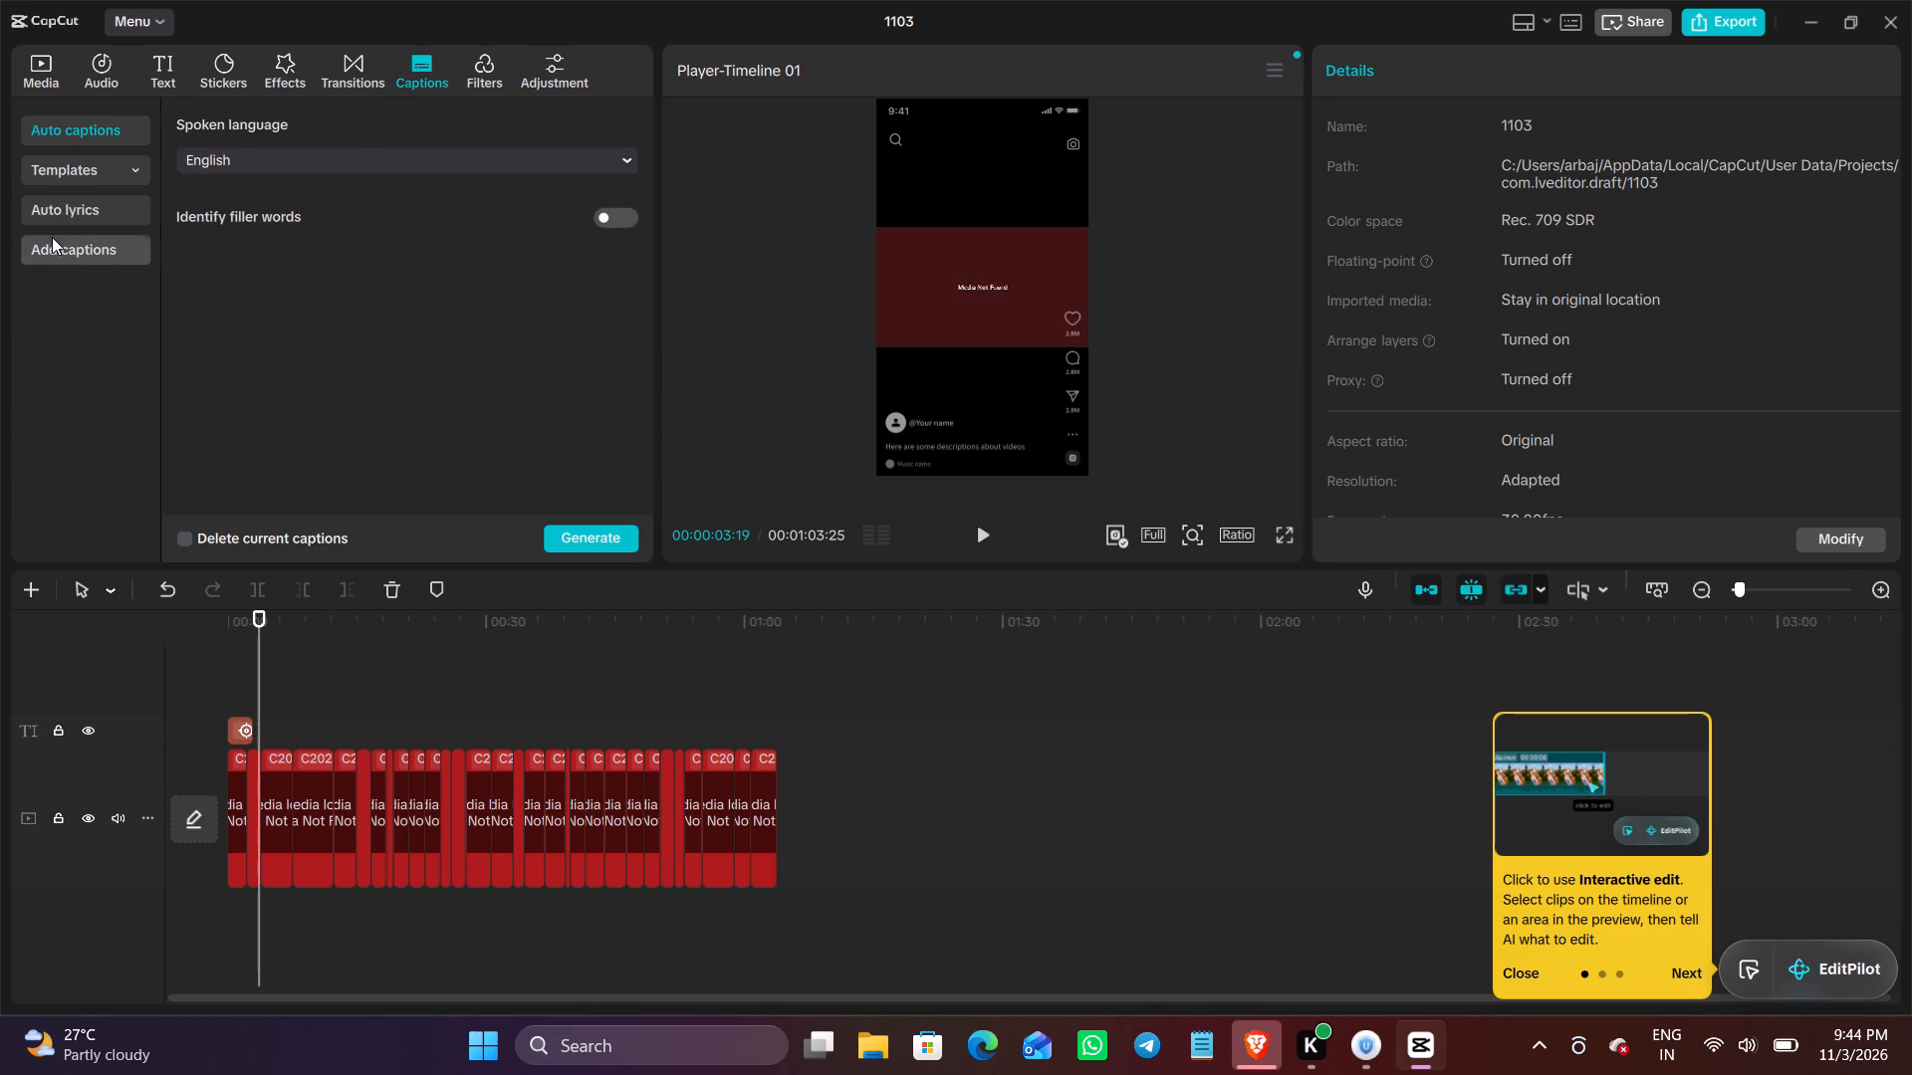
pyautogui.click(71, 216)
pyautogui.click(79, 149)
pyautogui.click(137, 78)
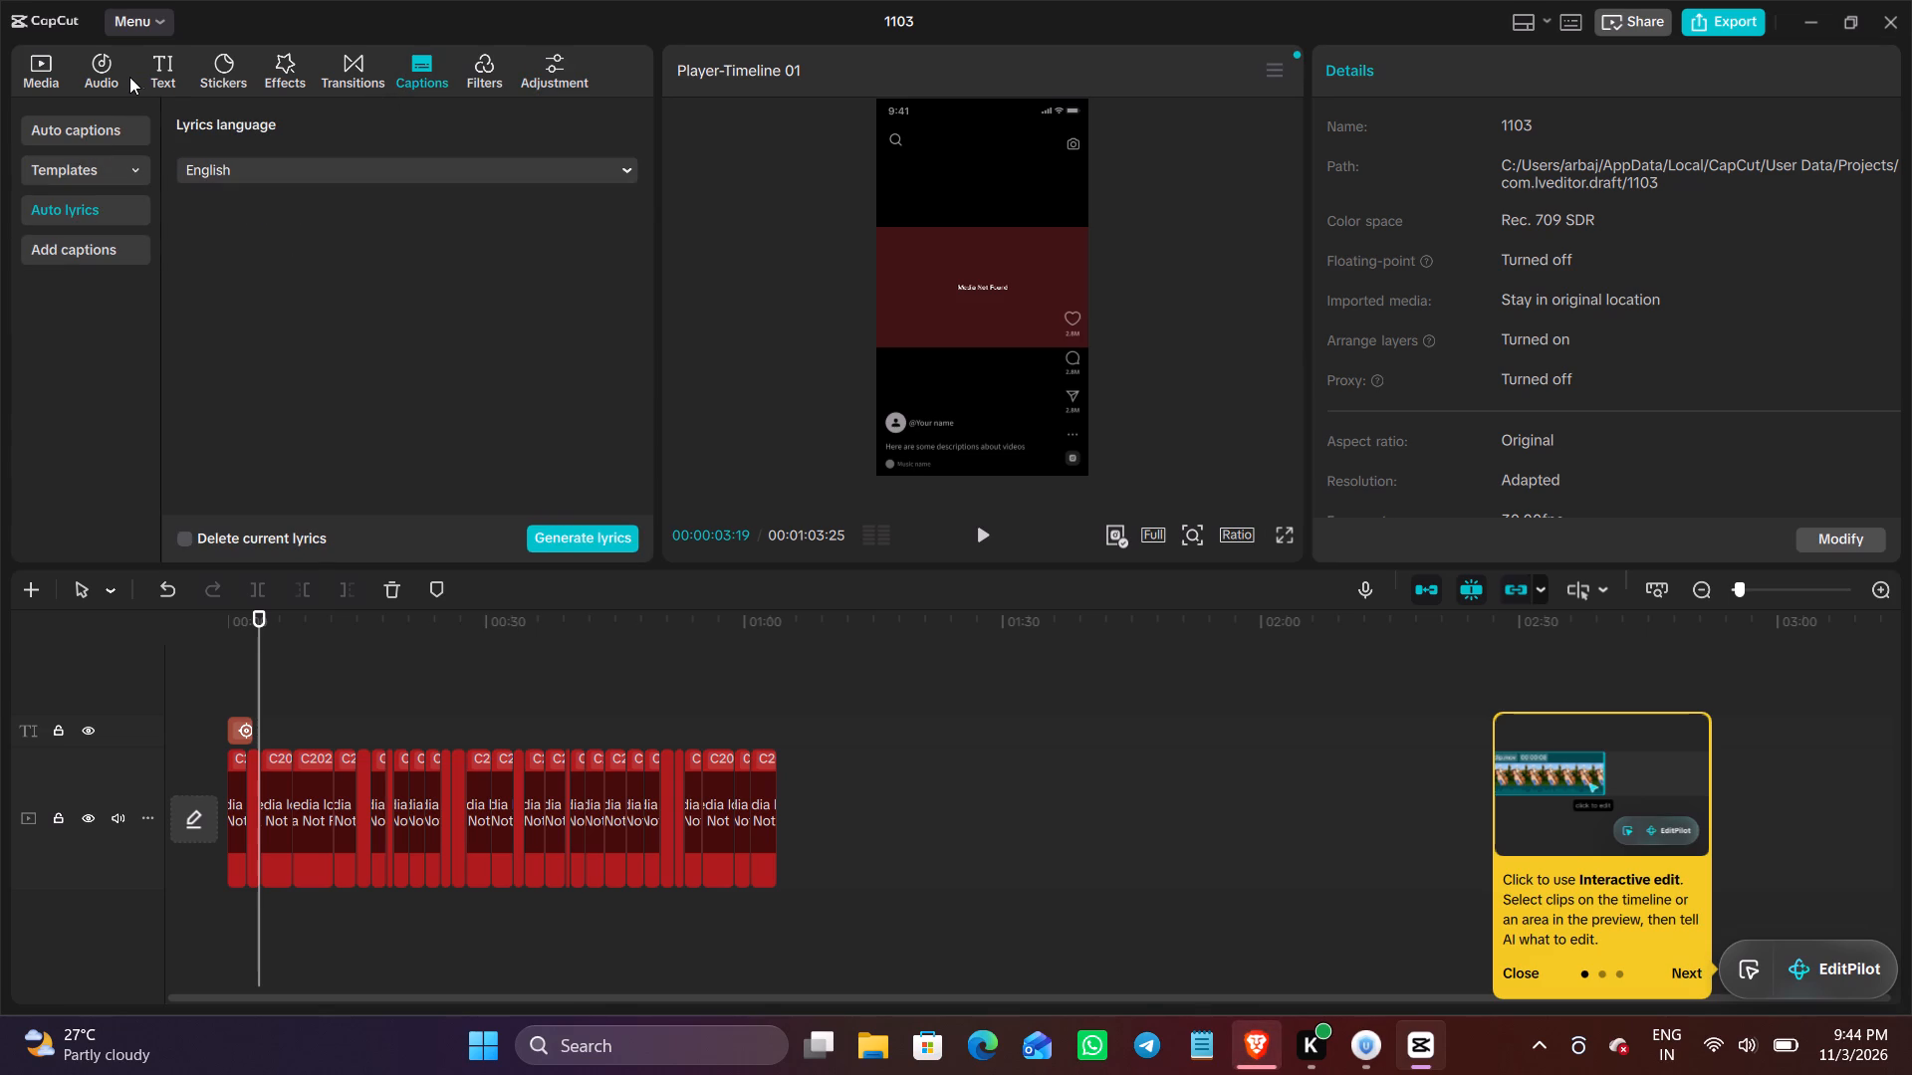
pyautogui.click(113, 74)
pyautogui.click(34, 70)
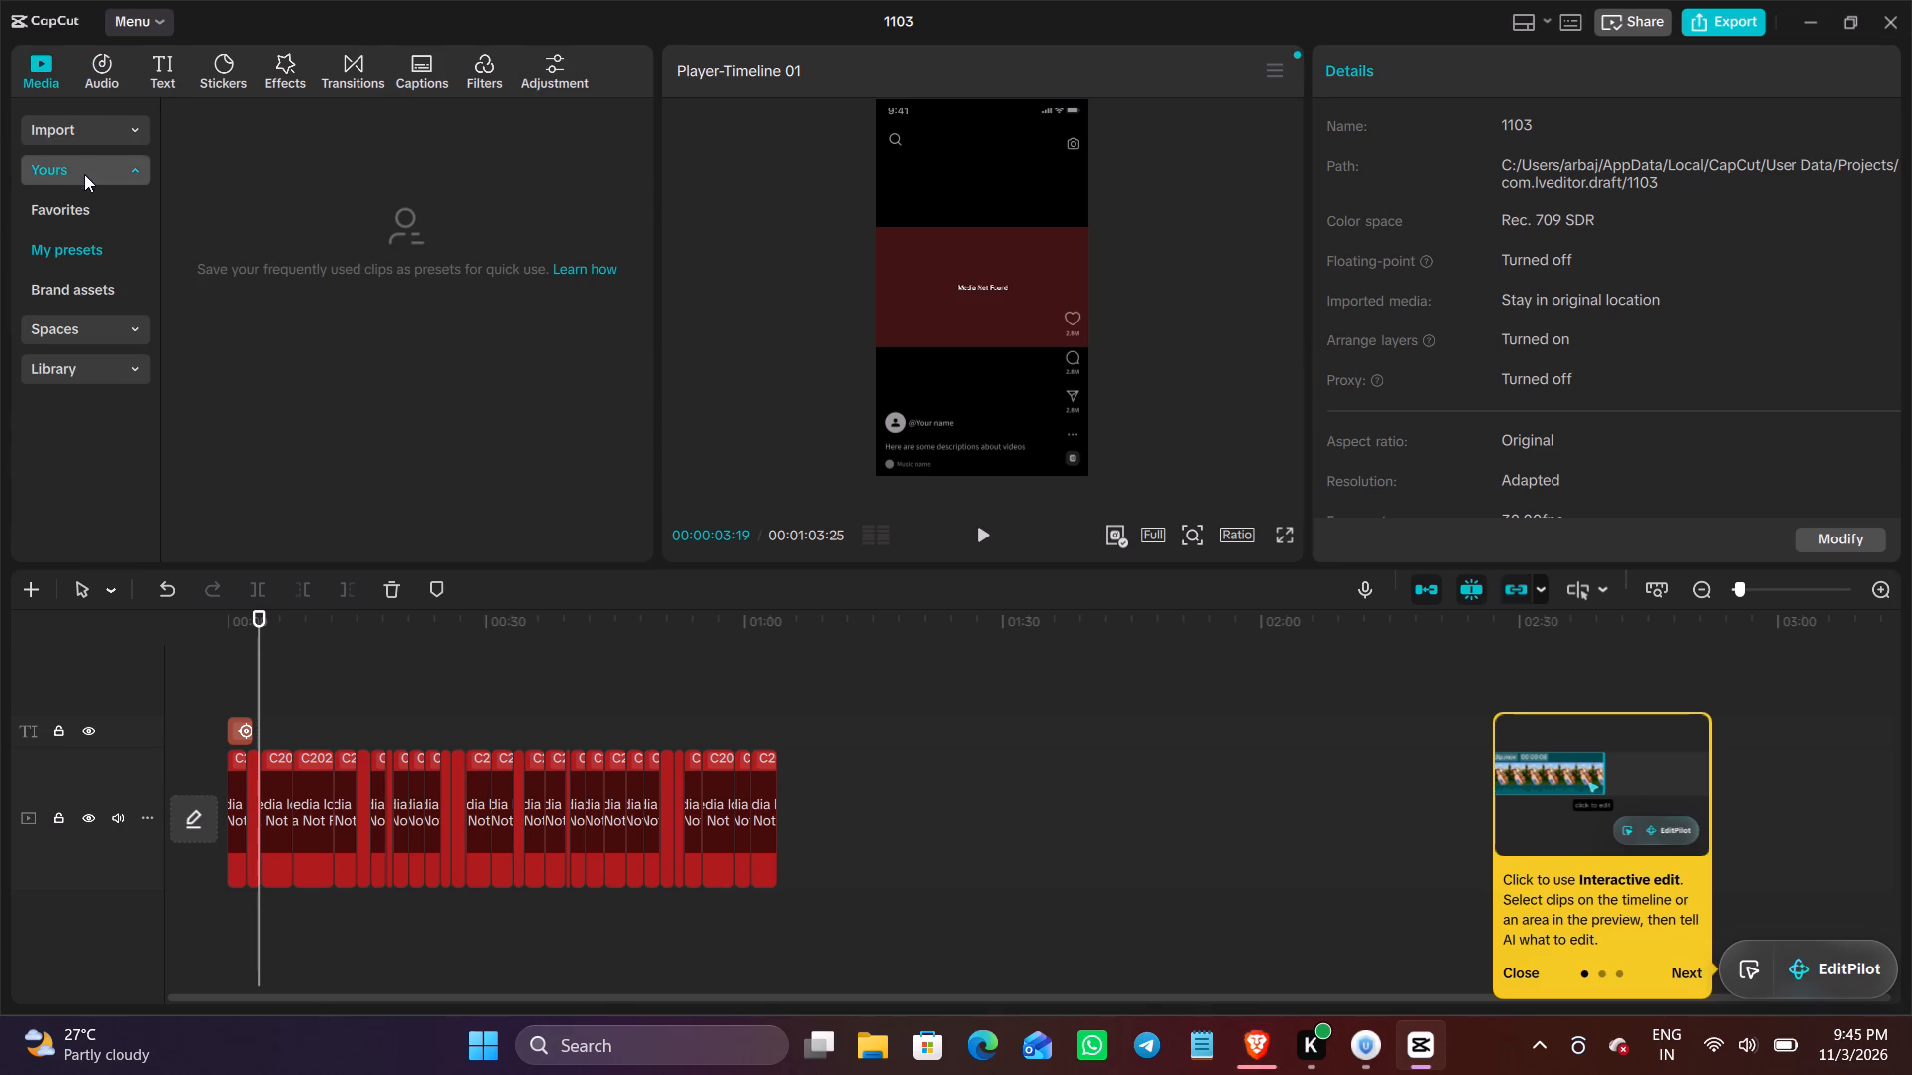
pyautogui.click(93, 124)
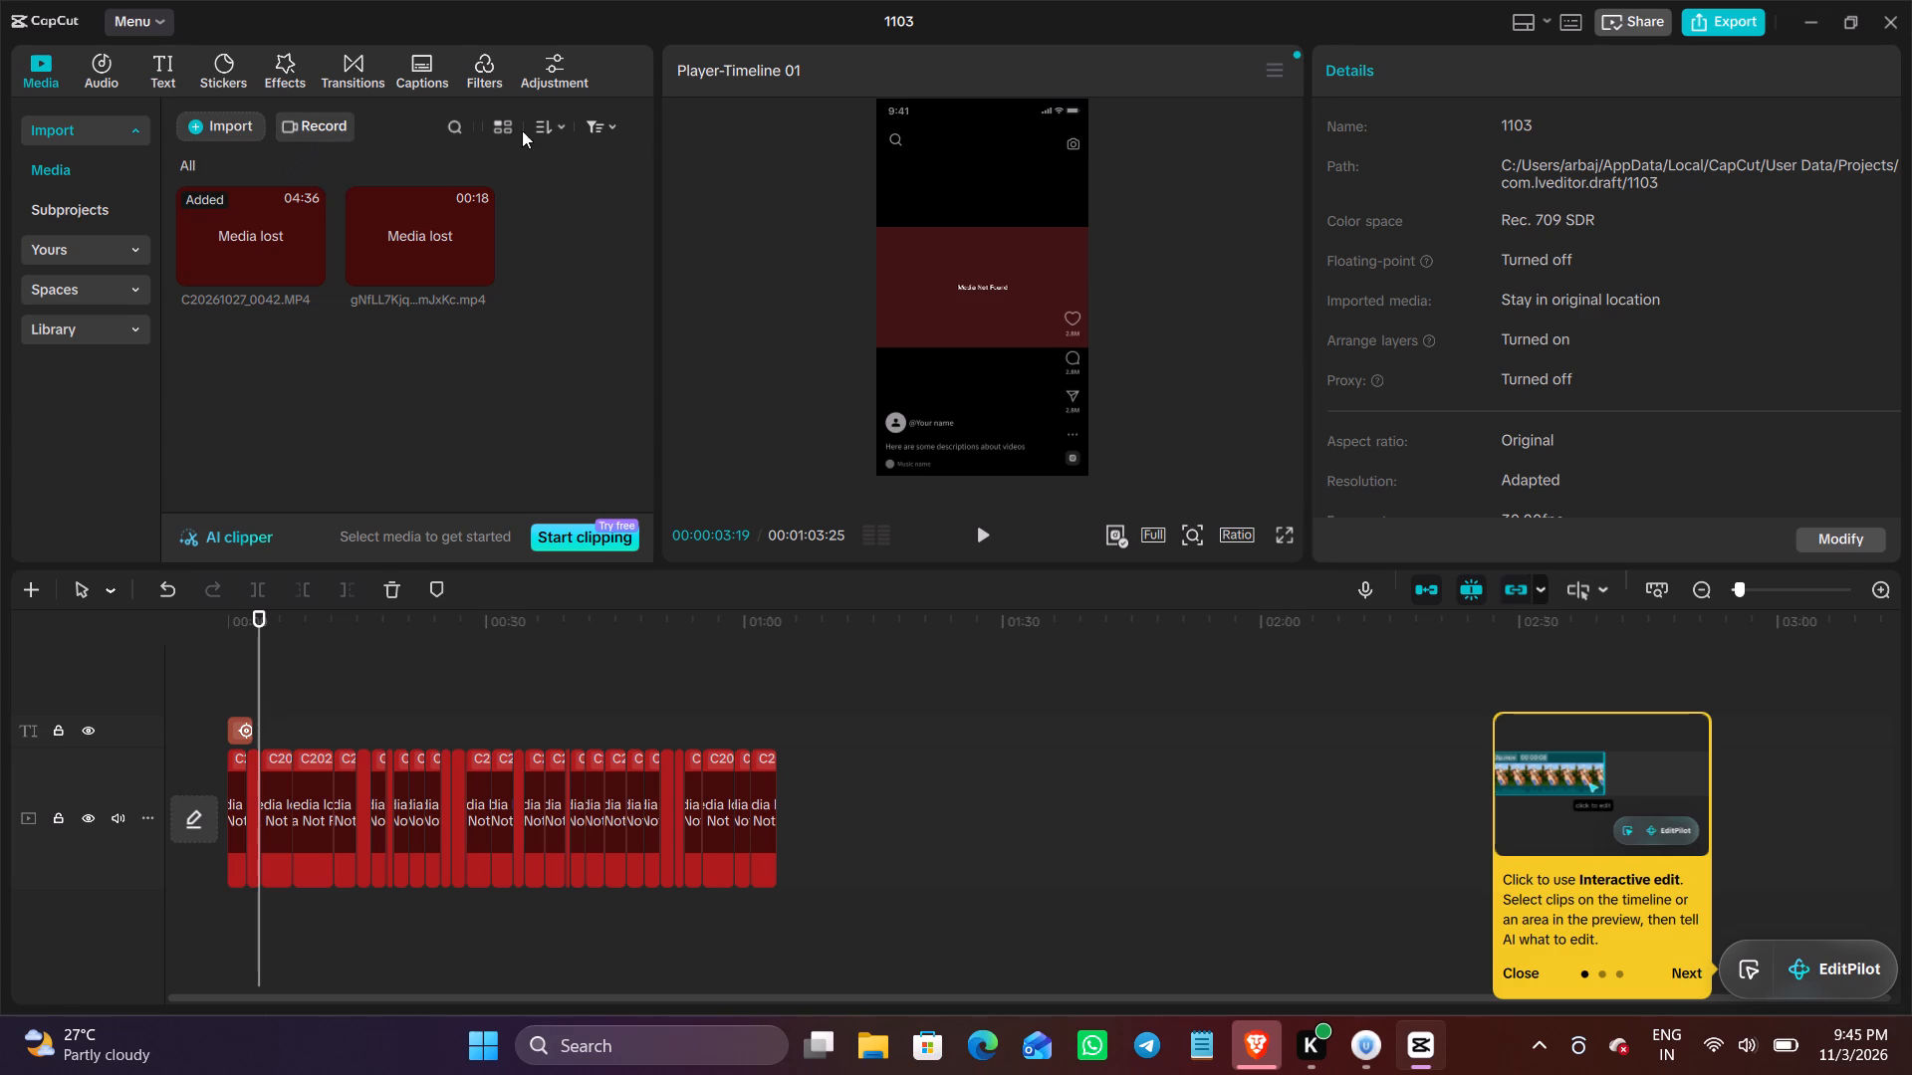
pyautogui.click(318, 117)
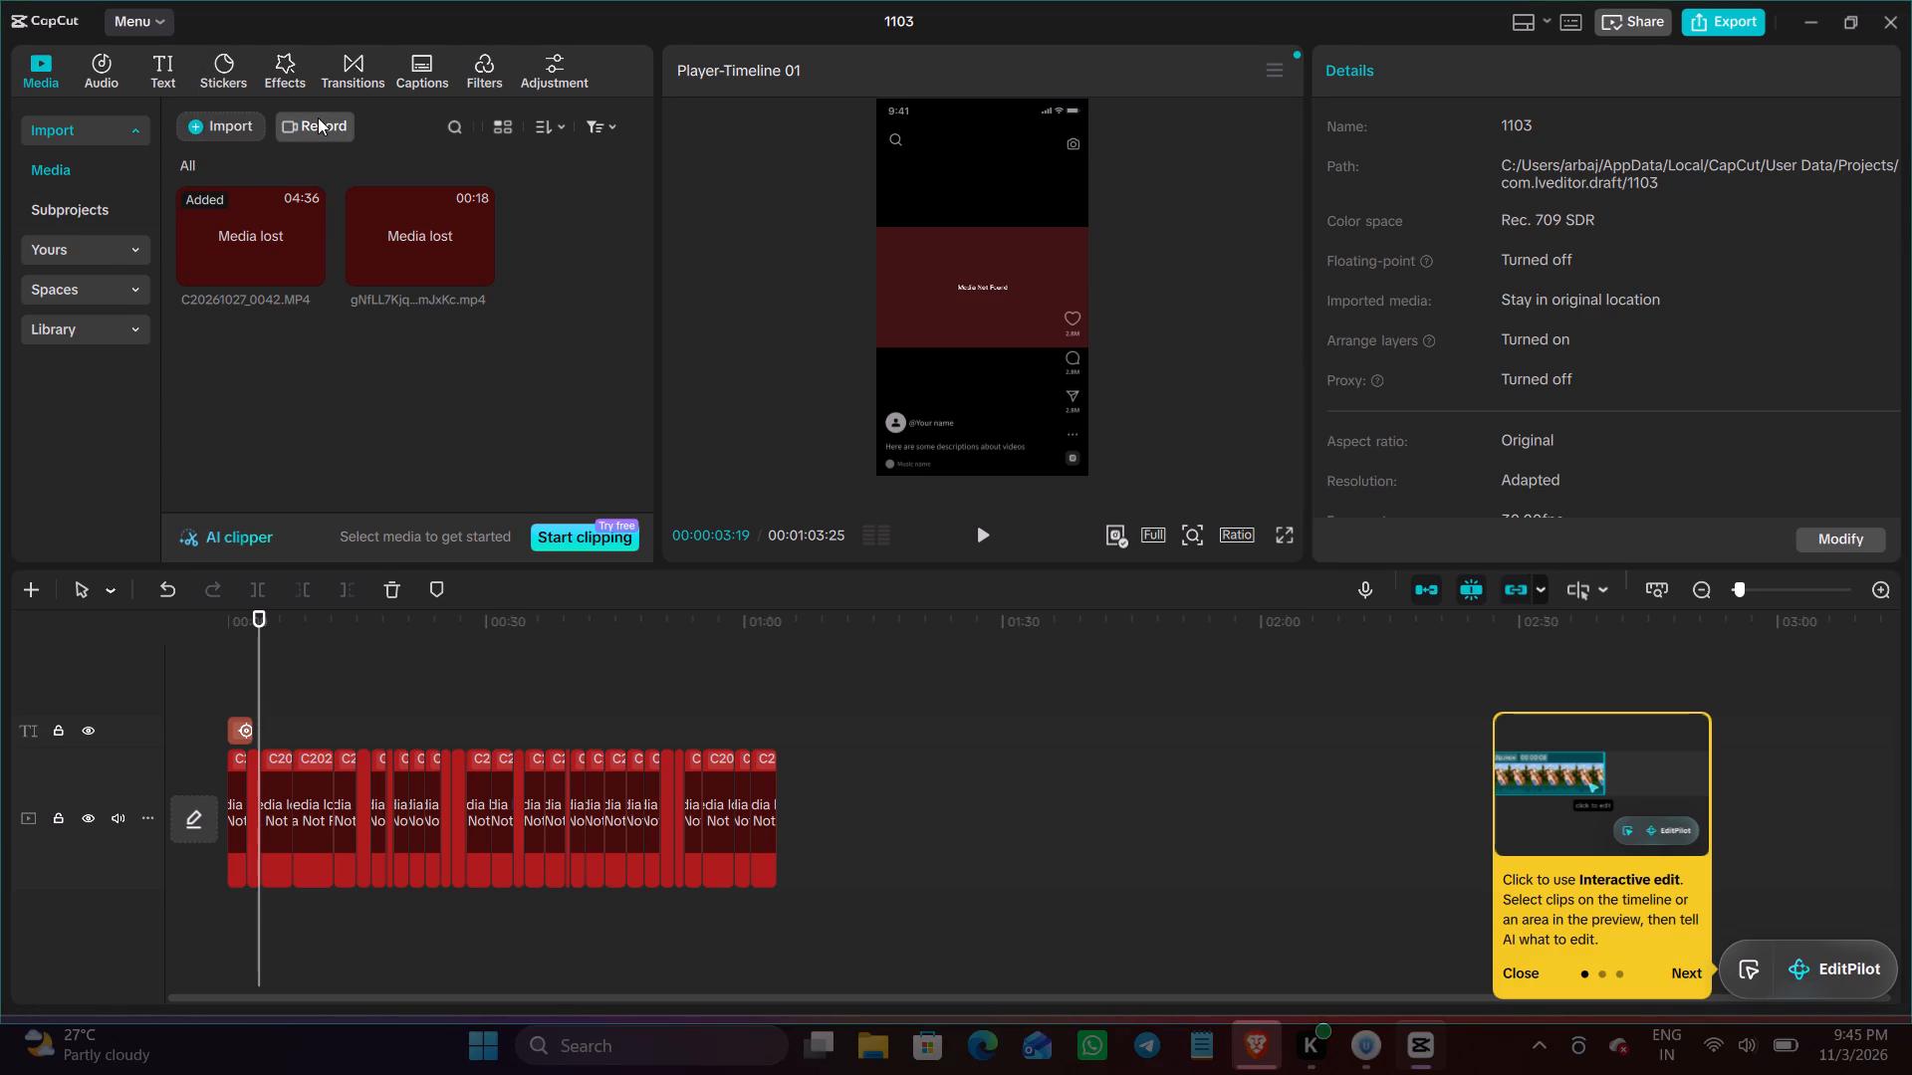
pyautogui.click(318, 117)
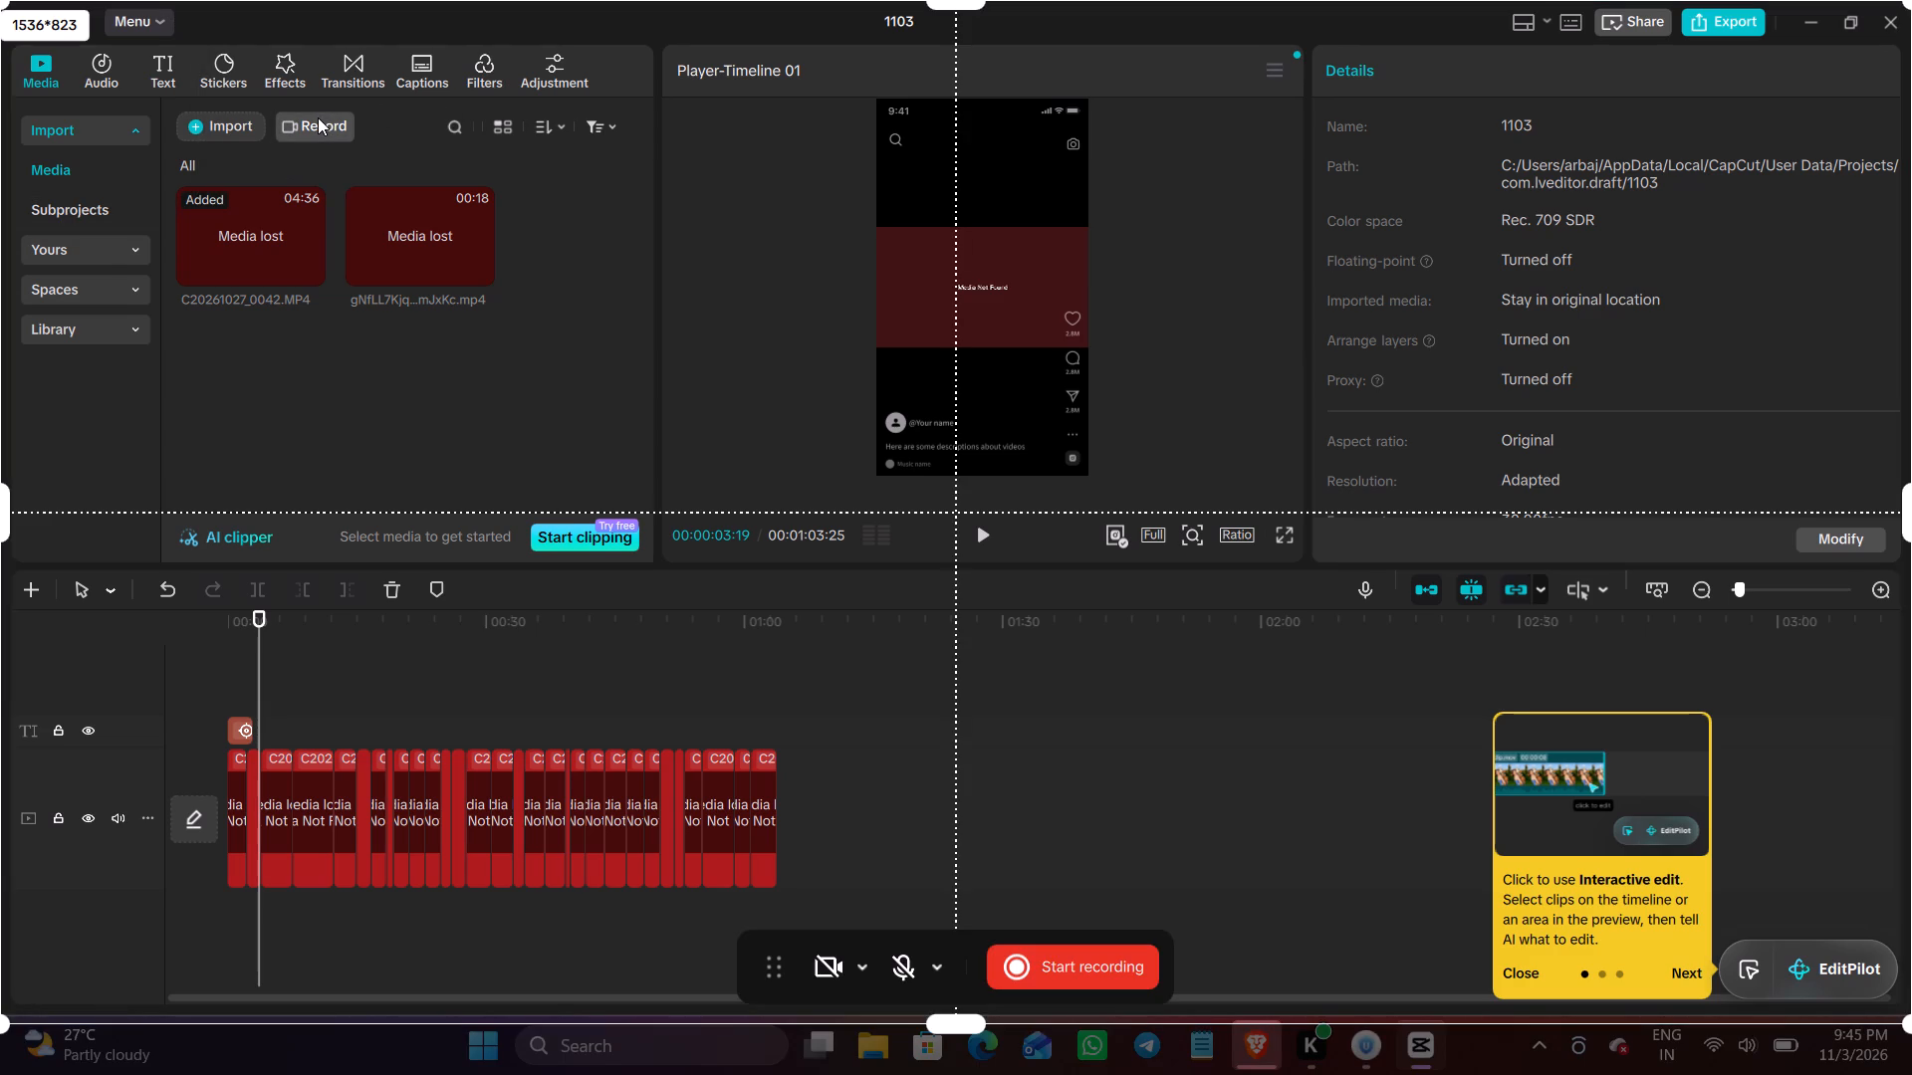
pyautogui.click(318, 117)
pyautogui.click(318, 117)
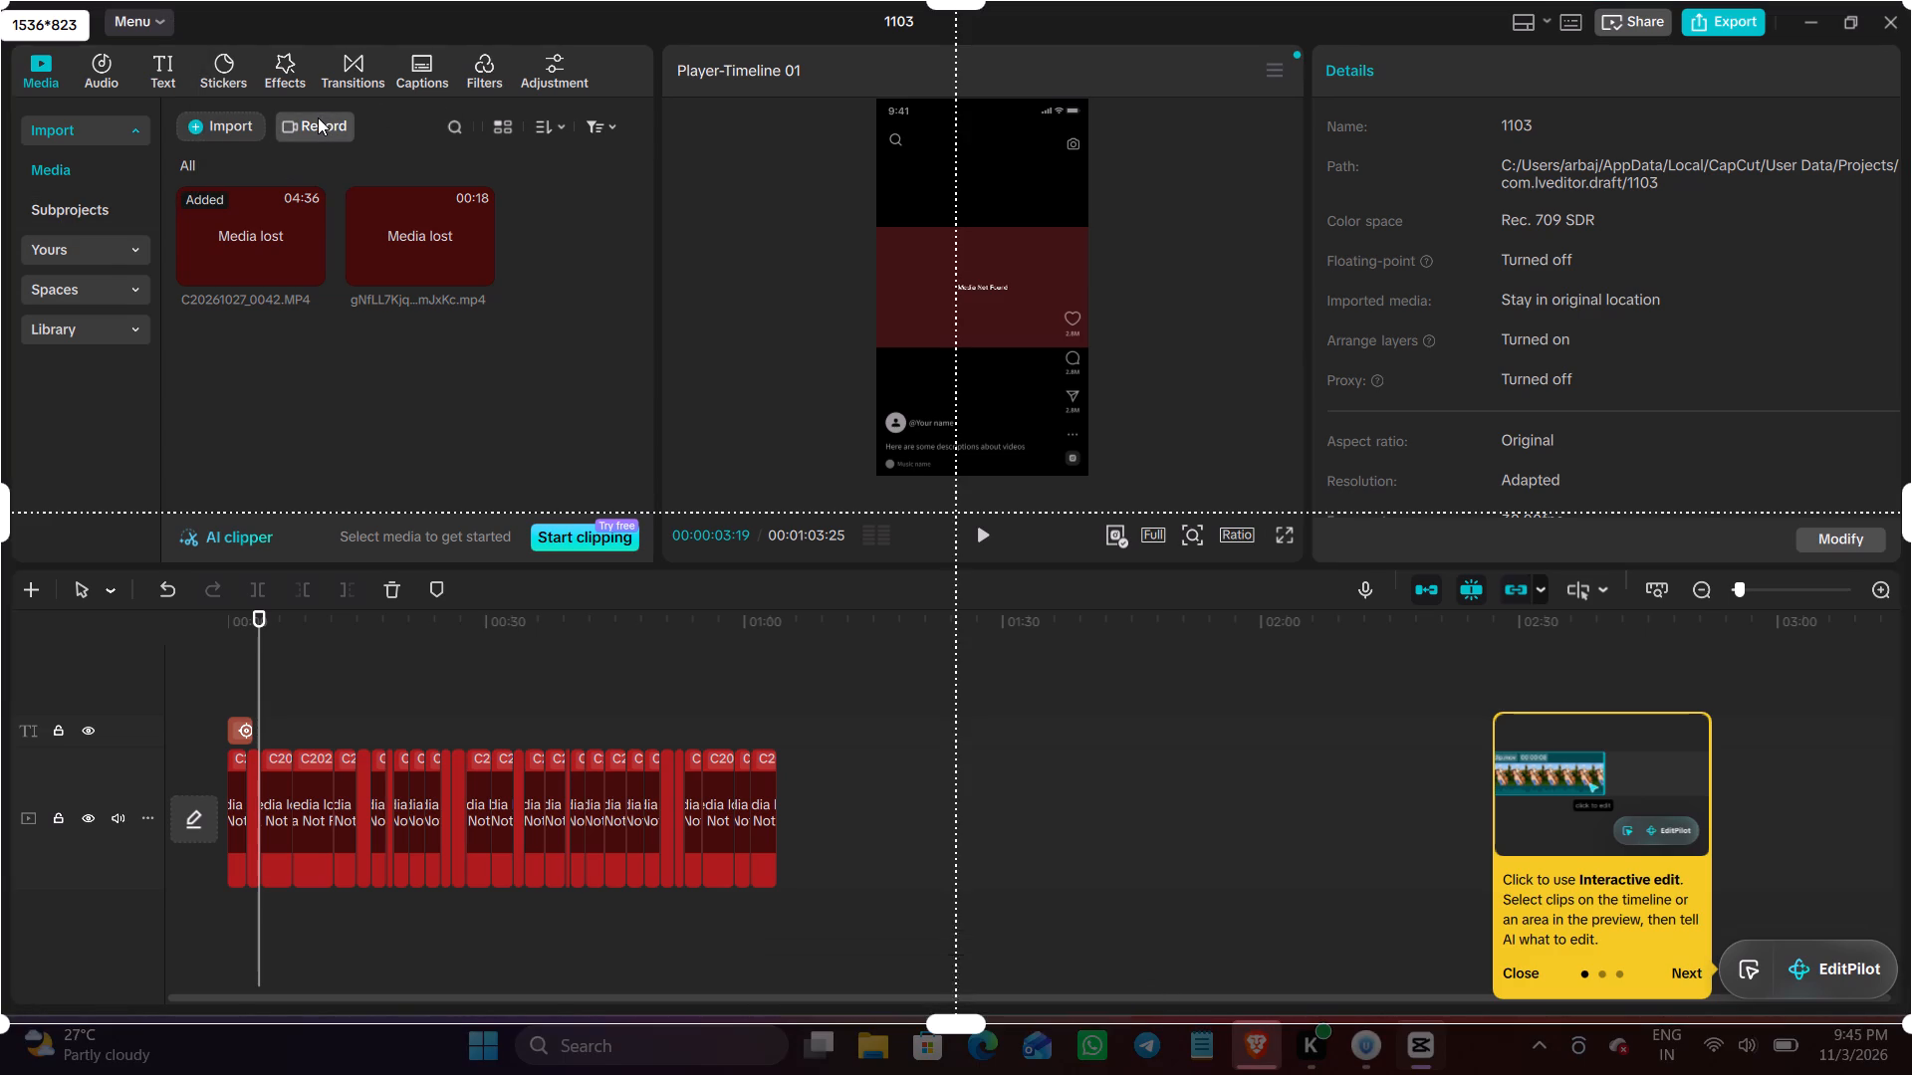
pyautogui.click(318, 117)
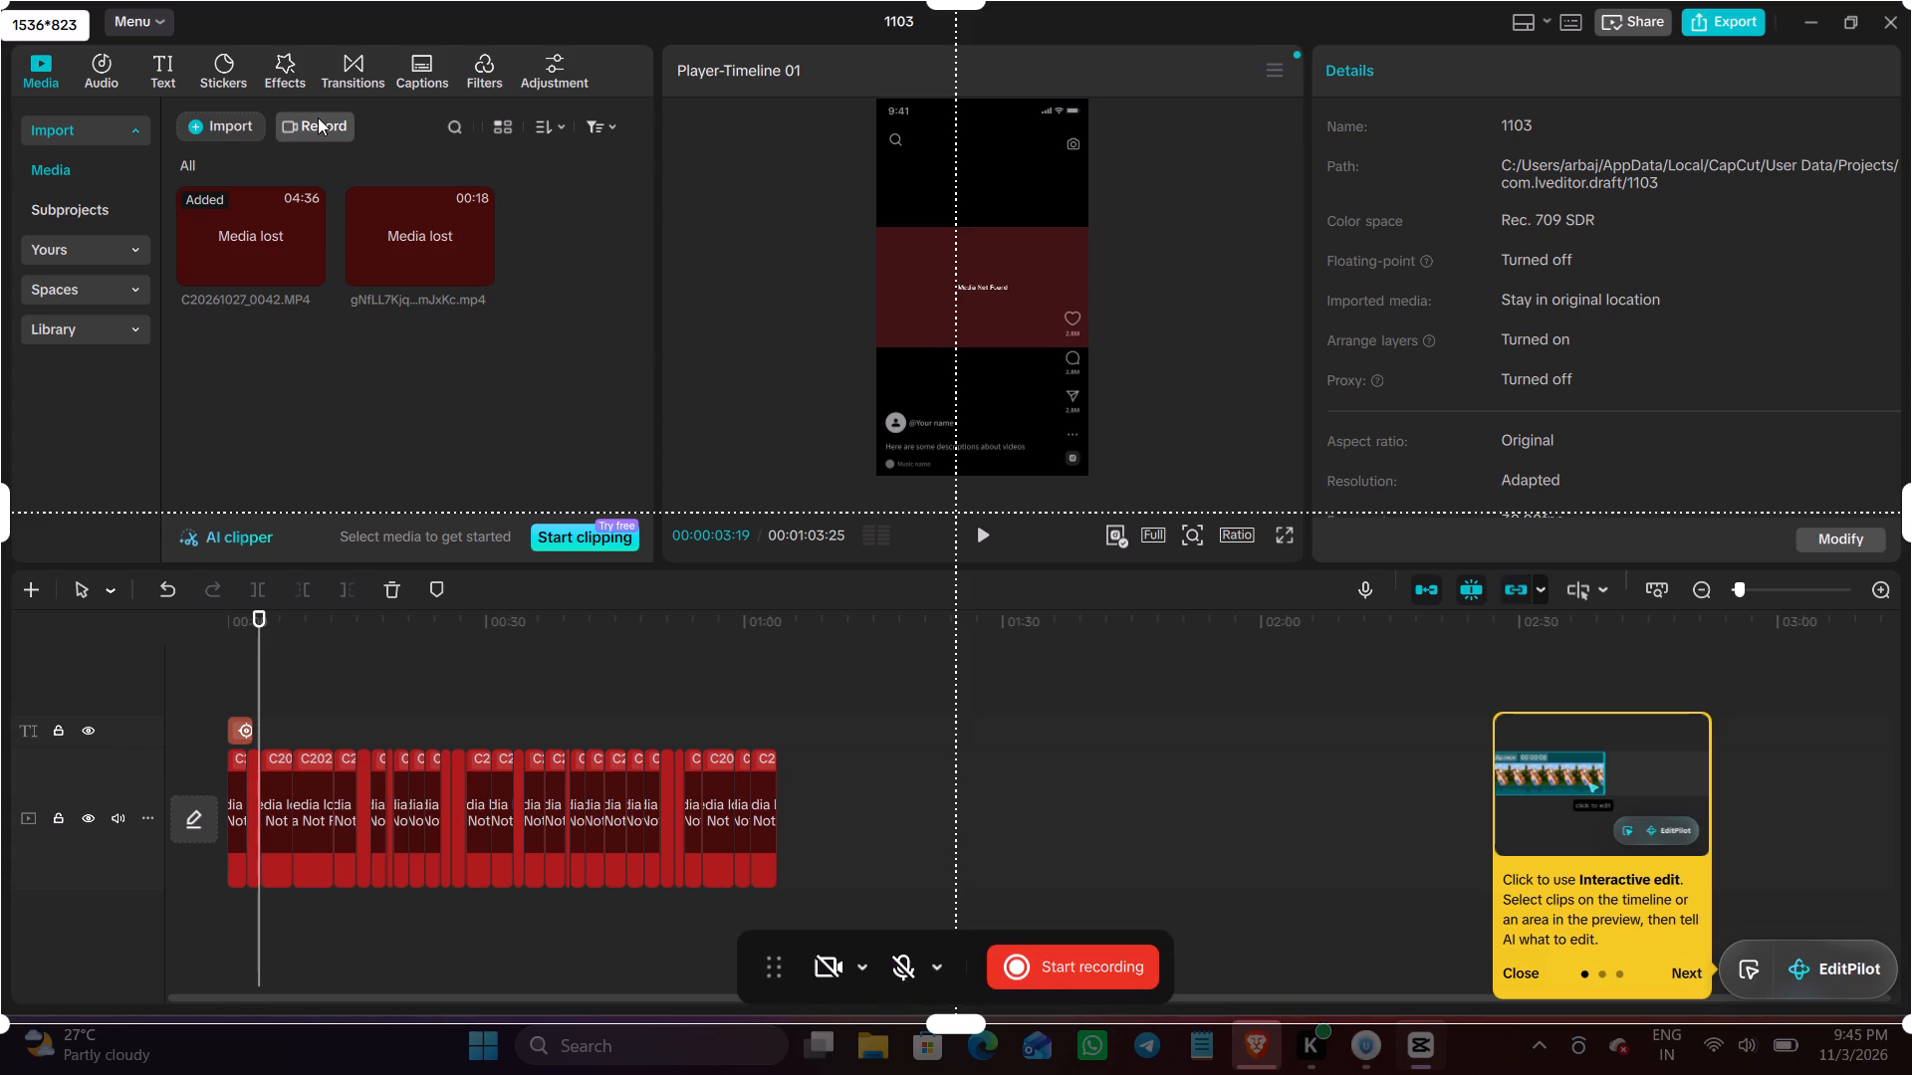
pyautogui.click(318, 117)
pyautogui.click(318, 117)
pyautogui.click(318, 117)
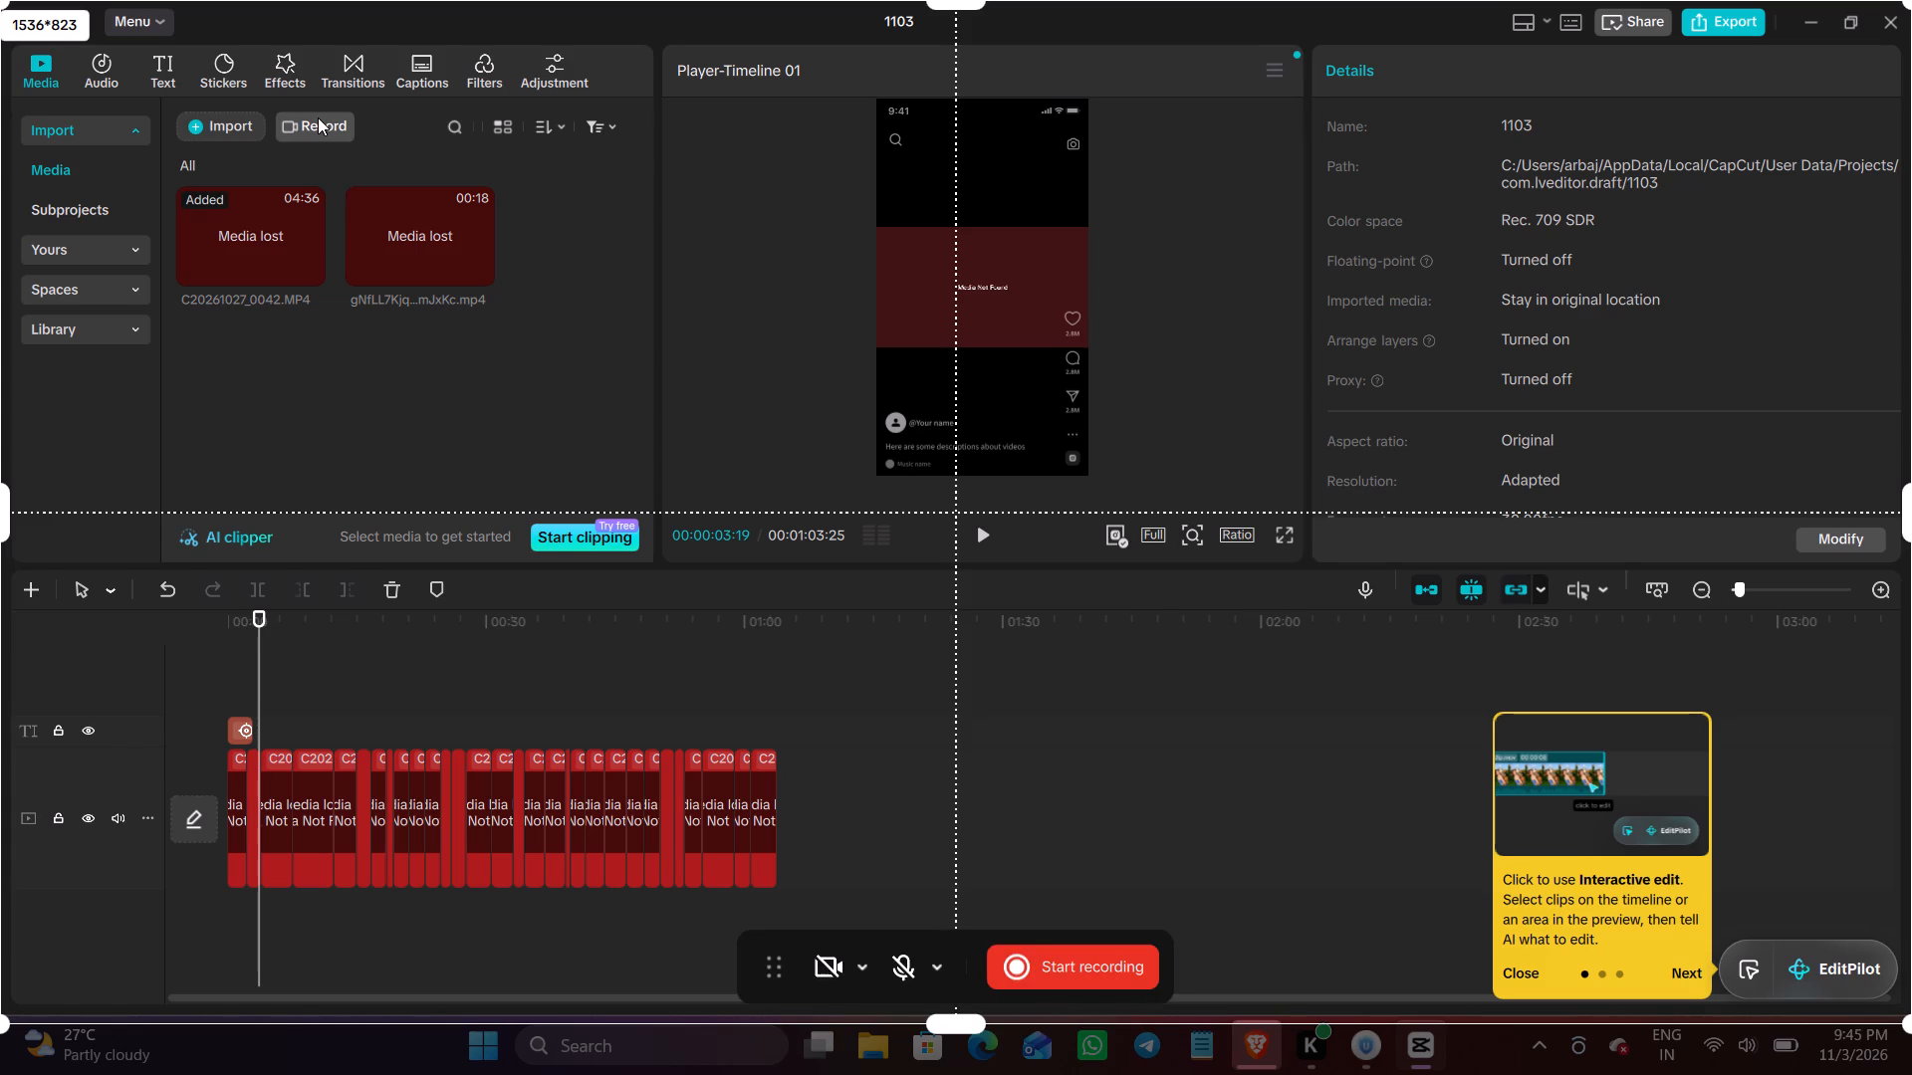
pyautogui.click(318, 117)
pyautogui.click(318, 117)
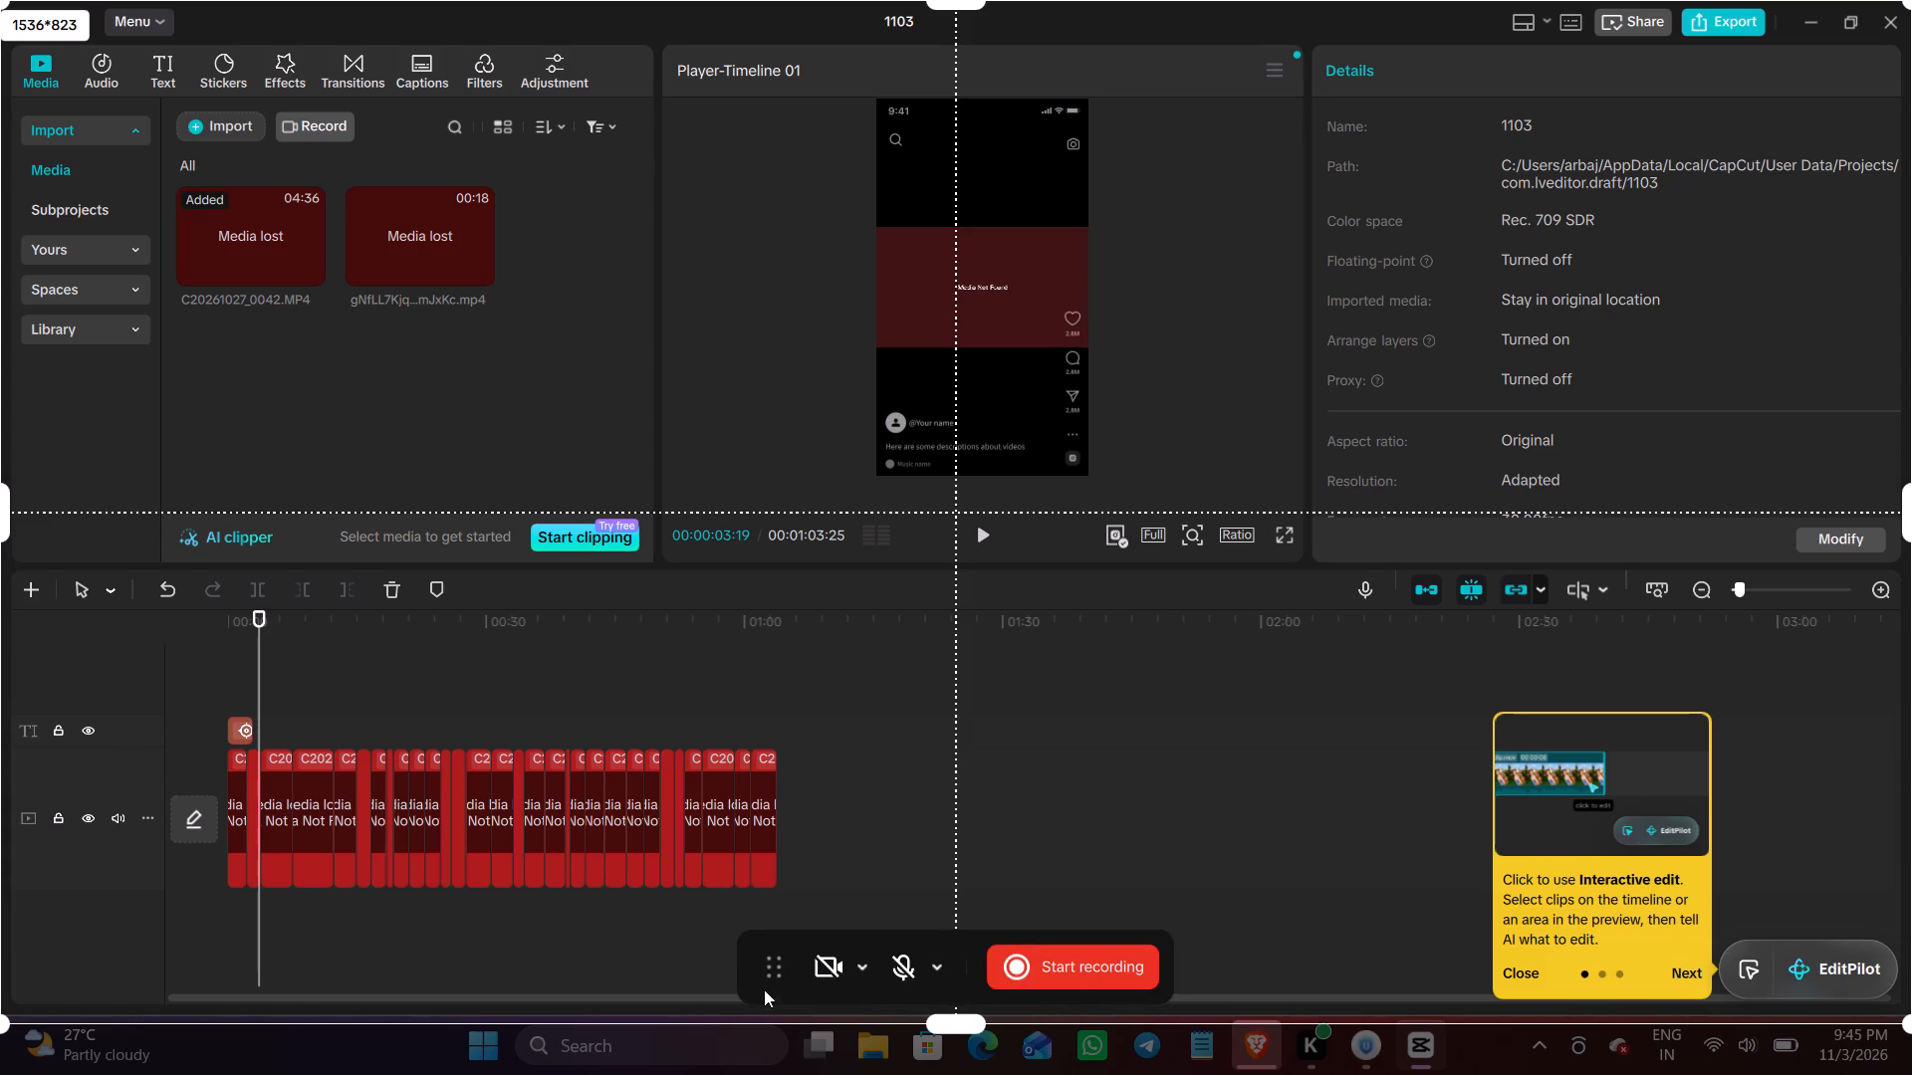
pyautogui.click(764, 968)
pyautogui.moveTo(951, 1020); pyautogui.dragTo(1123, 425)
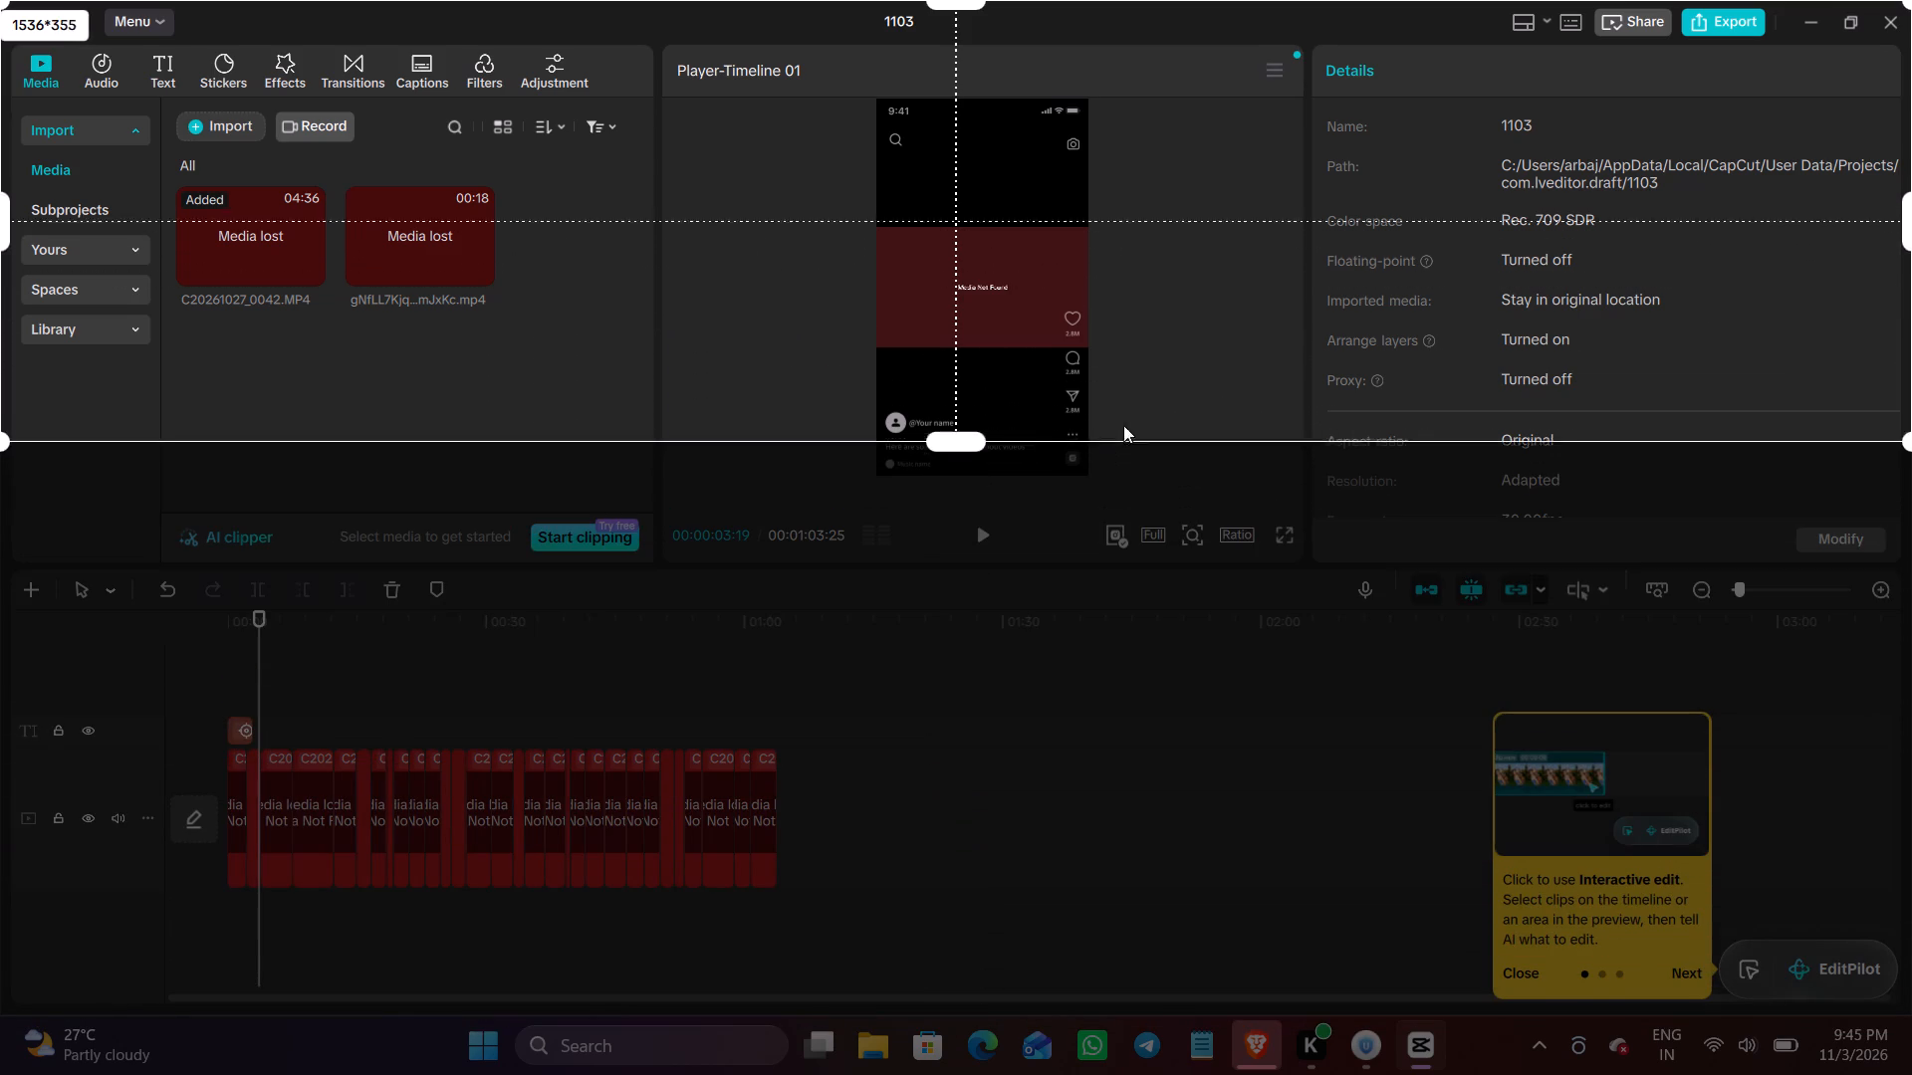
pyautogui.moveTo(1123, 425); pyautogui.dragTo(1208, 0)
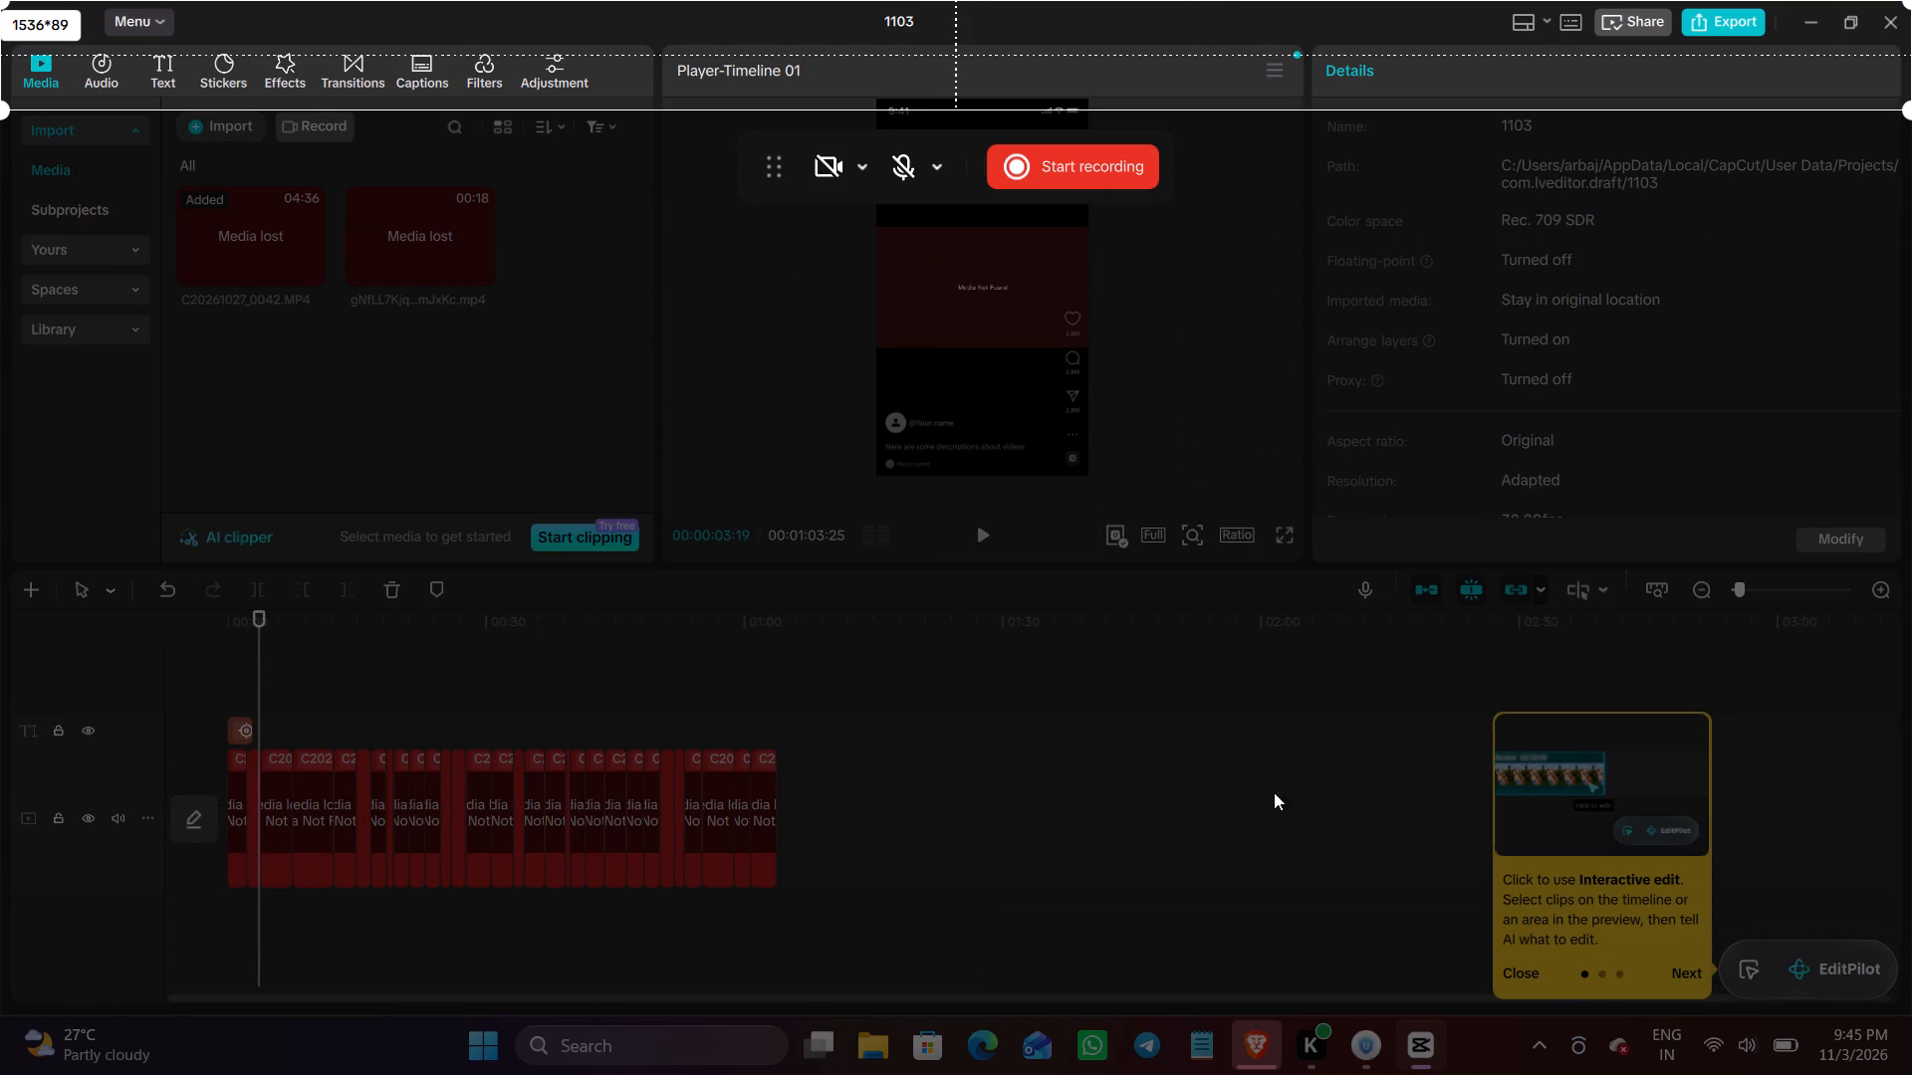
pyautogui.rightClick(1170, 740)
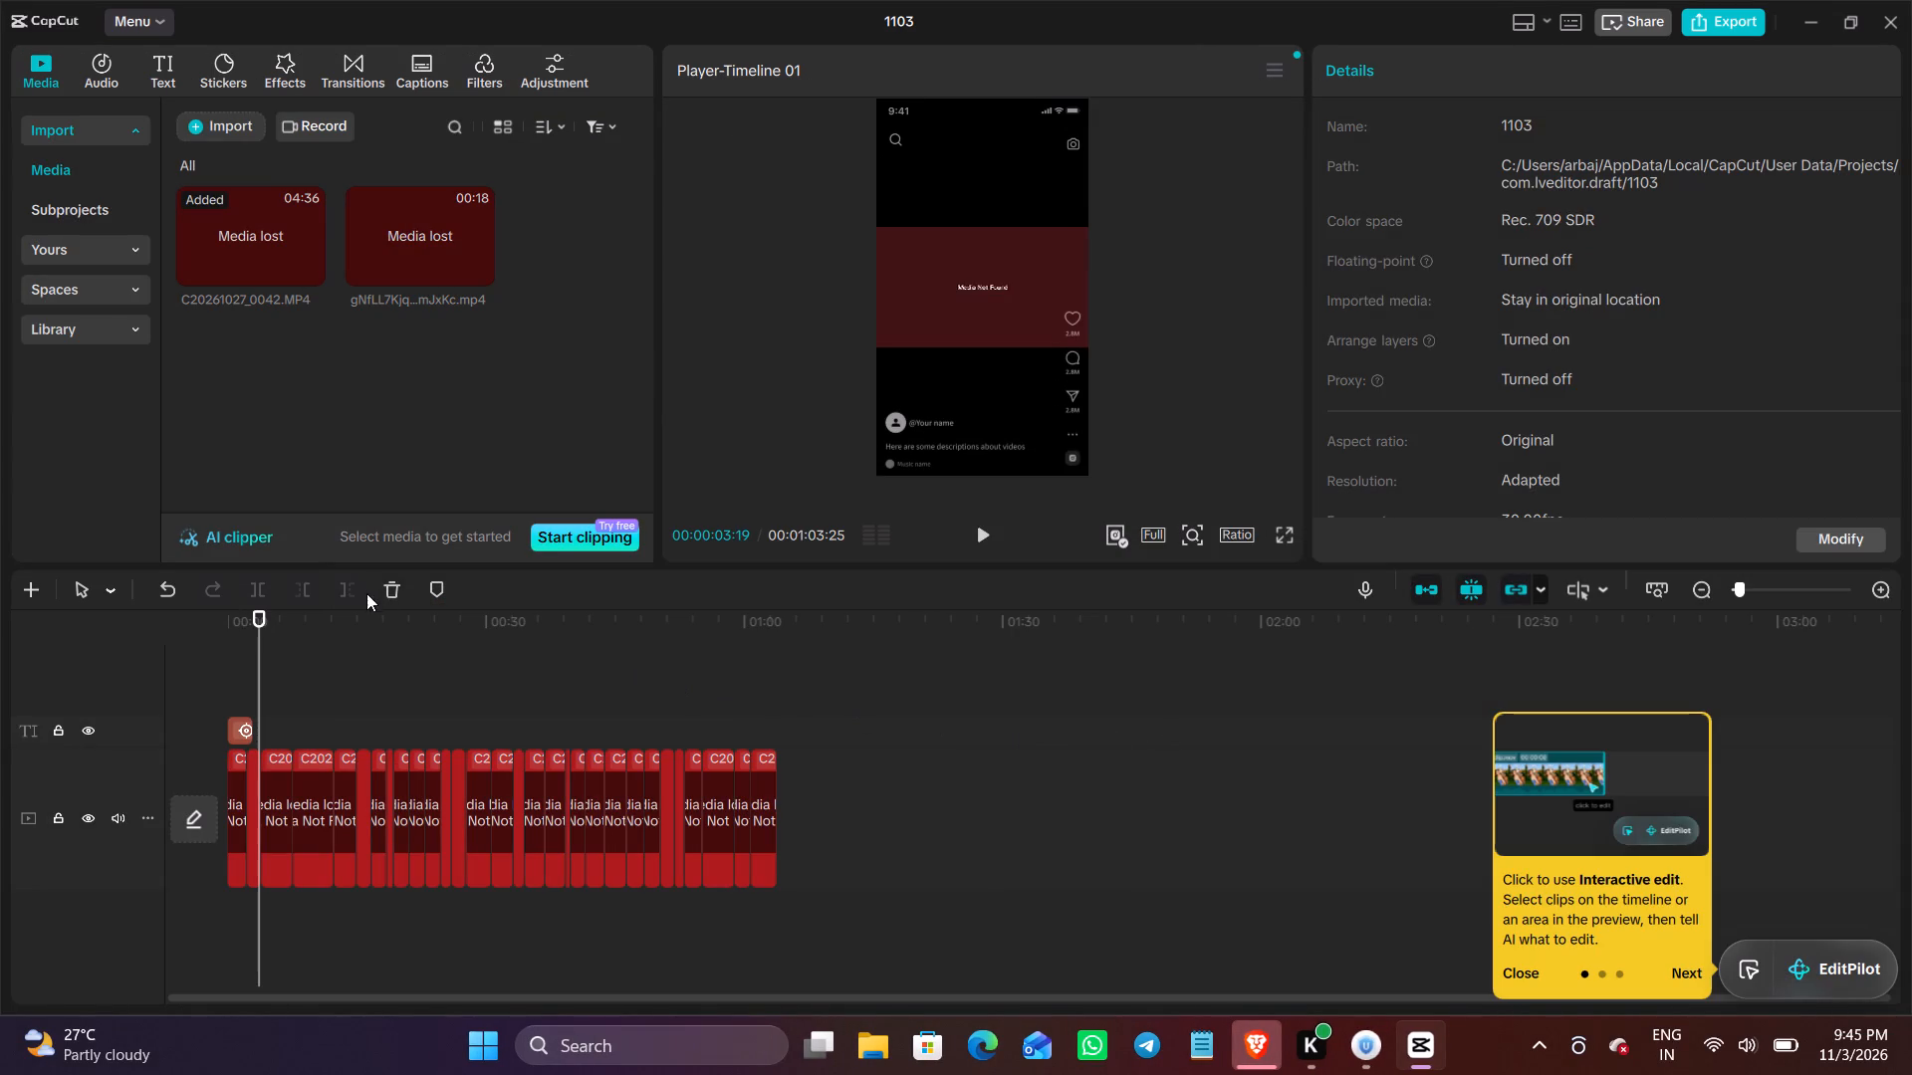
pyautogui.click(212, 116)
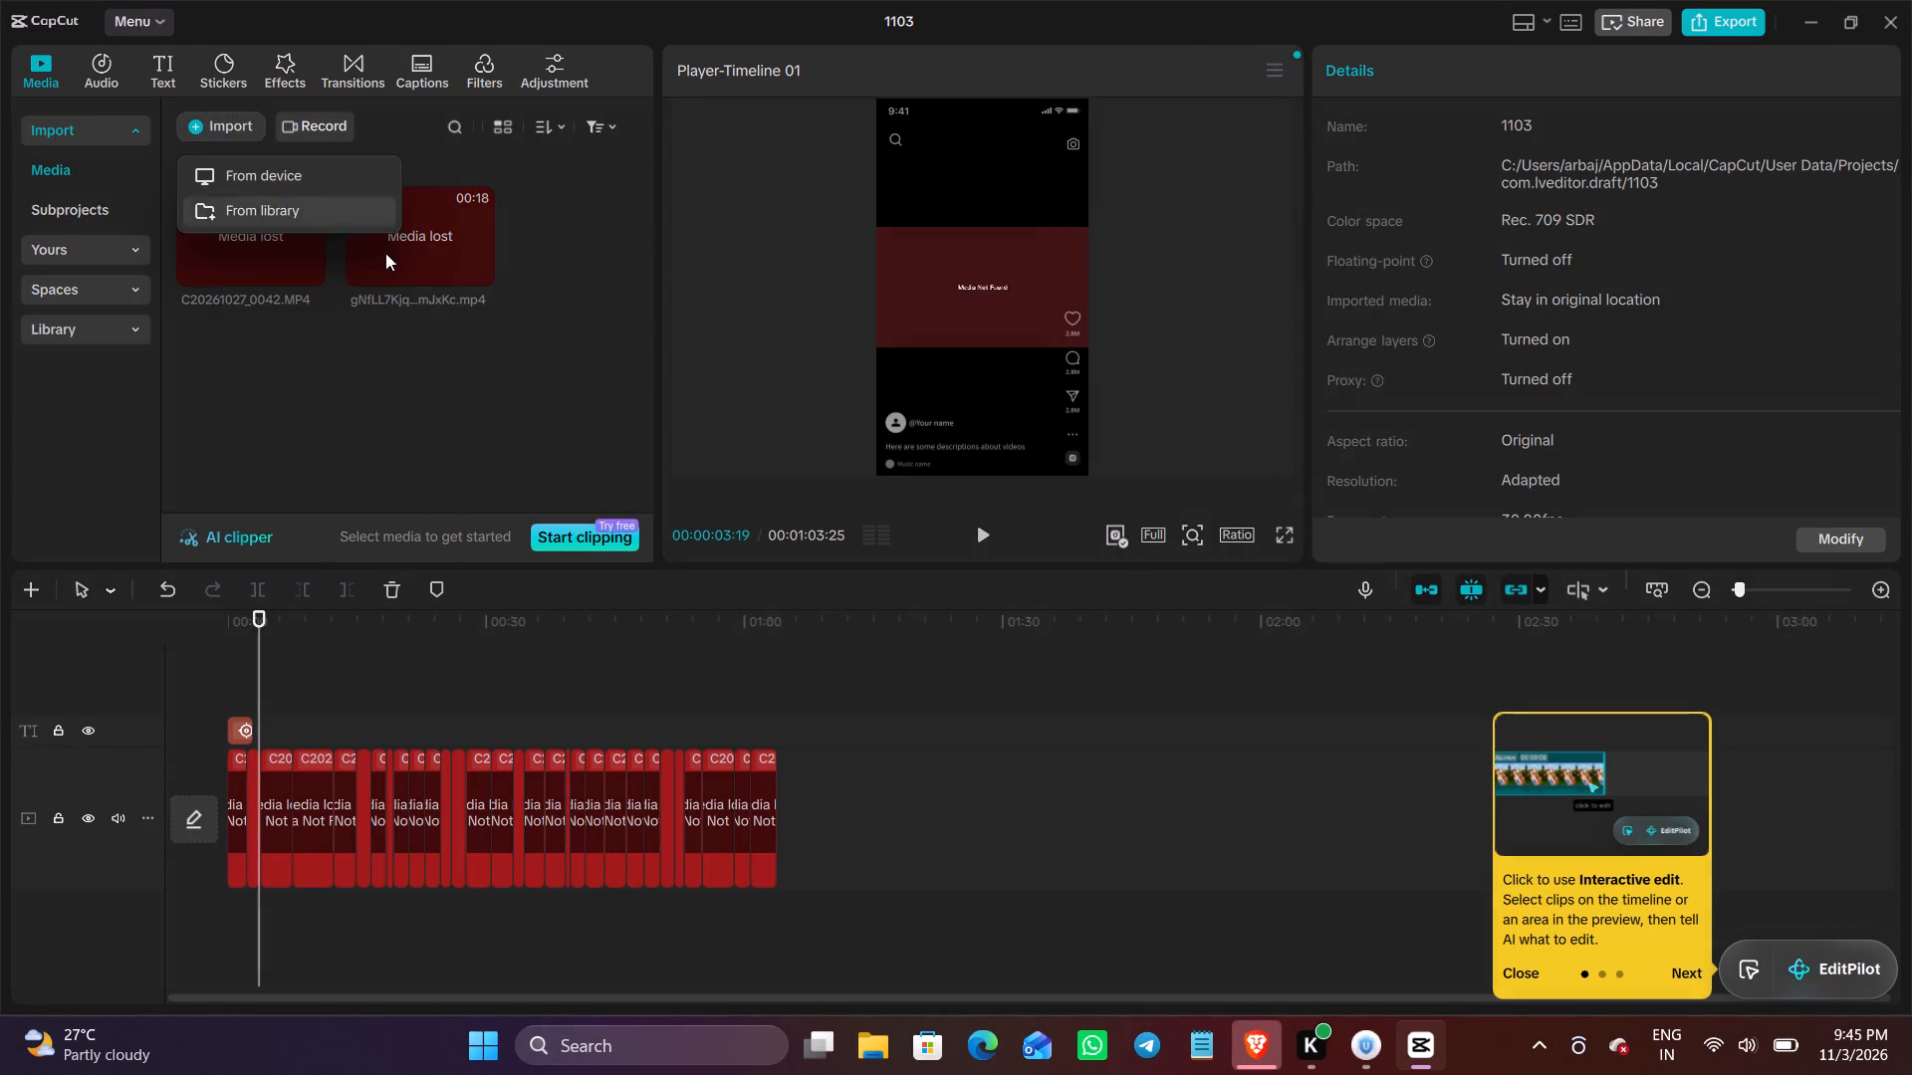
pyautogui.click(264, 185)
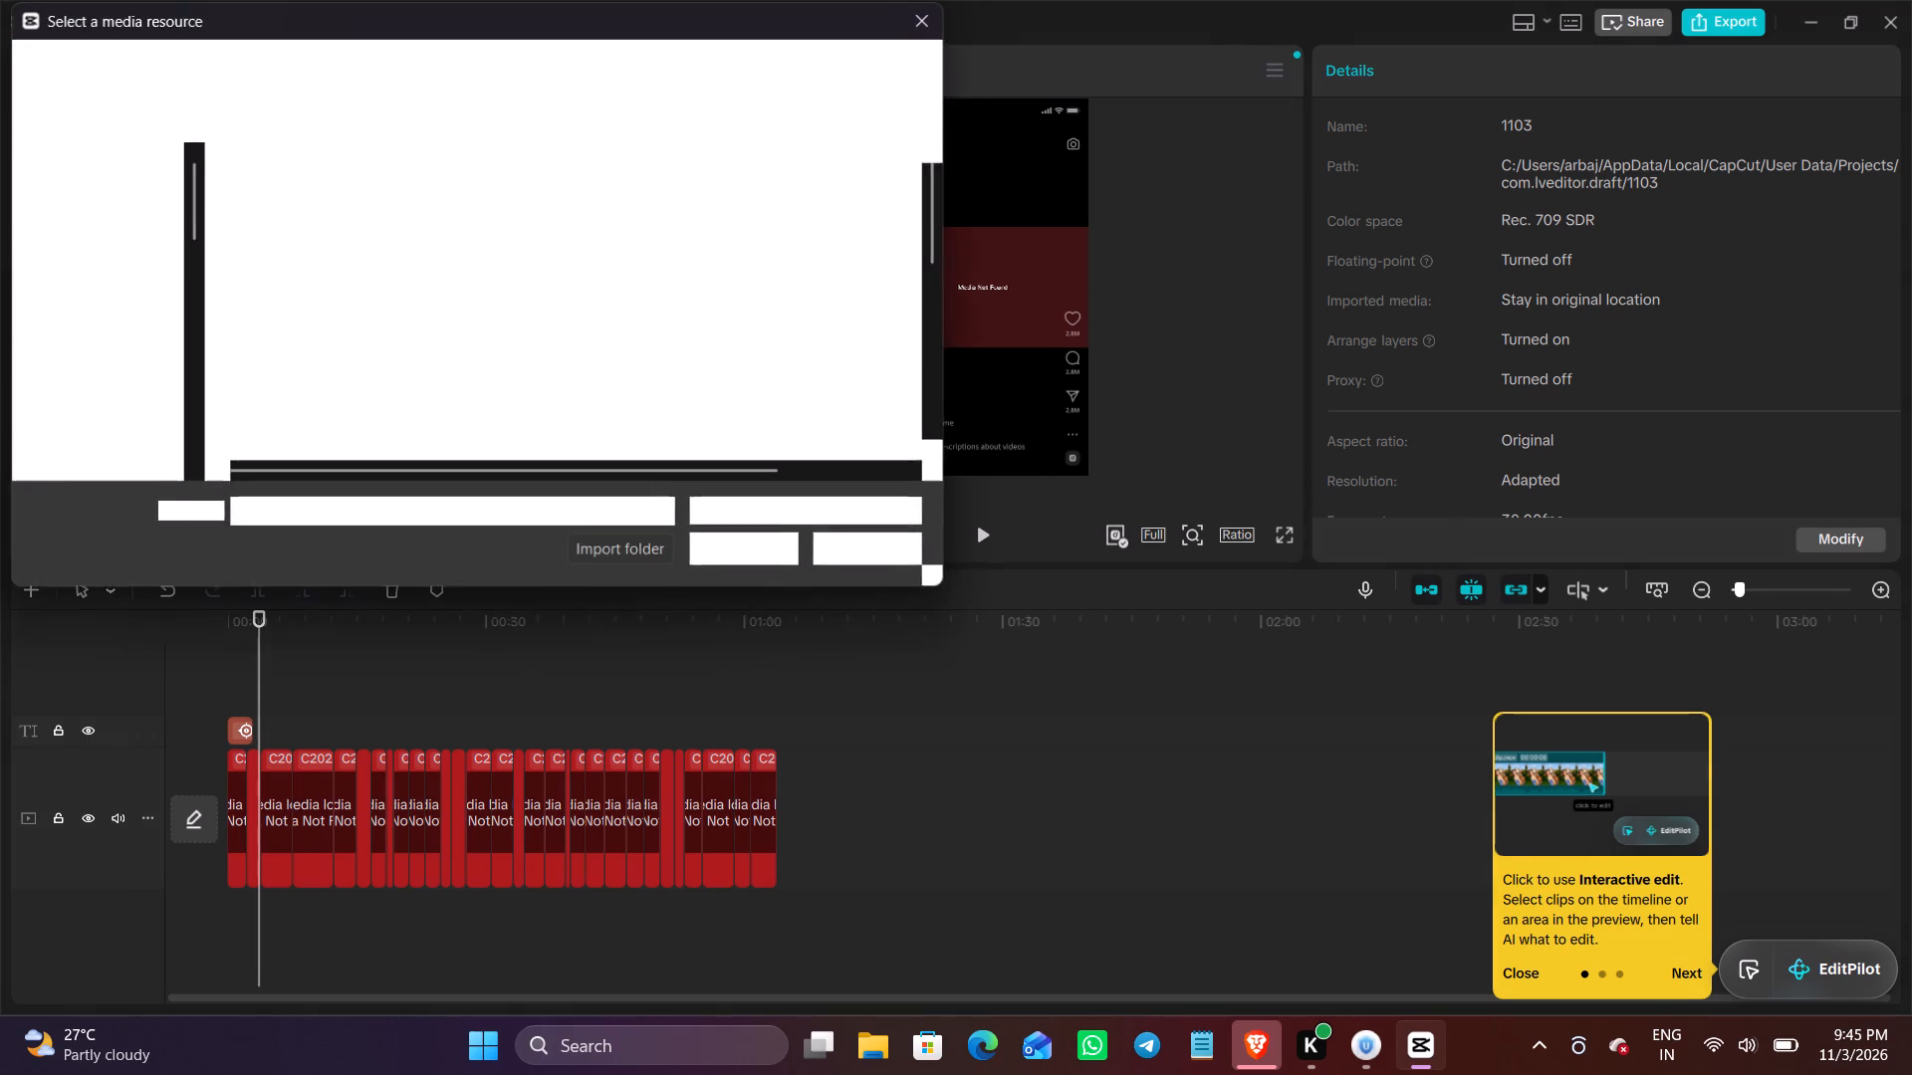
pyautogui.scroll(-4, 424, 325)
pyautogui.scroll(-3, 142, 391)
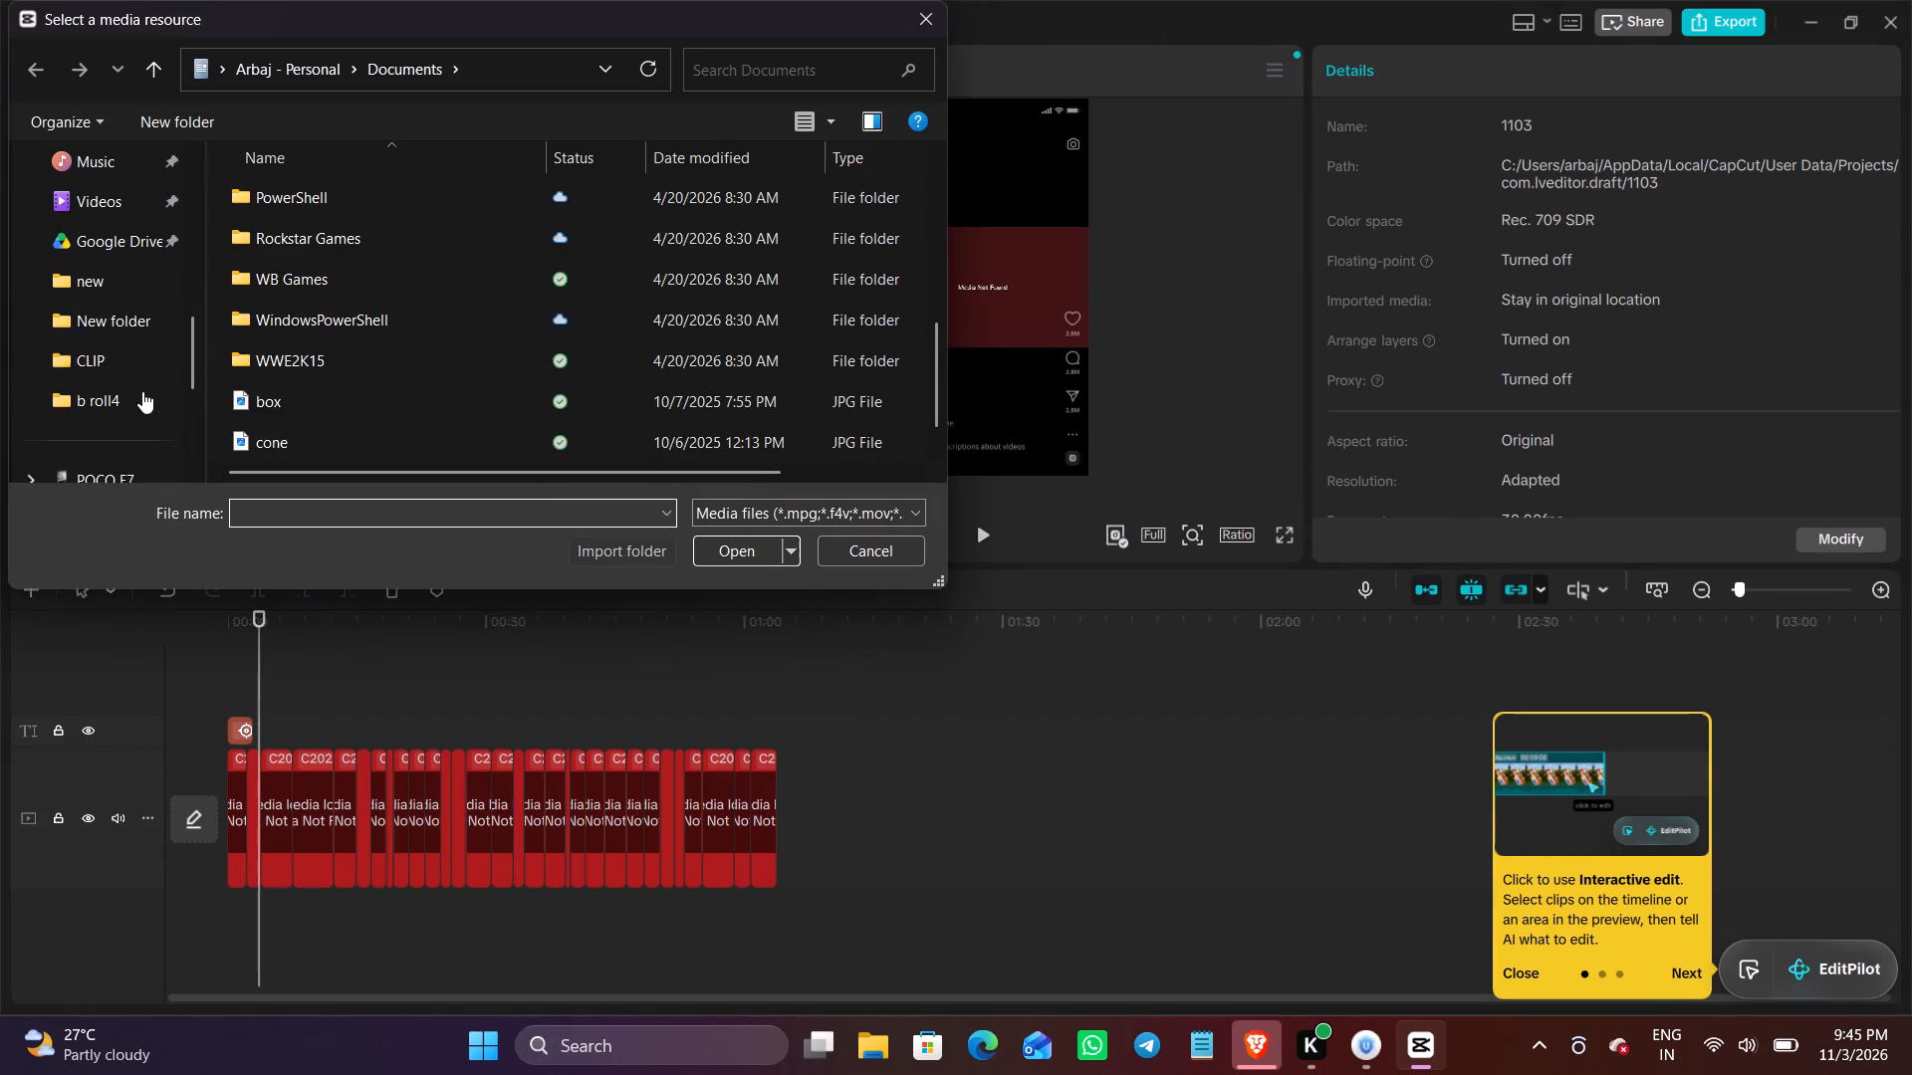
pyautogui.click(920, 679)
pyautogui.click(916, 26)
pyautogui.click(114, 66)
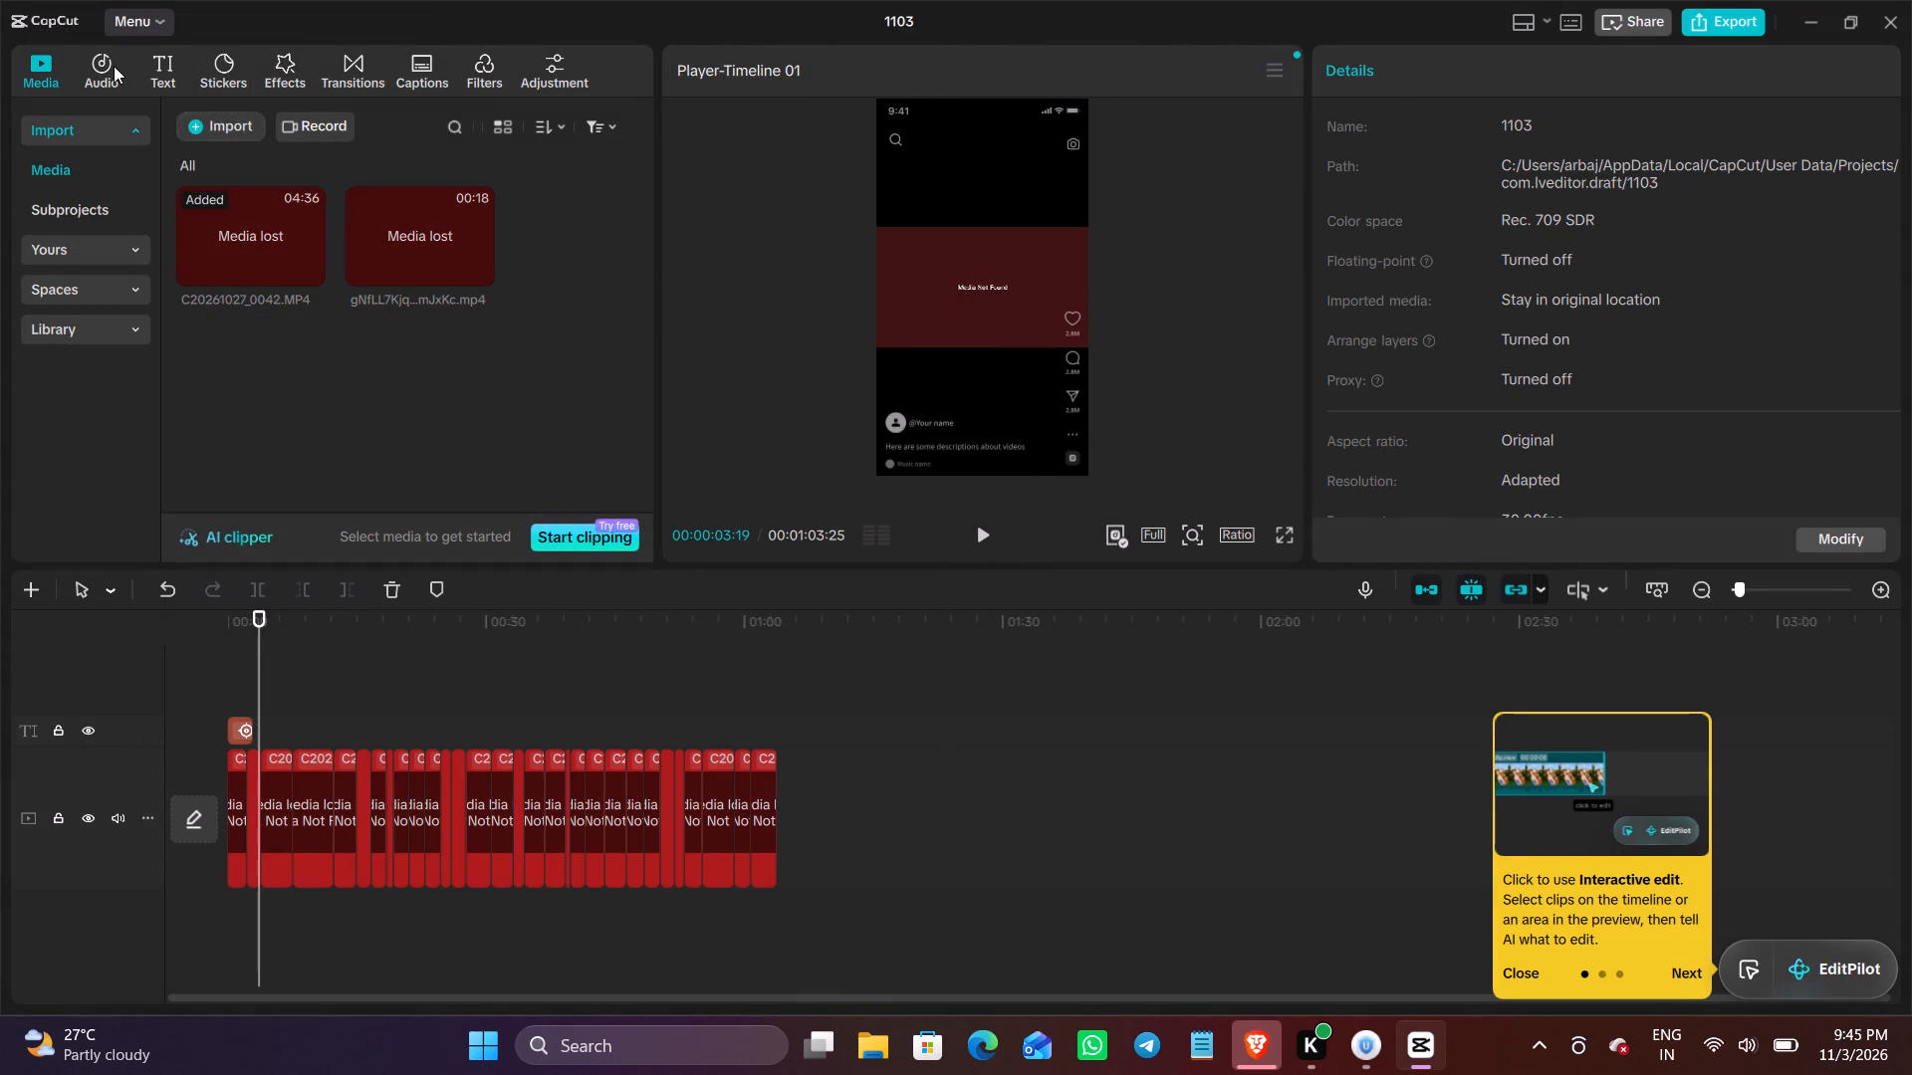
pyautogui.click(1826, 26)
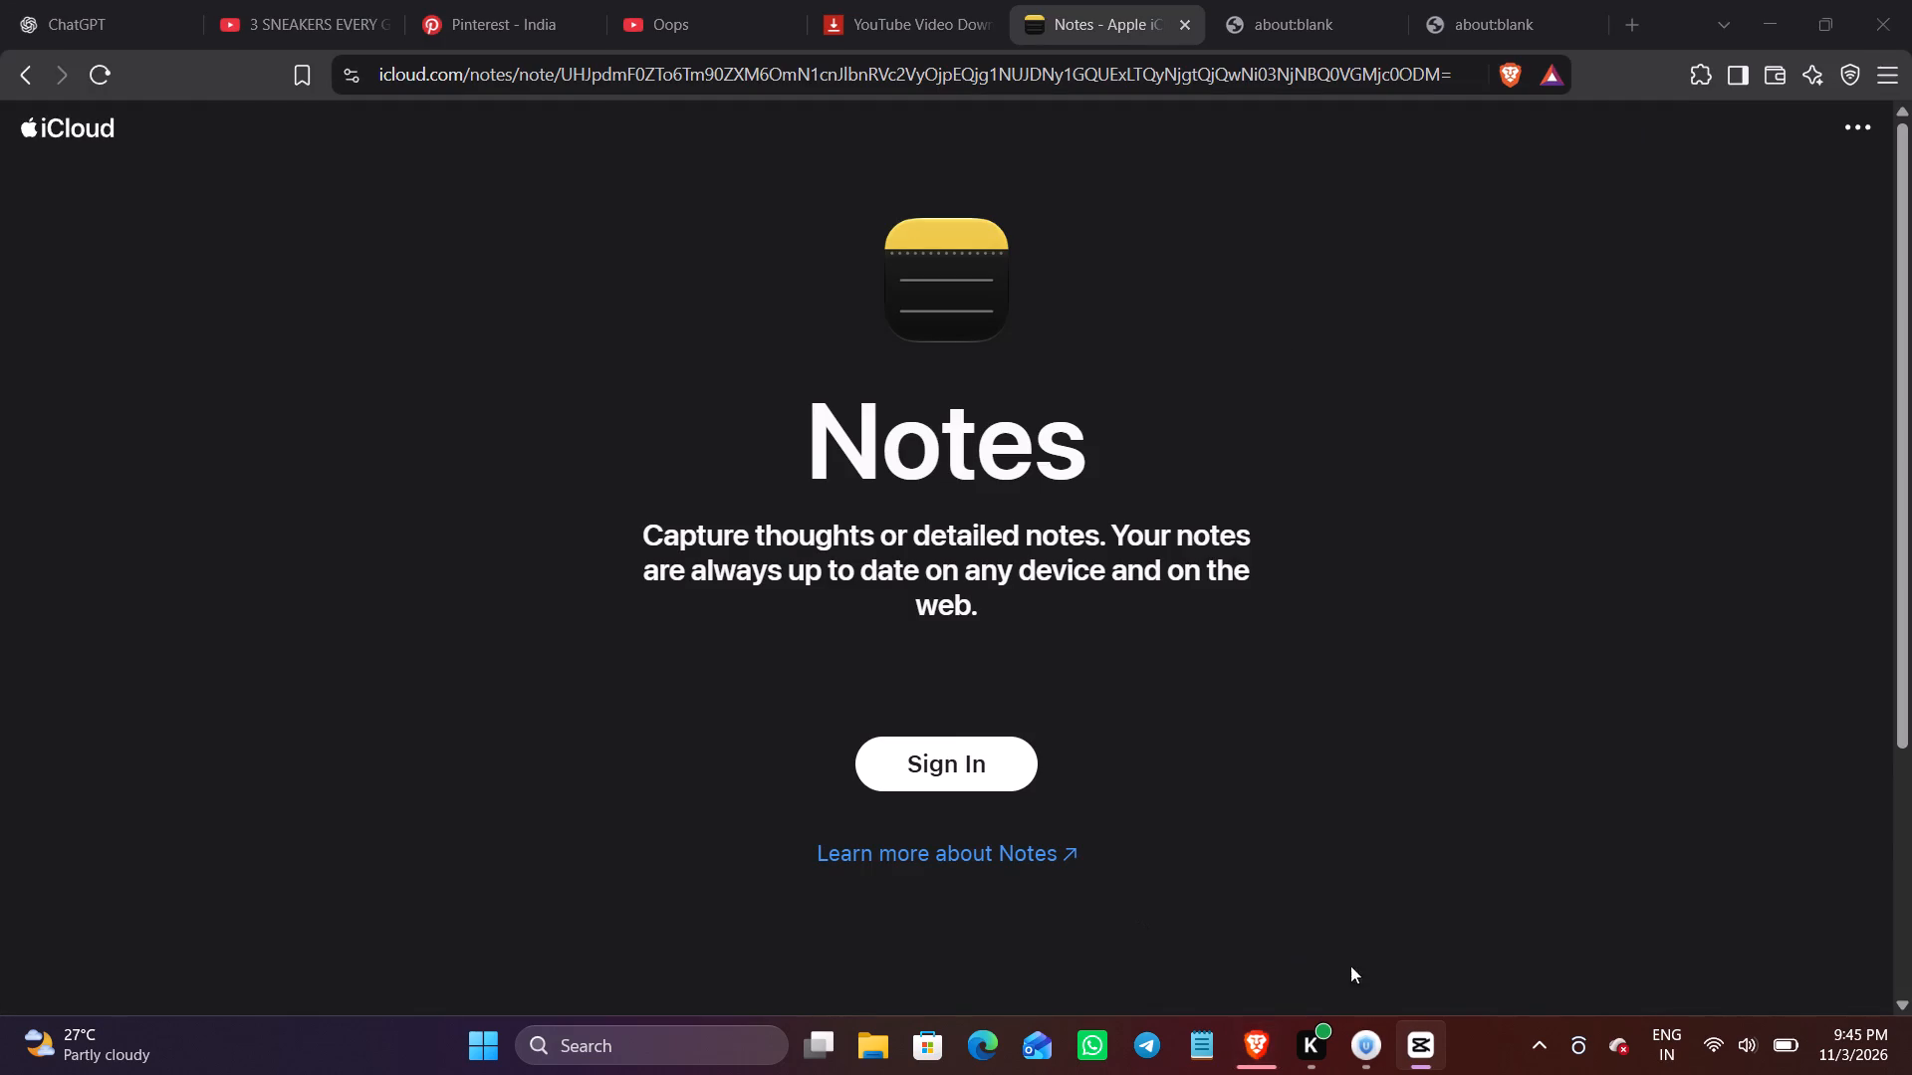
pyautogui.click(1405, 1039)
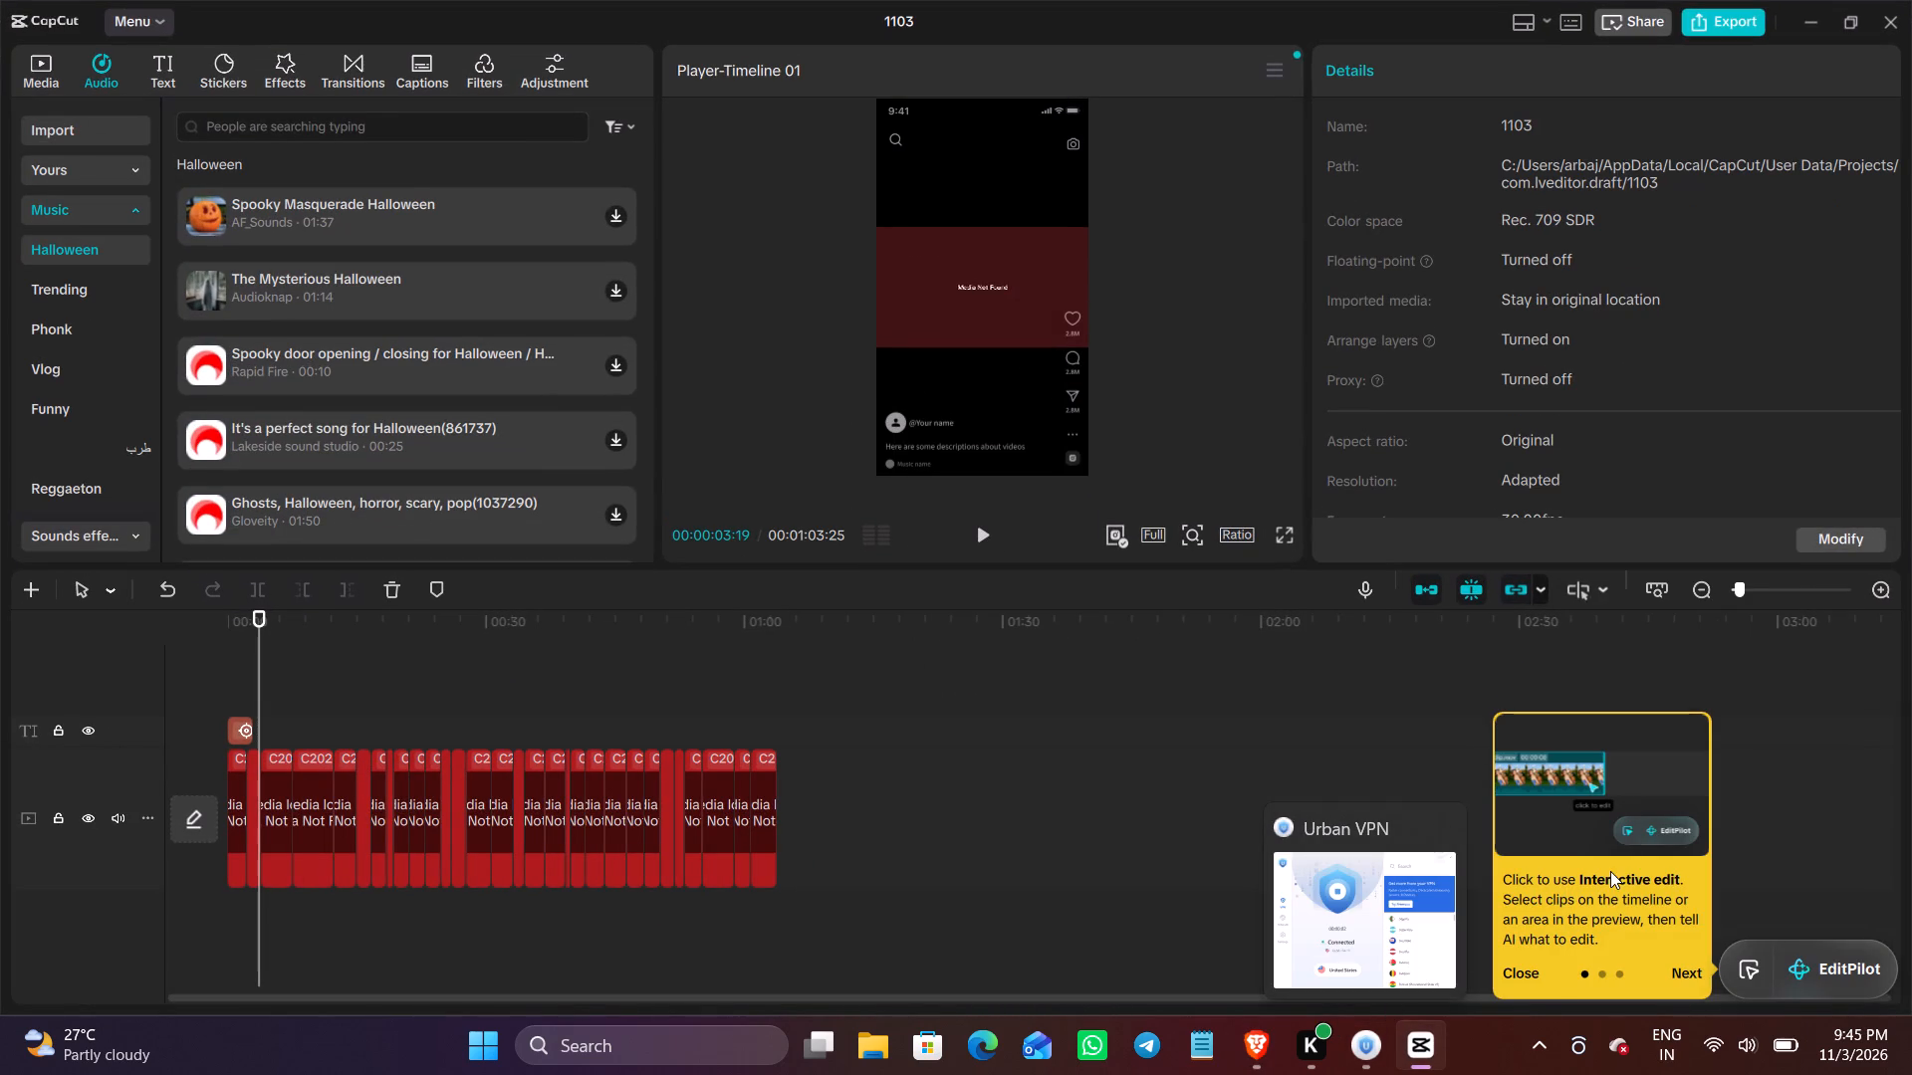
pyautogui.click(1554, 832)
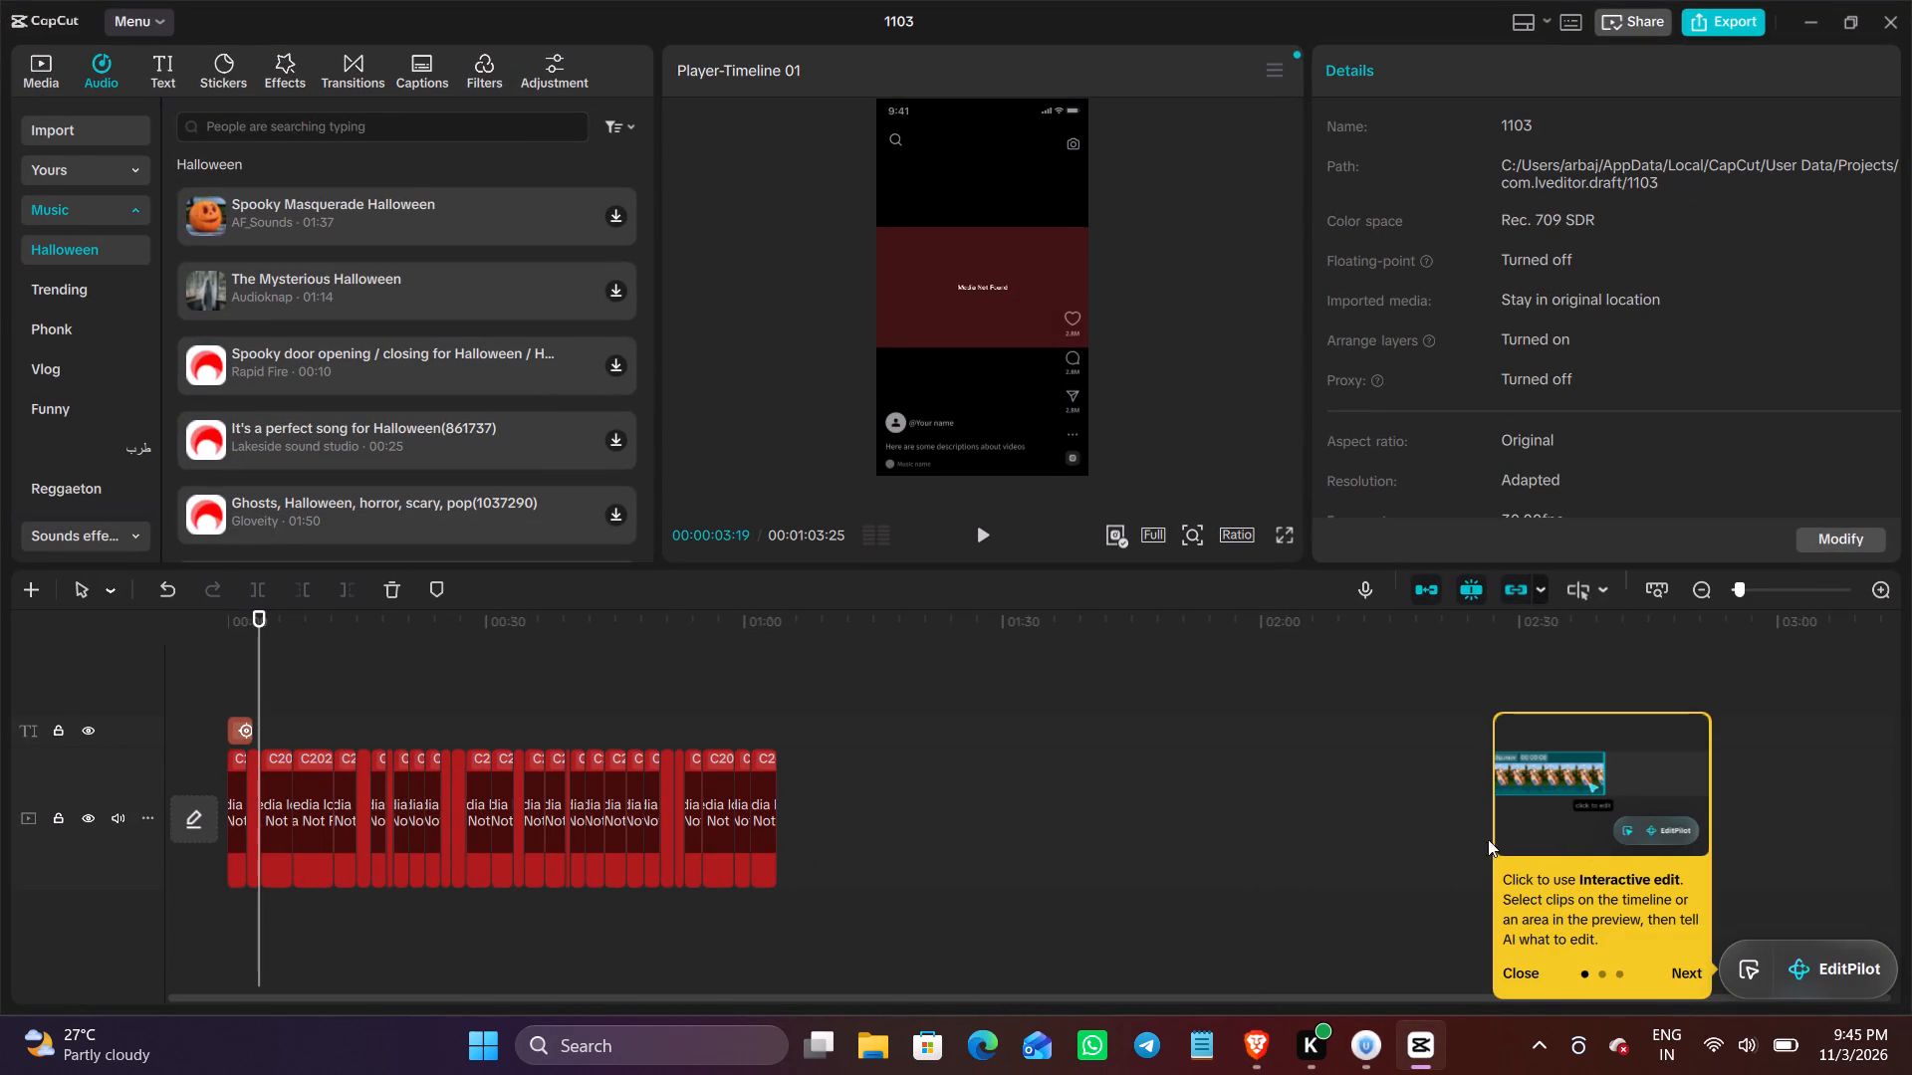
# Close project 1103 and create a new, empty project.
pyautogui.click(1902, 3)
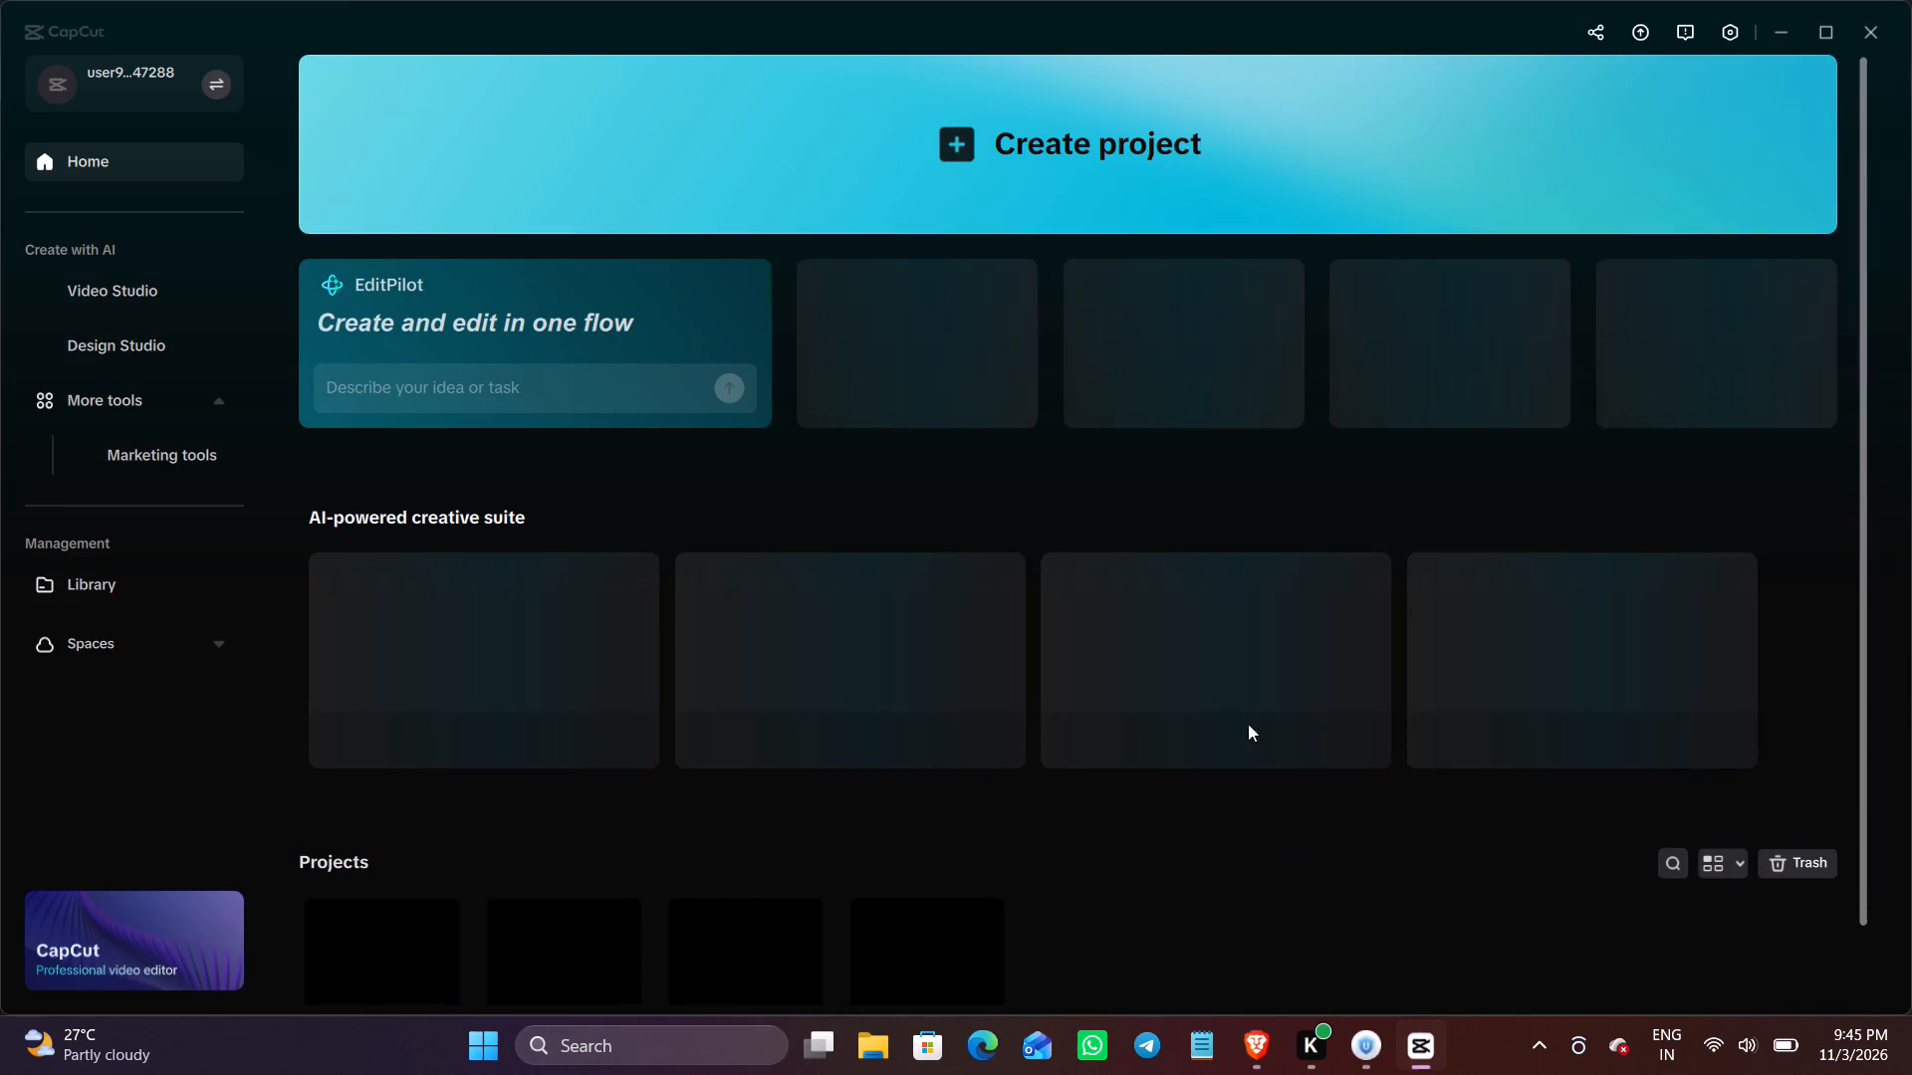
pyautogui.click(780, 165)
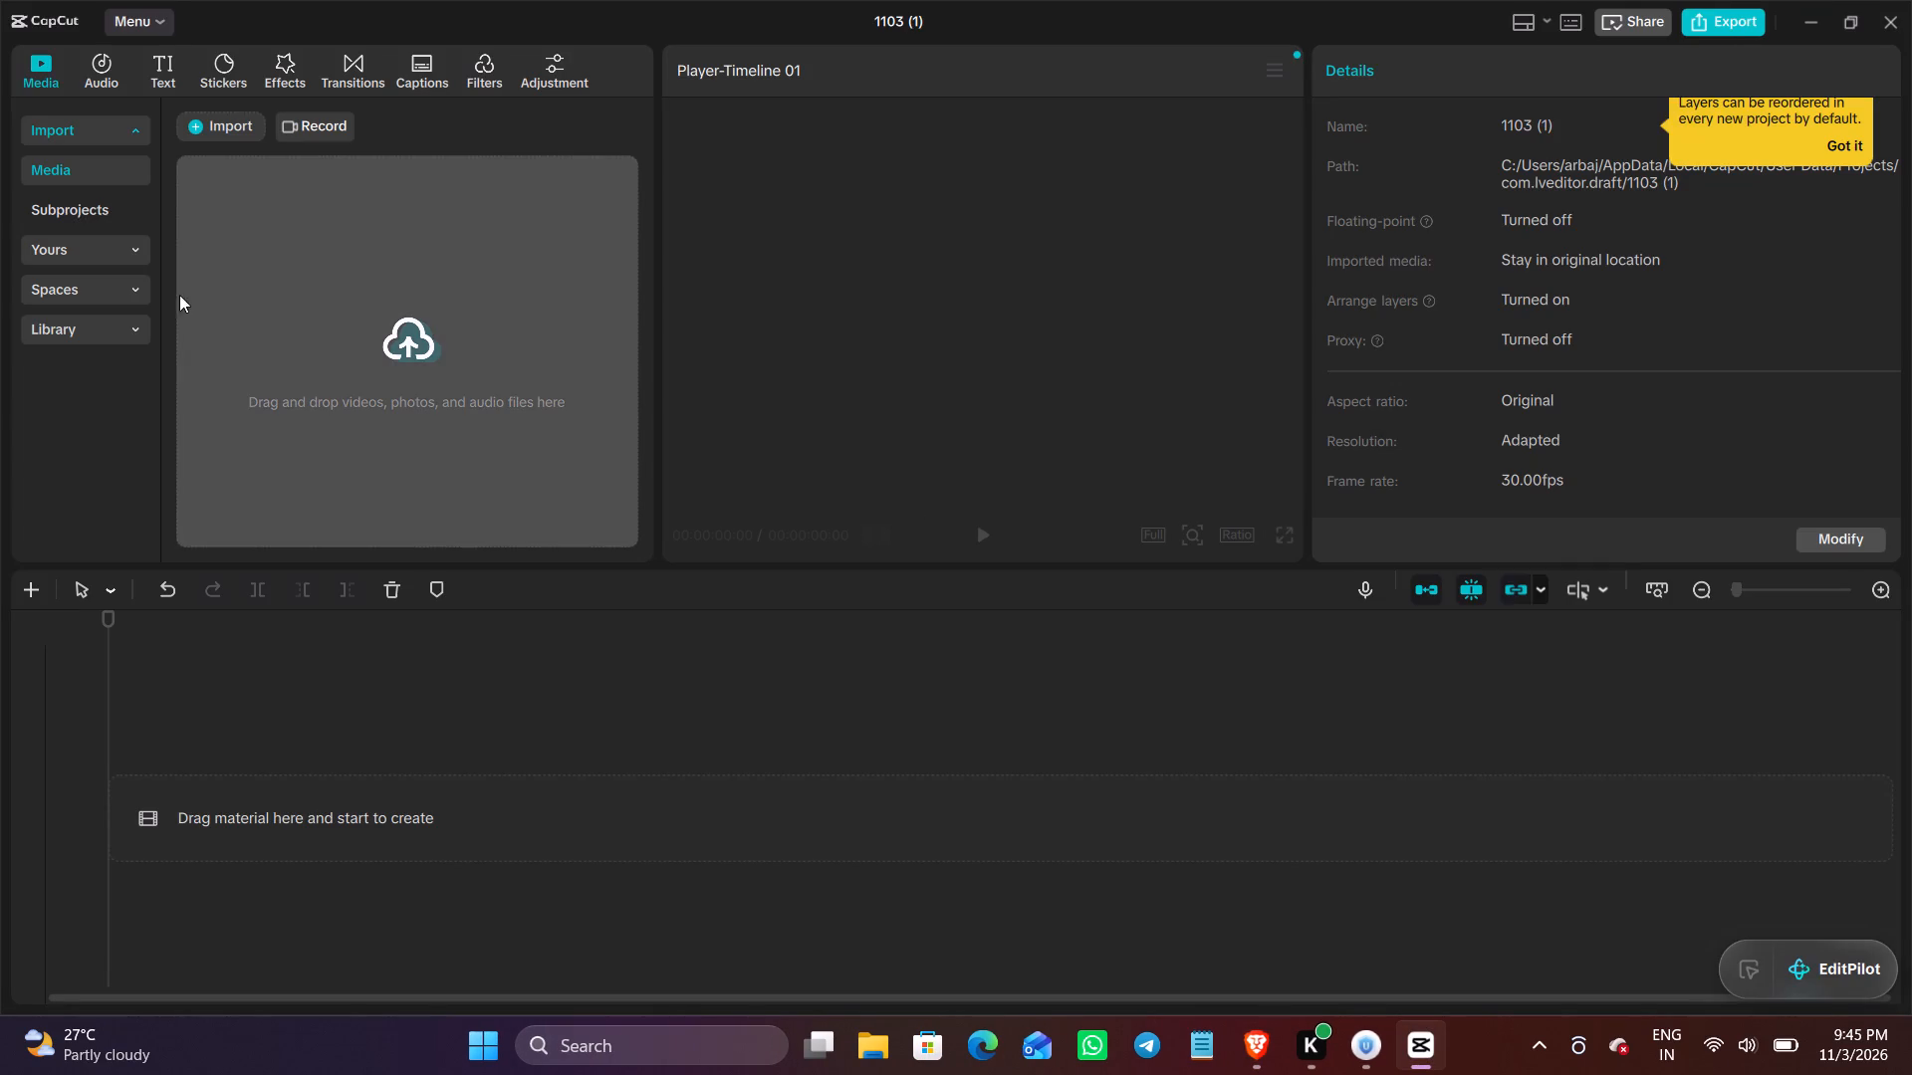
# Start importing media from the device and look through the Documents folder and the folder shortcuts for footage.
pyautogui.click(245, 281)
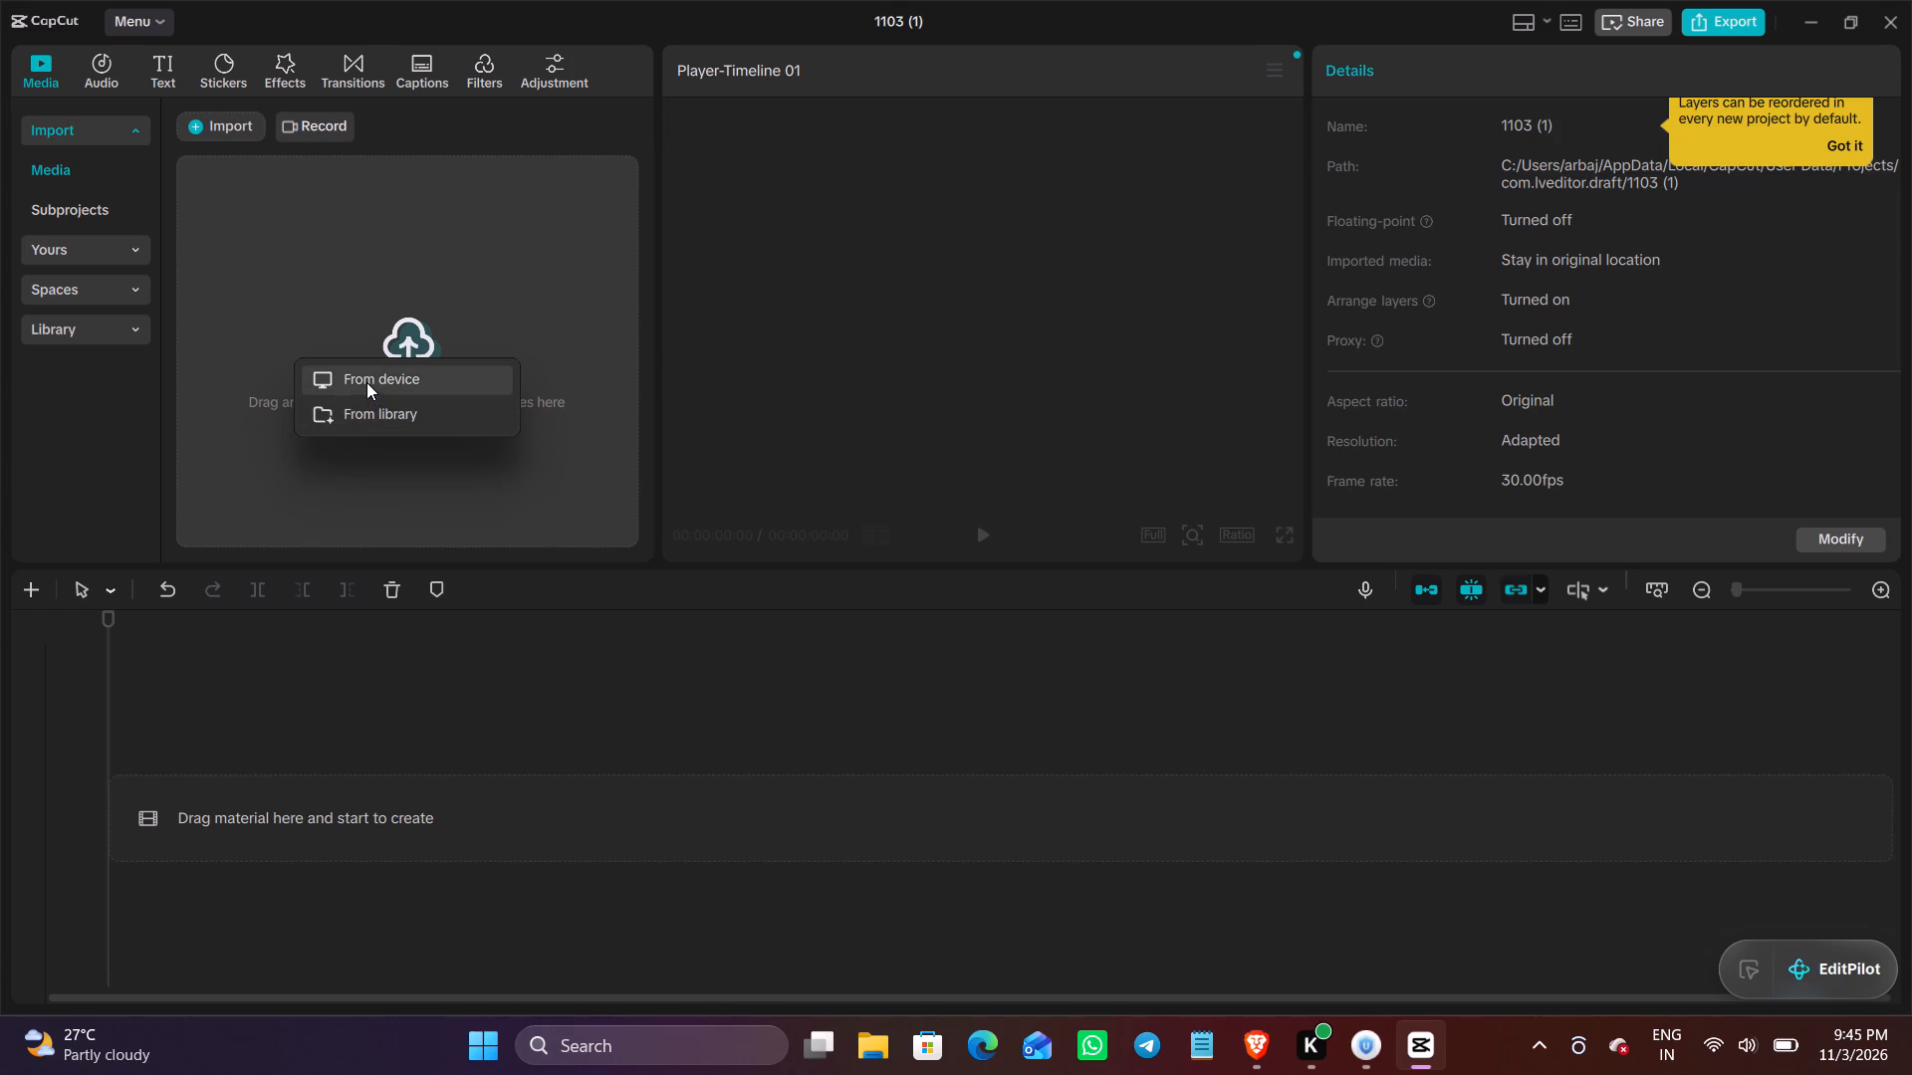
pyautogui.click(366, 382)
pyautogui.scroll(-5, 342, 260)
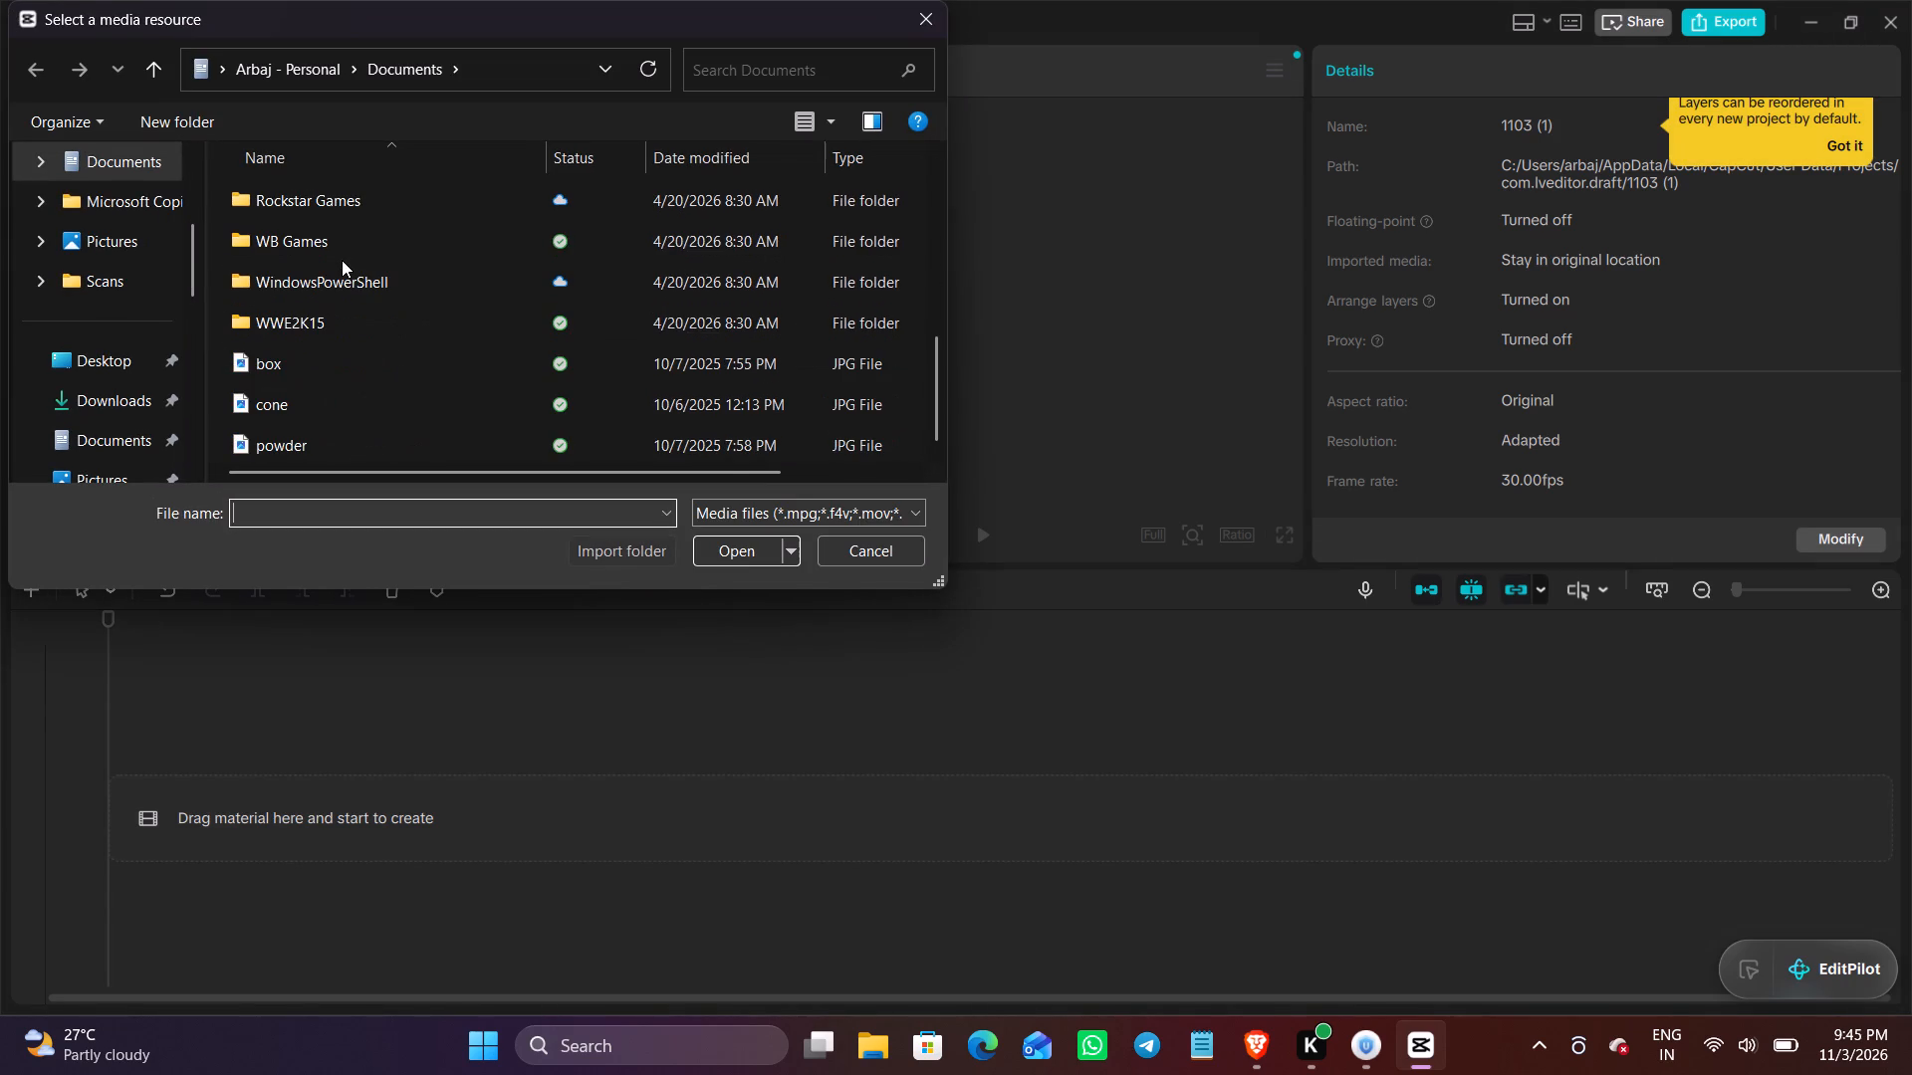
pyautogui.scroll(-4, 342, 260)
pyautogui.scroll(12, 342, 260)
pyautogui.scroll(-1, 311, 252)
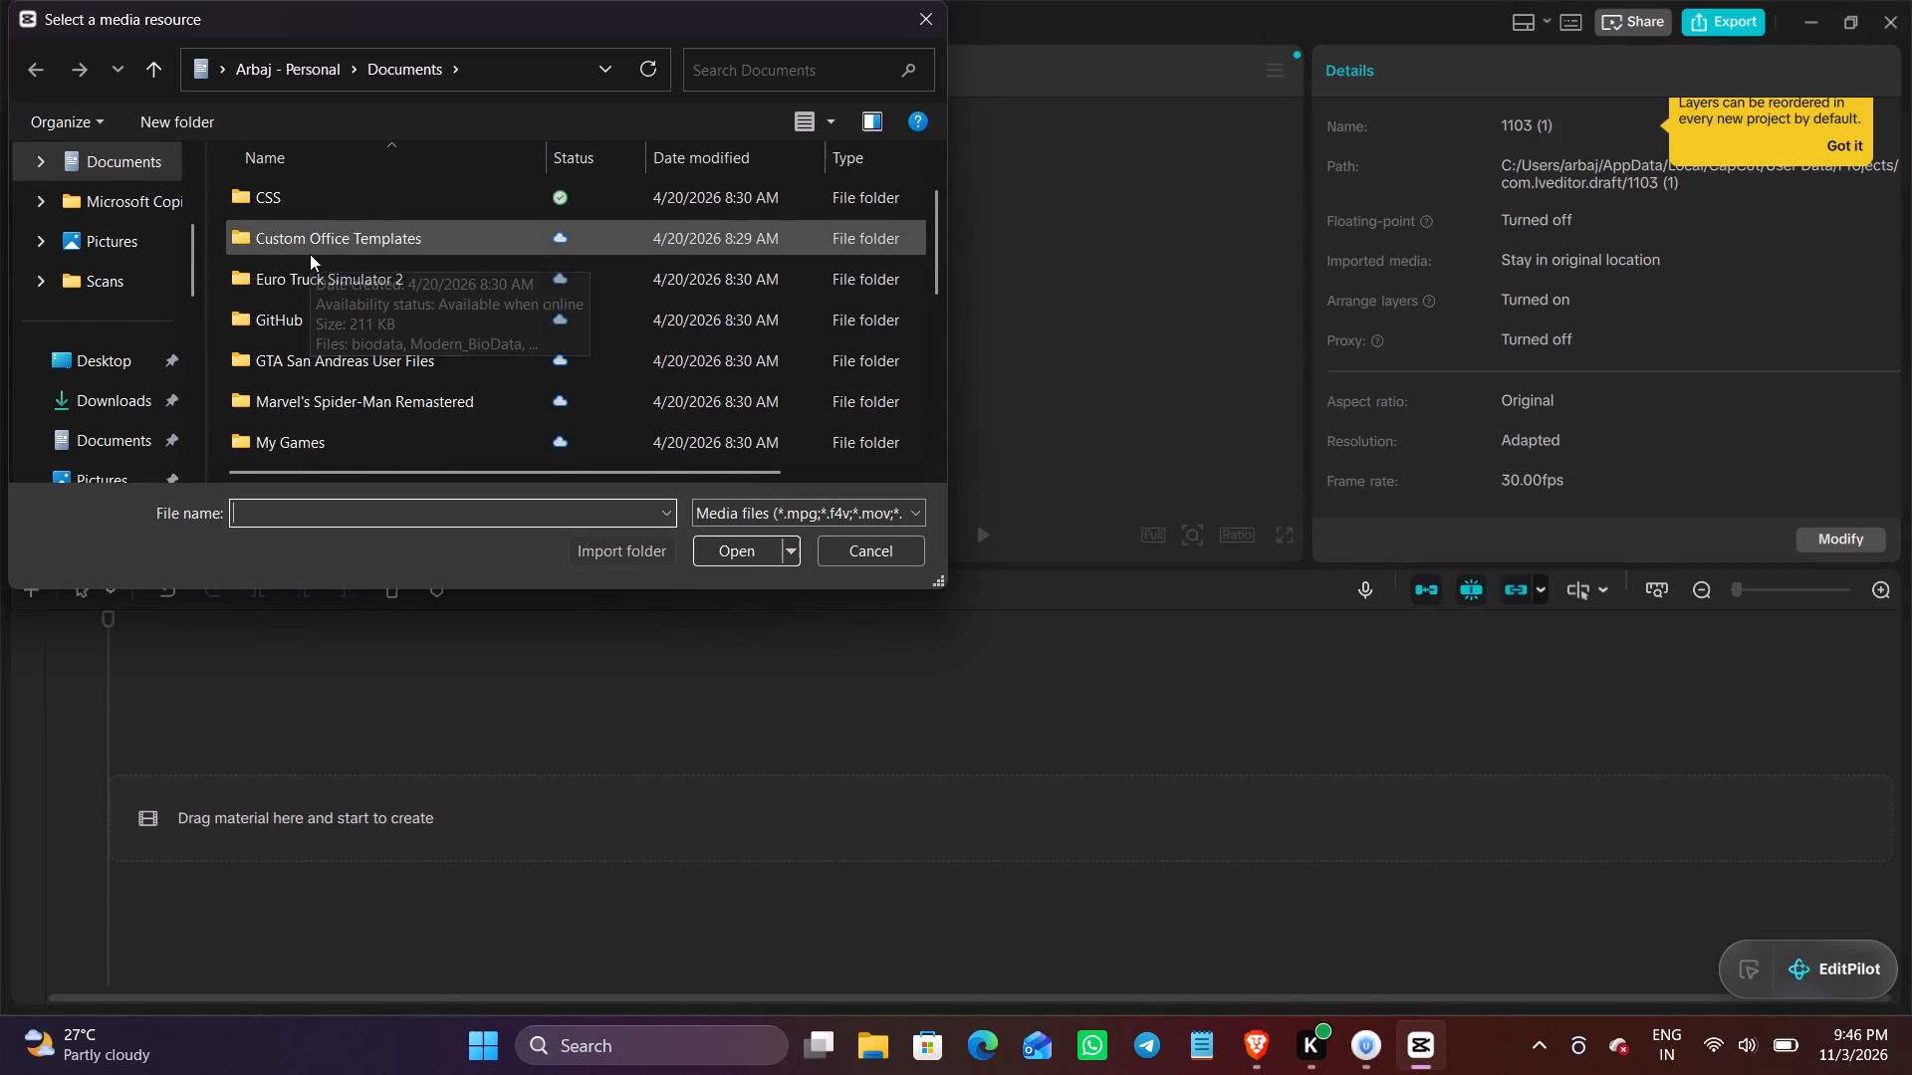
pyautogui.scroll(-4, 310, 254)
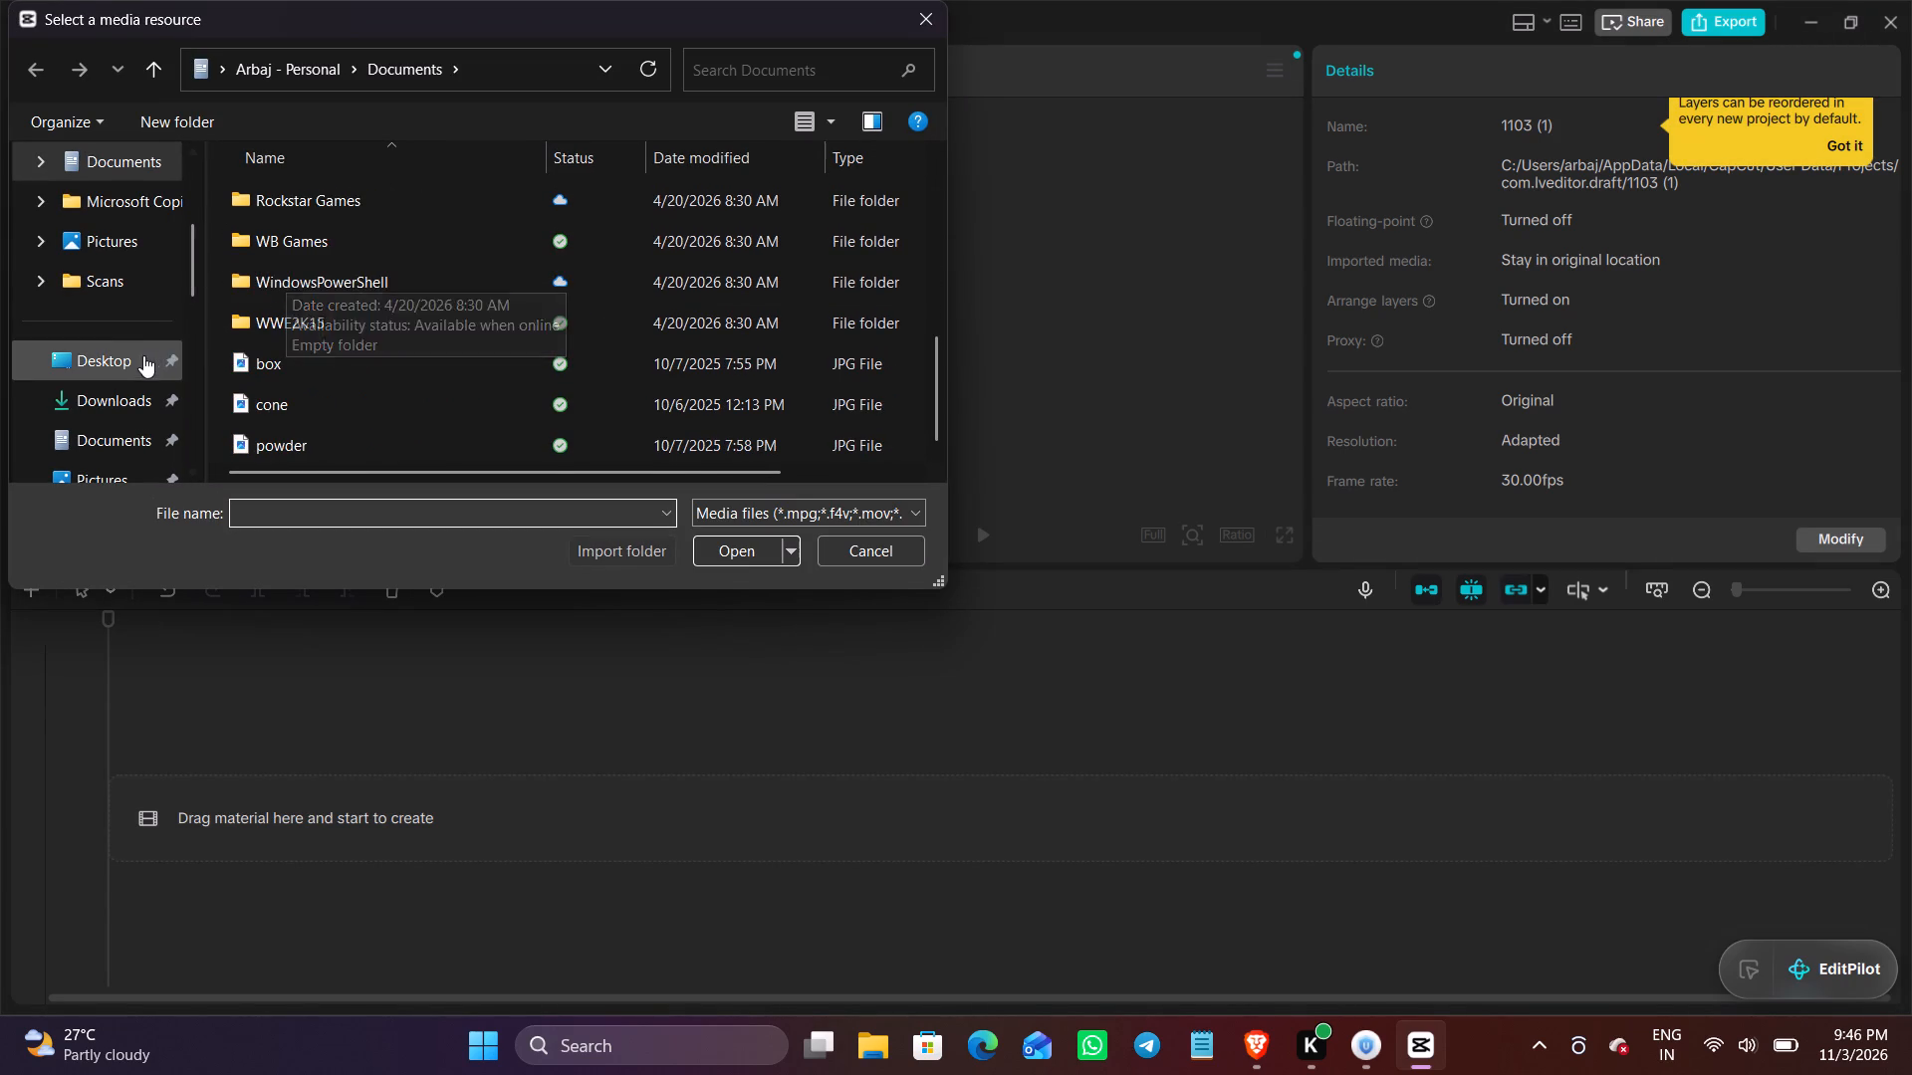
pyautogui.scroll(6, 128, 269)
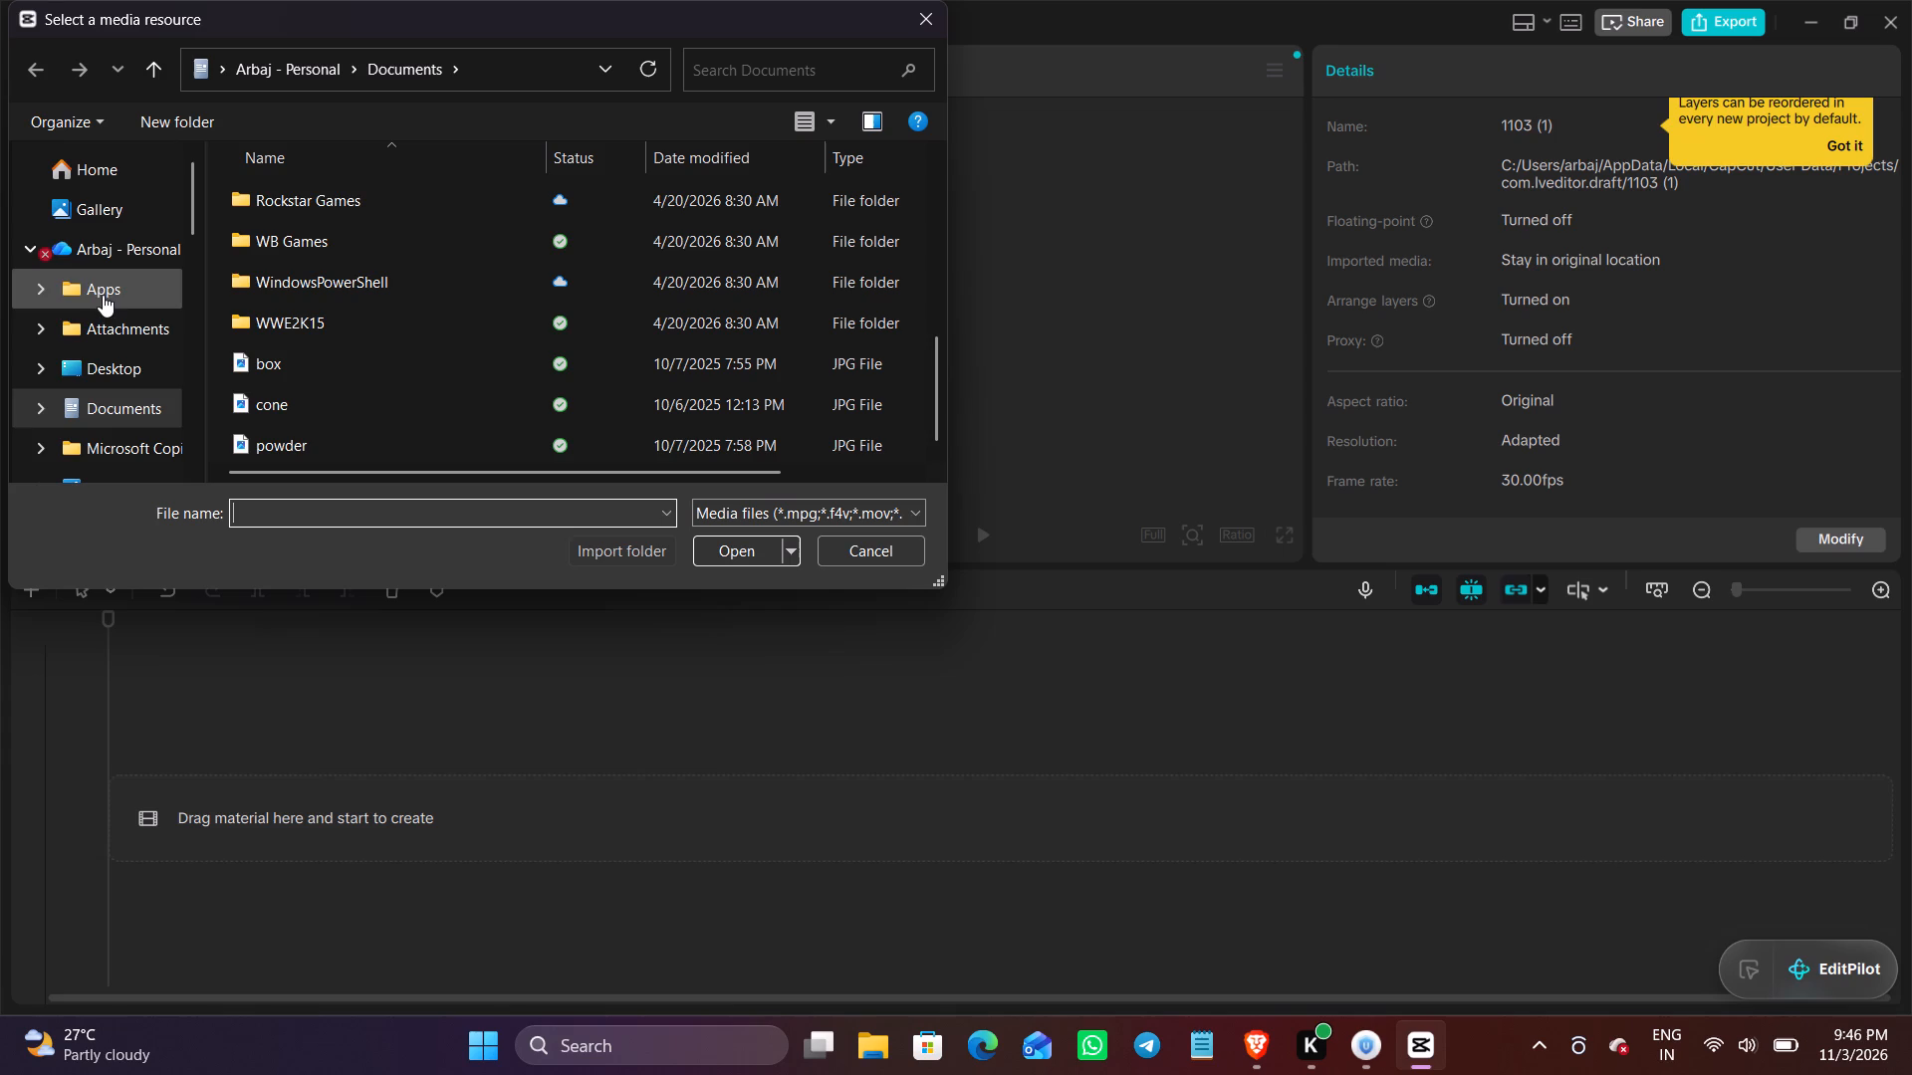
pyautogui.scroll(-5, 111, 252)
pyautogui.scroll(-2, 104, 349)
pyautogui.scroll(2, 108, 271)
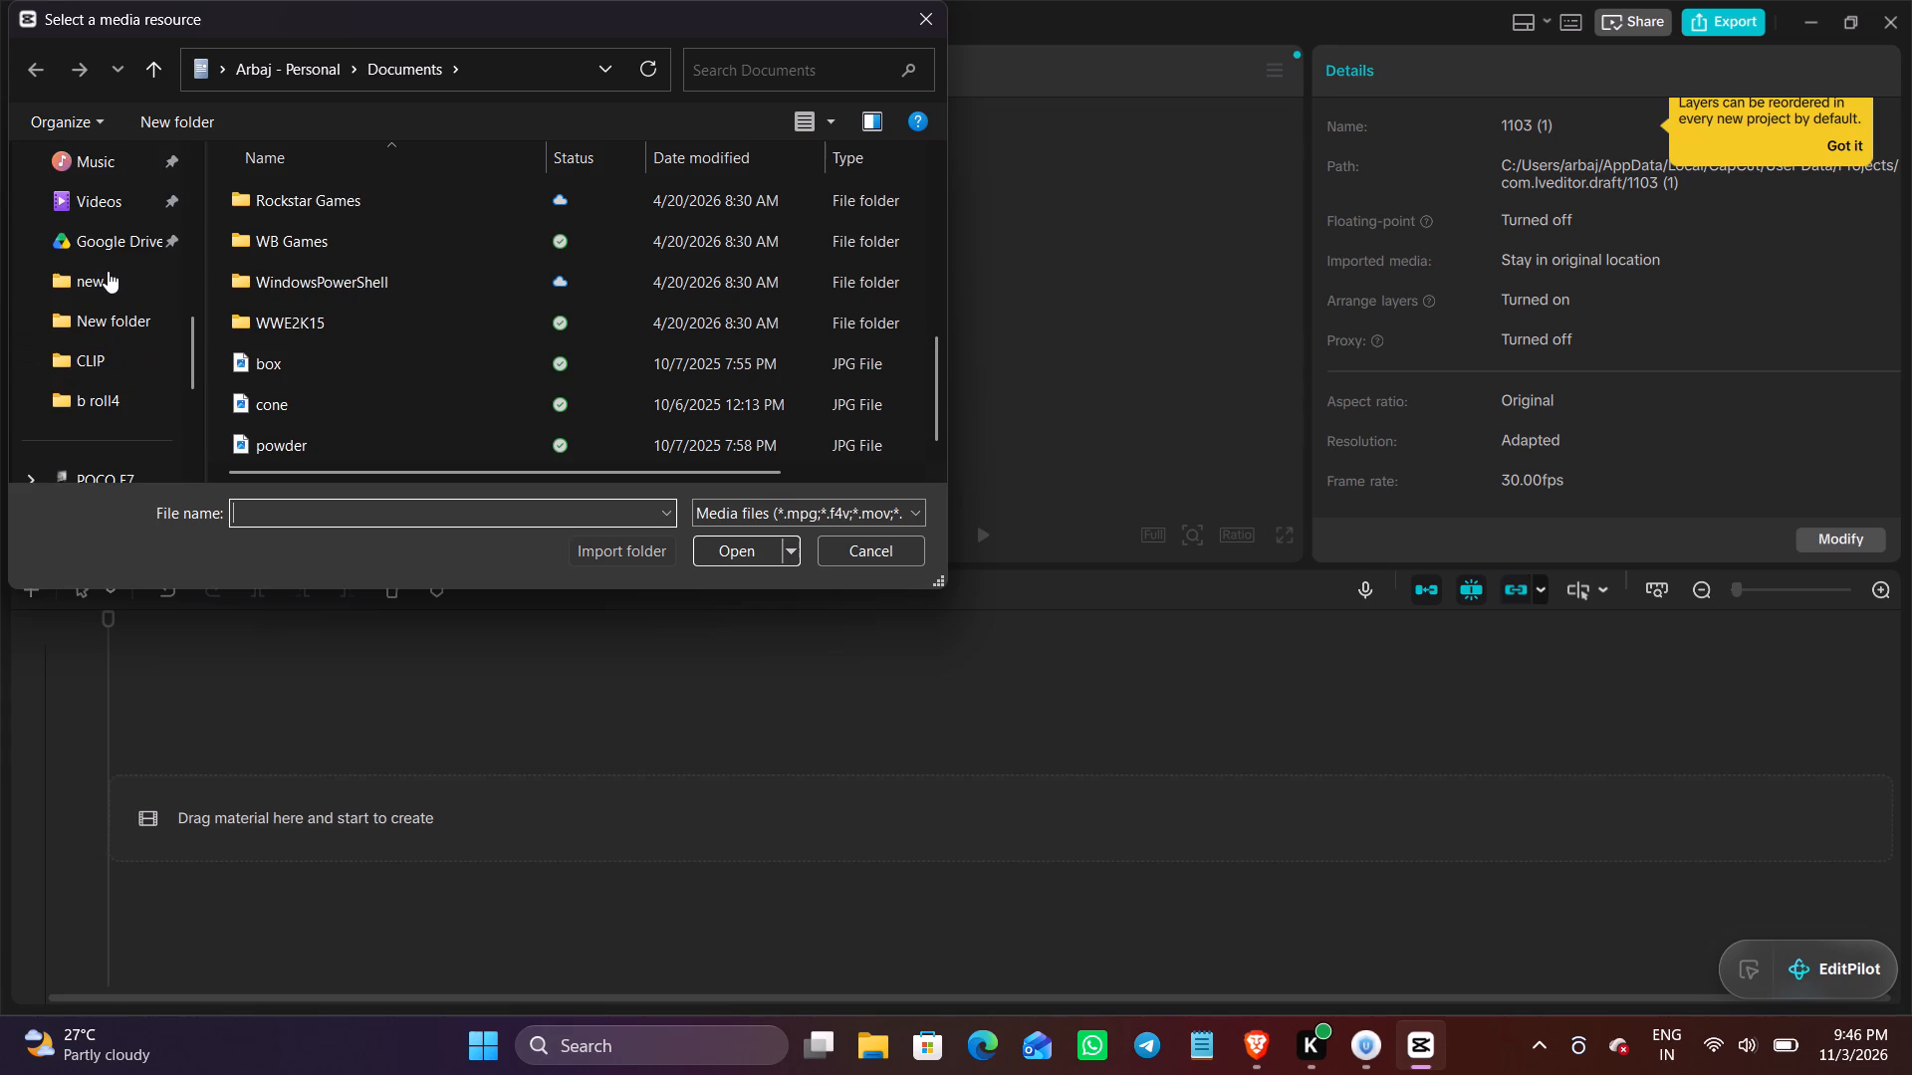
# Check the new, New folder and CLIP shortcut folders for media to import.
pyautogui.click(102, 293)
pyautogui.click(119, 317)
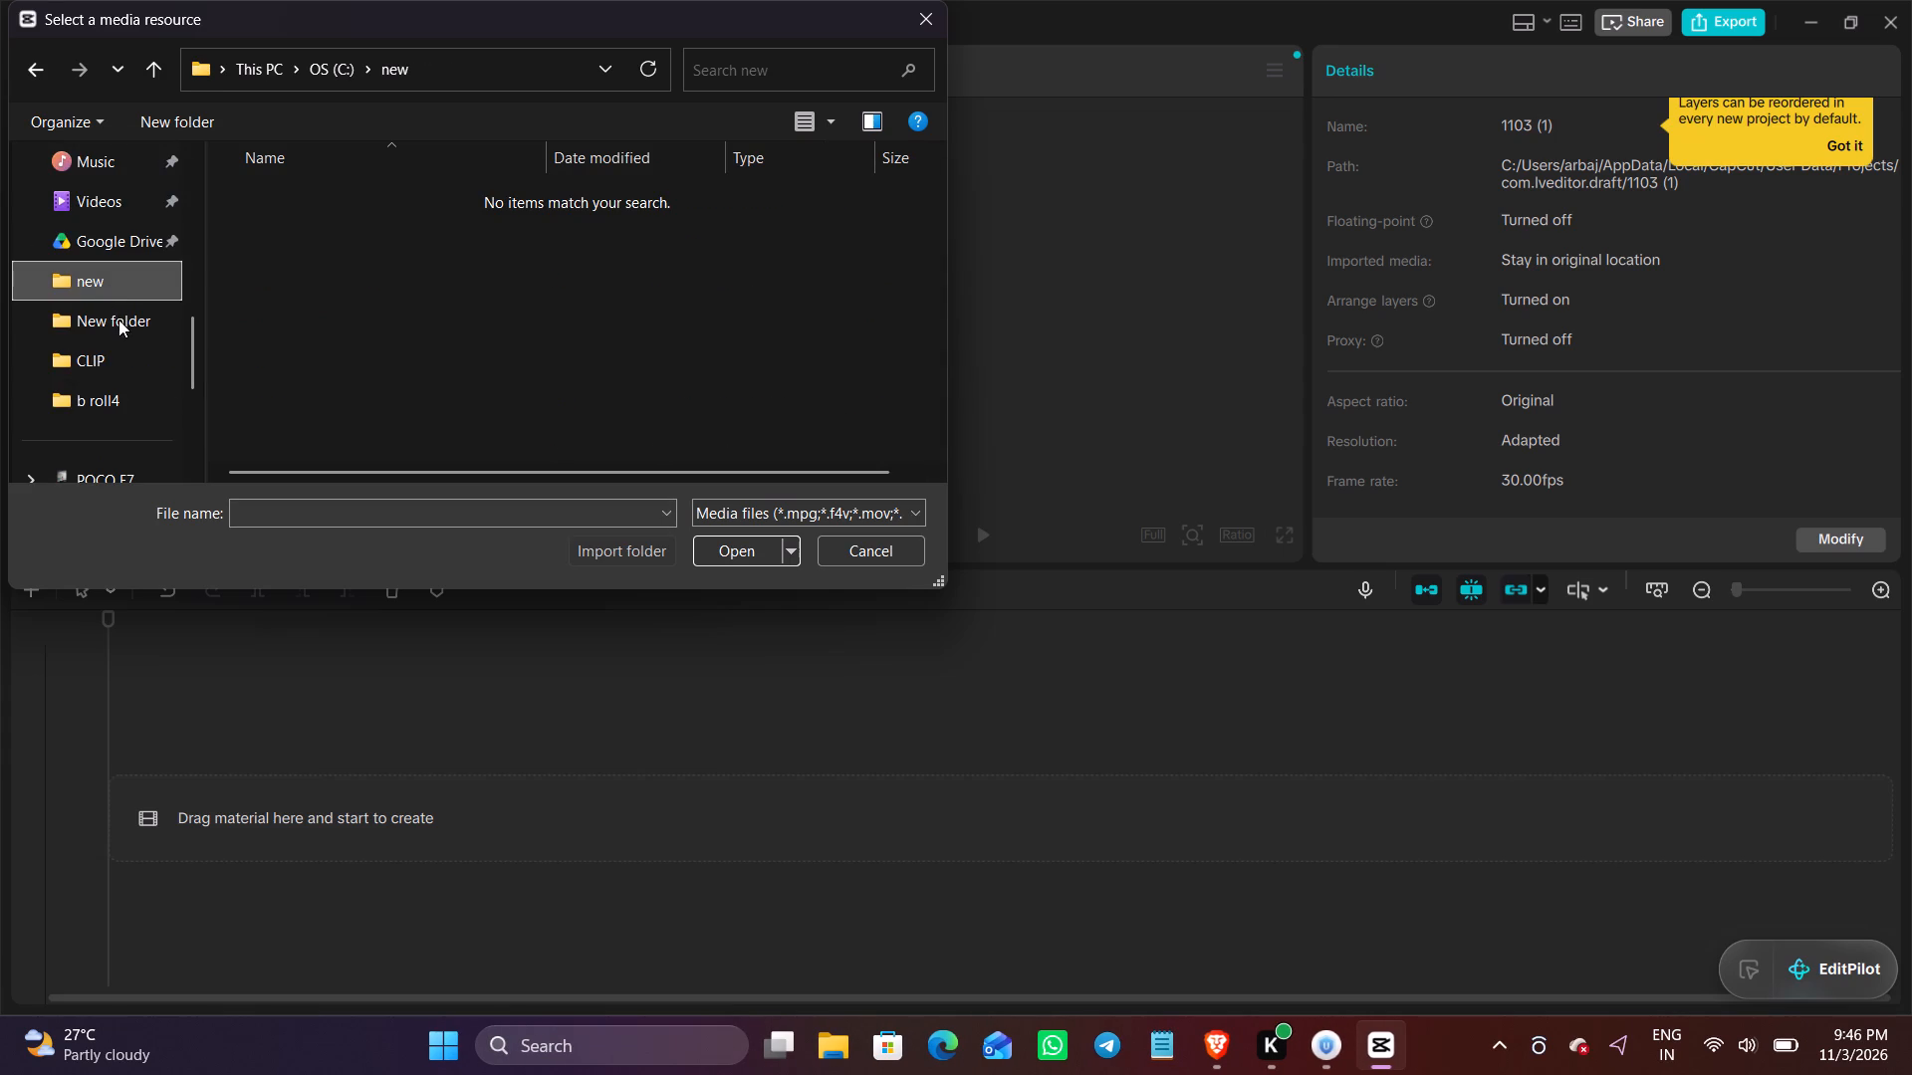
pyautogui.click(113, 363)
pyautogui.click(96, 397)
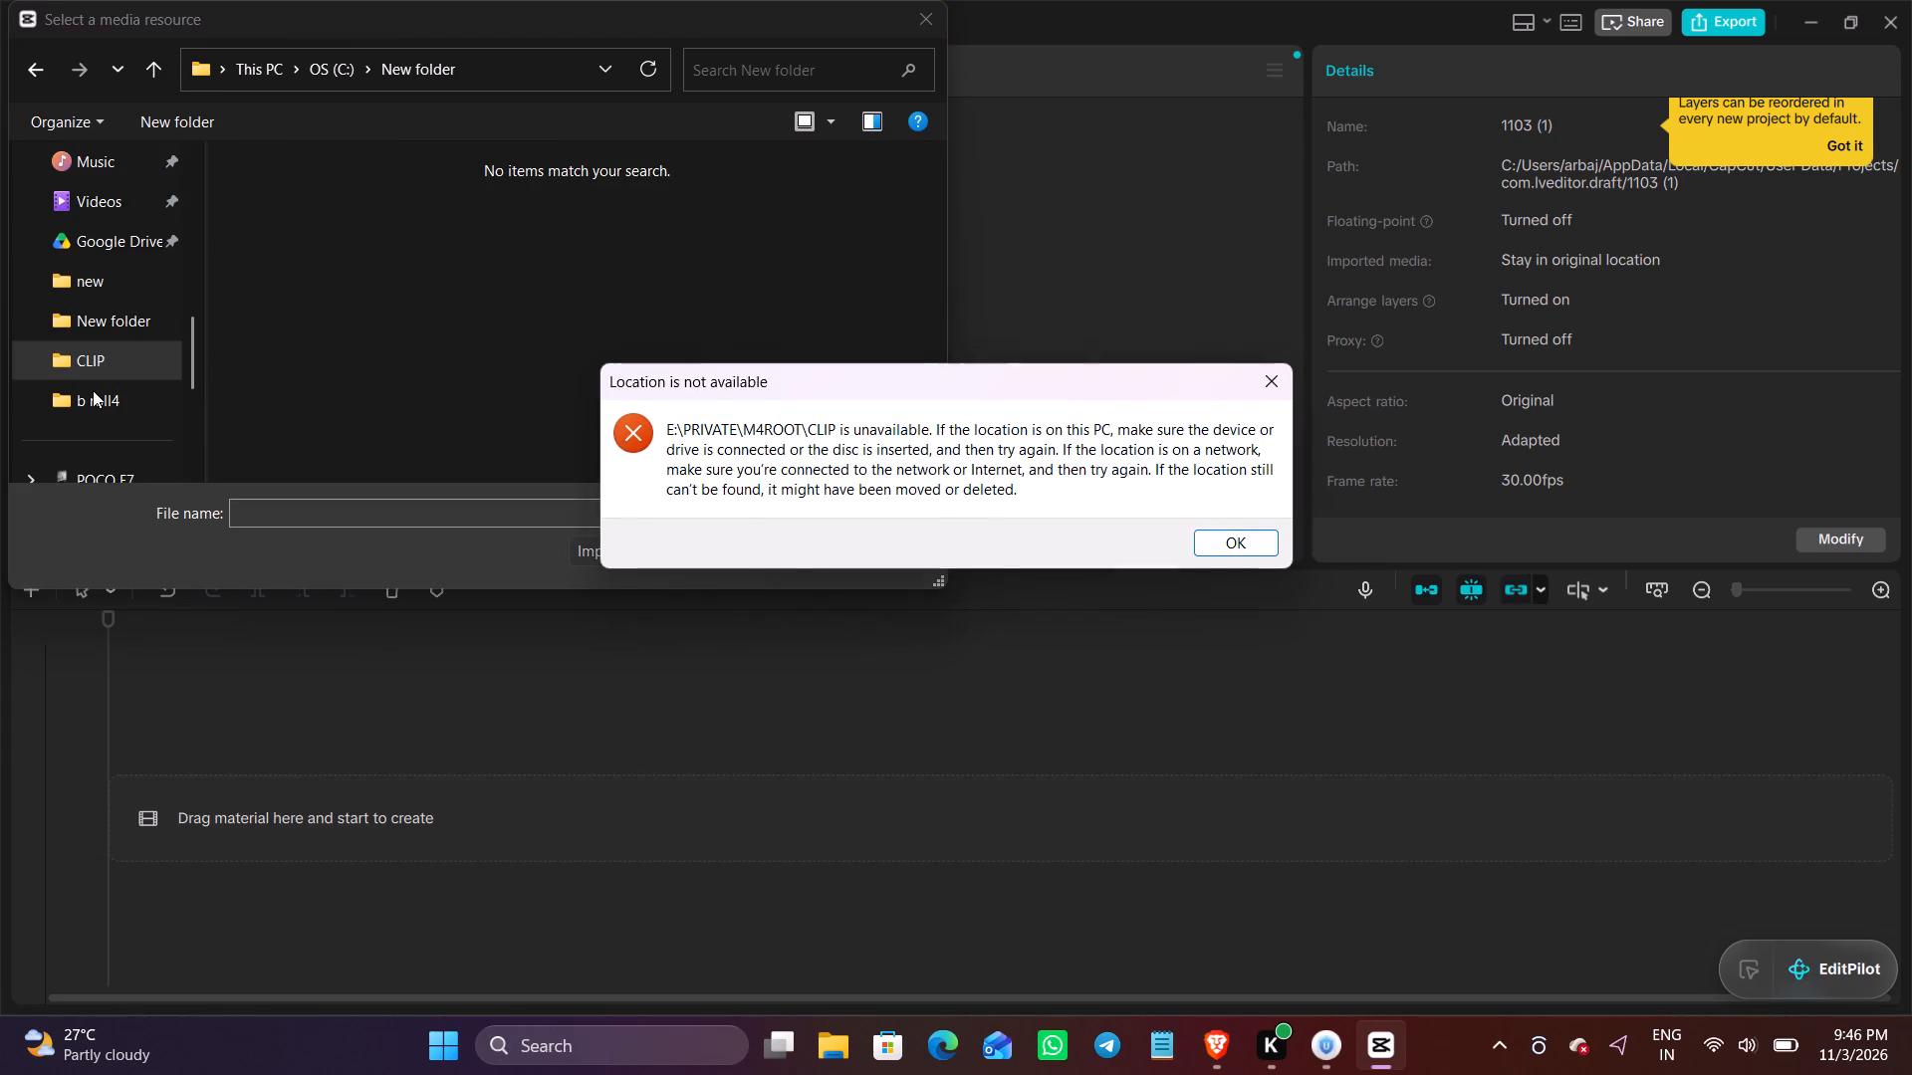
pyautogui.click(1238, 544)
# Import the video C20261027_0038 from folder 11 on the C: drive.
pyautogui.scroll(-3, 235, 265)
pyautogui.scroll(-1, 115, 362)
pyautogui.click(114, 321)
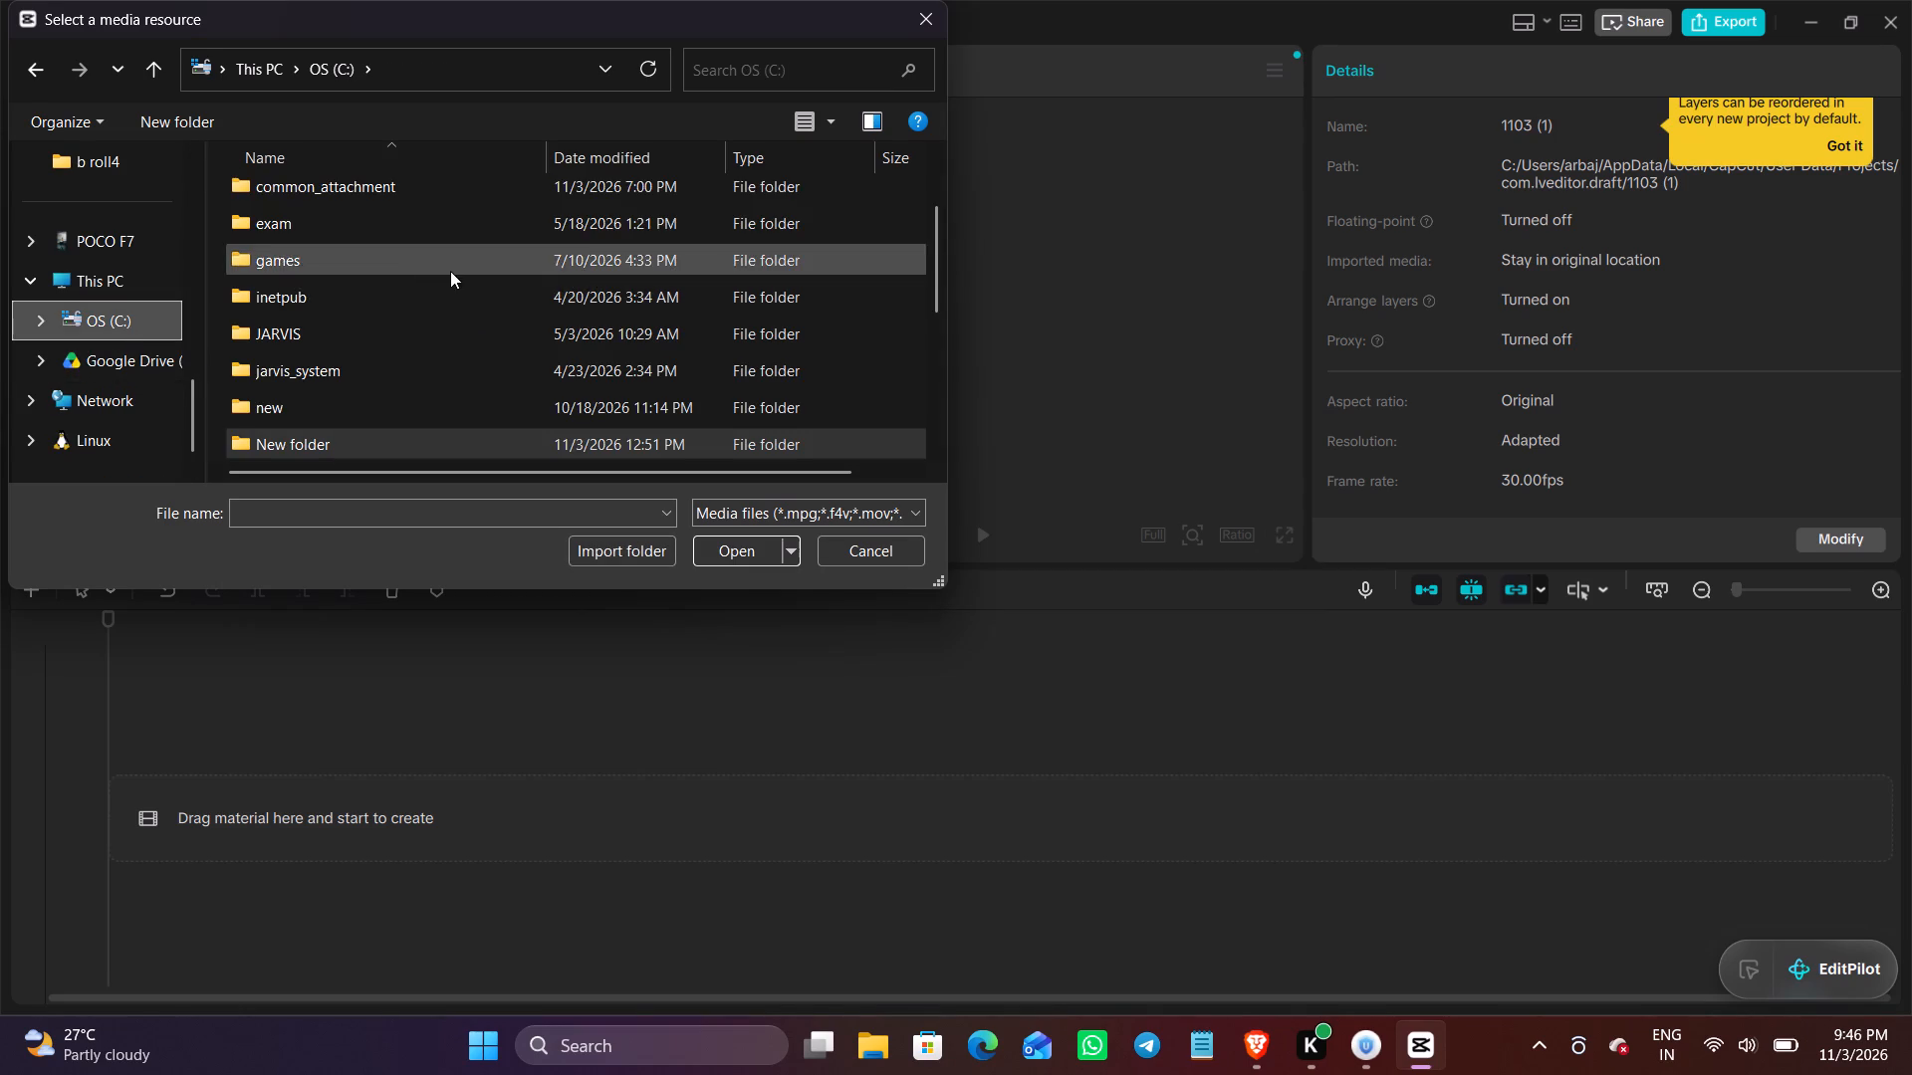
pyautogui.scroll(4, 311, 194)
pyautogui.doubleClick(313, 202)
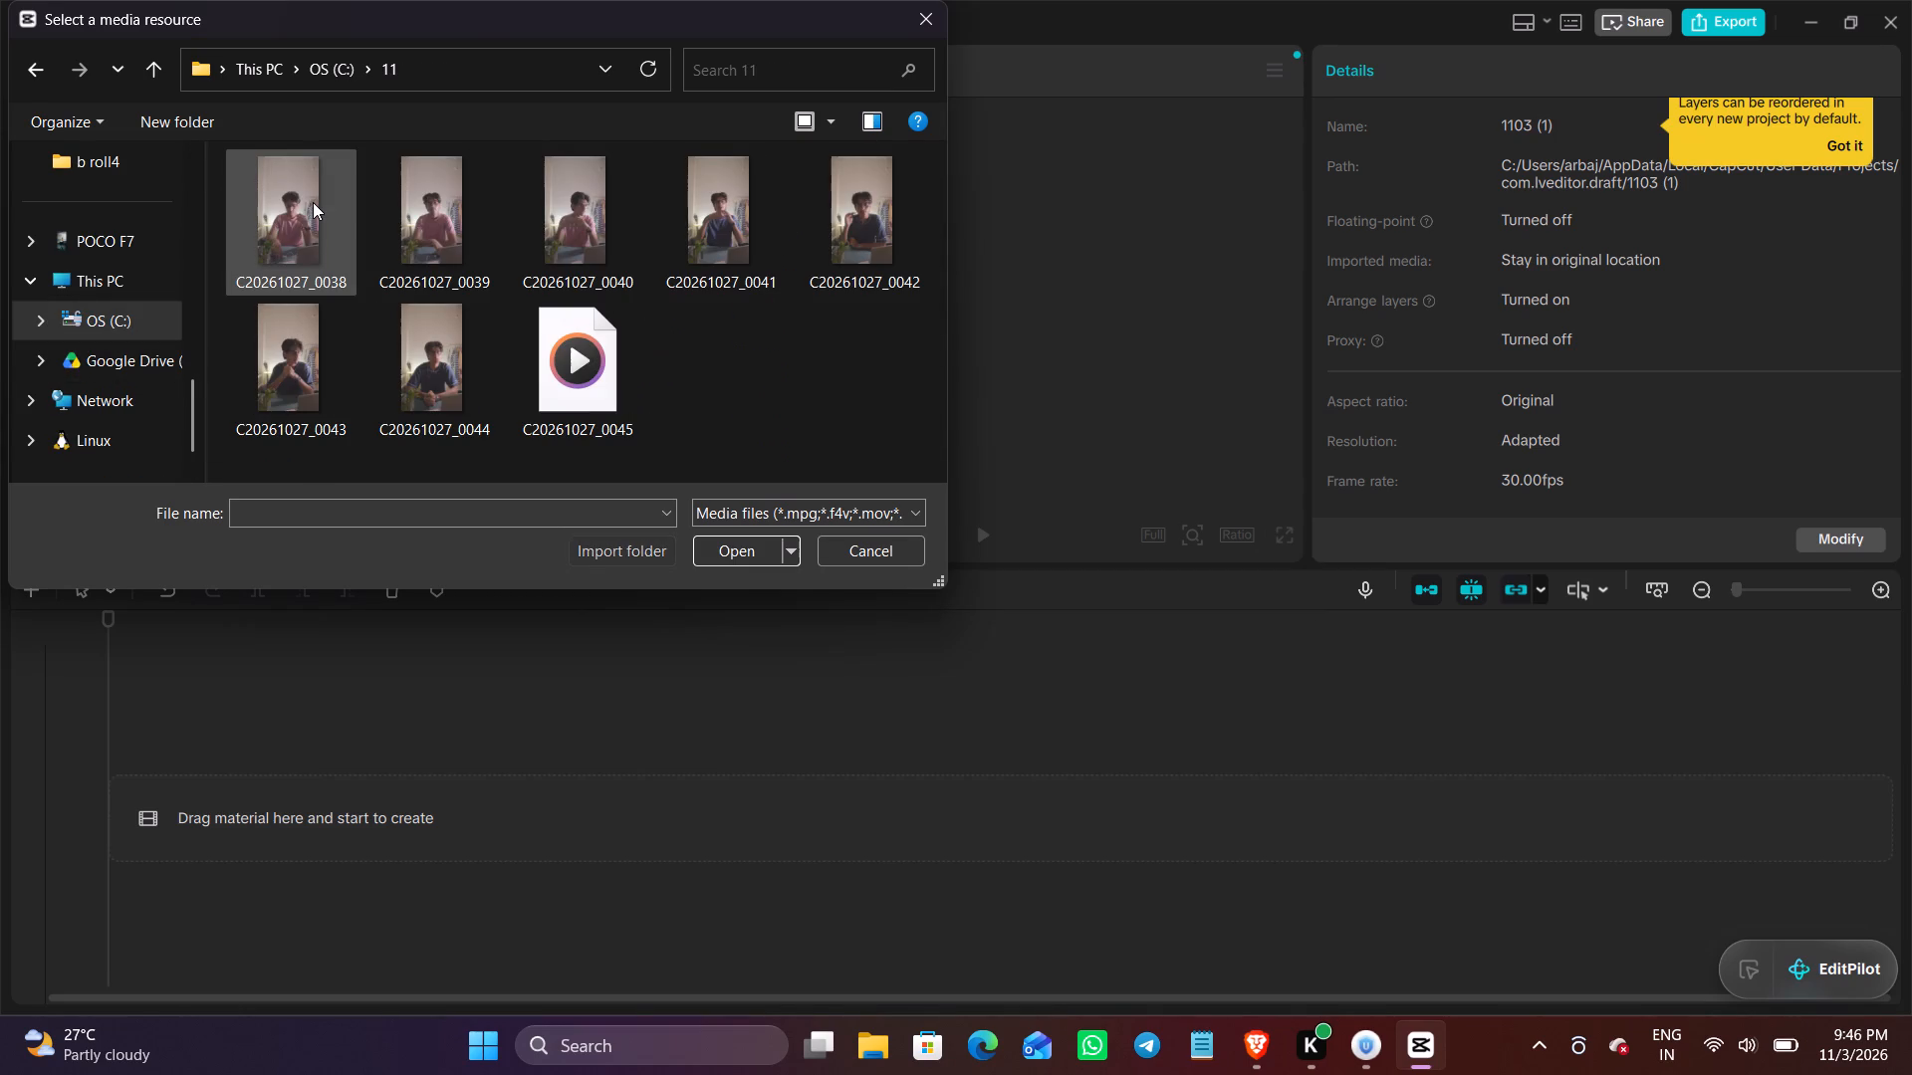
pyautogui.click(313, 202)
pyautogui.click(753, 543)
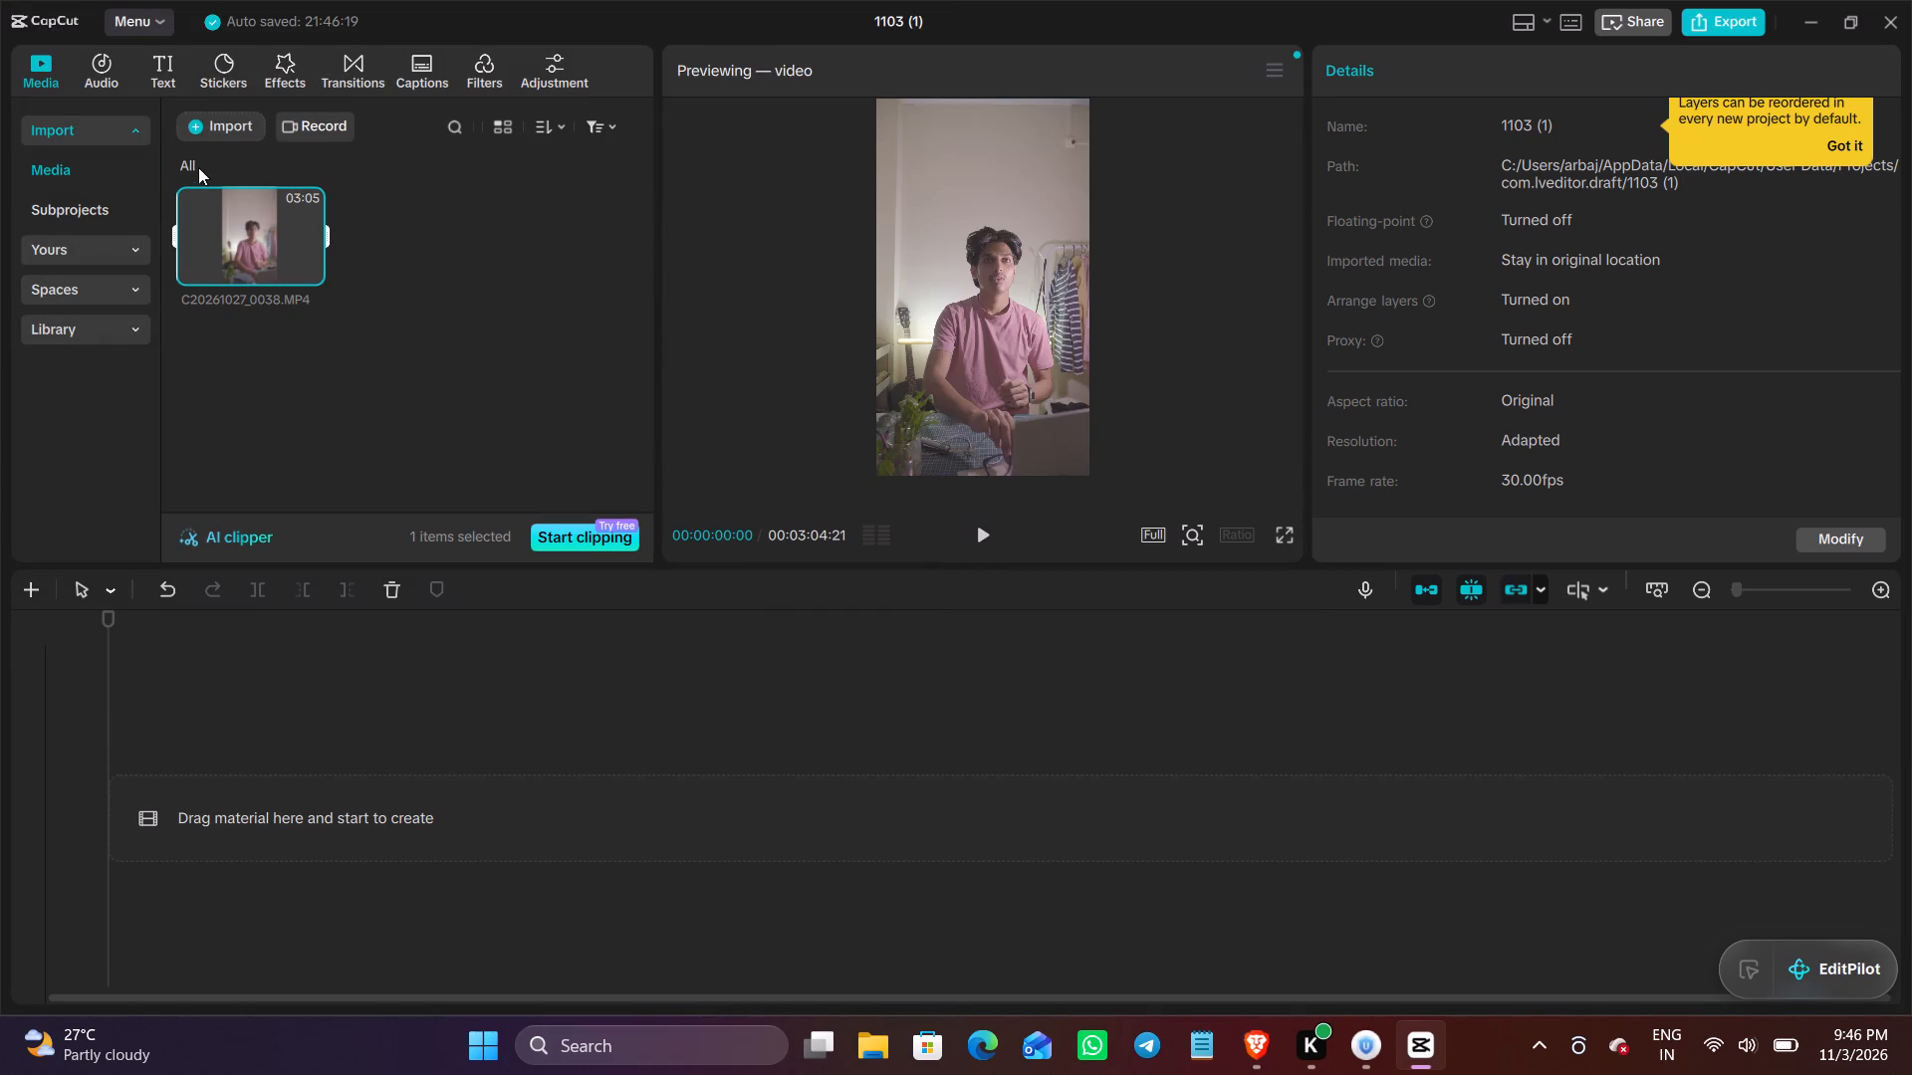
# Add the imported video C20261027_0038.MP4 to the empty timeline.
pyautogui.click(308, 269)
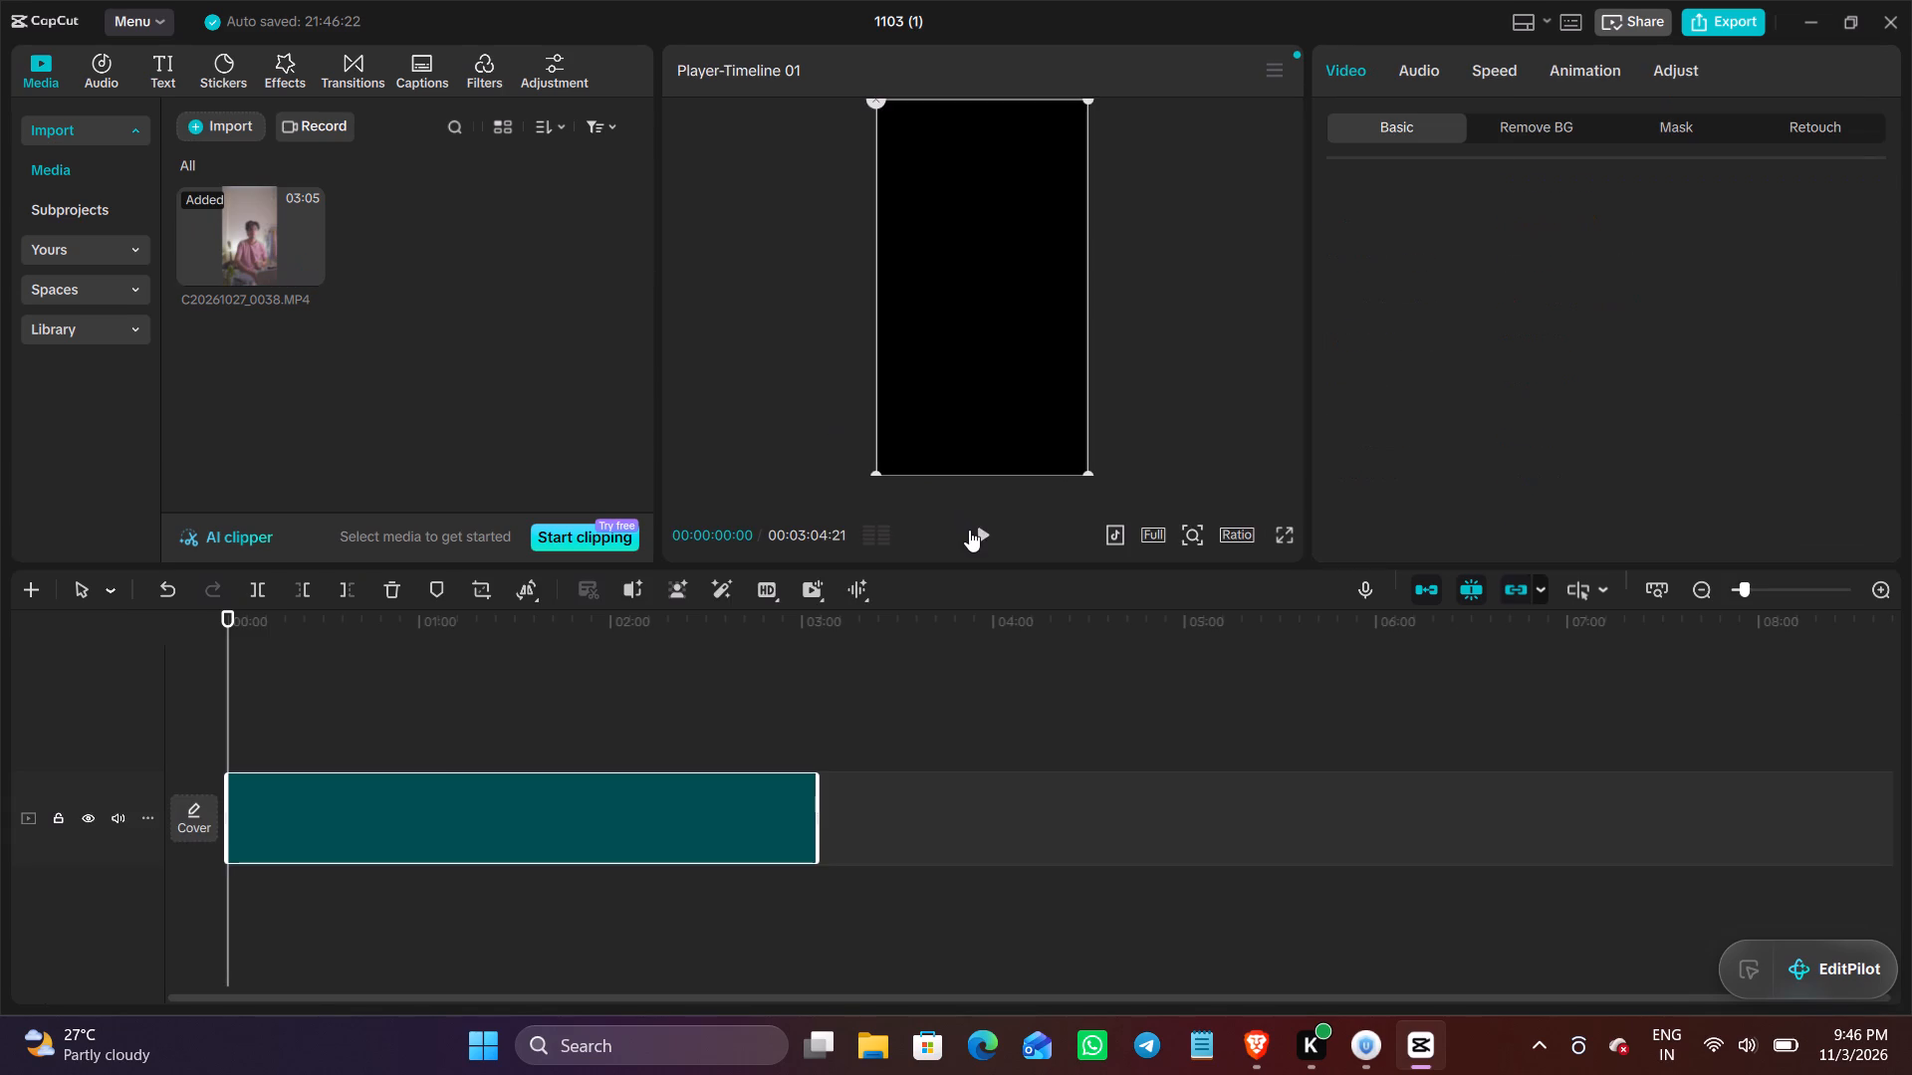
# Play the first seconds of the timeline clip and enlarge it in the preview to a scale of 122%.
pyautogui.click(976, 534)
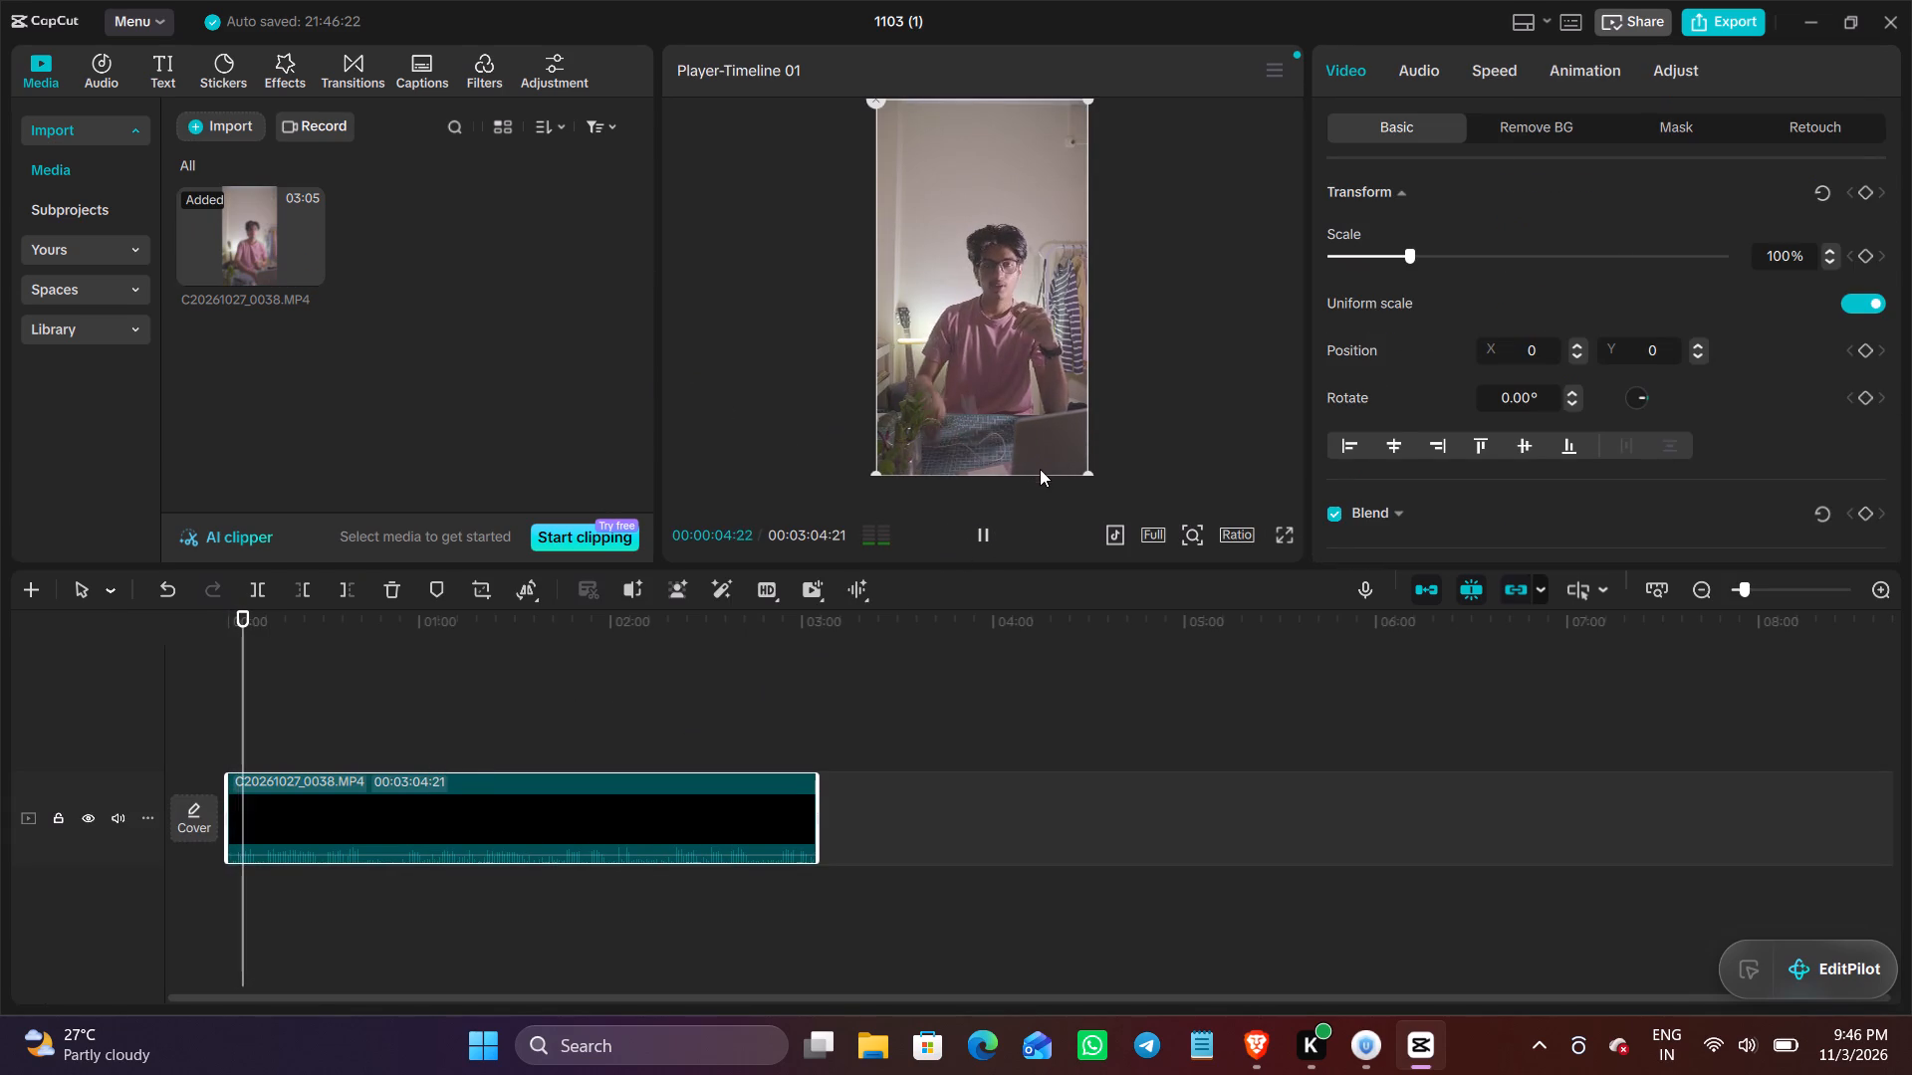
pyautogui.moveTo(1086, 475); pyautogui.dragTo(1125, 535)
pyautogui.click(1005, 361)
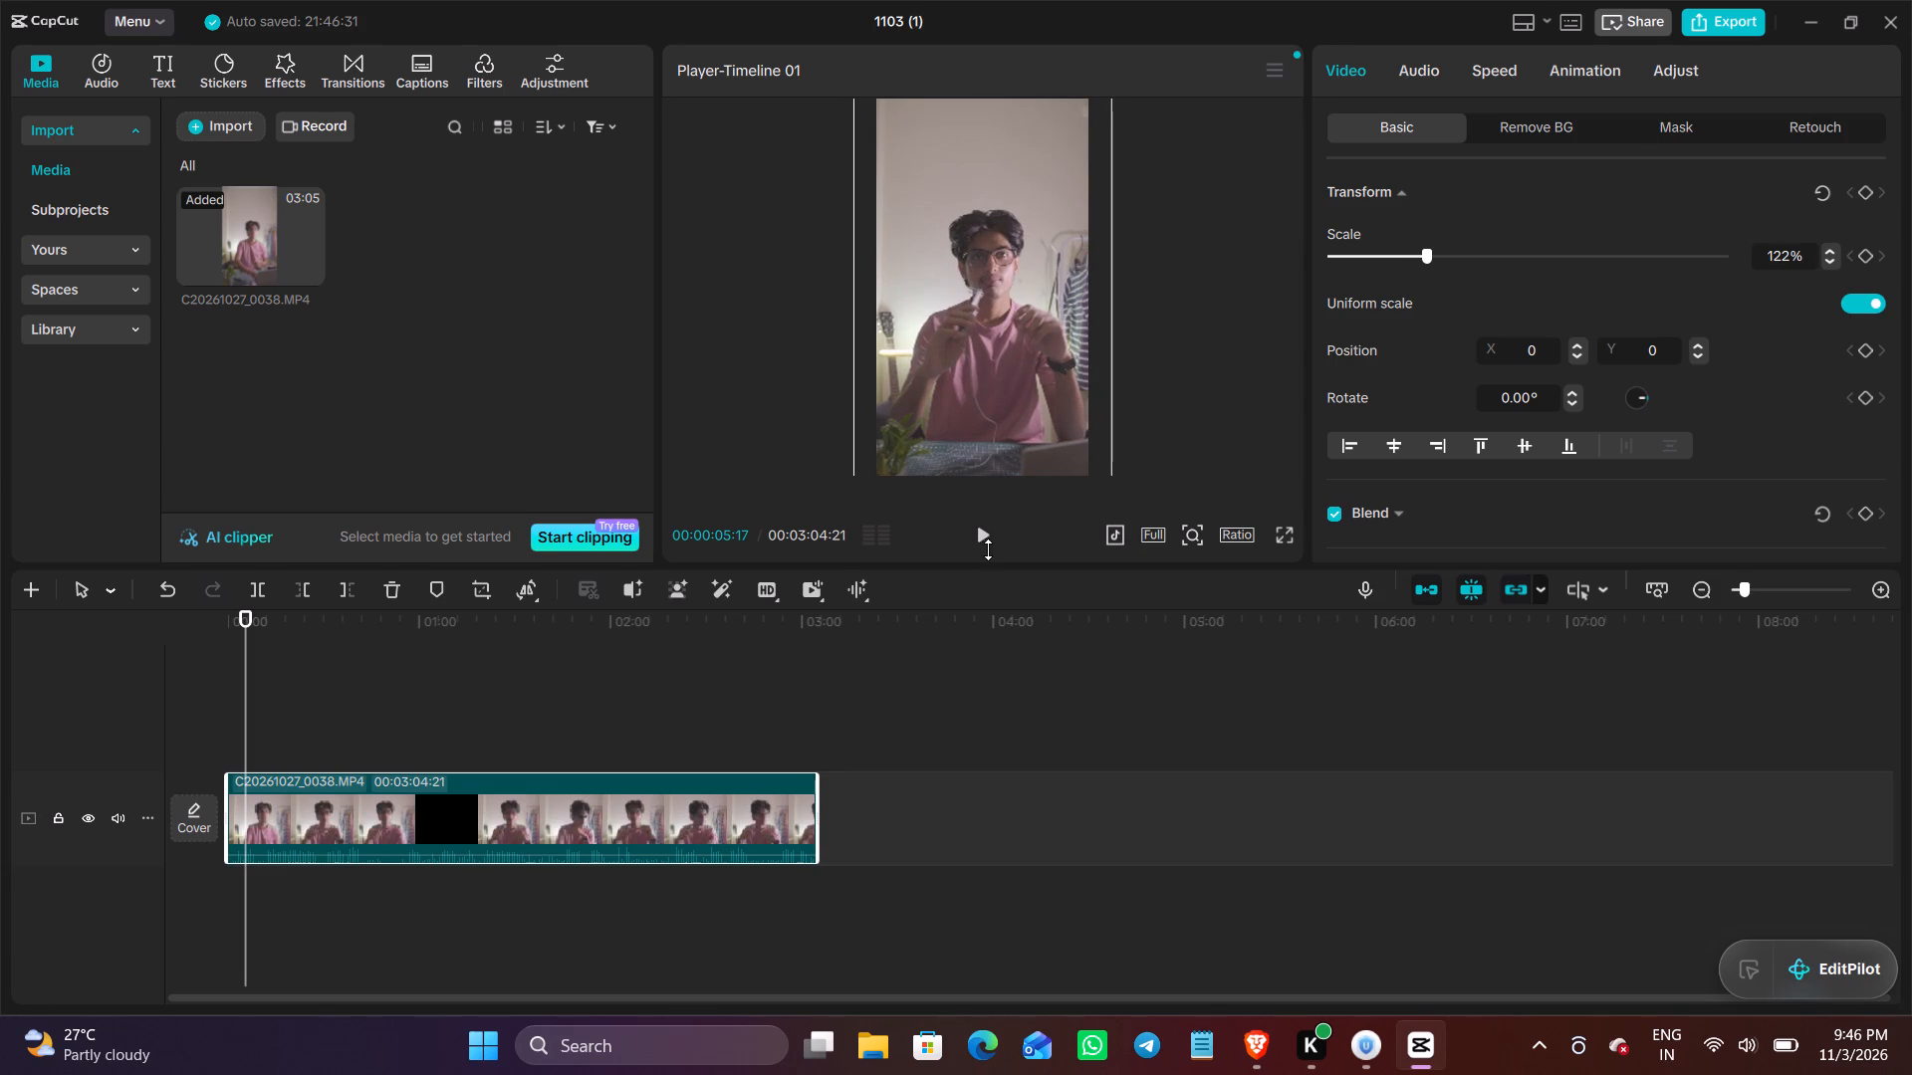
# Play the clip from about 5 to 19 seconds with the timeline enlarged to review its opening.
pyautogui.click(985, 540)
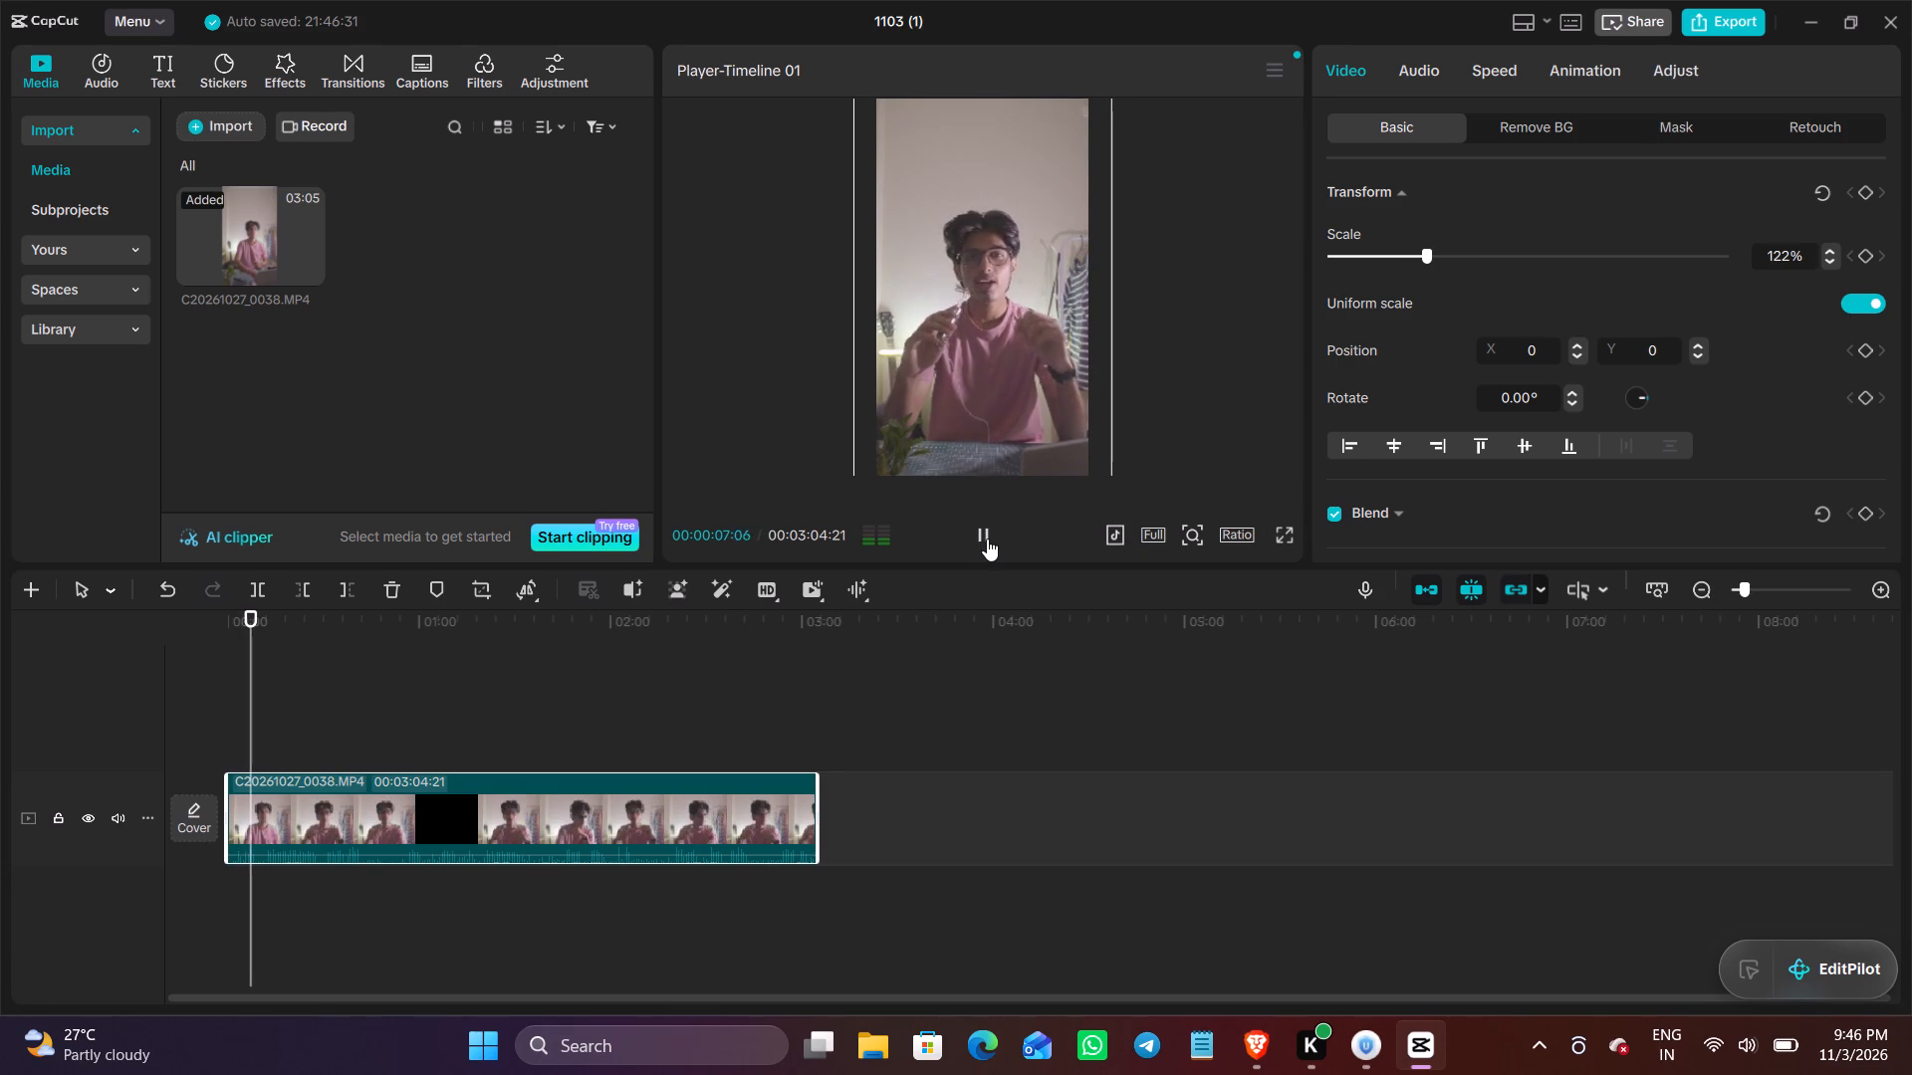
pyautogui.click(987, 538)
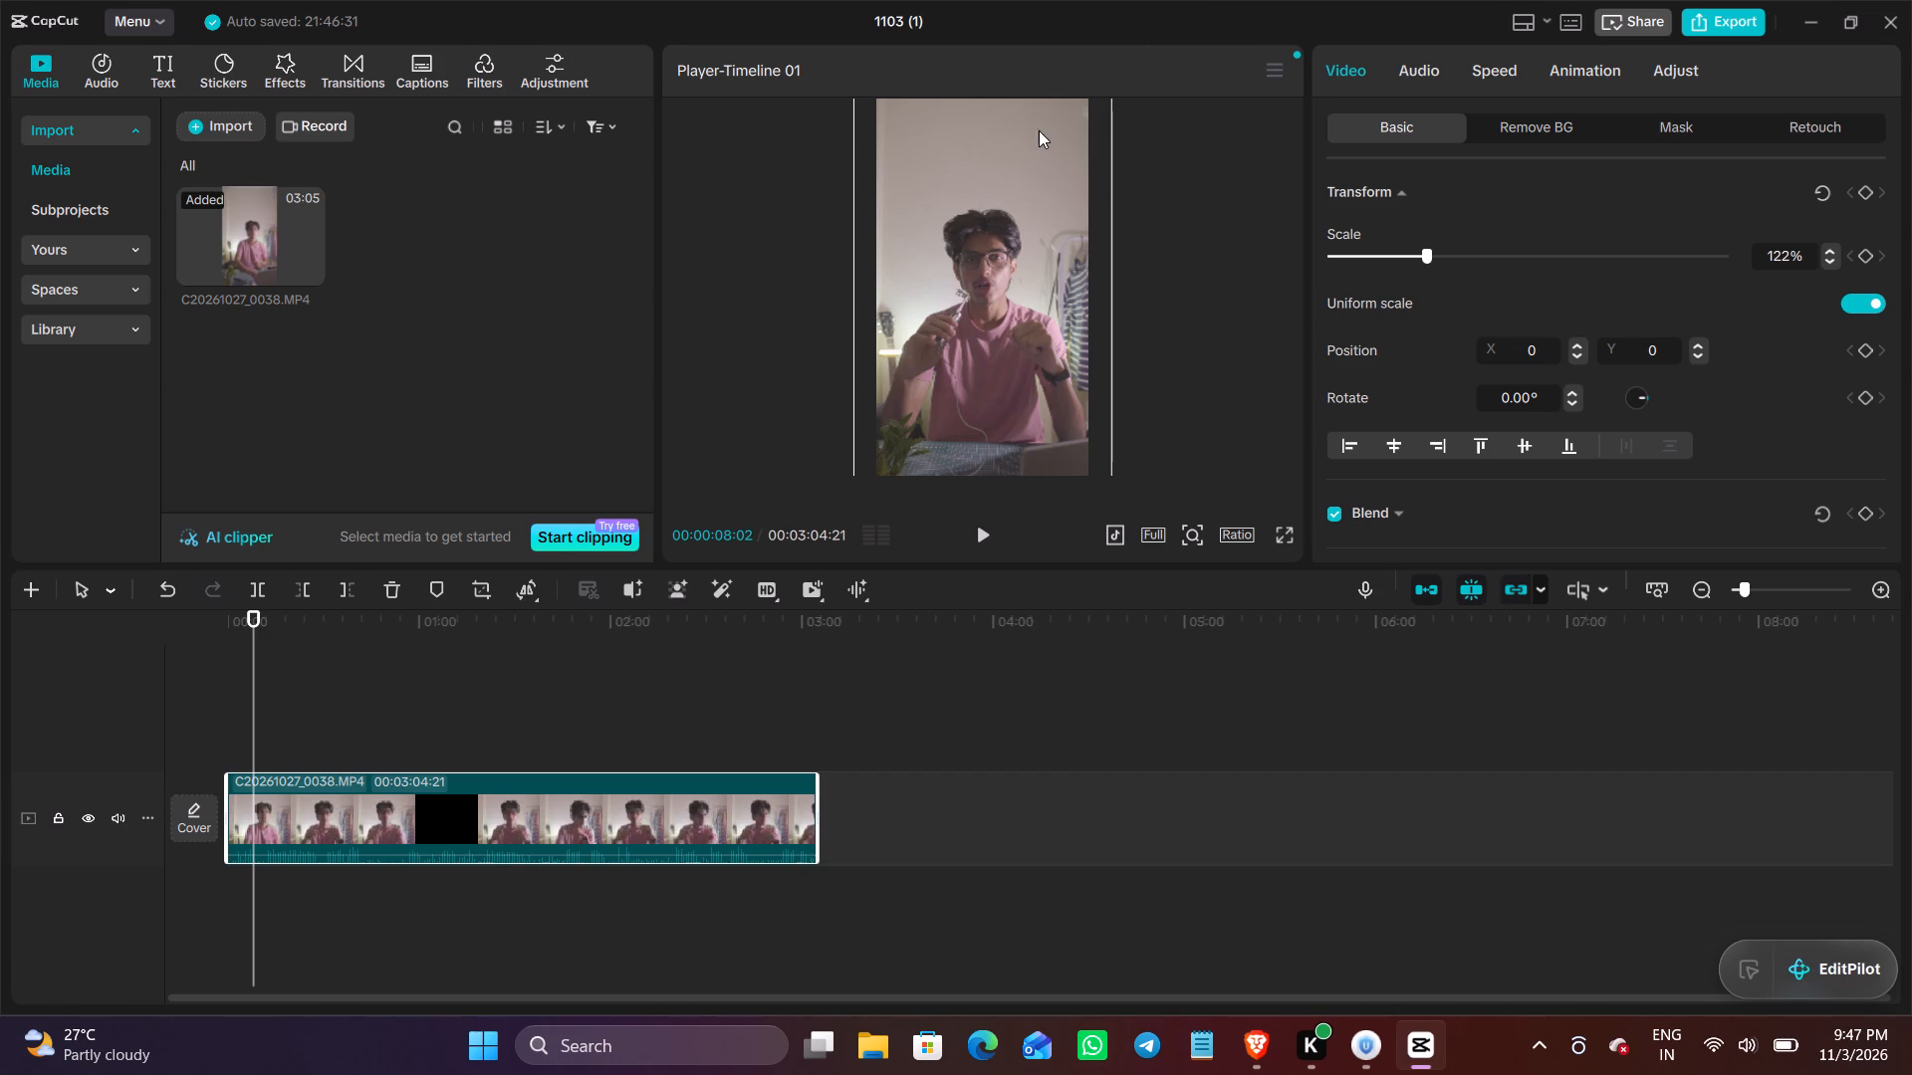
pyautogui.click(981, 527)
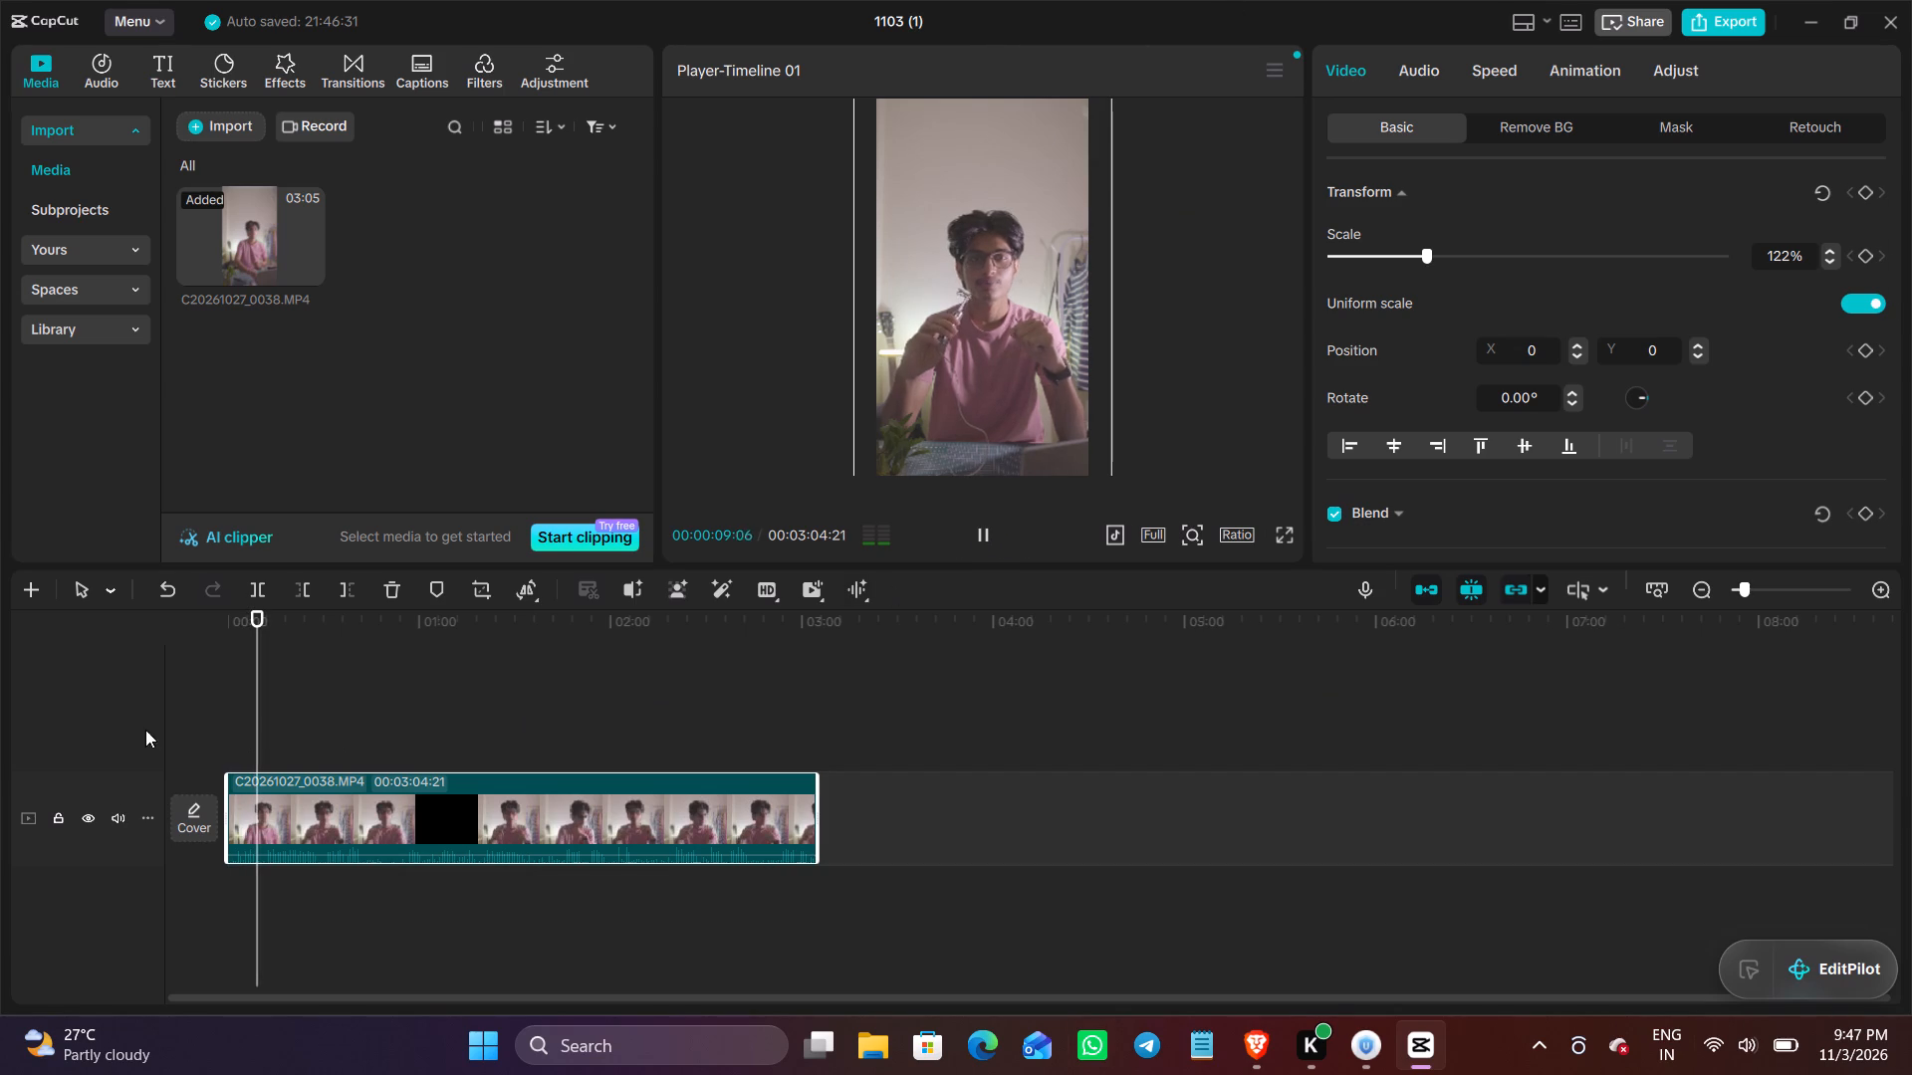
pyautogui.moveTo(1744, 587); pyautogui.dragTo(1814, 583)
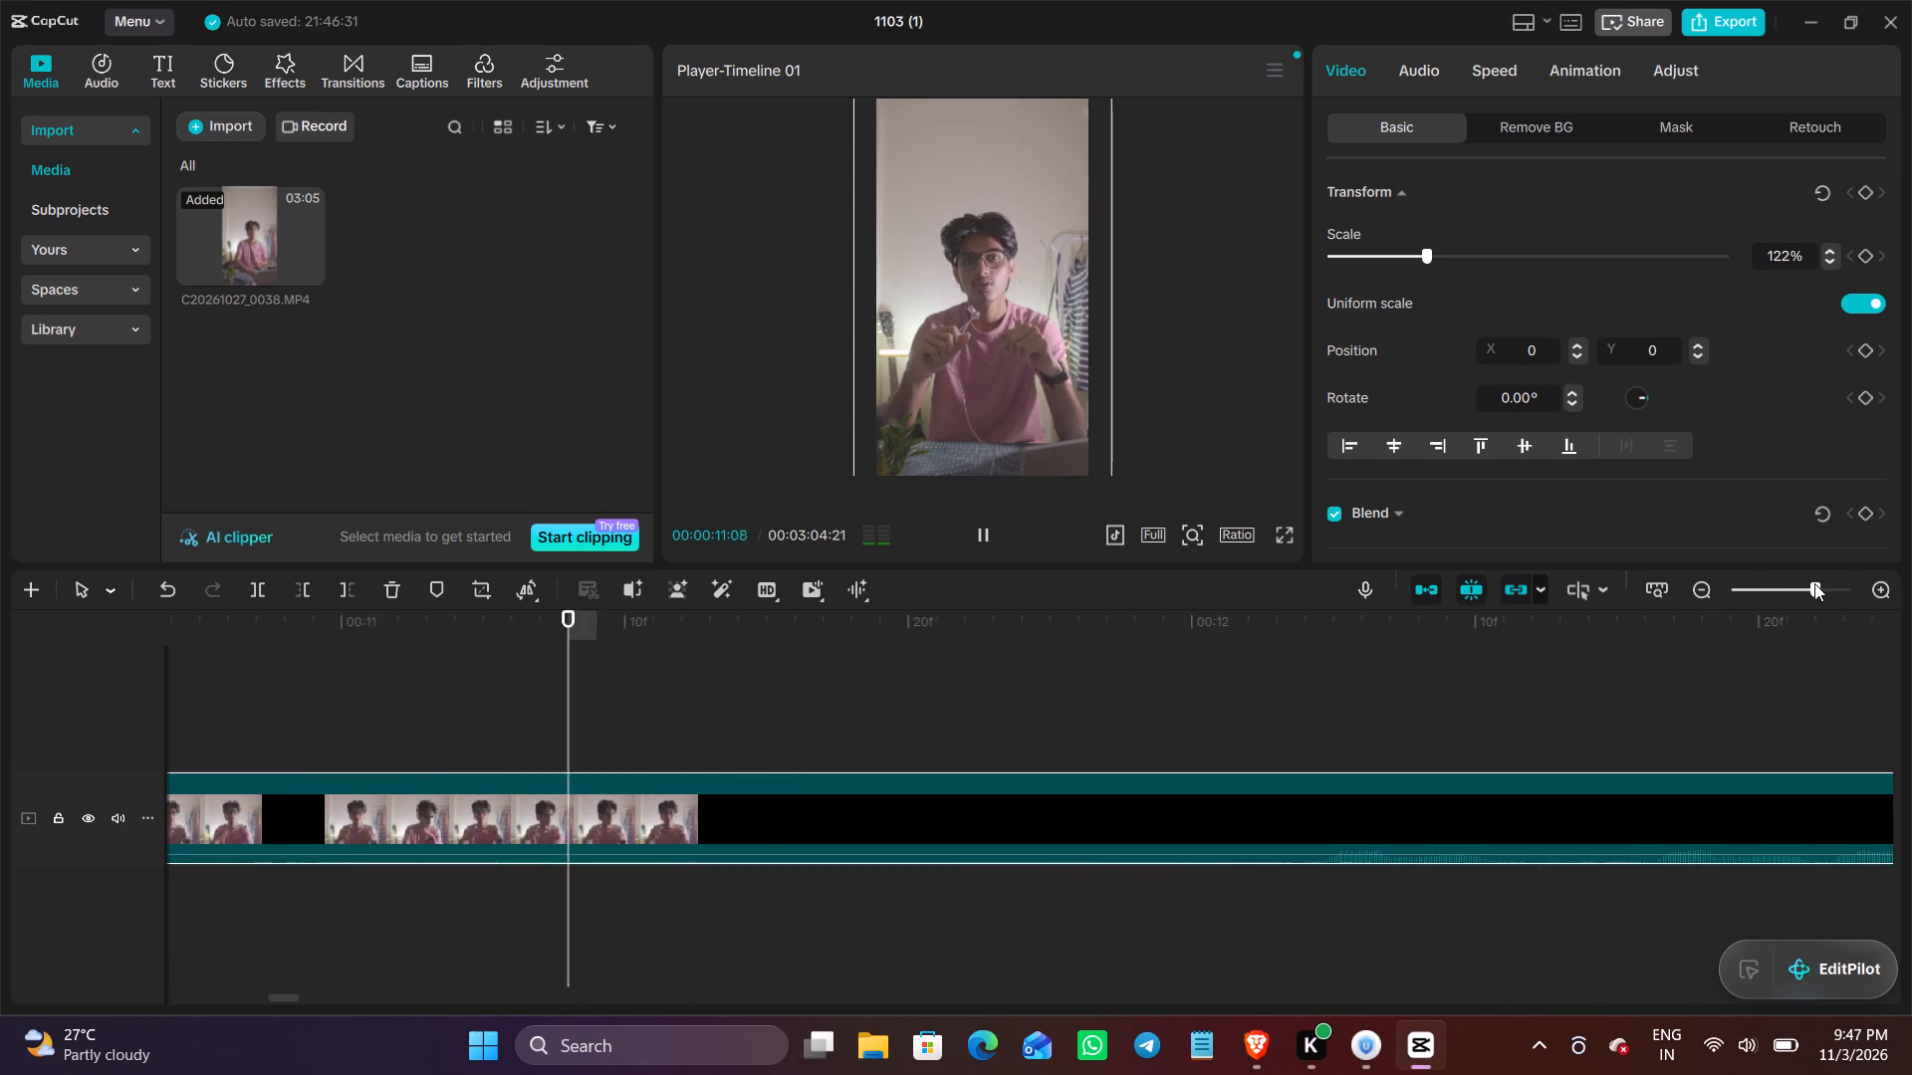
pyautogui.moveTo(1814, 583); pyautogui.dragTo(1751, 607)
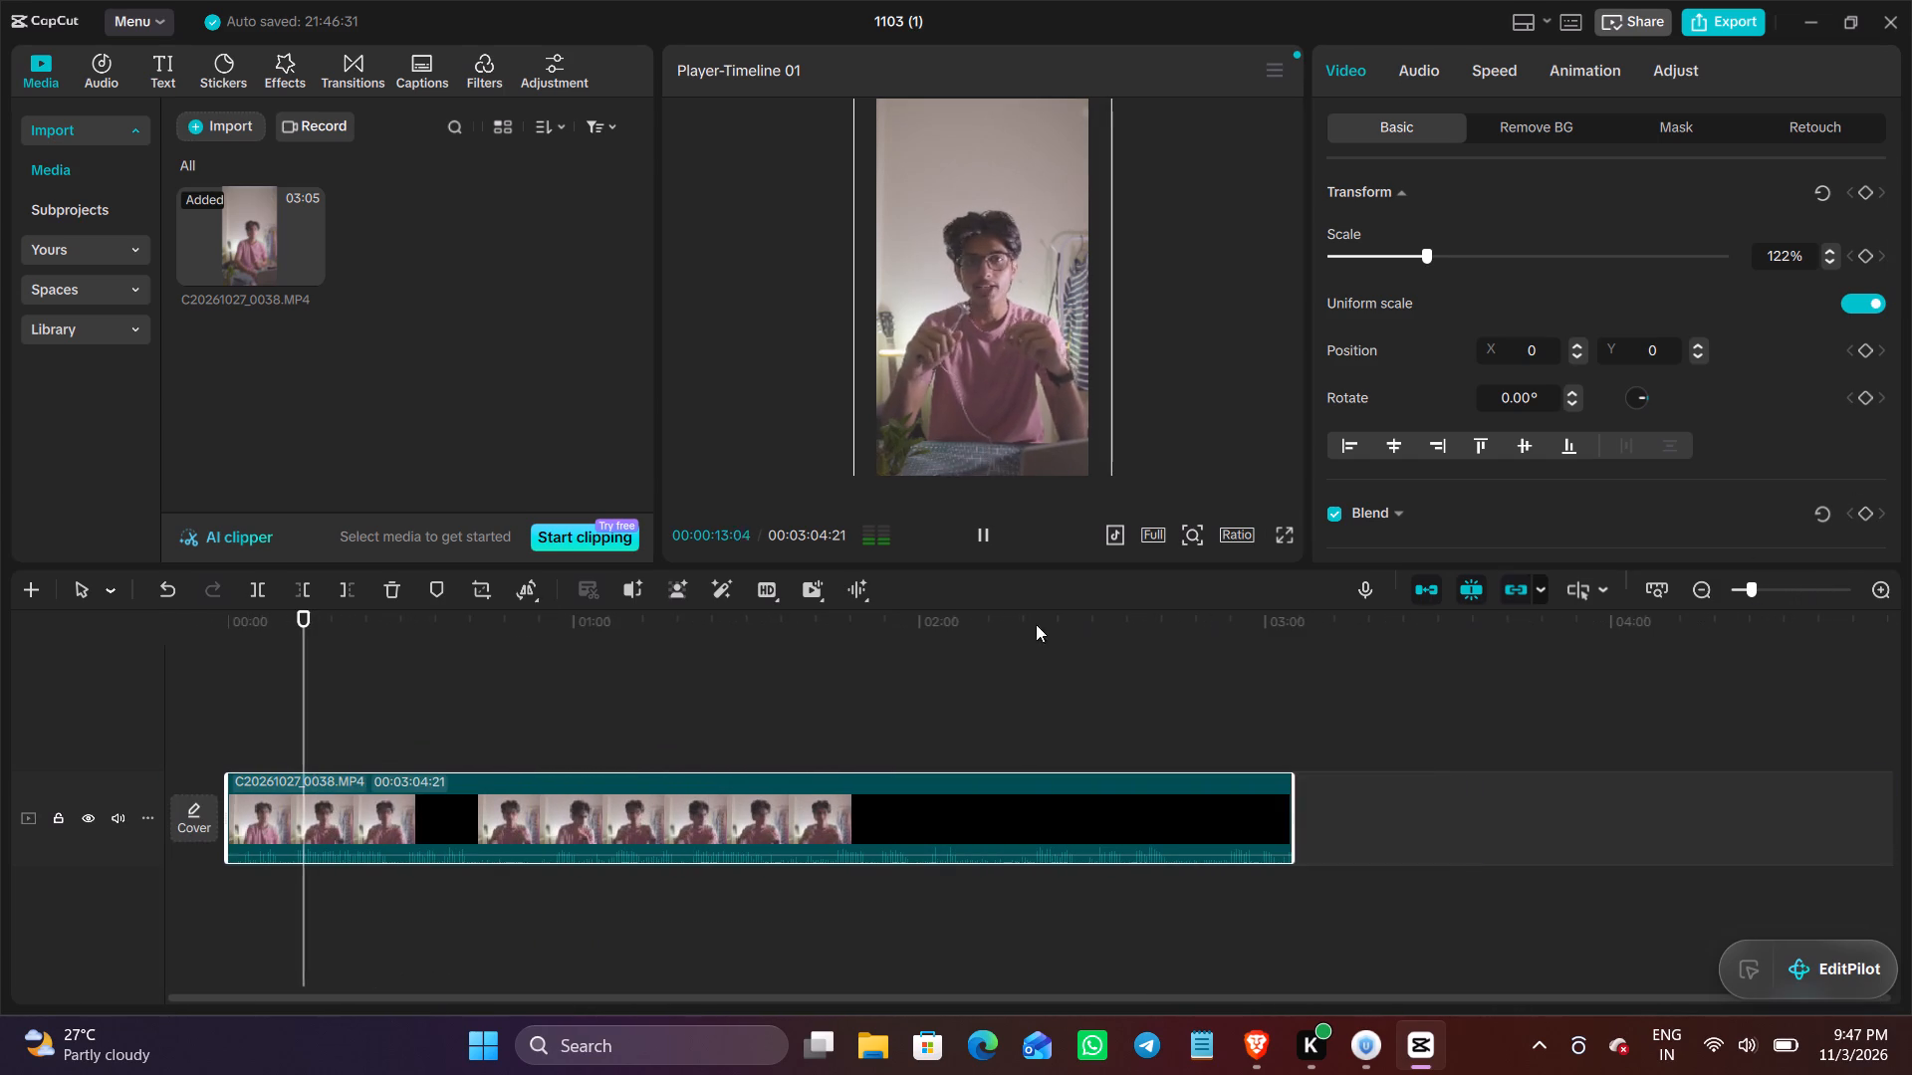
pyautogui.keyDown('ctrl'); pyautogui.scroll(3, 1018, 643); pyautogui.keyUp('ctrl')
pyautogui.hscroll(-1, 1415, 283)
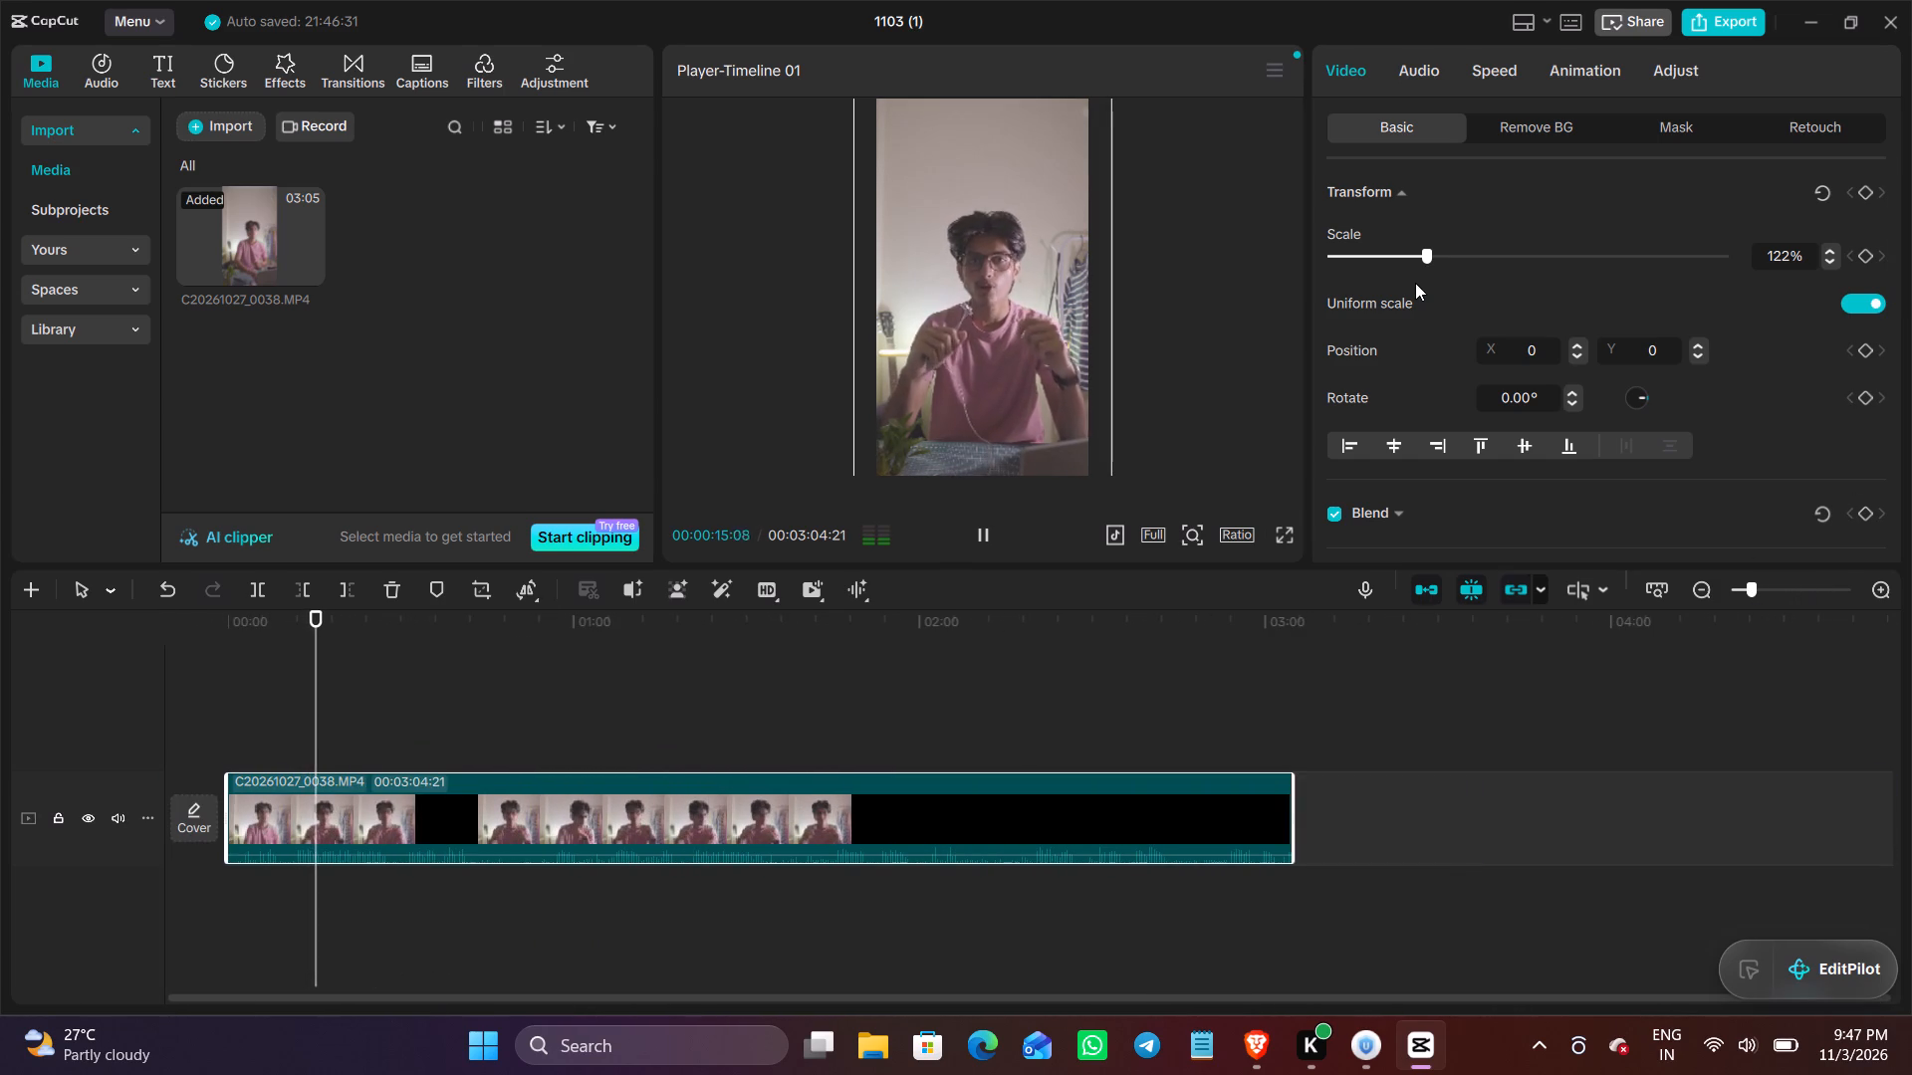
pyautogui.keyDown('ctrl'); pyautogui.scroll(5, 847, 732); pyautogui.keyUp('ctrl')
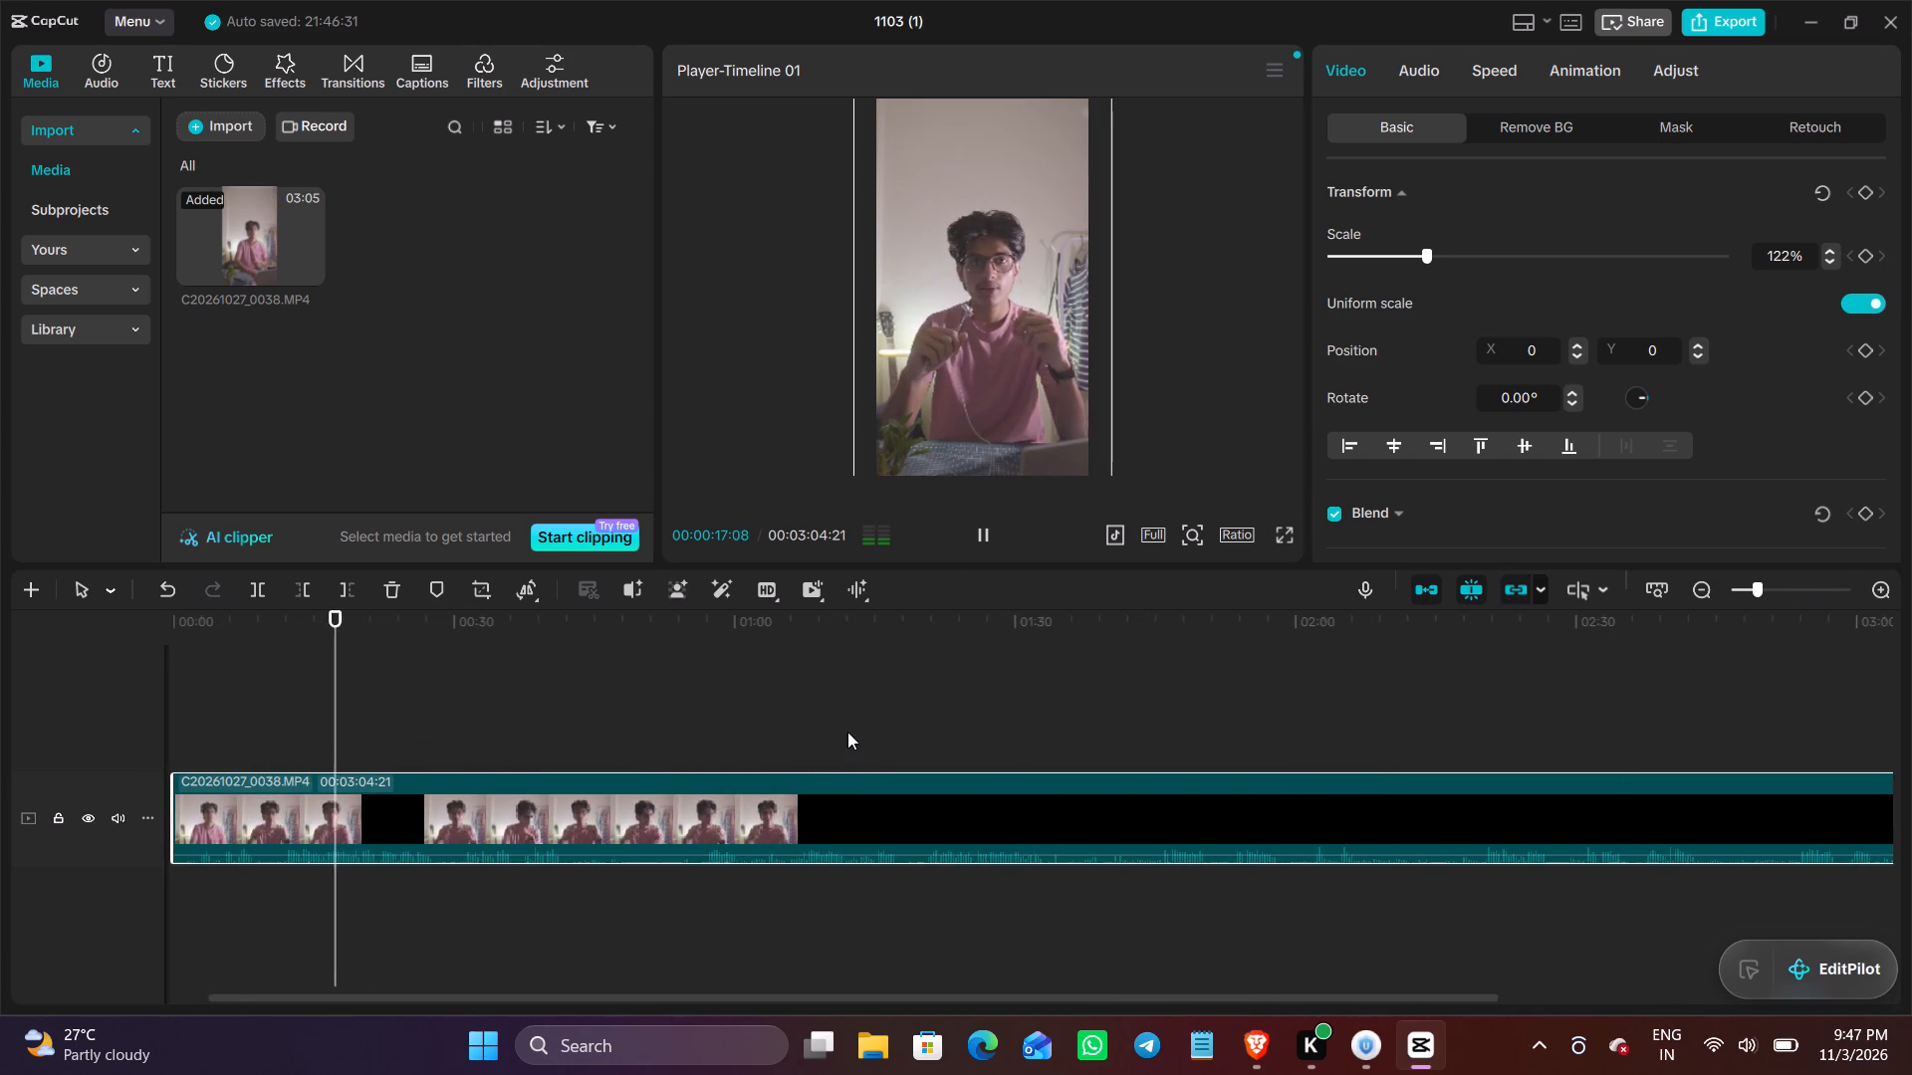
pyautogui.scroll(4, 847, 732)
pyautogui.hscroll(6, 847, 732)
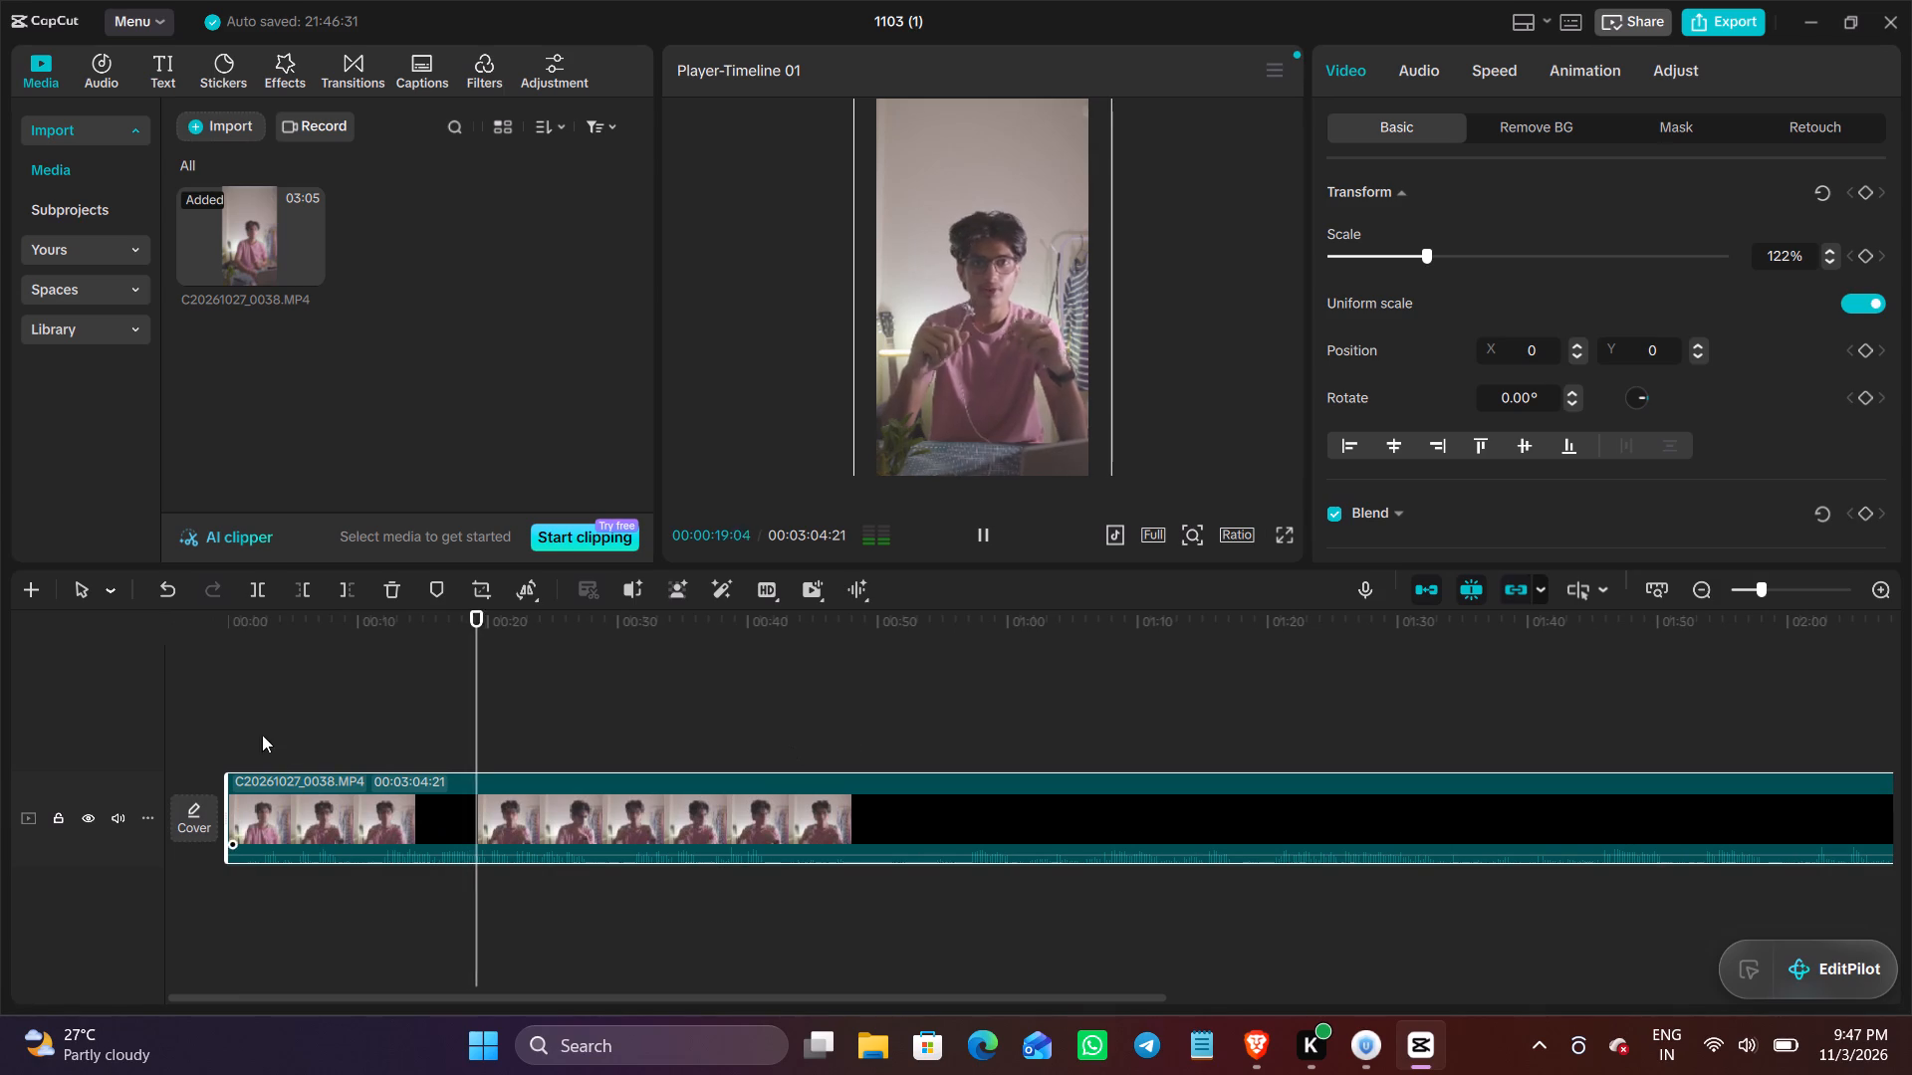
# Replay the opening from about 00:00:01:05 to find the cut point and trim away everything before 00:00:06:27.
pyautogui.click(243, 729)
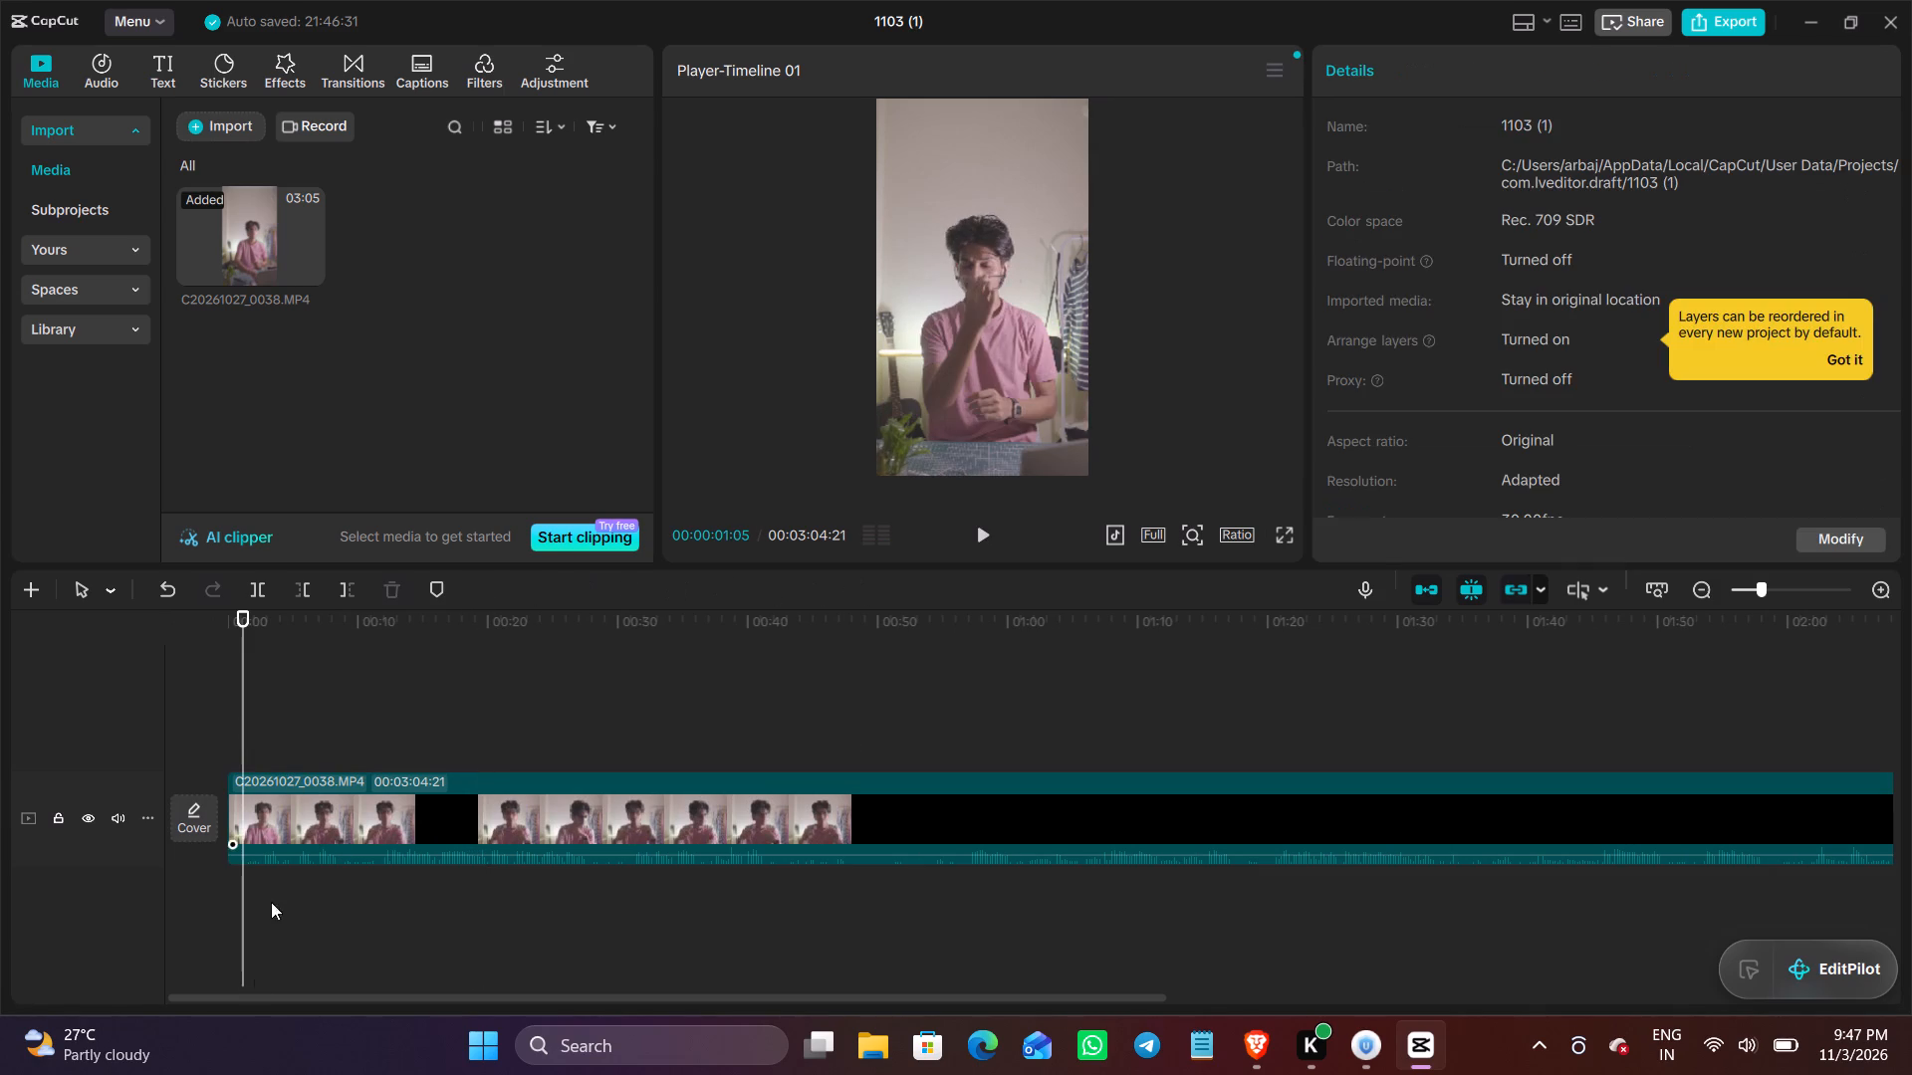
pyautogui.click(992, 541)
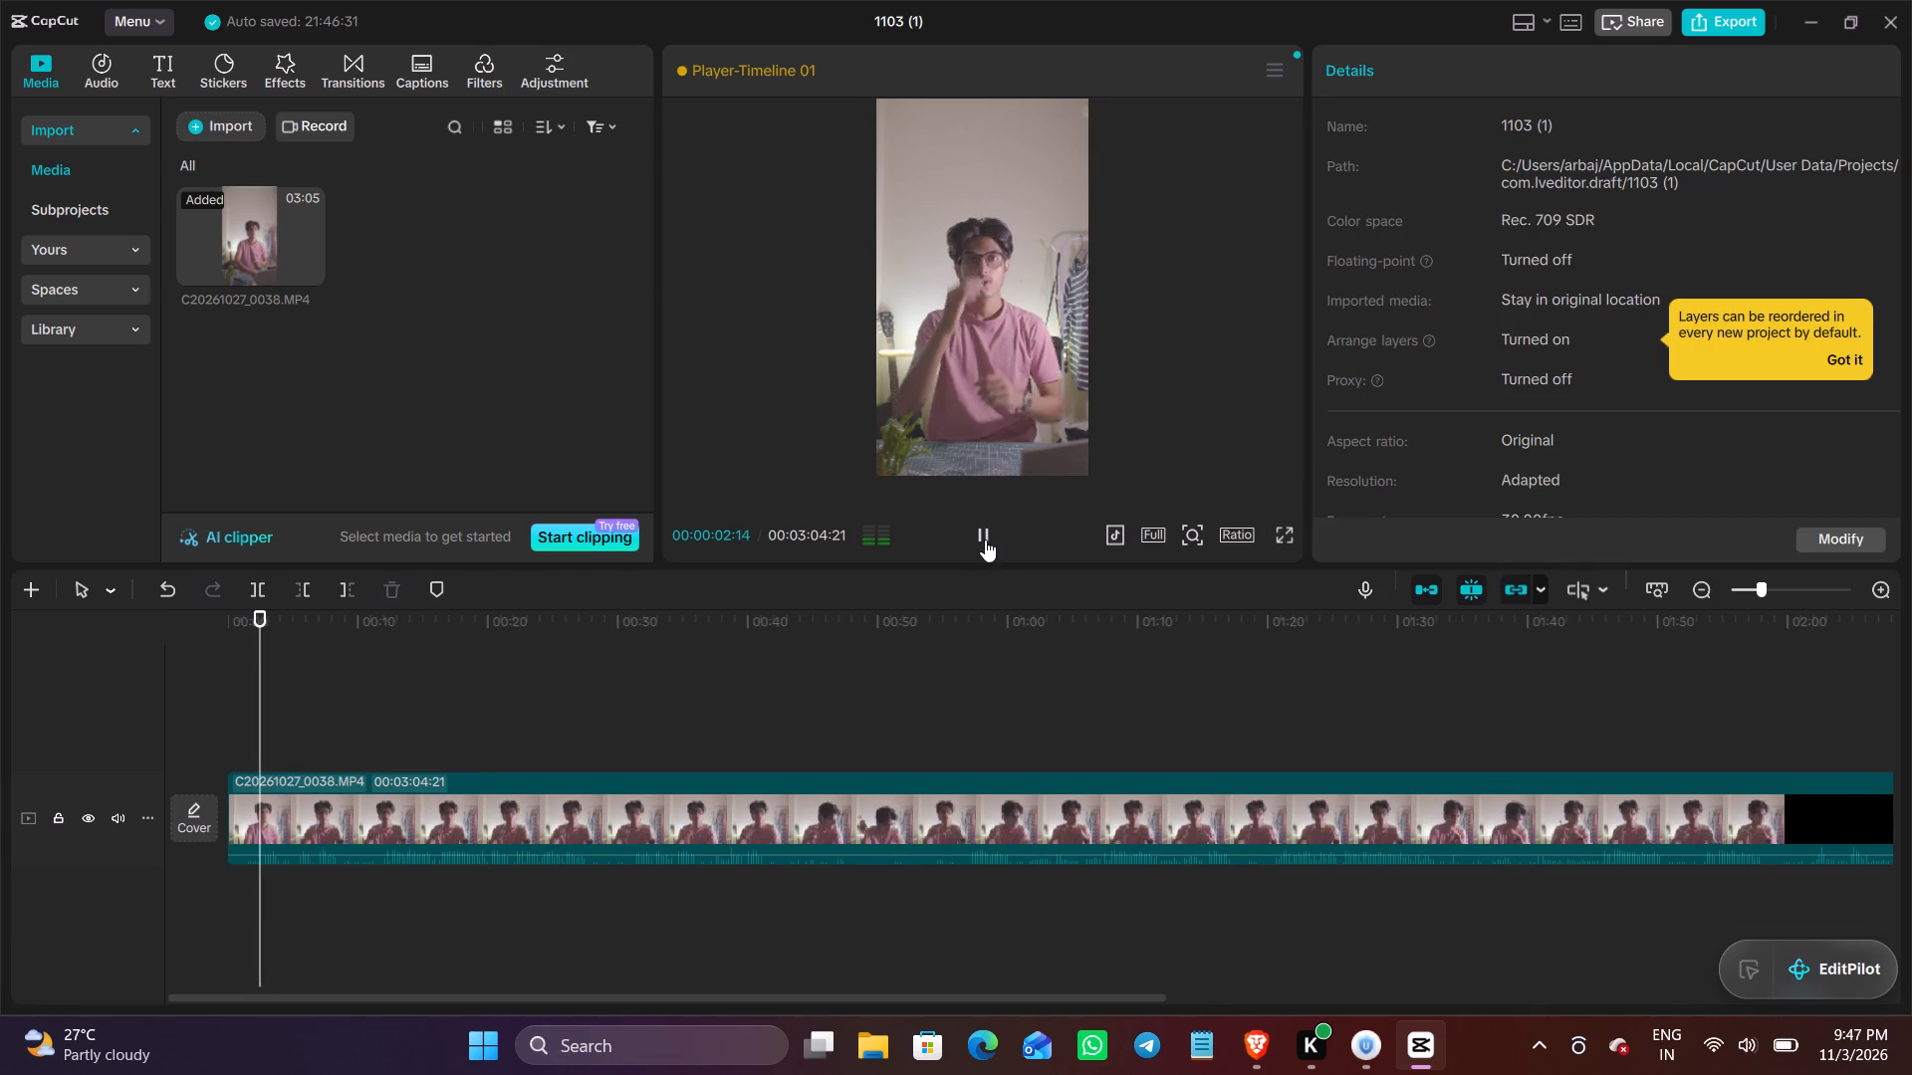
pyautogui.click(985, 539)
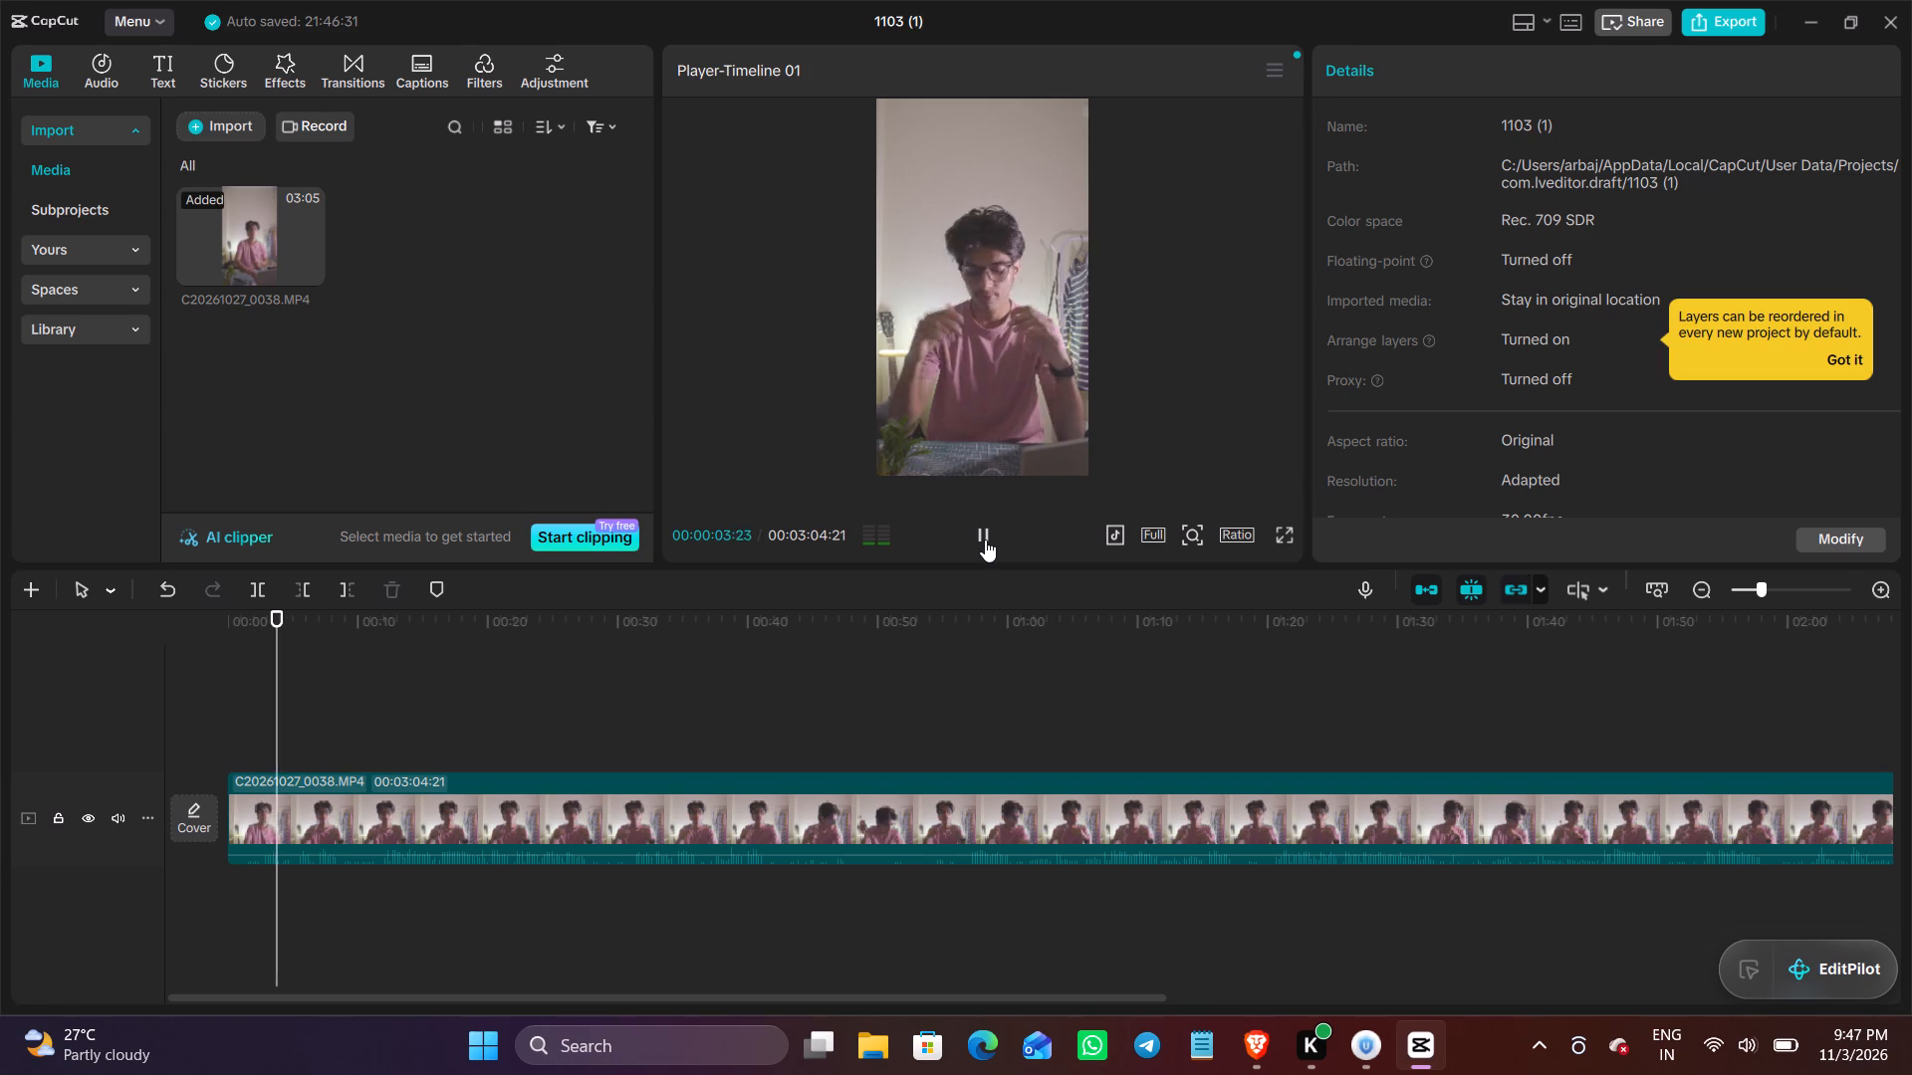
pyautogui.click(985, 539)
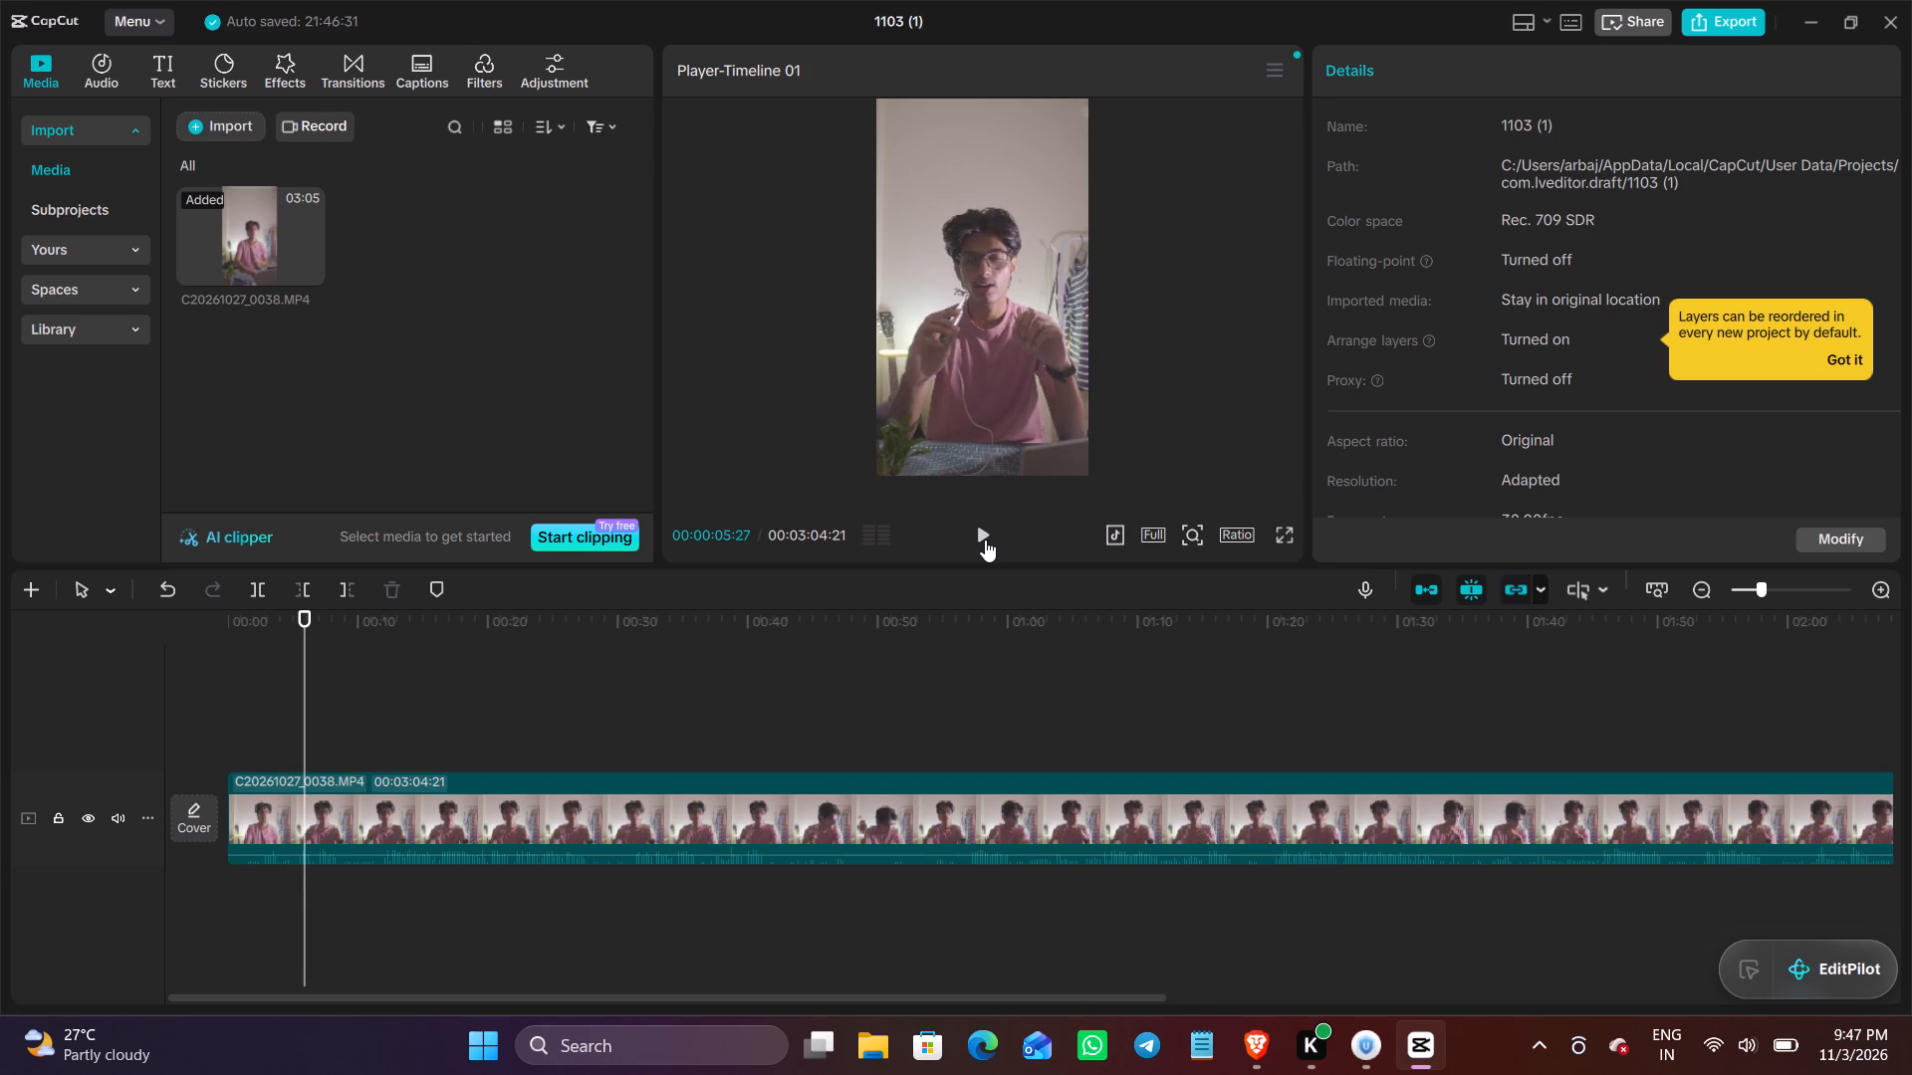
pyautogui.click(985, 539)
pyautogui.doubleClick(985, 539)
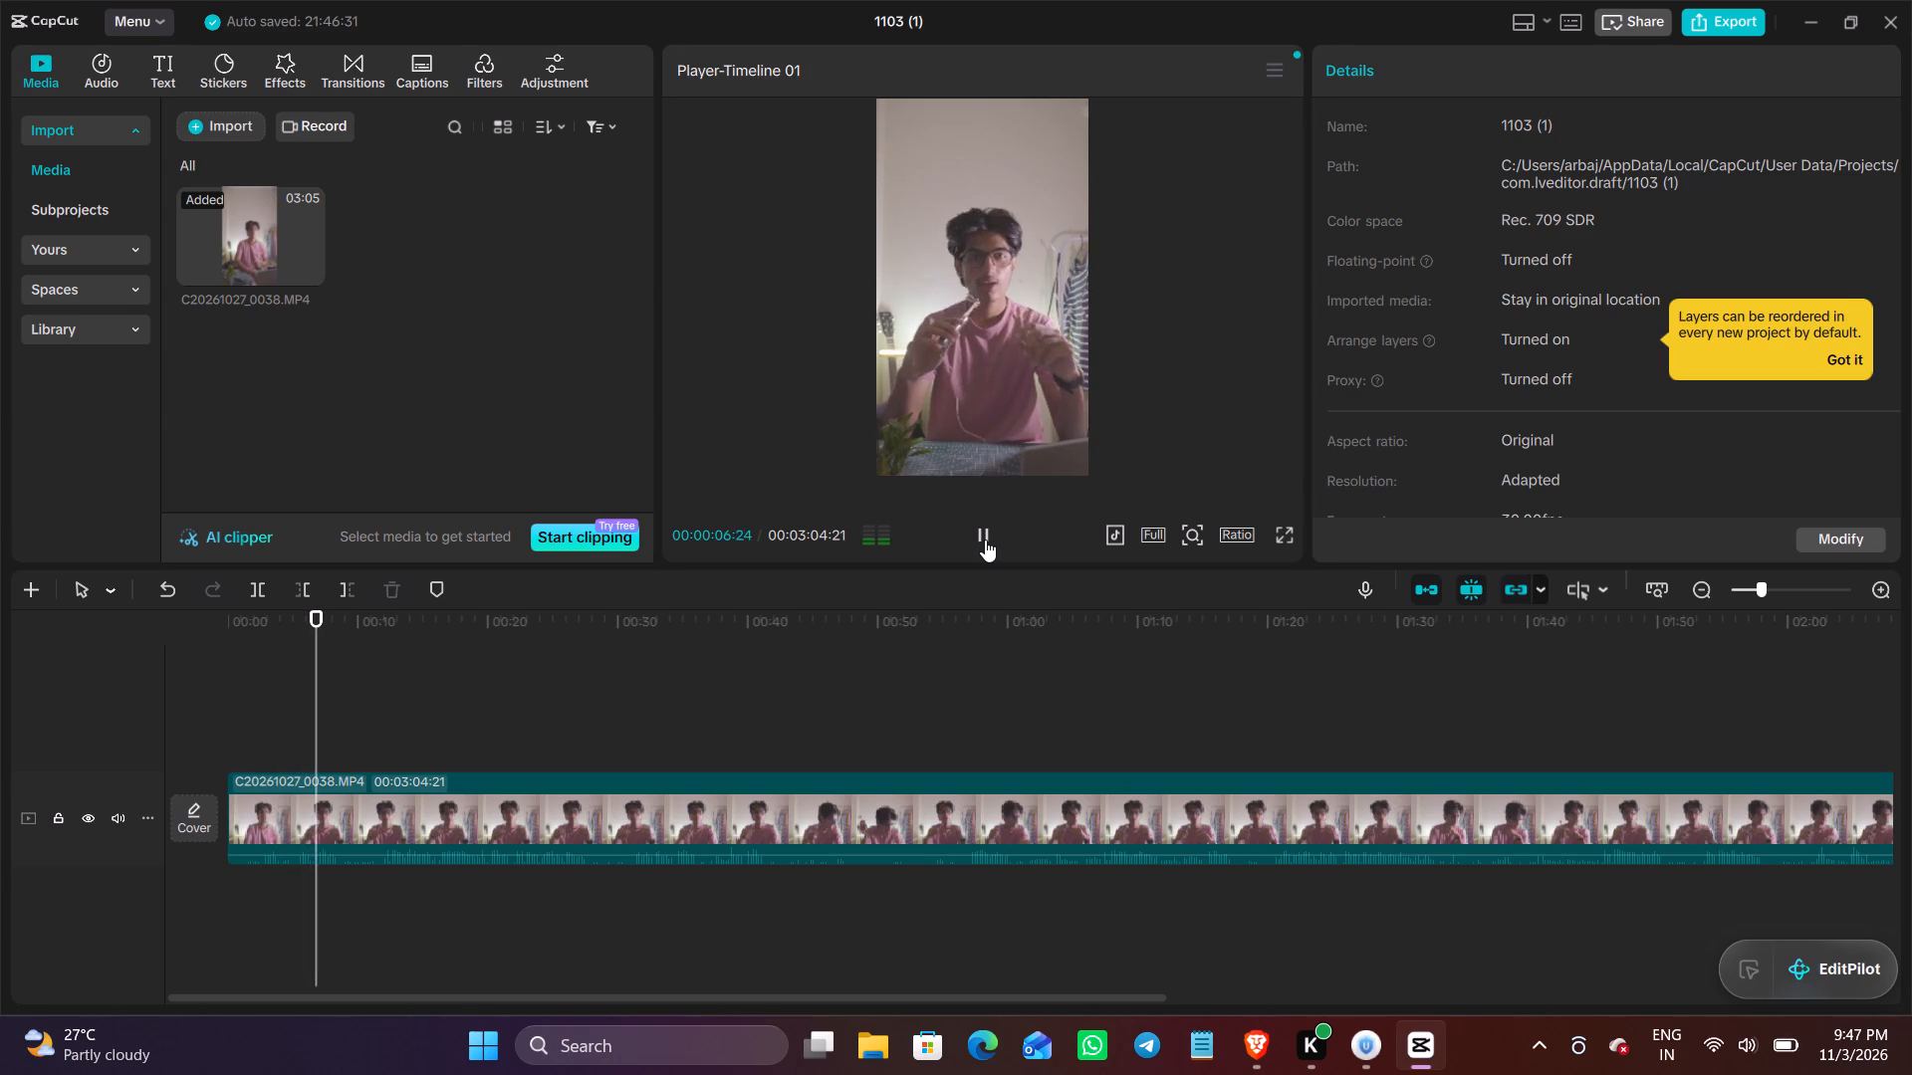
pyautogui.click(985, 539)
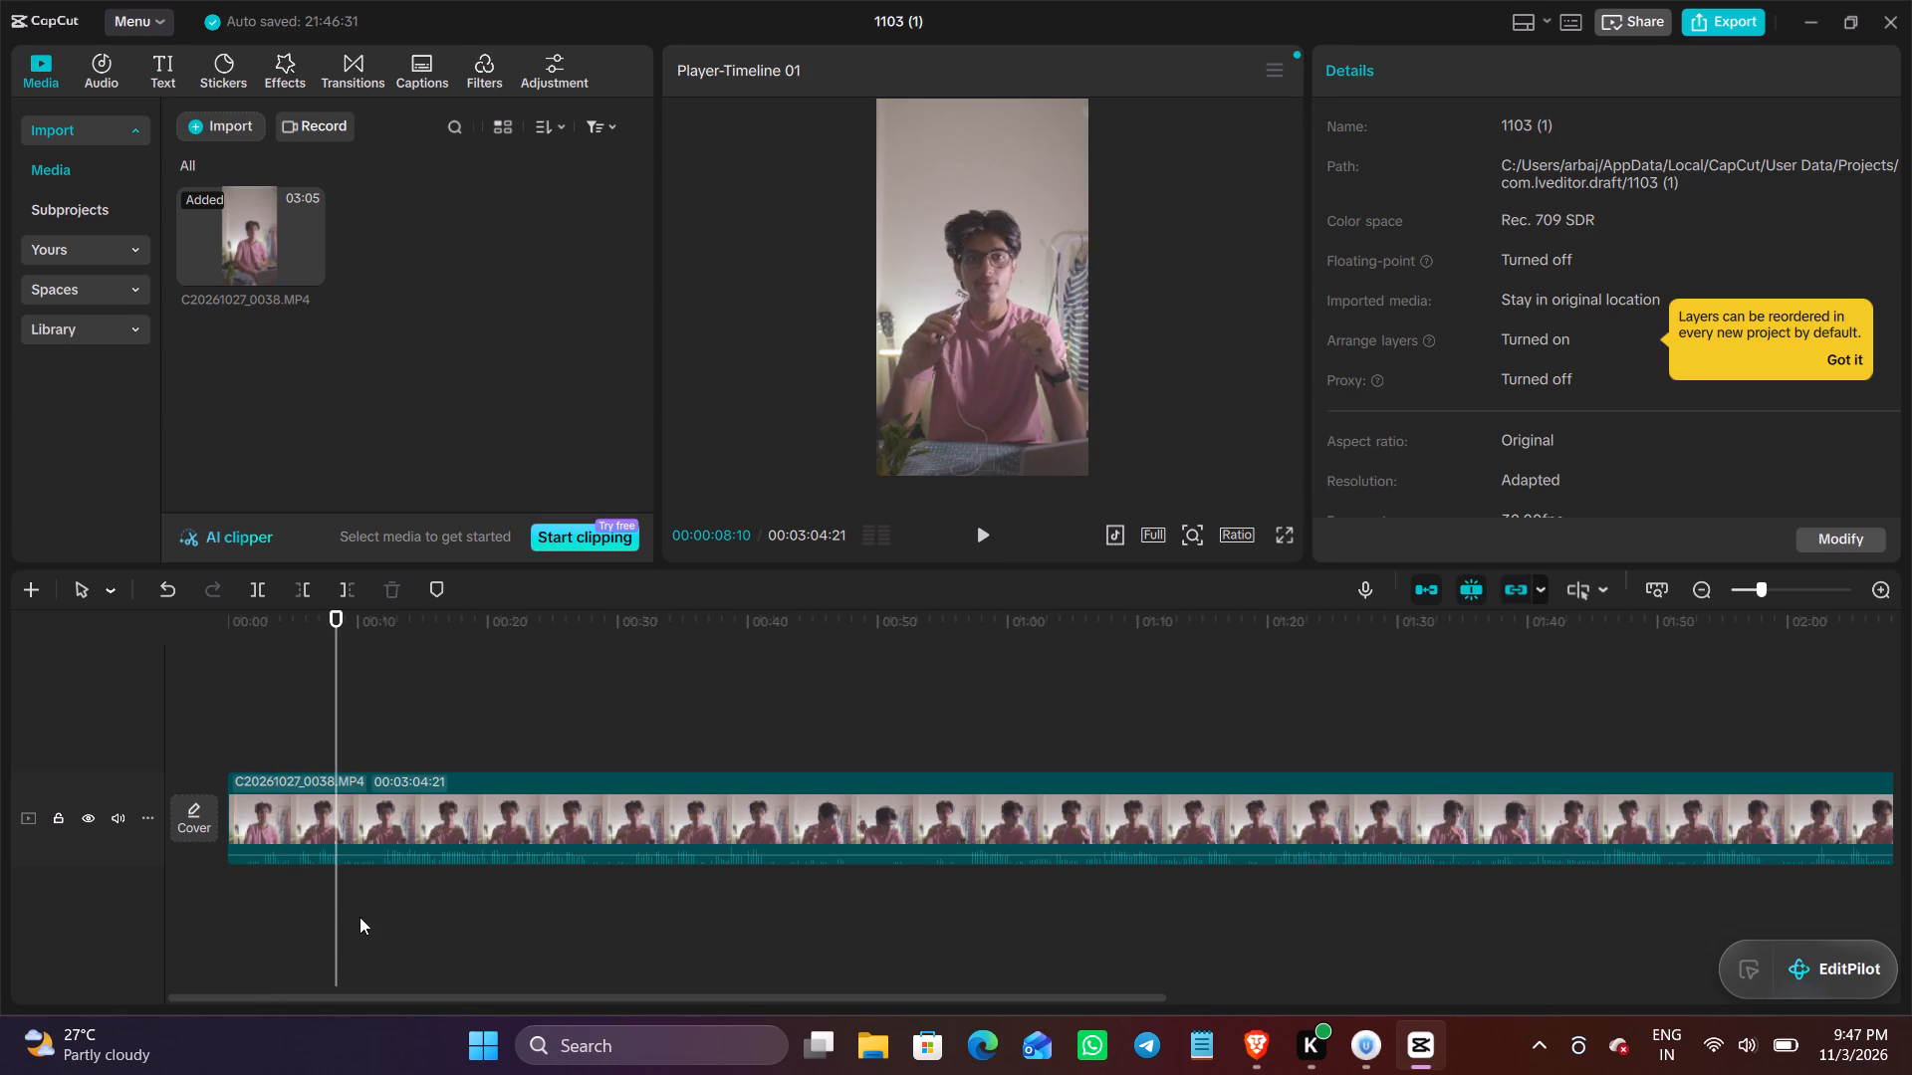
pyautogui.click(318, 880)
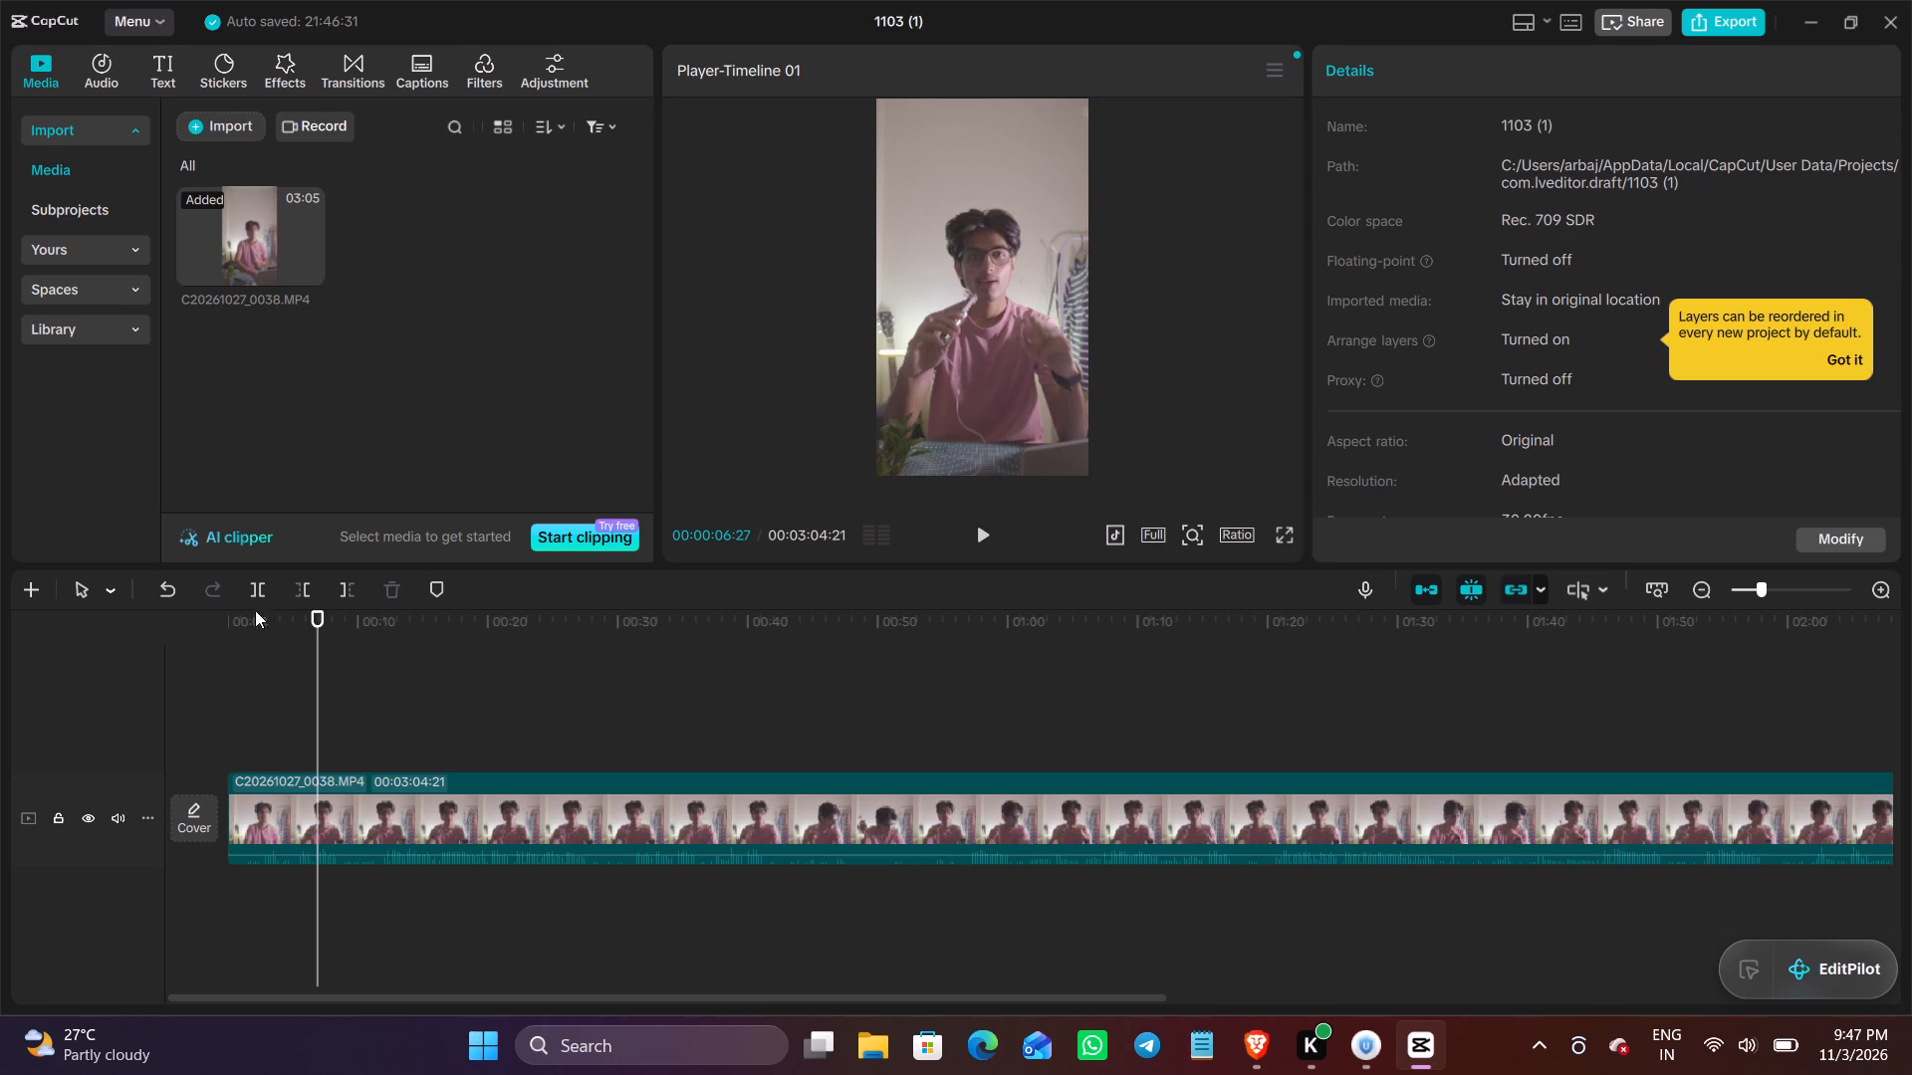
pyautogui.click(308, 589)
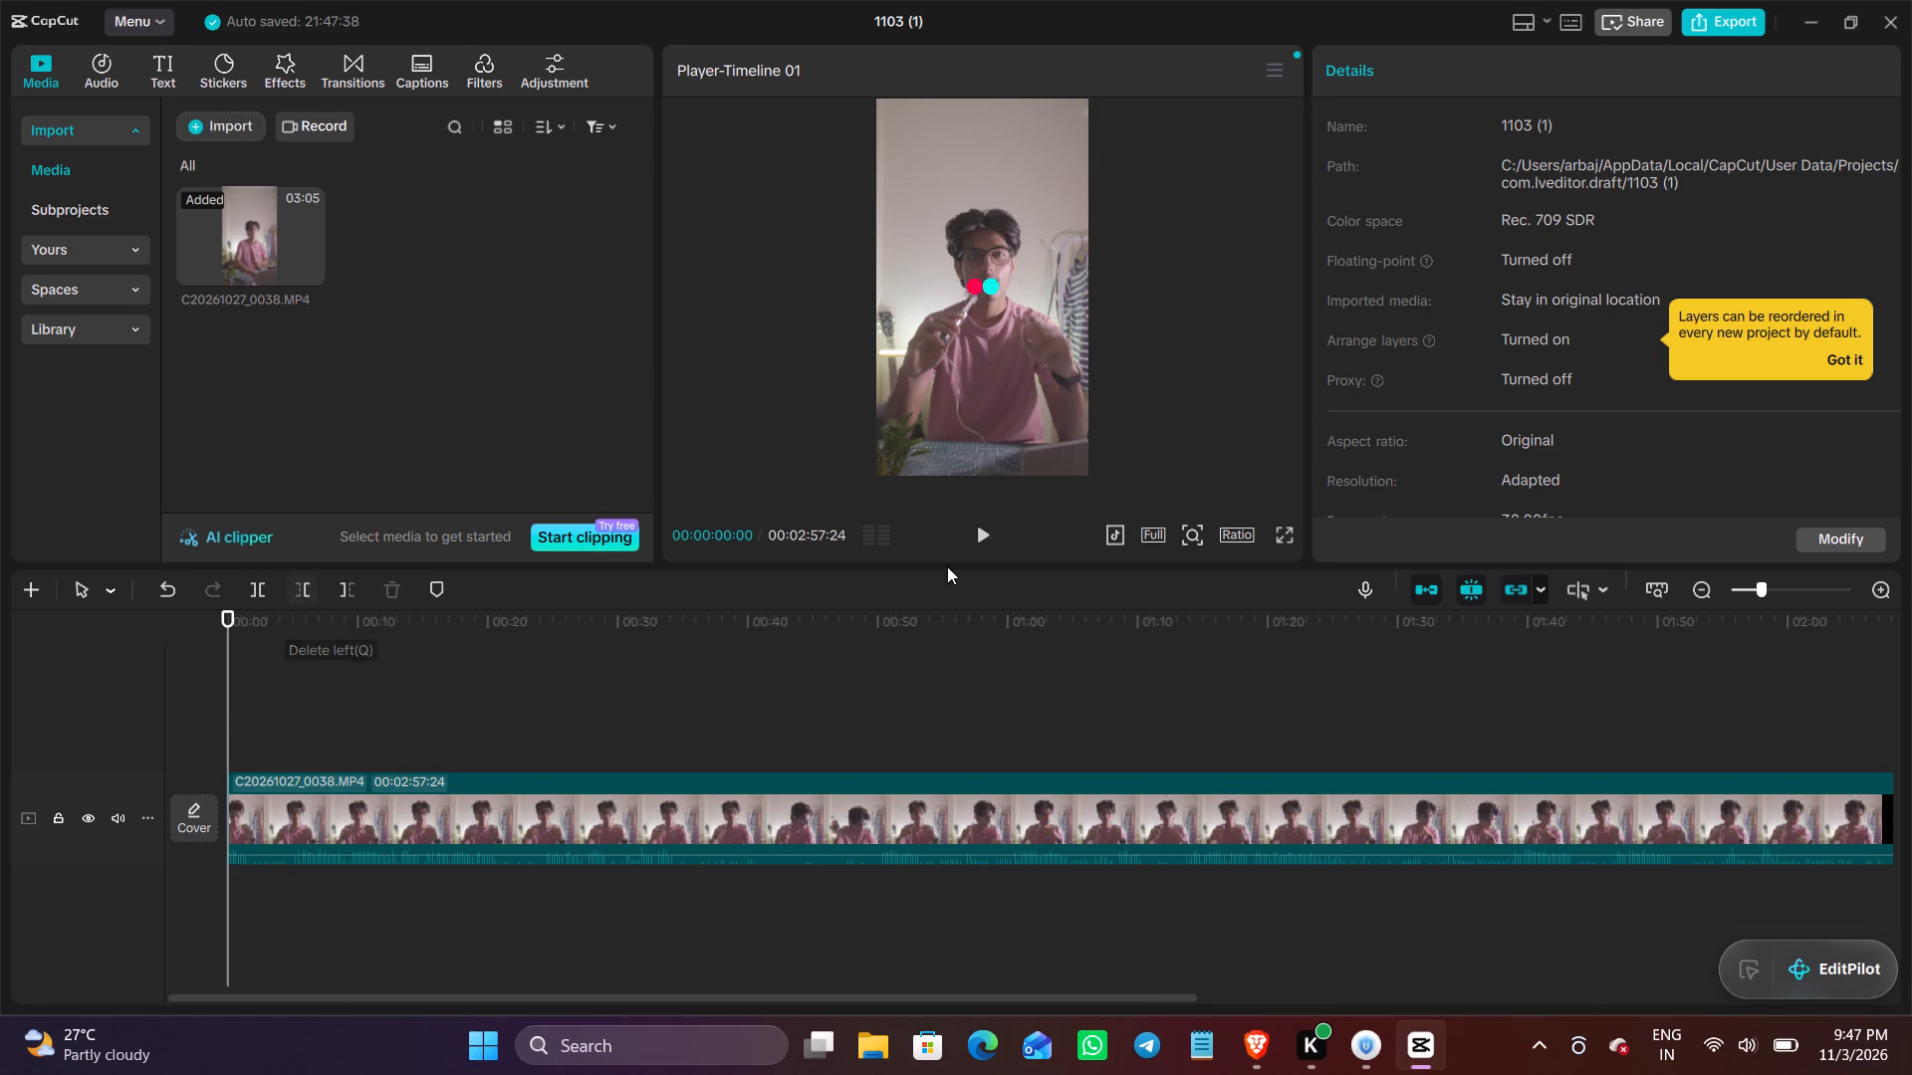
# Play the start of the trimmed clip and split it at 00:00:01:15.
pyautogui.click(985, 537)
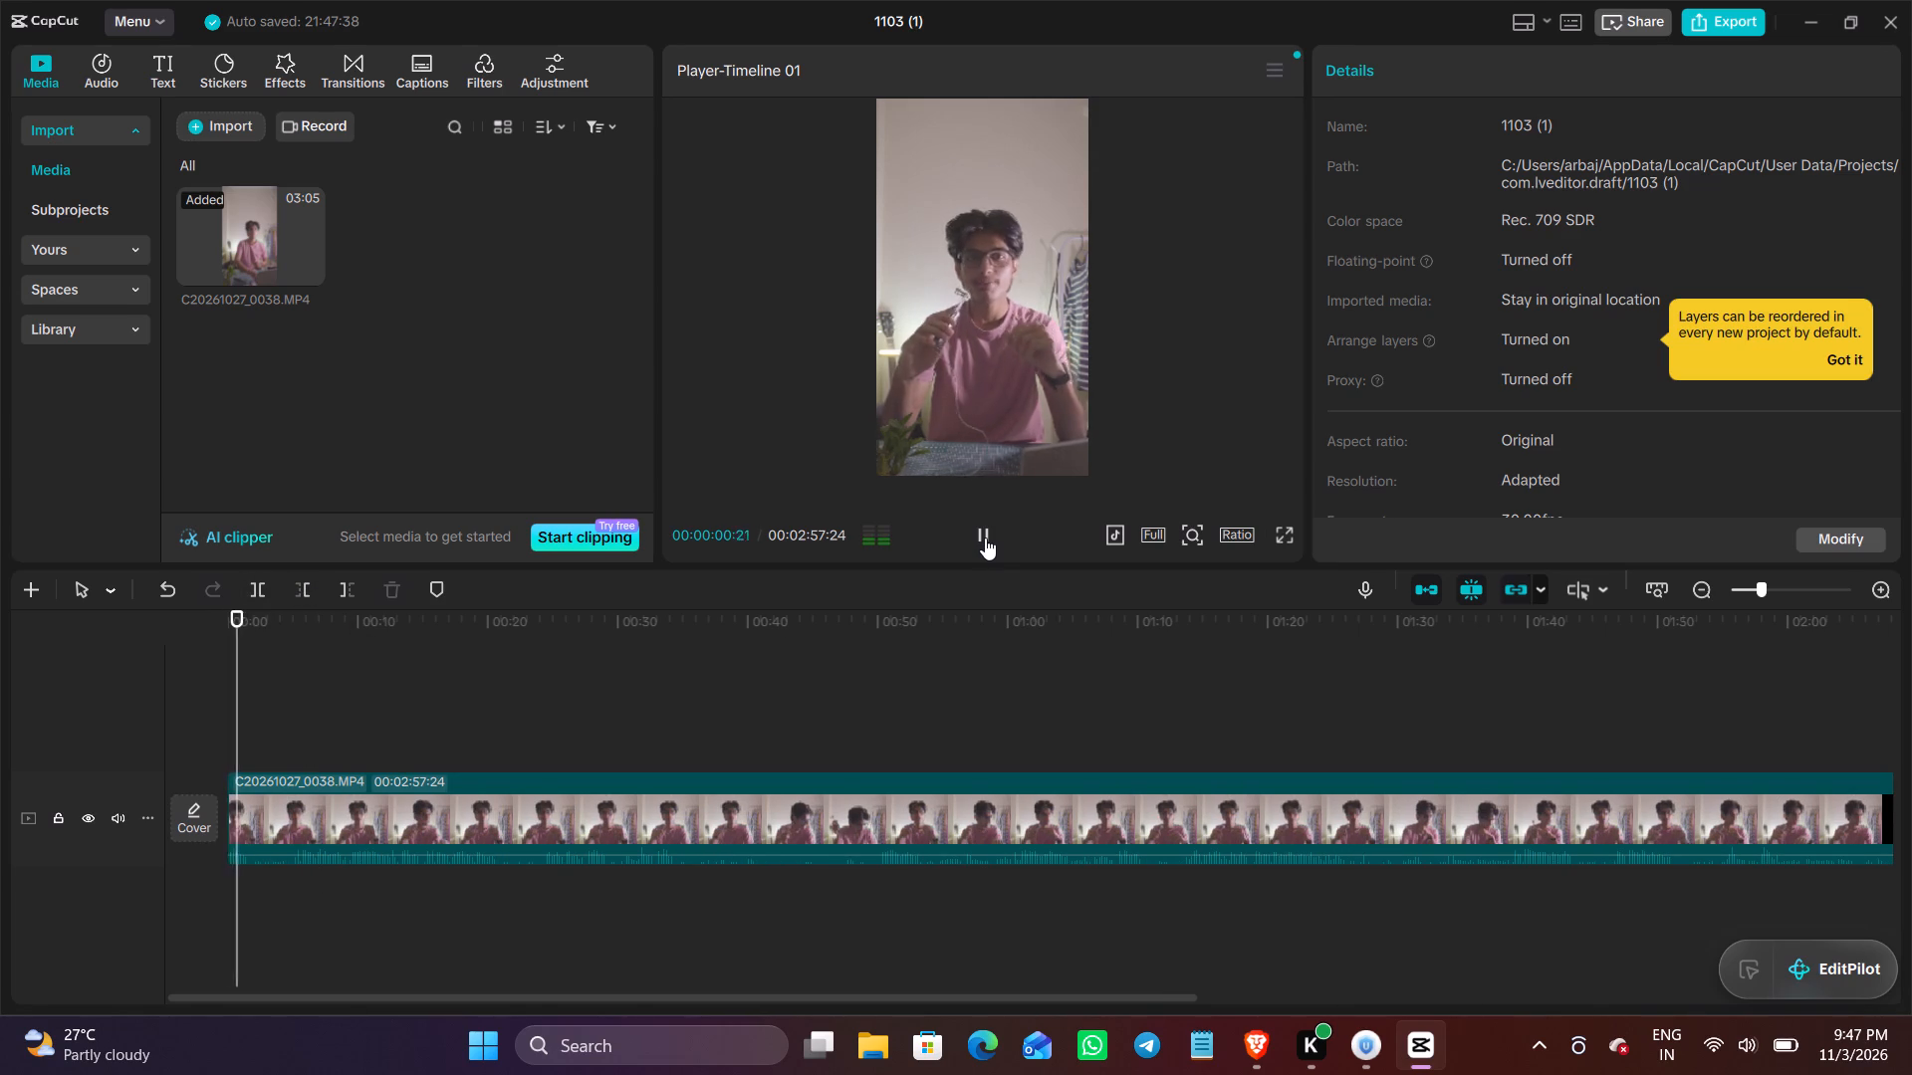
pyautogui.click(985, 537)
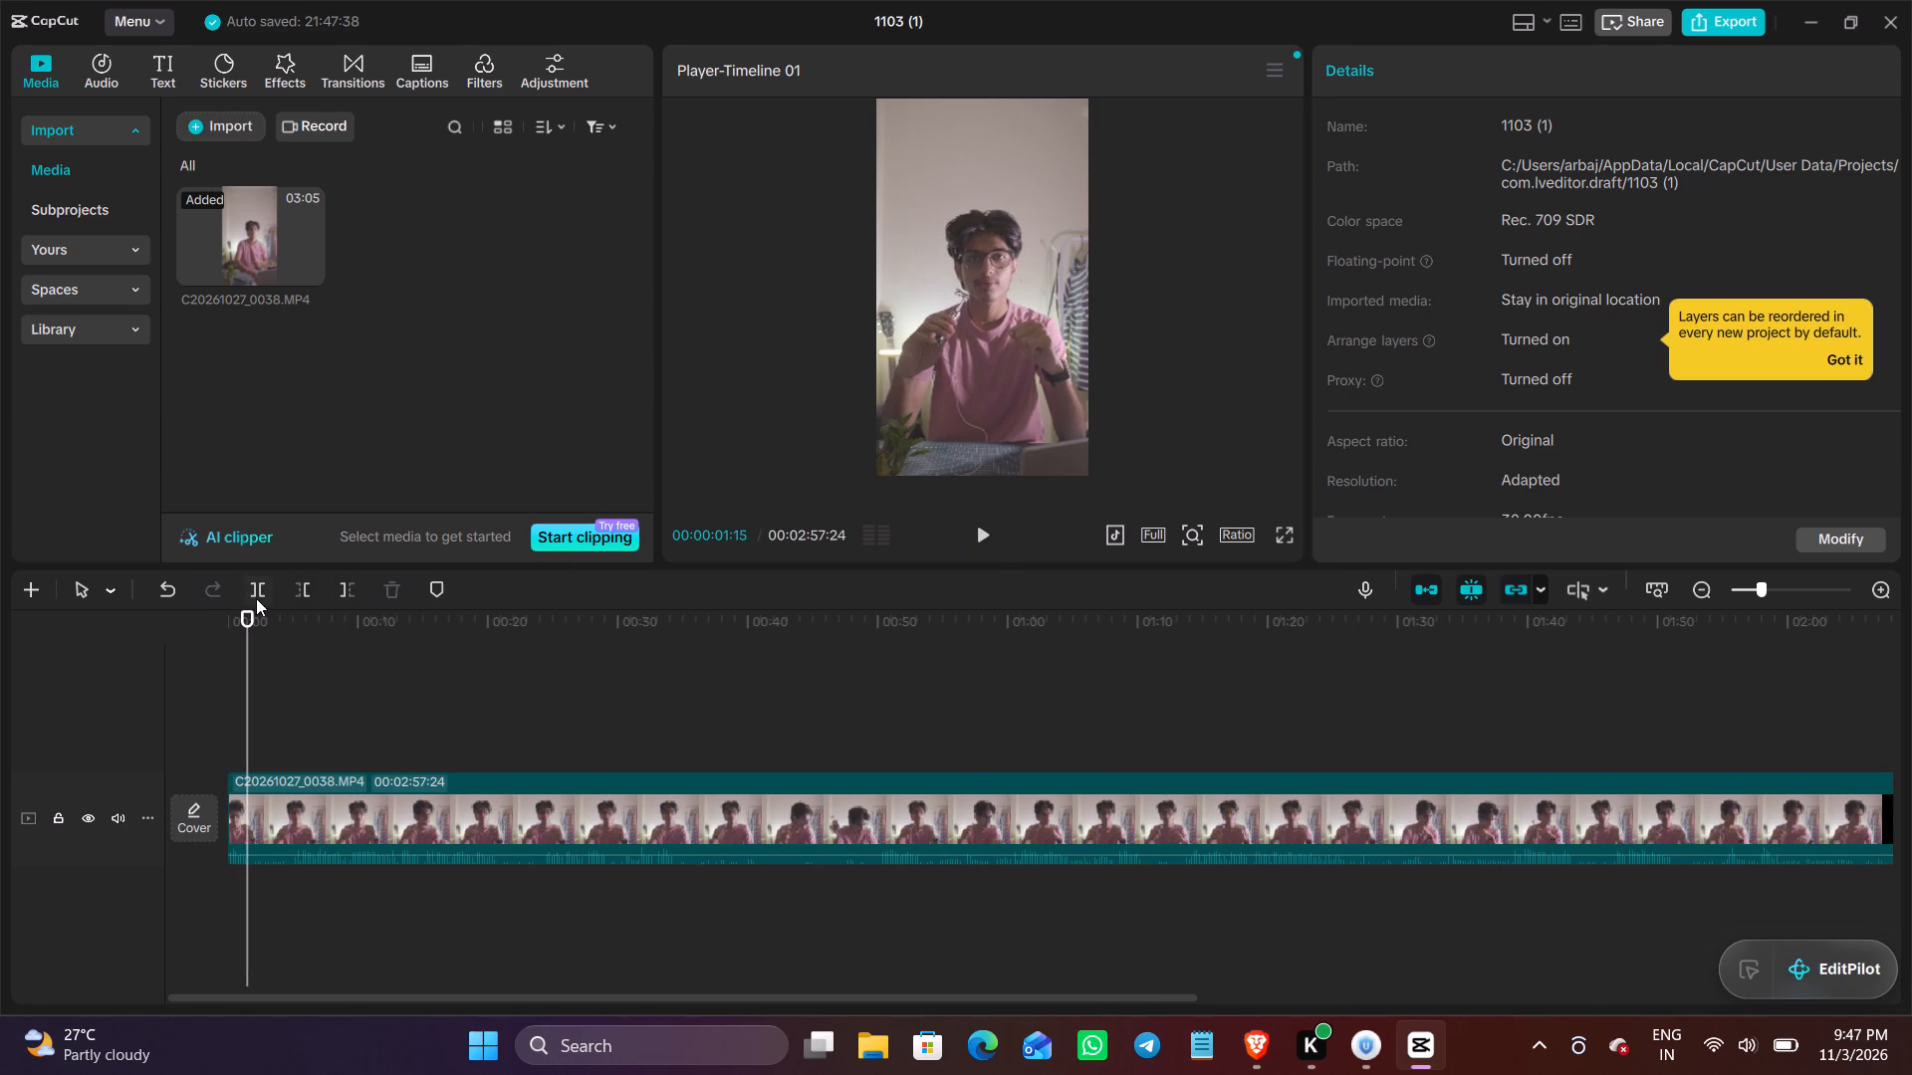
pyautogui.click(256, 598)
# Play on from the 00:00:01:15 split to find the cut point and trim away the second clip's beginning up to 00:00:05:14.
pyautogui.click(981, 534)
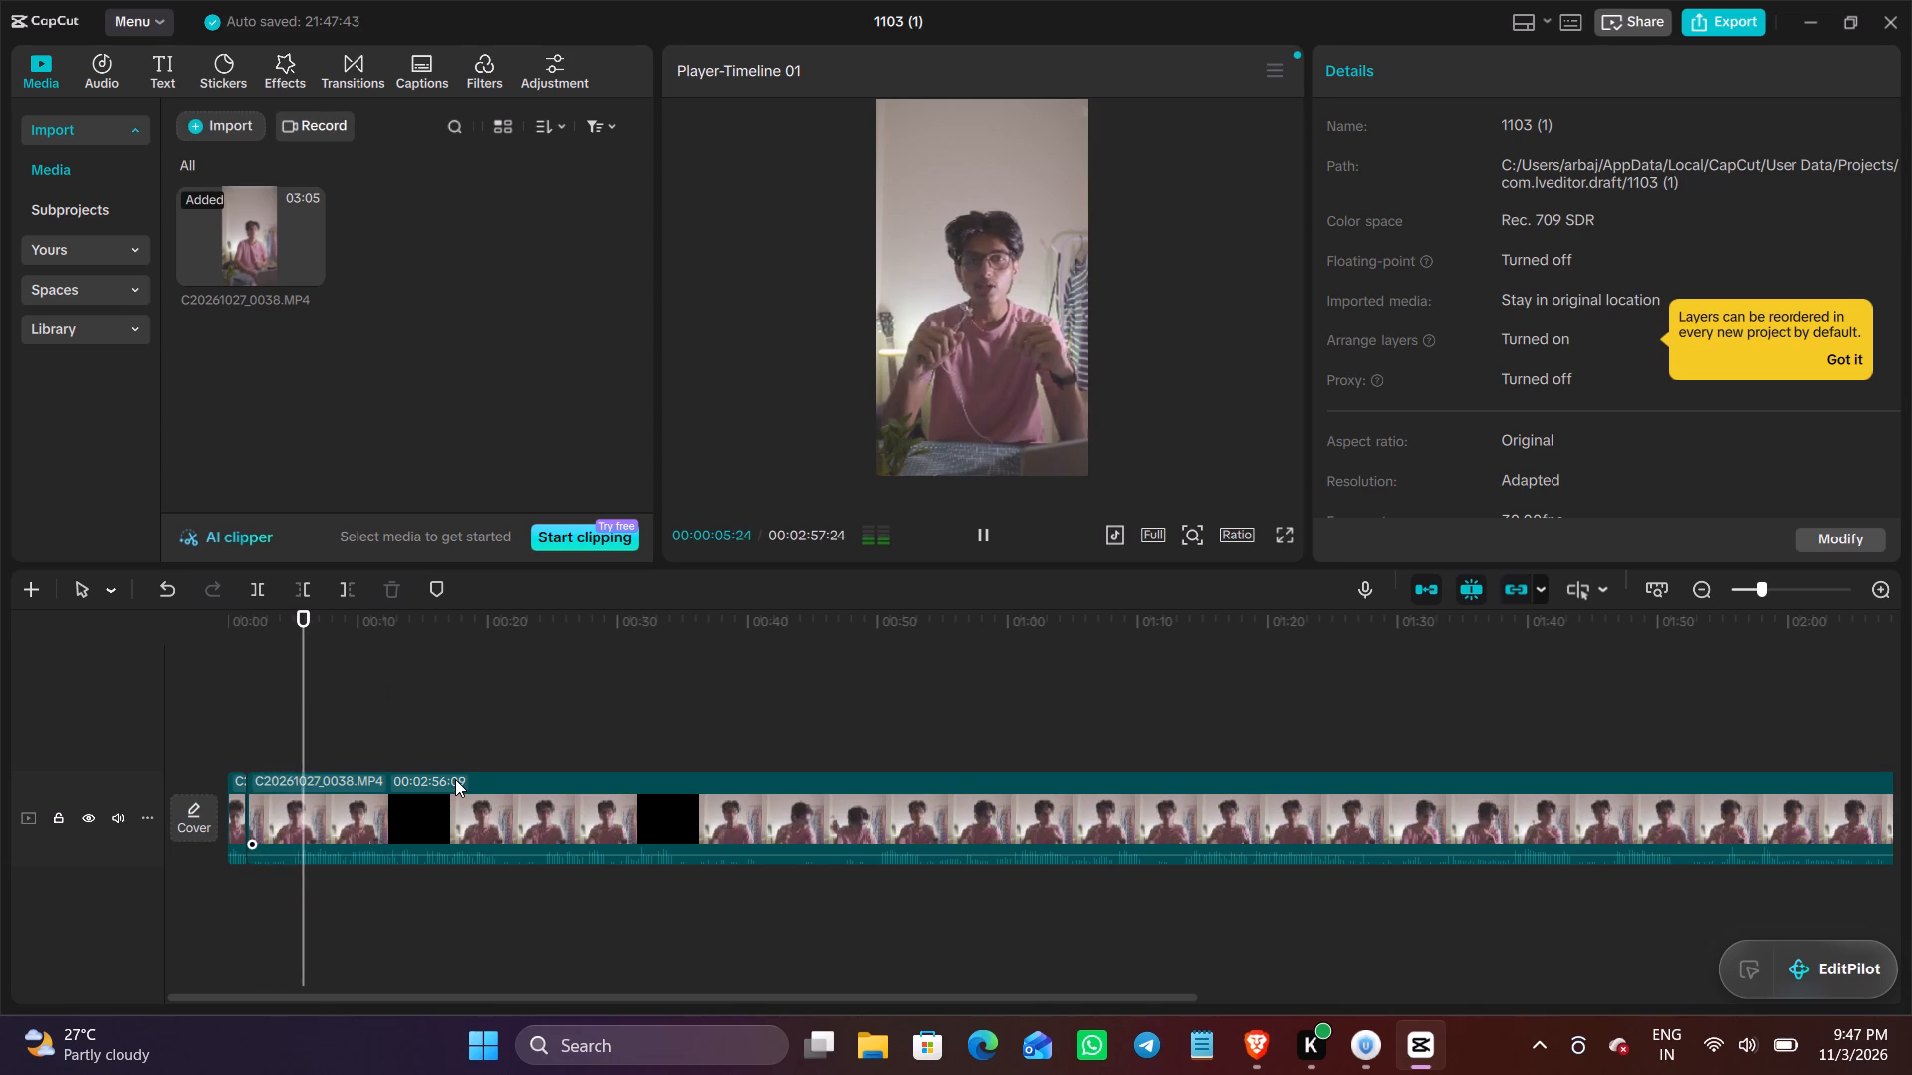
pyautogui.click(293, 875)
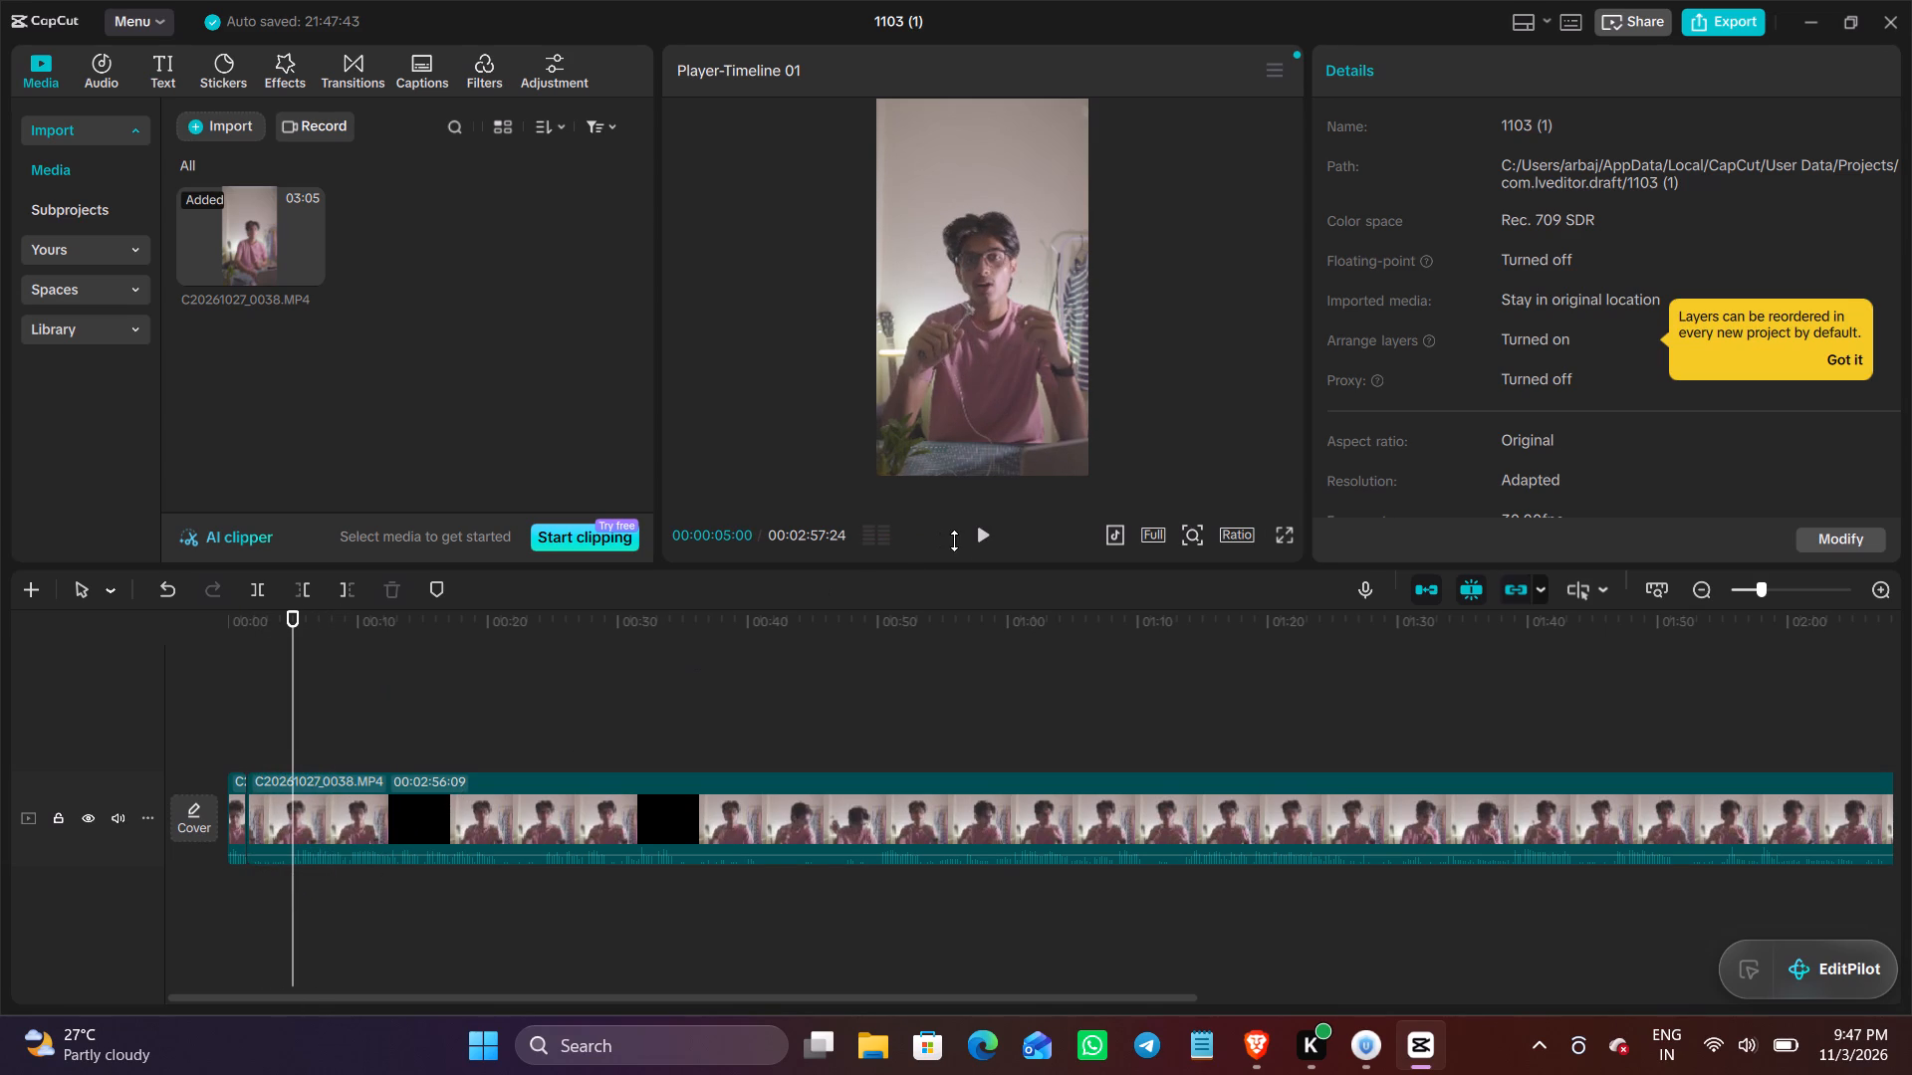
pyautogui.click(982, 546)
pyautogui.click(977, 539)
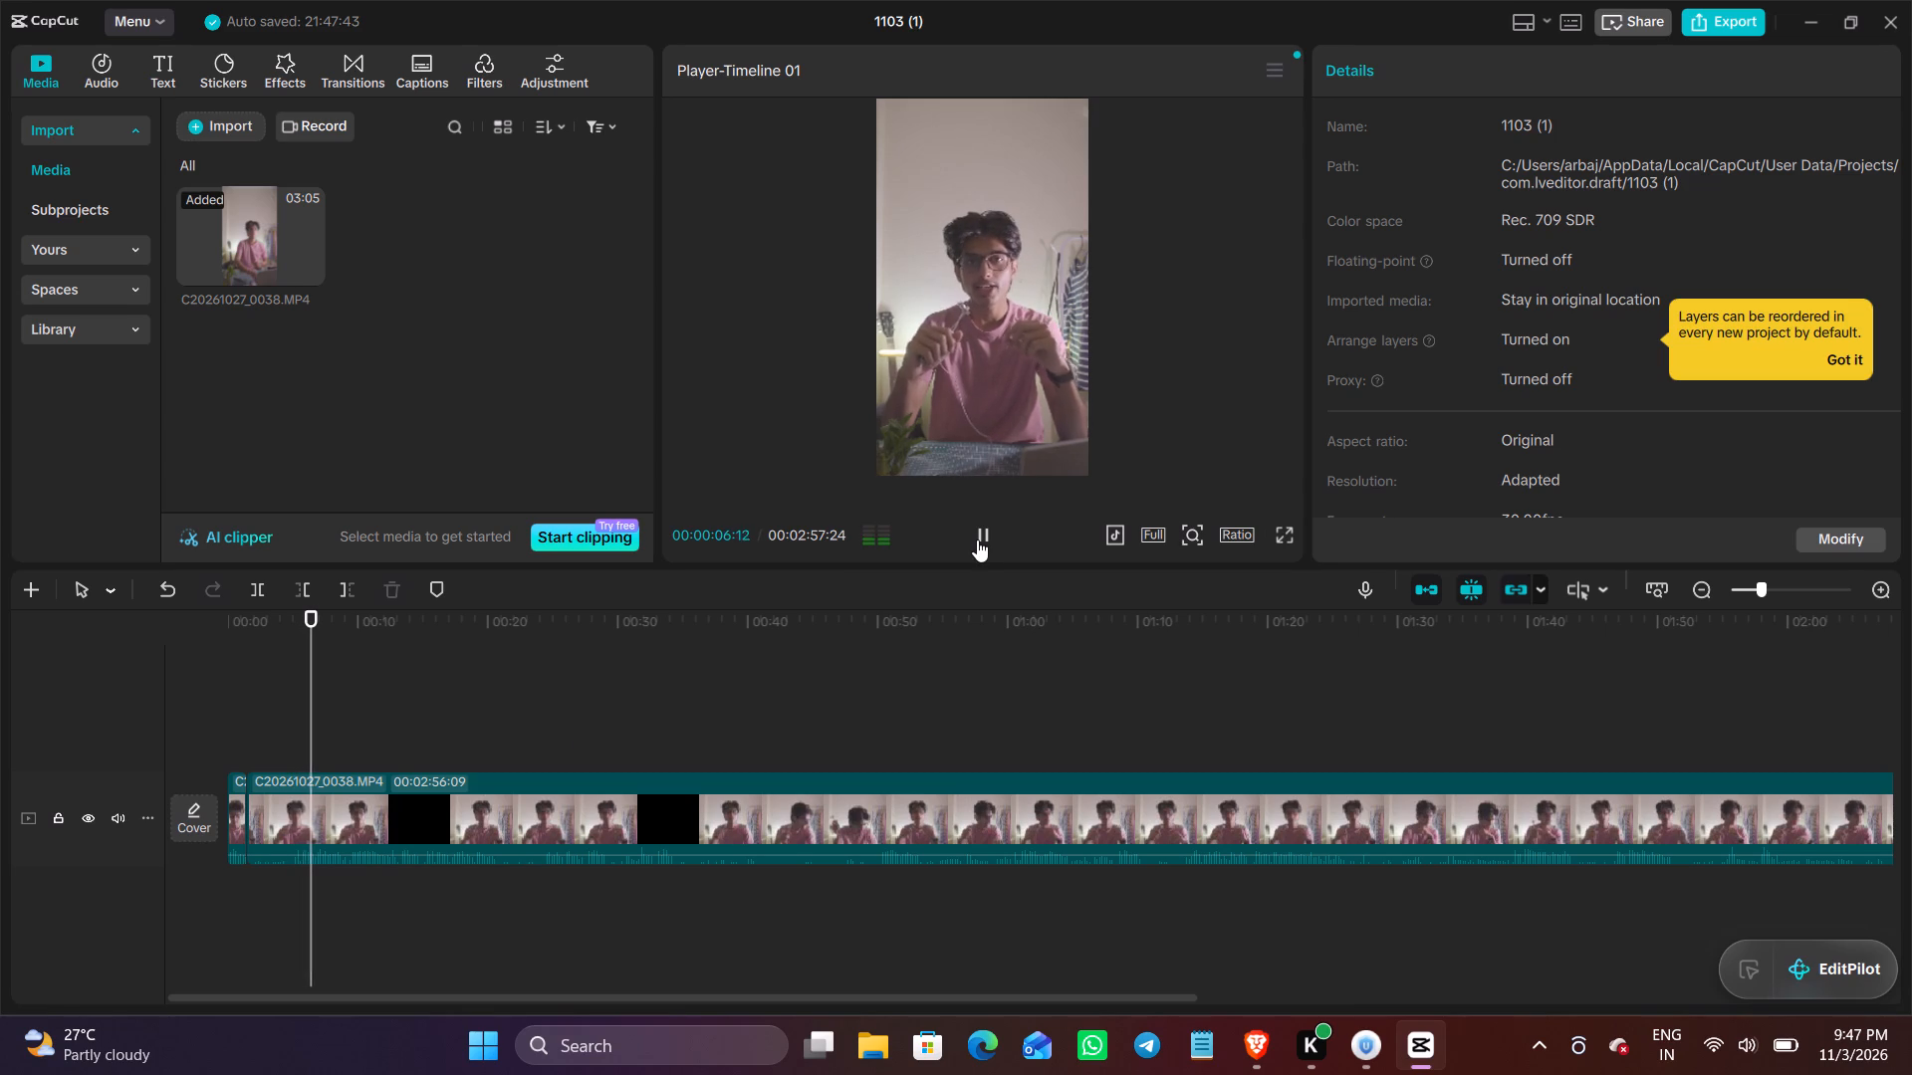
pyautogui.moveTo(308, 886); pyautogui.dragTo(308, 852)
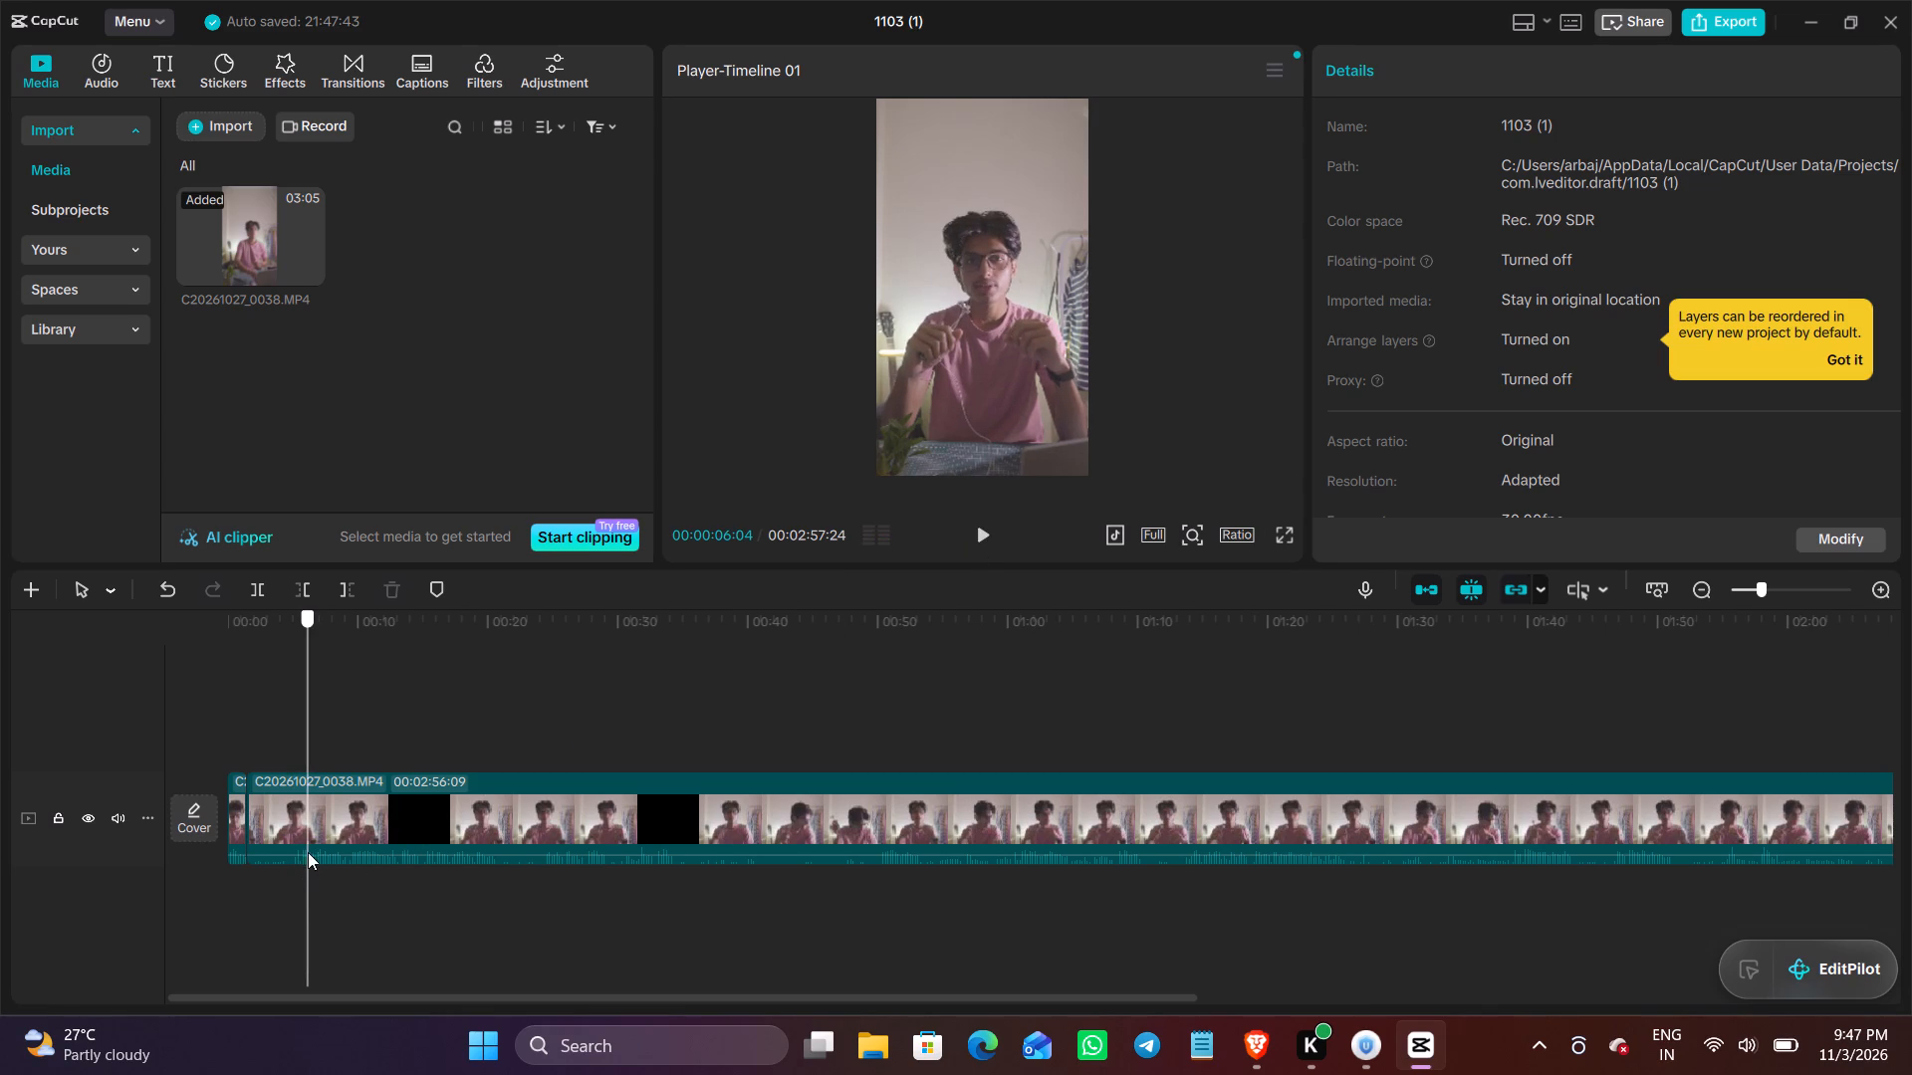
pyautogui.moveTo(308, 852); pyautogui.dragTo(299, 887)
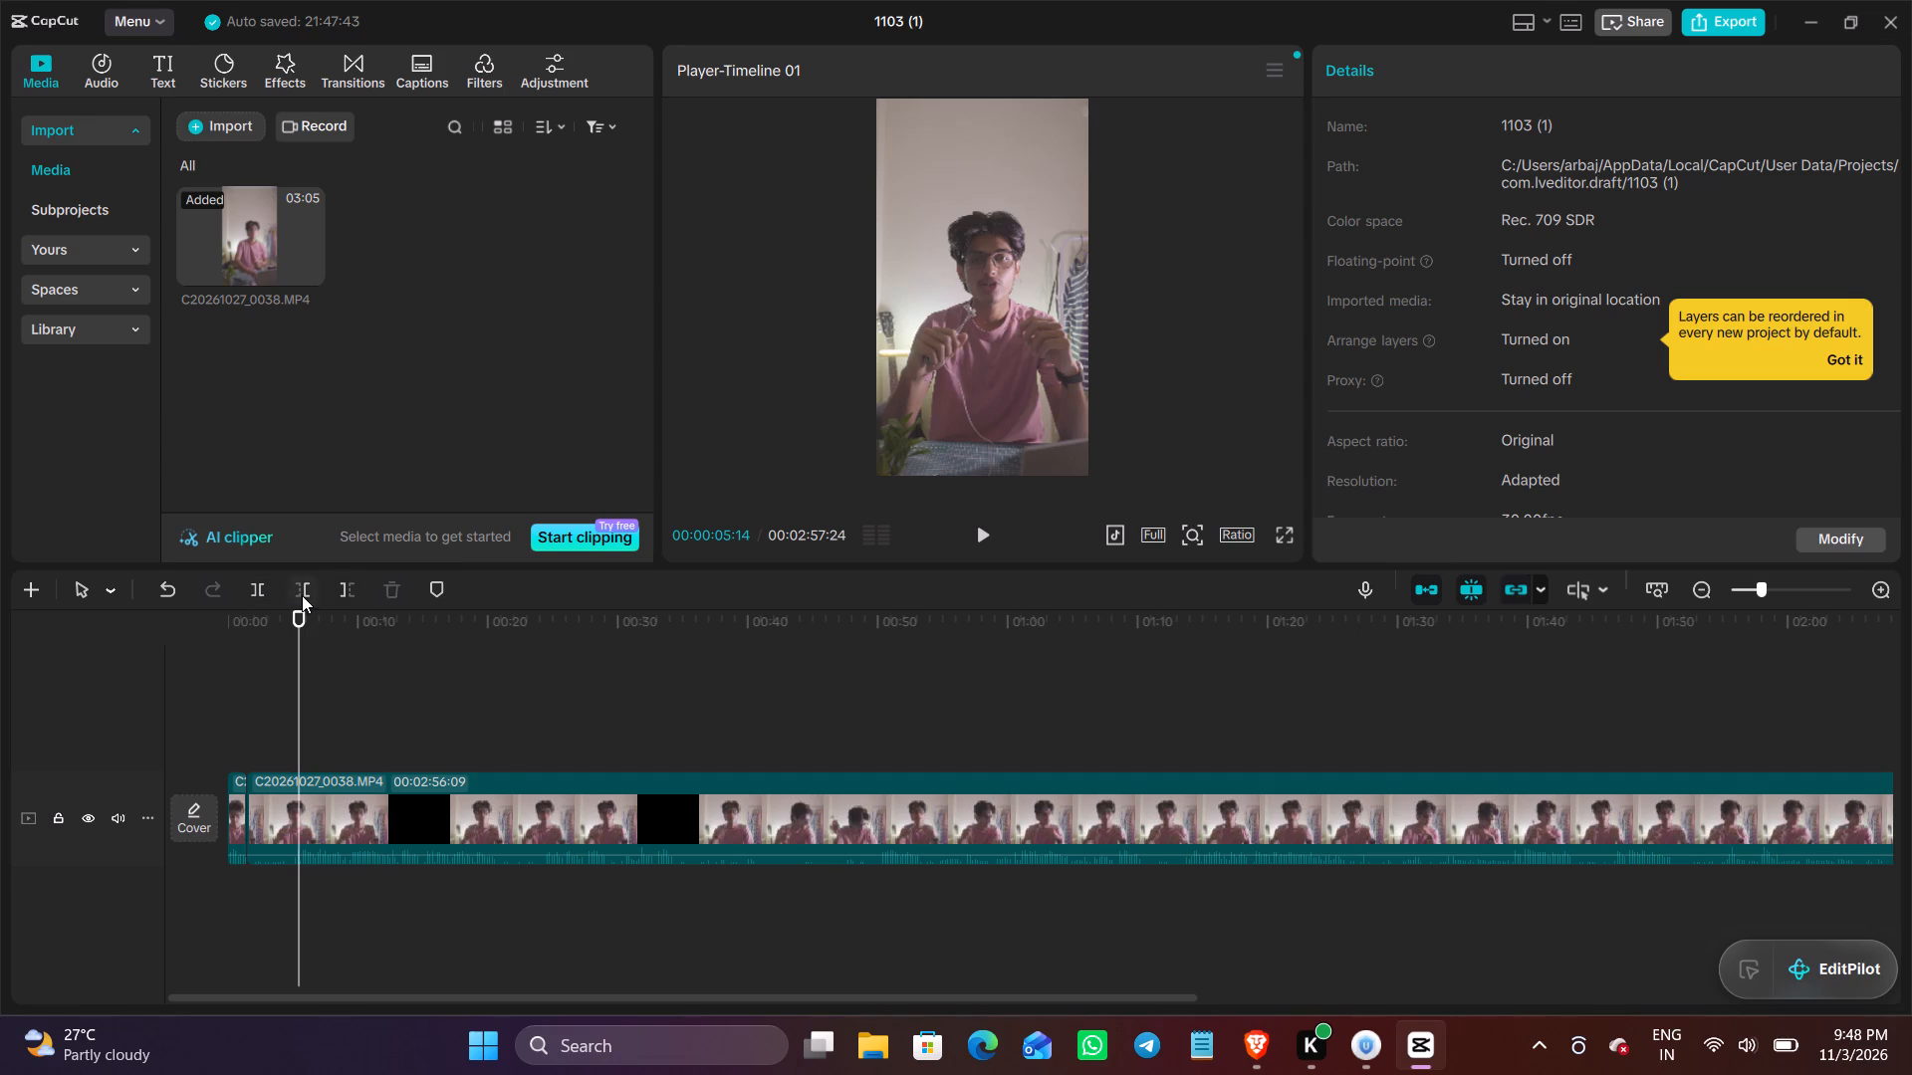
pyautogui.click(302, 595)
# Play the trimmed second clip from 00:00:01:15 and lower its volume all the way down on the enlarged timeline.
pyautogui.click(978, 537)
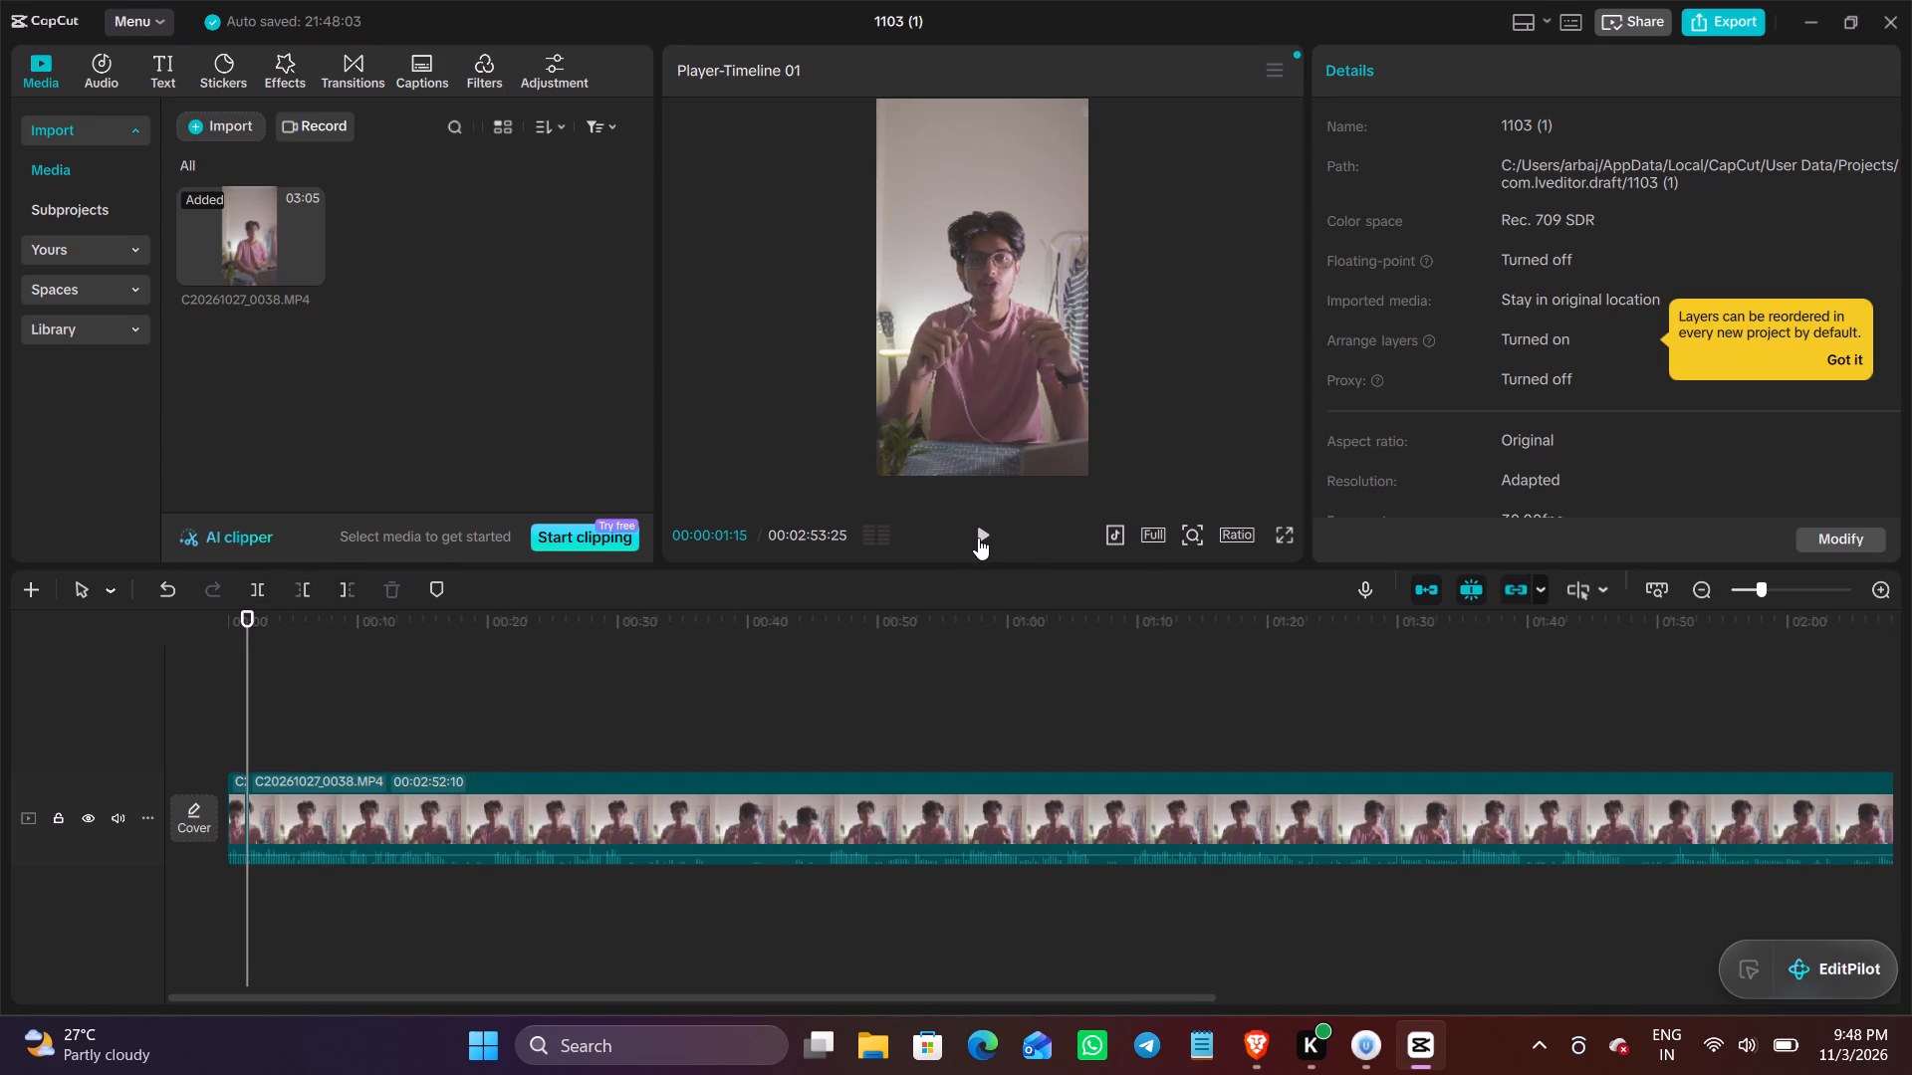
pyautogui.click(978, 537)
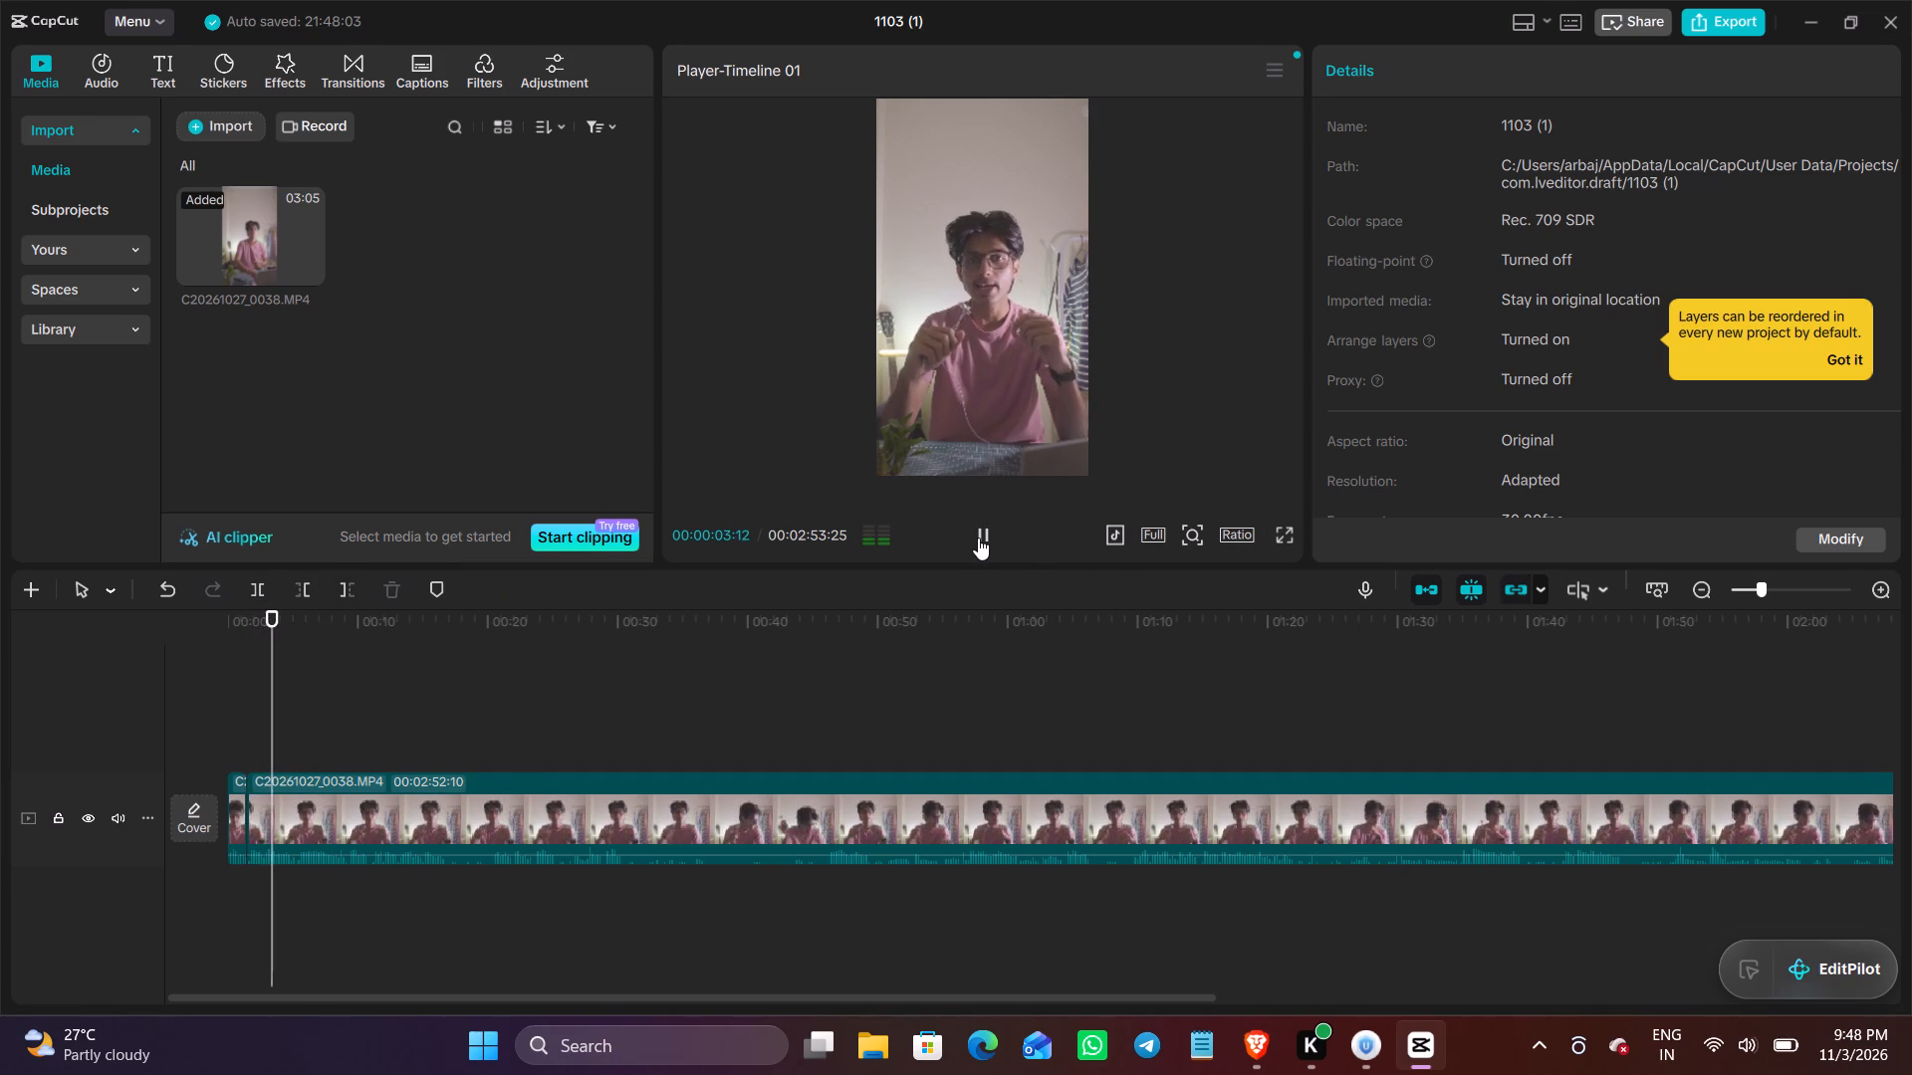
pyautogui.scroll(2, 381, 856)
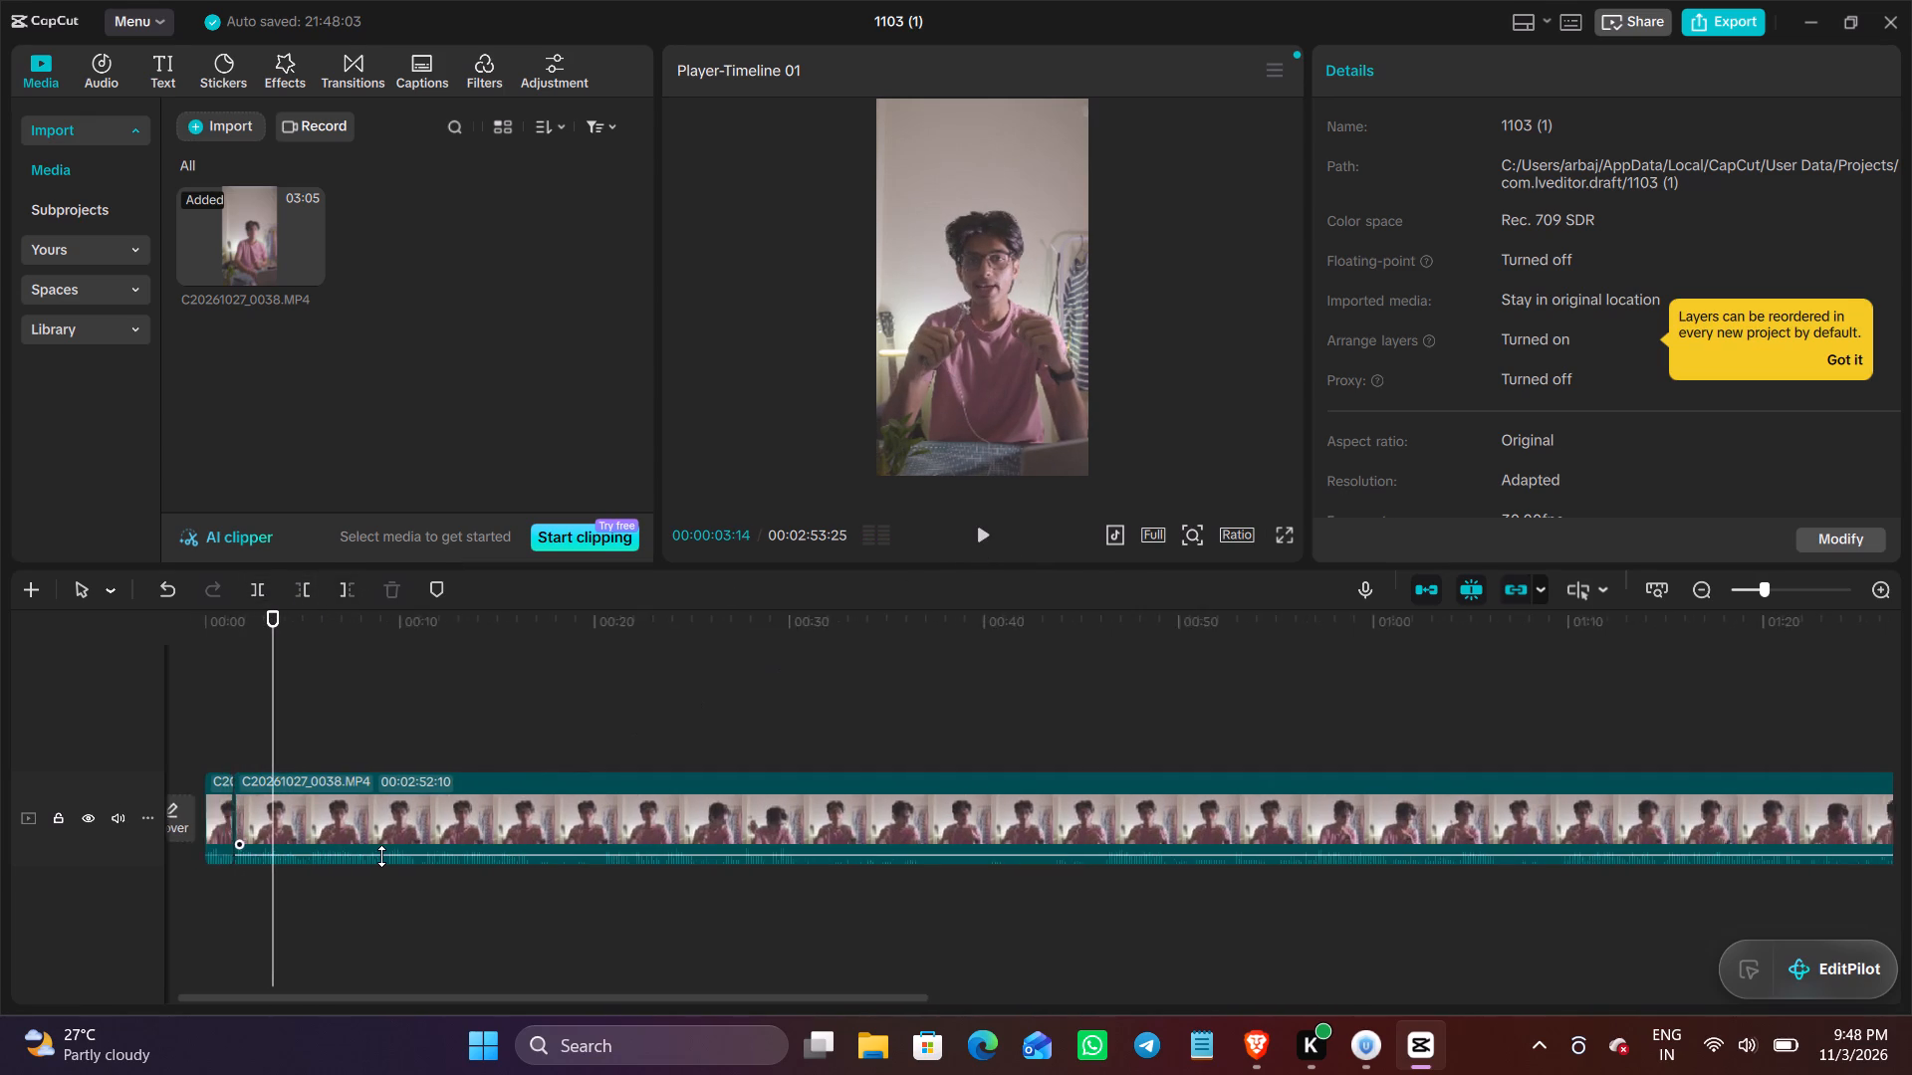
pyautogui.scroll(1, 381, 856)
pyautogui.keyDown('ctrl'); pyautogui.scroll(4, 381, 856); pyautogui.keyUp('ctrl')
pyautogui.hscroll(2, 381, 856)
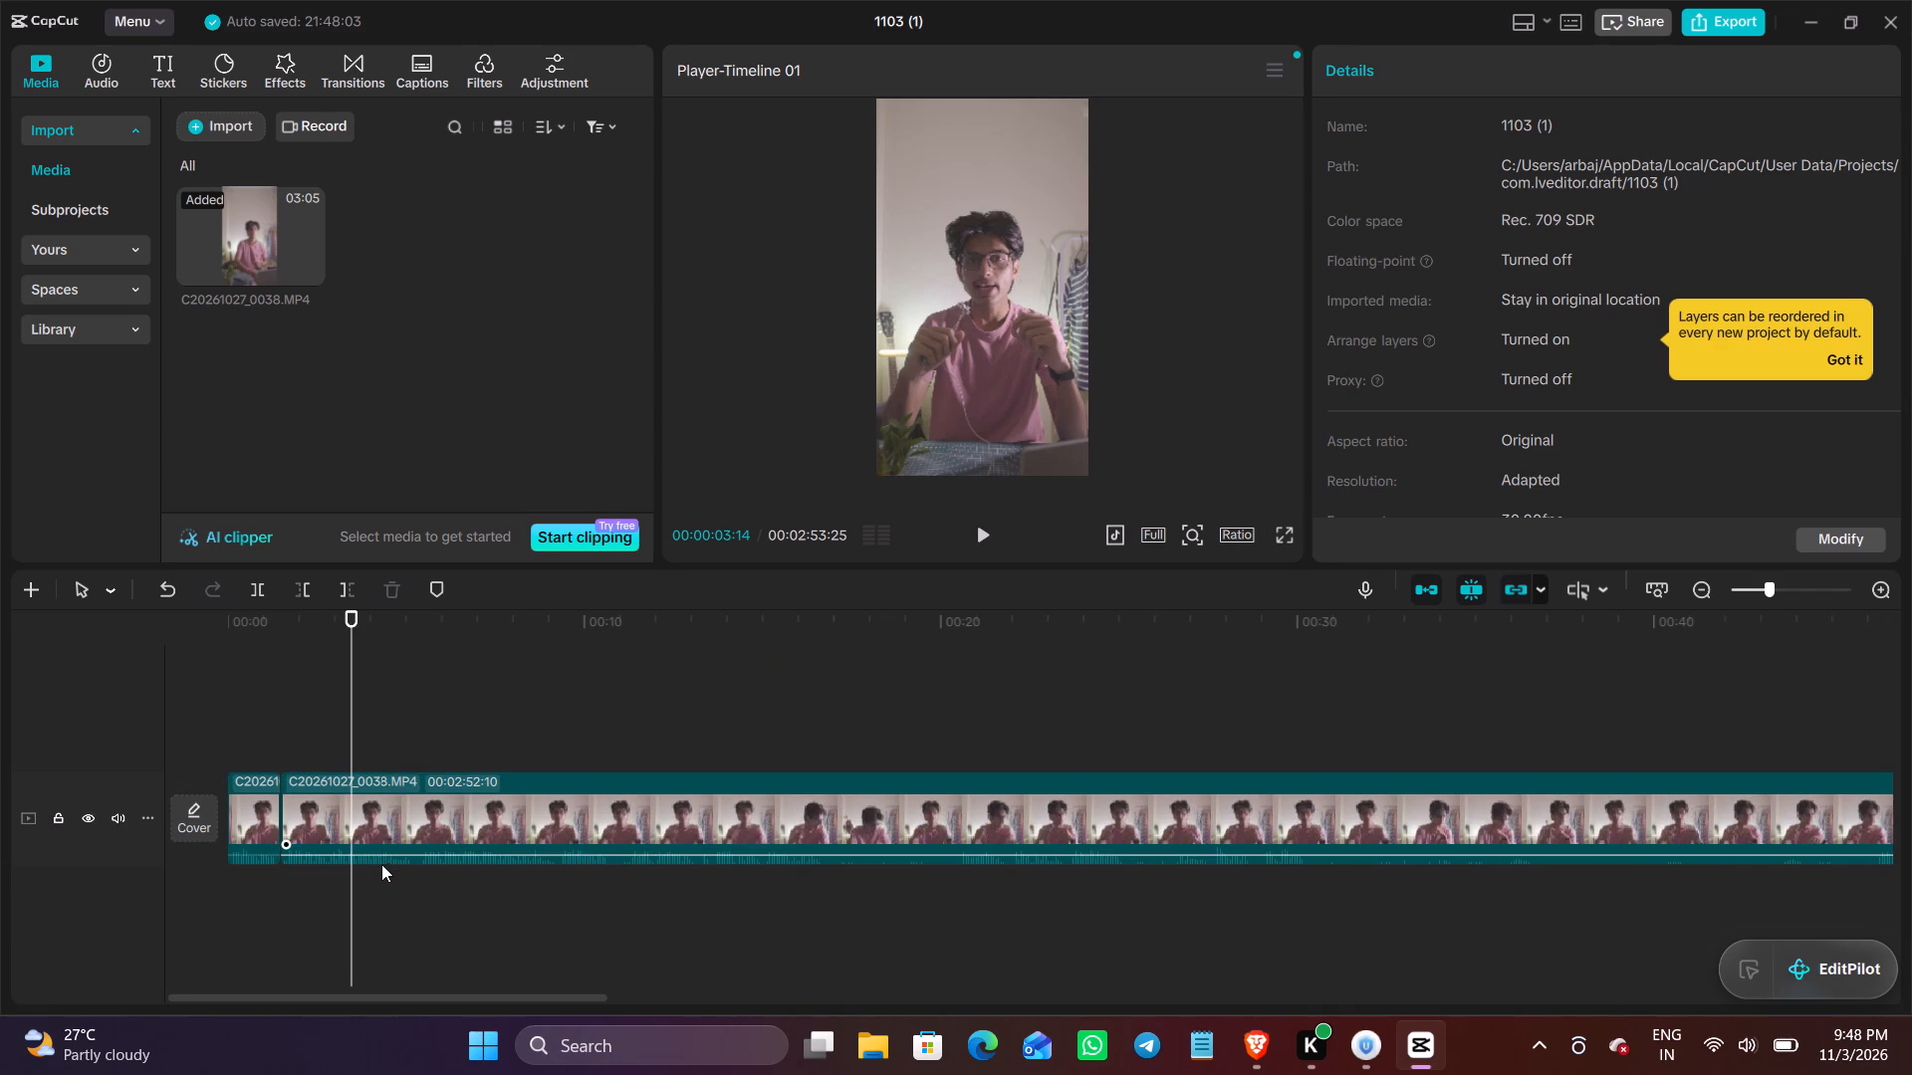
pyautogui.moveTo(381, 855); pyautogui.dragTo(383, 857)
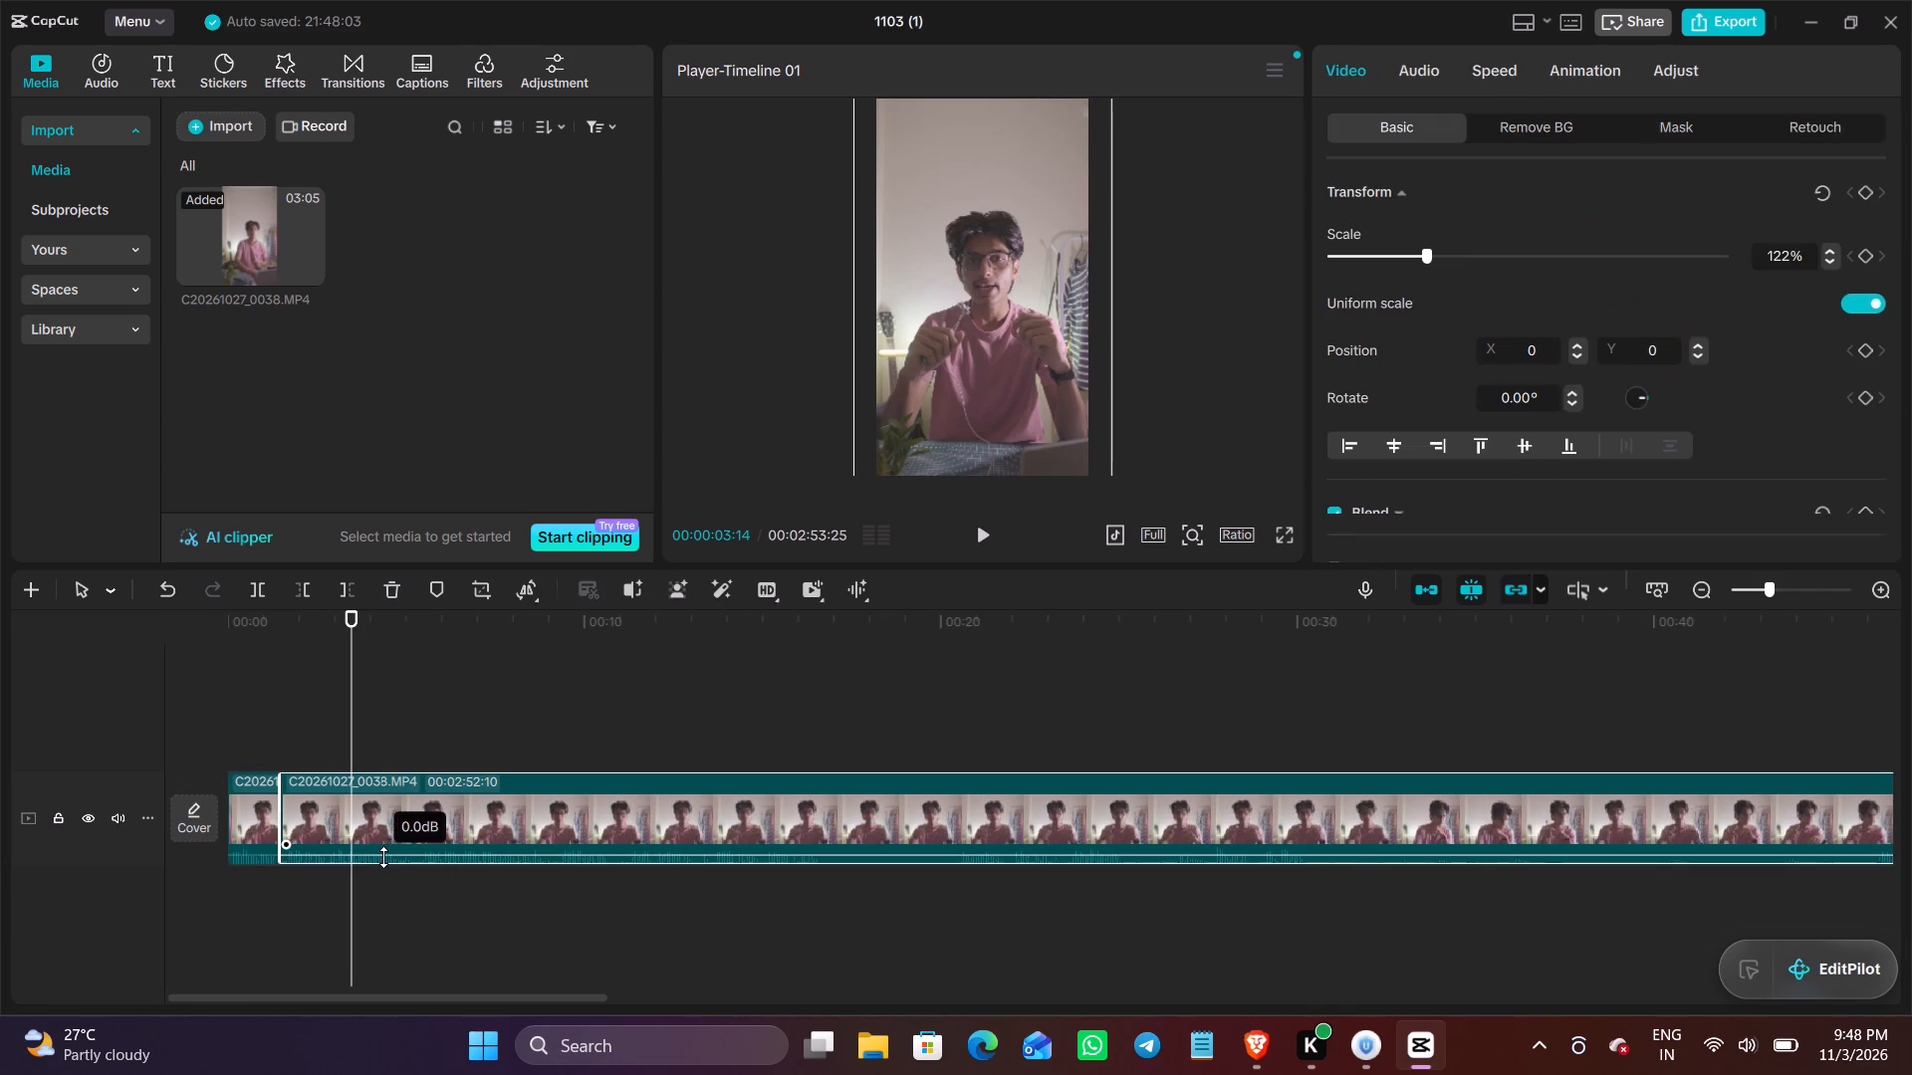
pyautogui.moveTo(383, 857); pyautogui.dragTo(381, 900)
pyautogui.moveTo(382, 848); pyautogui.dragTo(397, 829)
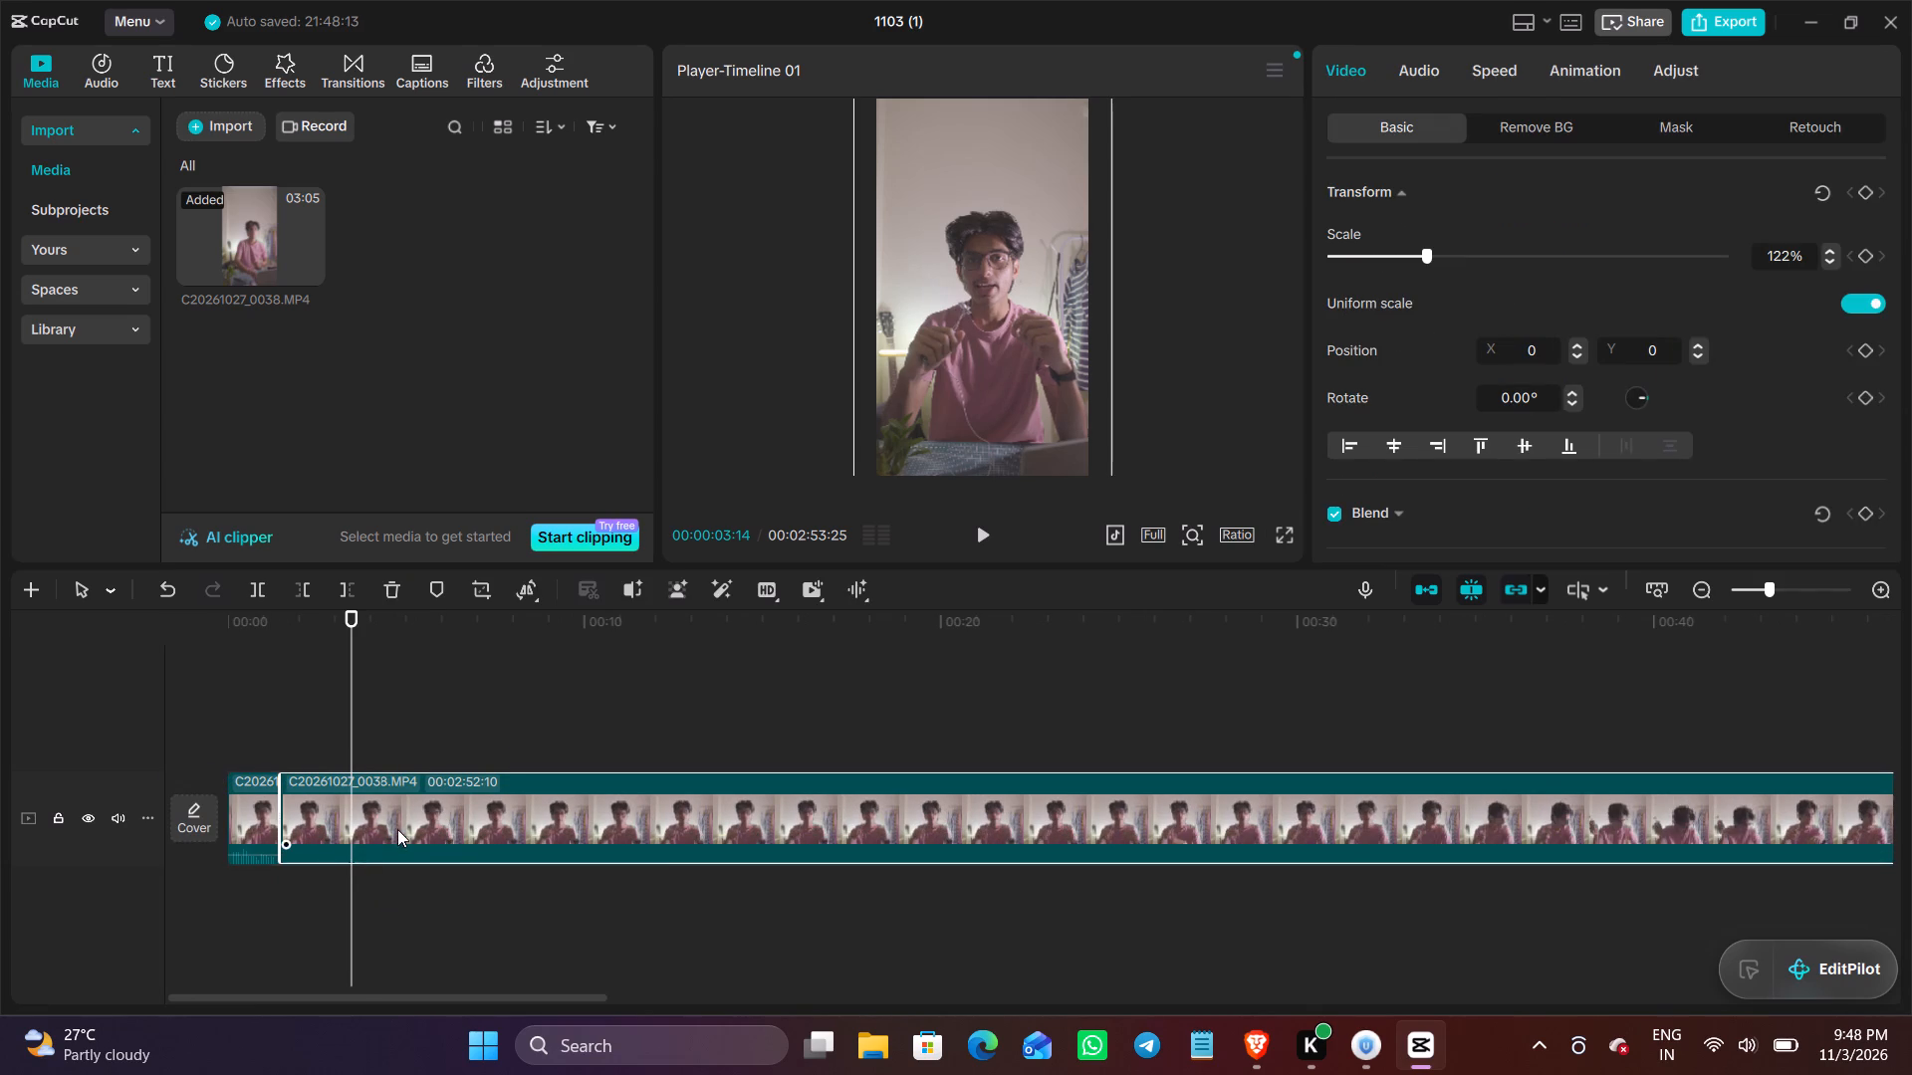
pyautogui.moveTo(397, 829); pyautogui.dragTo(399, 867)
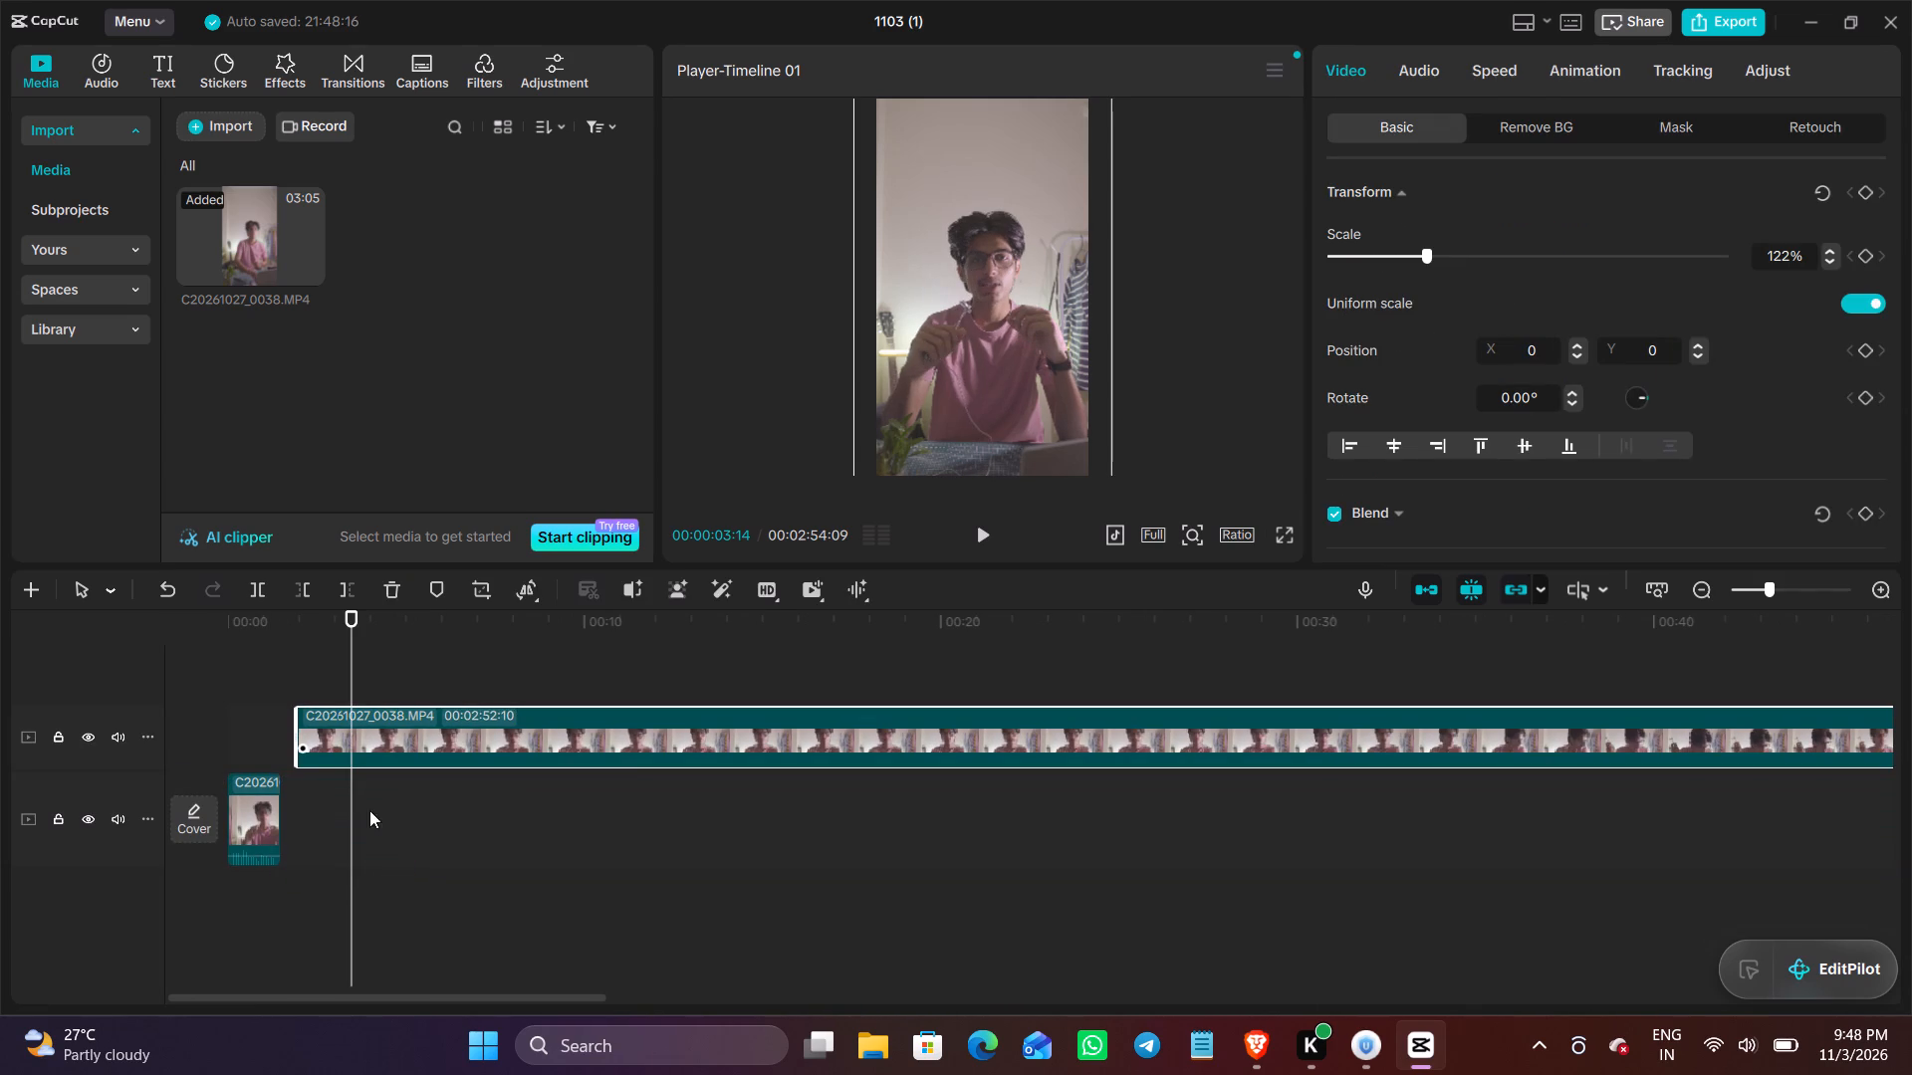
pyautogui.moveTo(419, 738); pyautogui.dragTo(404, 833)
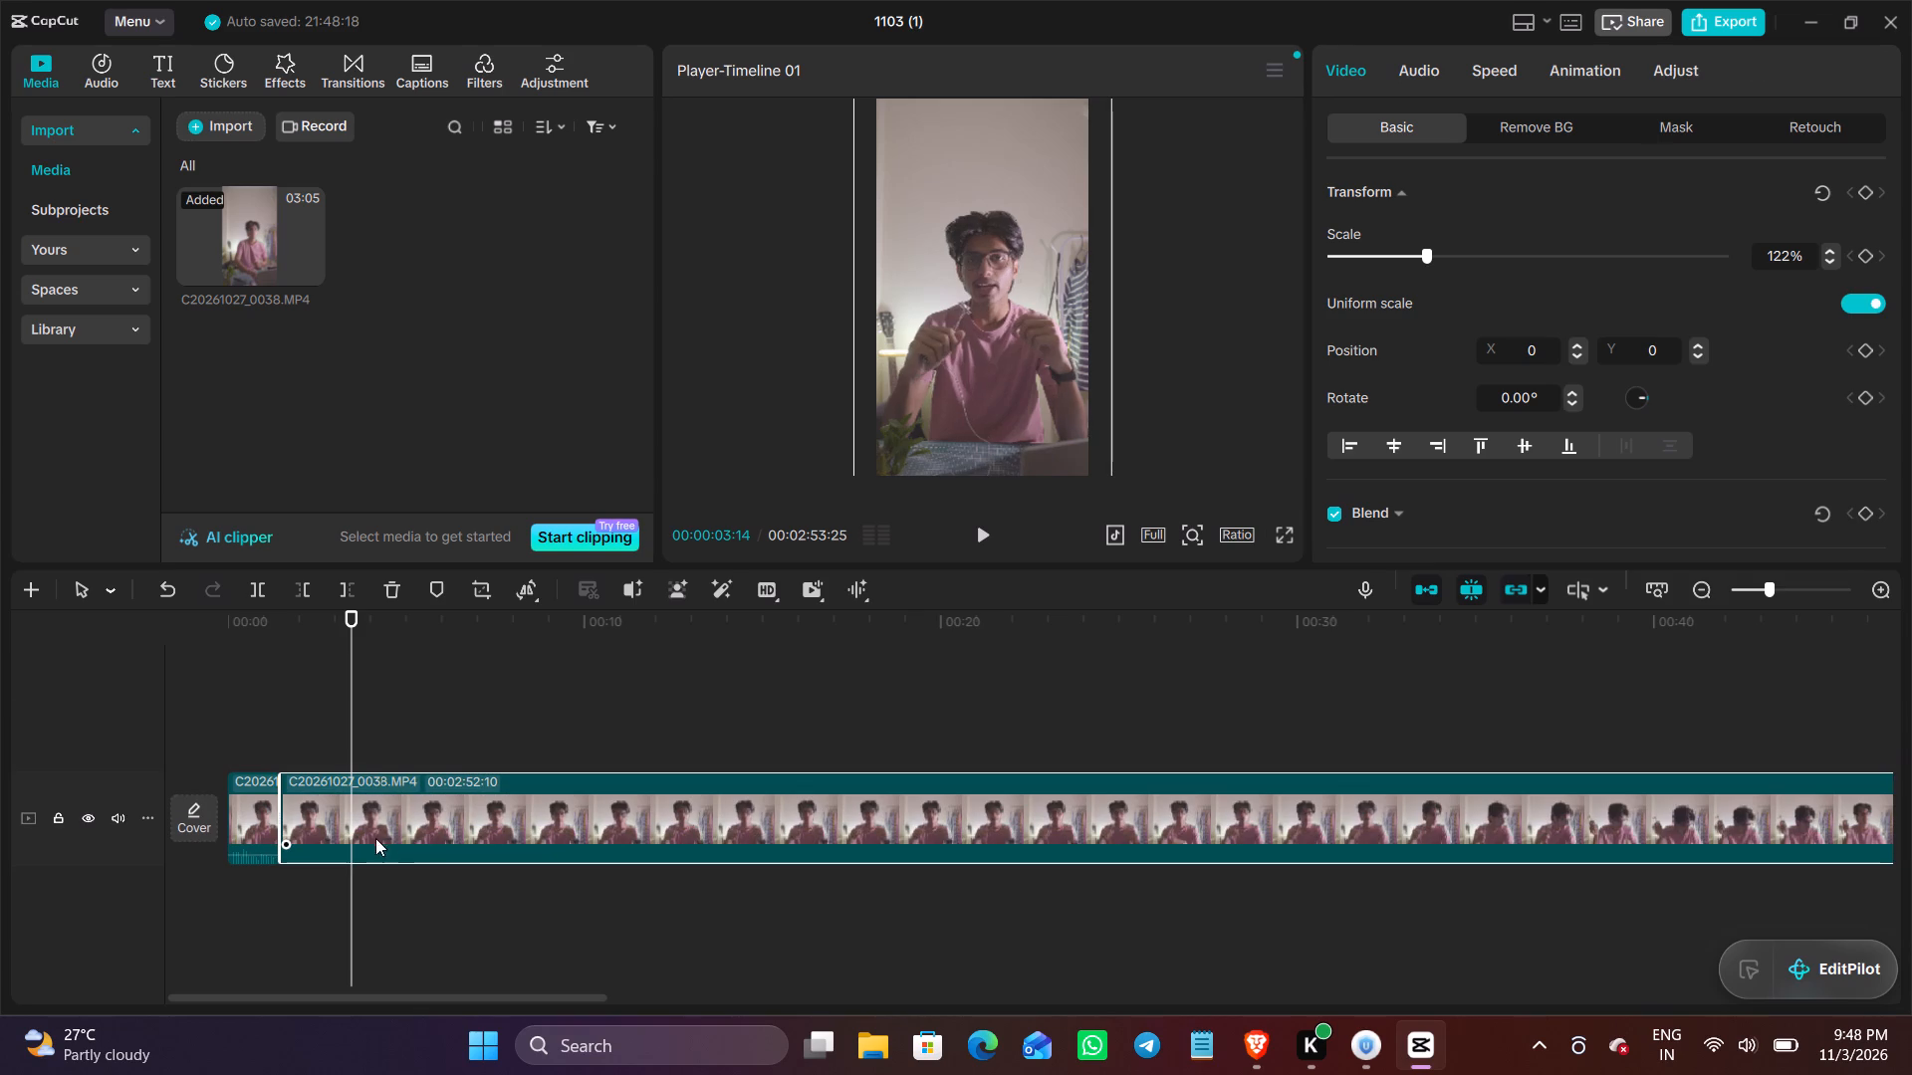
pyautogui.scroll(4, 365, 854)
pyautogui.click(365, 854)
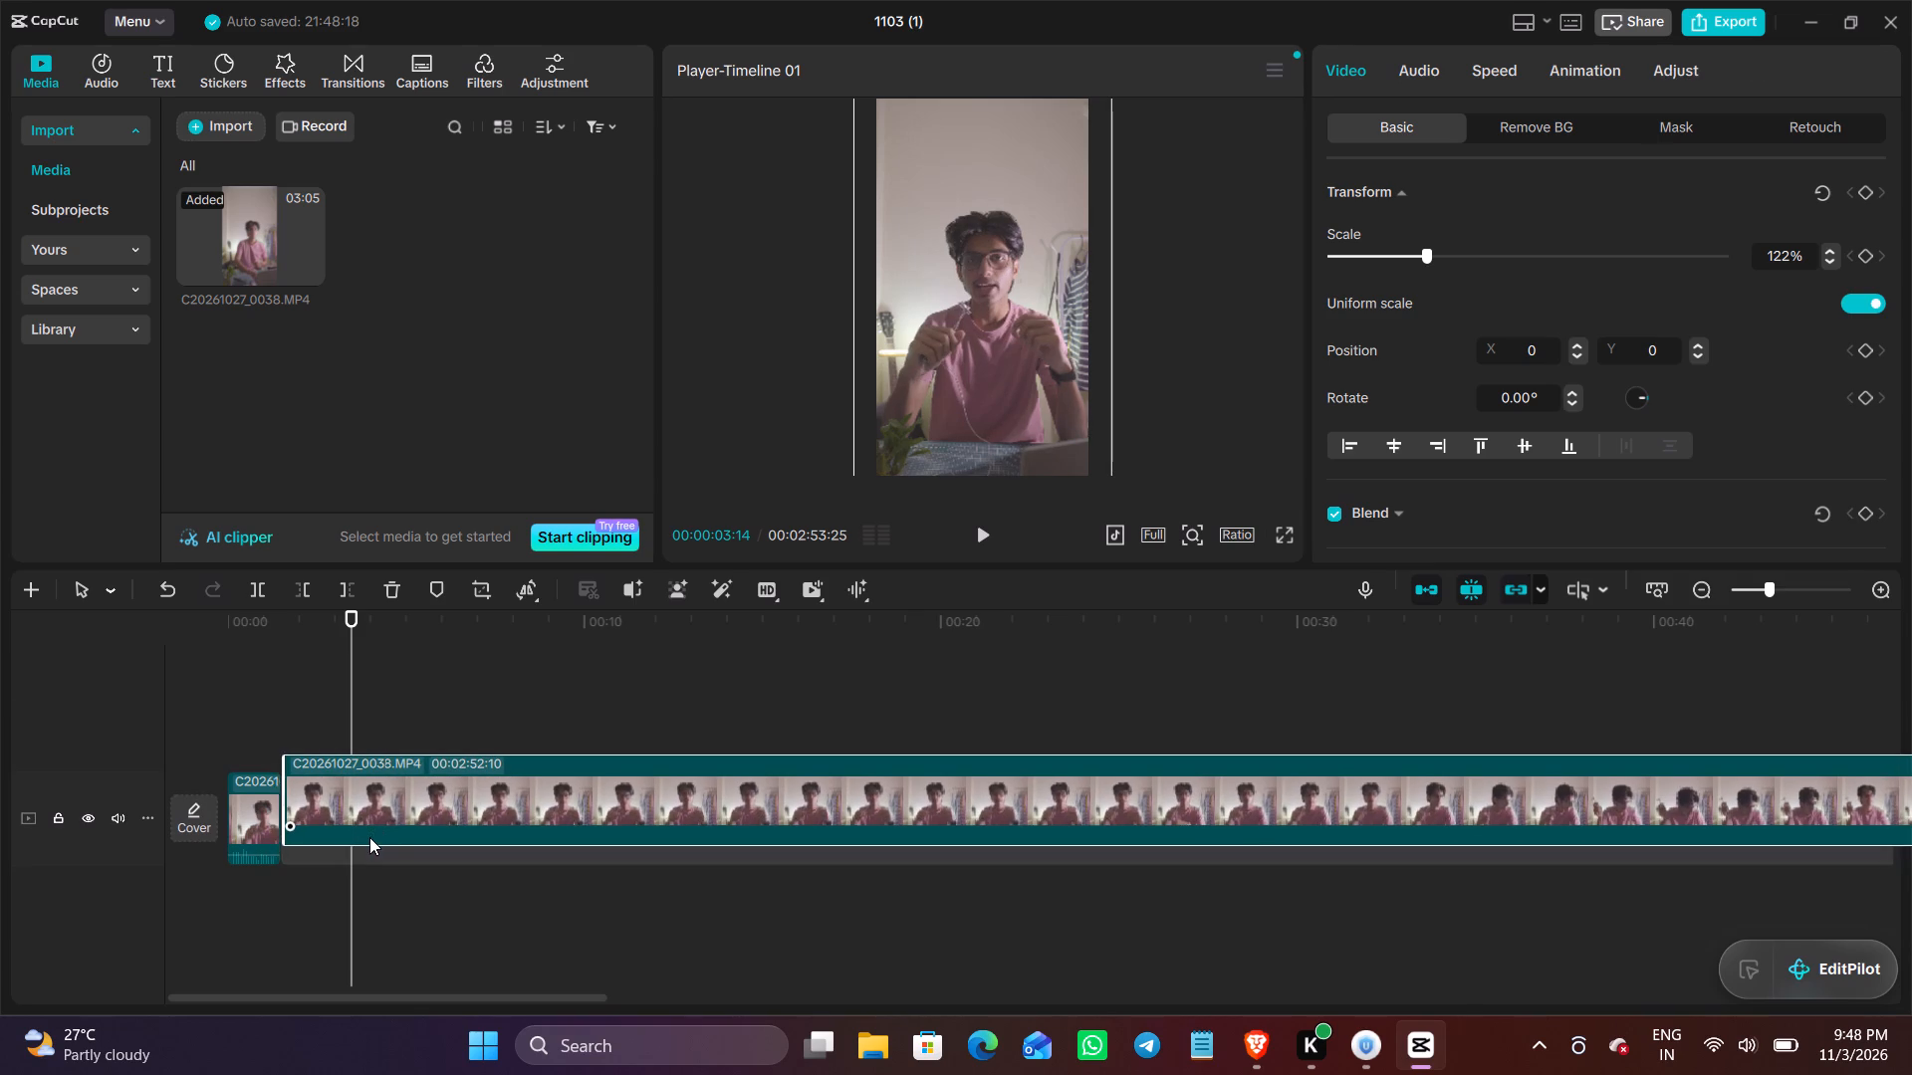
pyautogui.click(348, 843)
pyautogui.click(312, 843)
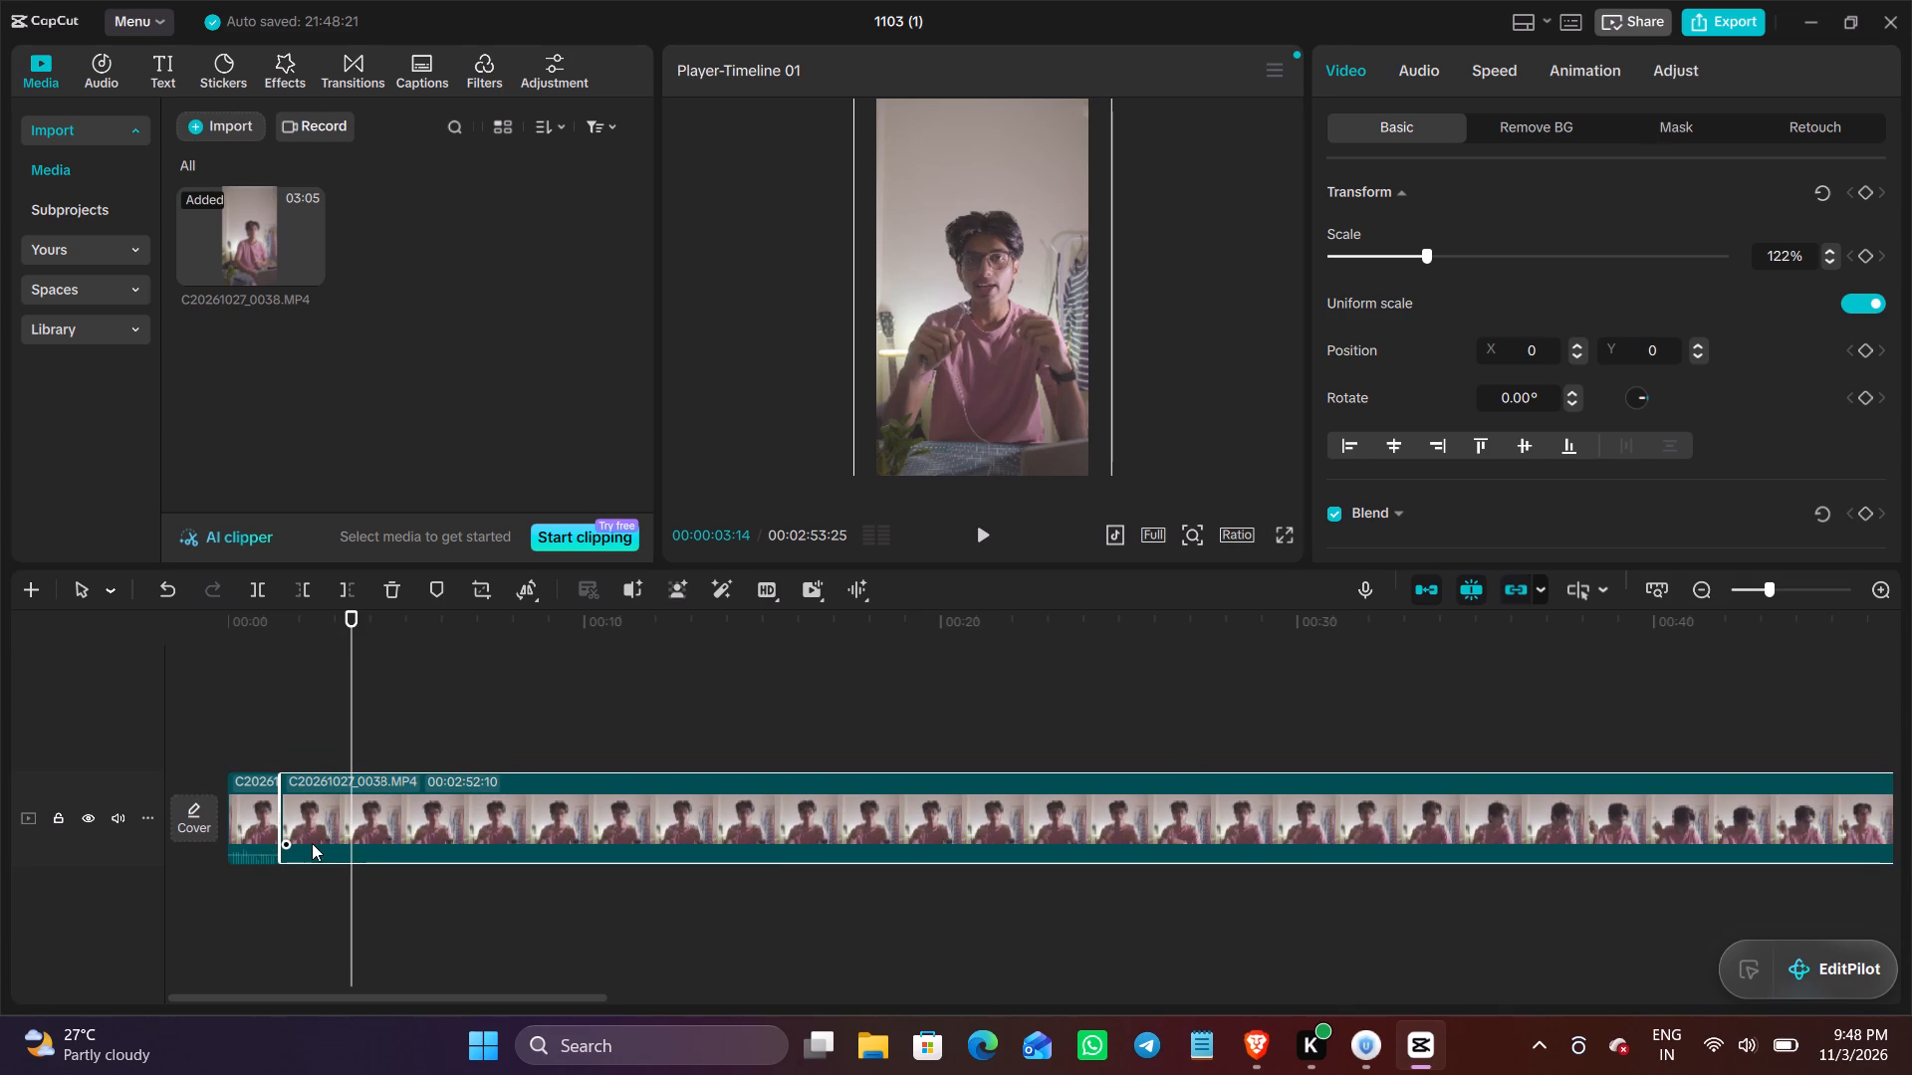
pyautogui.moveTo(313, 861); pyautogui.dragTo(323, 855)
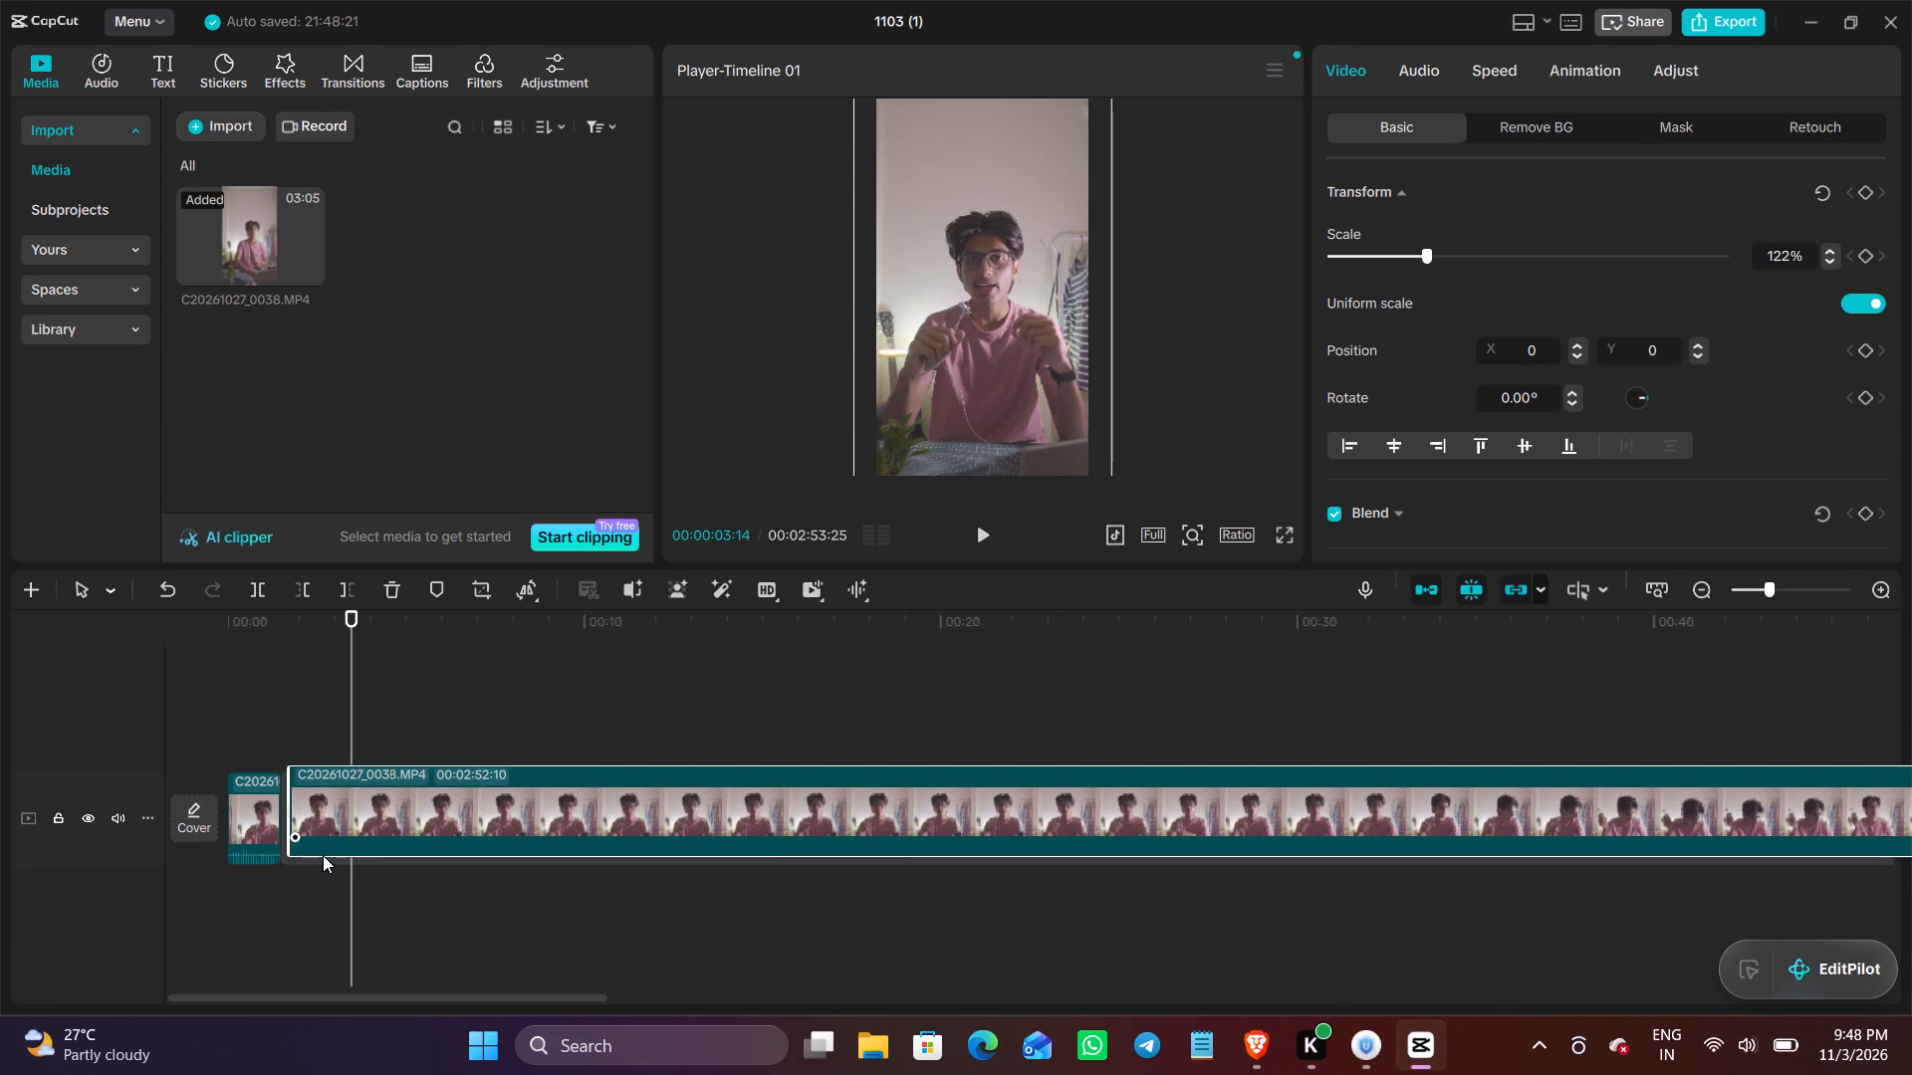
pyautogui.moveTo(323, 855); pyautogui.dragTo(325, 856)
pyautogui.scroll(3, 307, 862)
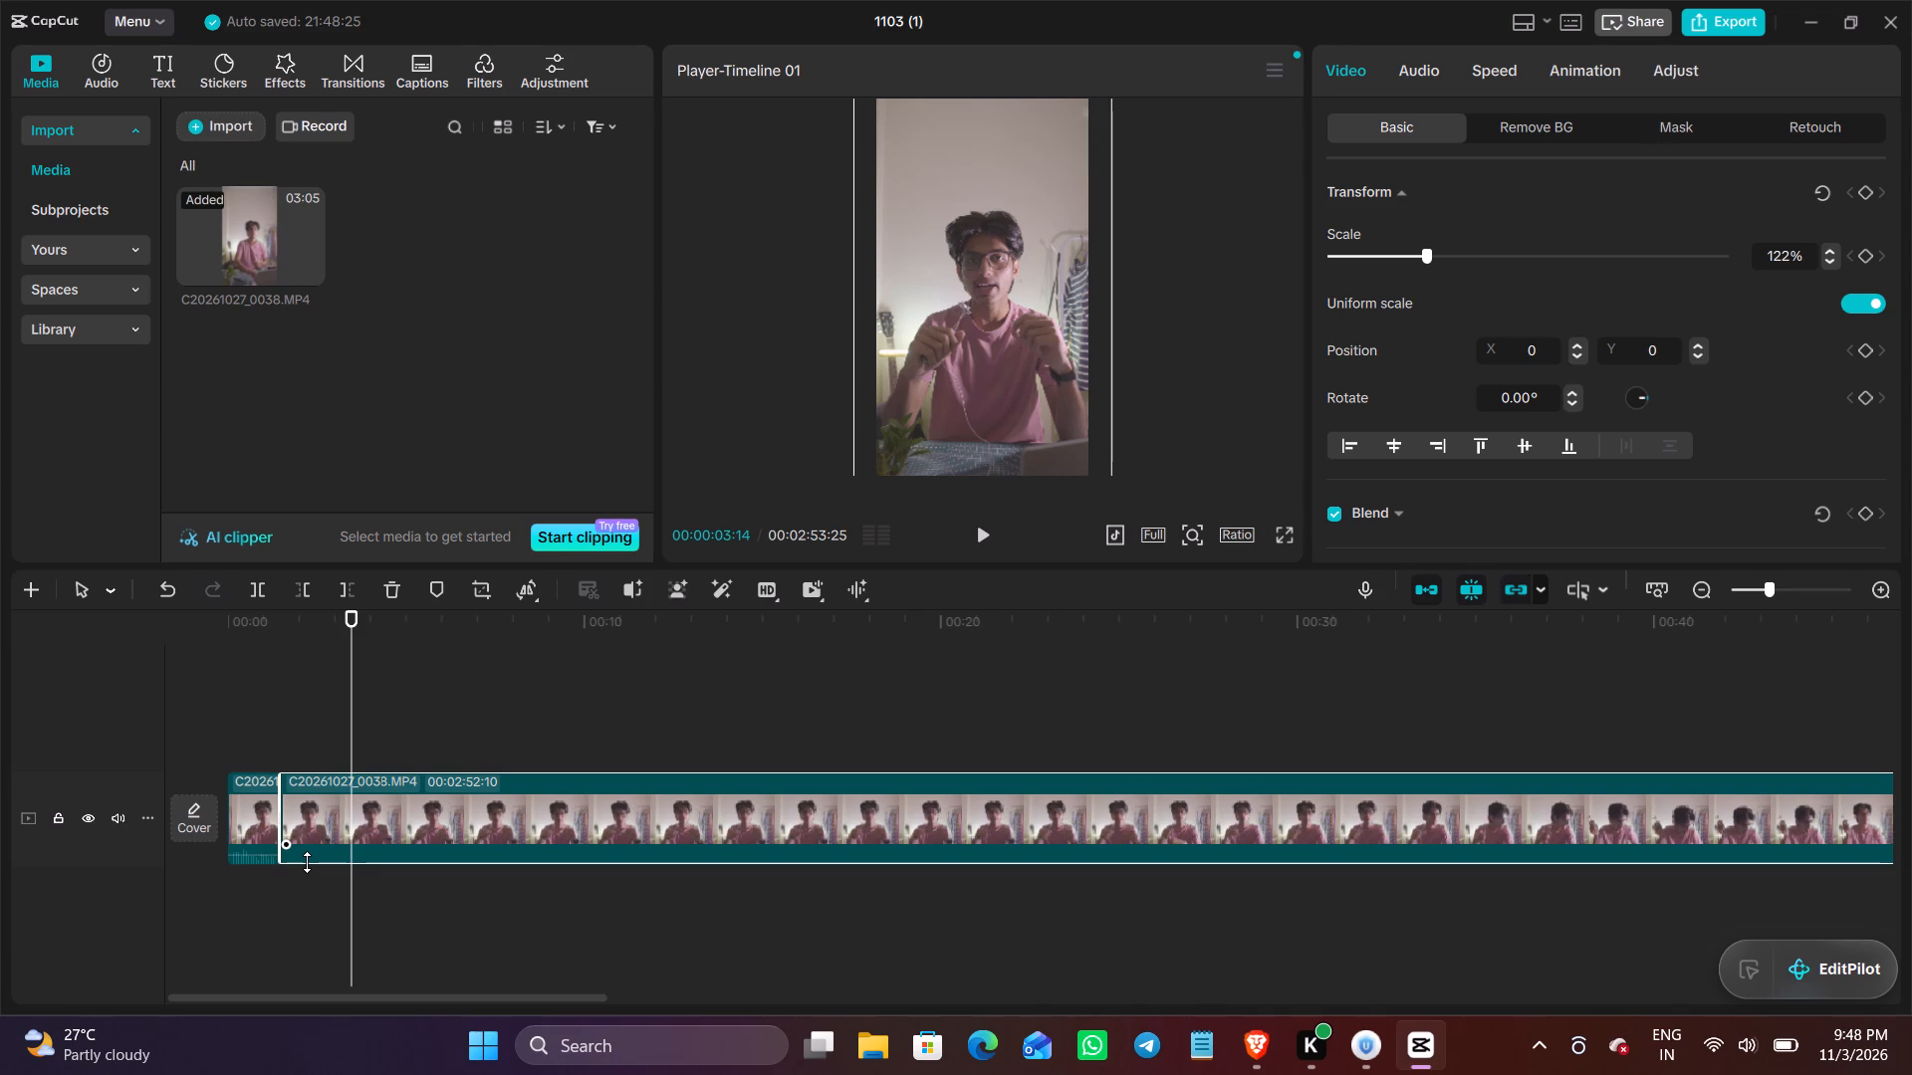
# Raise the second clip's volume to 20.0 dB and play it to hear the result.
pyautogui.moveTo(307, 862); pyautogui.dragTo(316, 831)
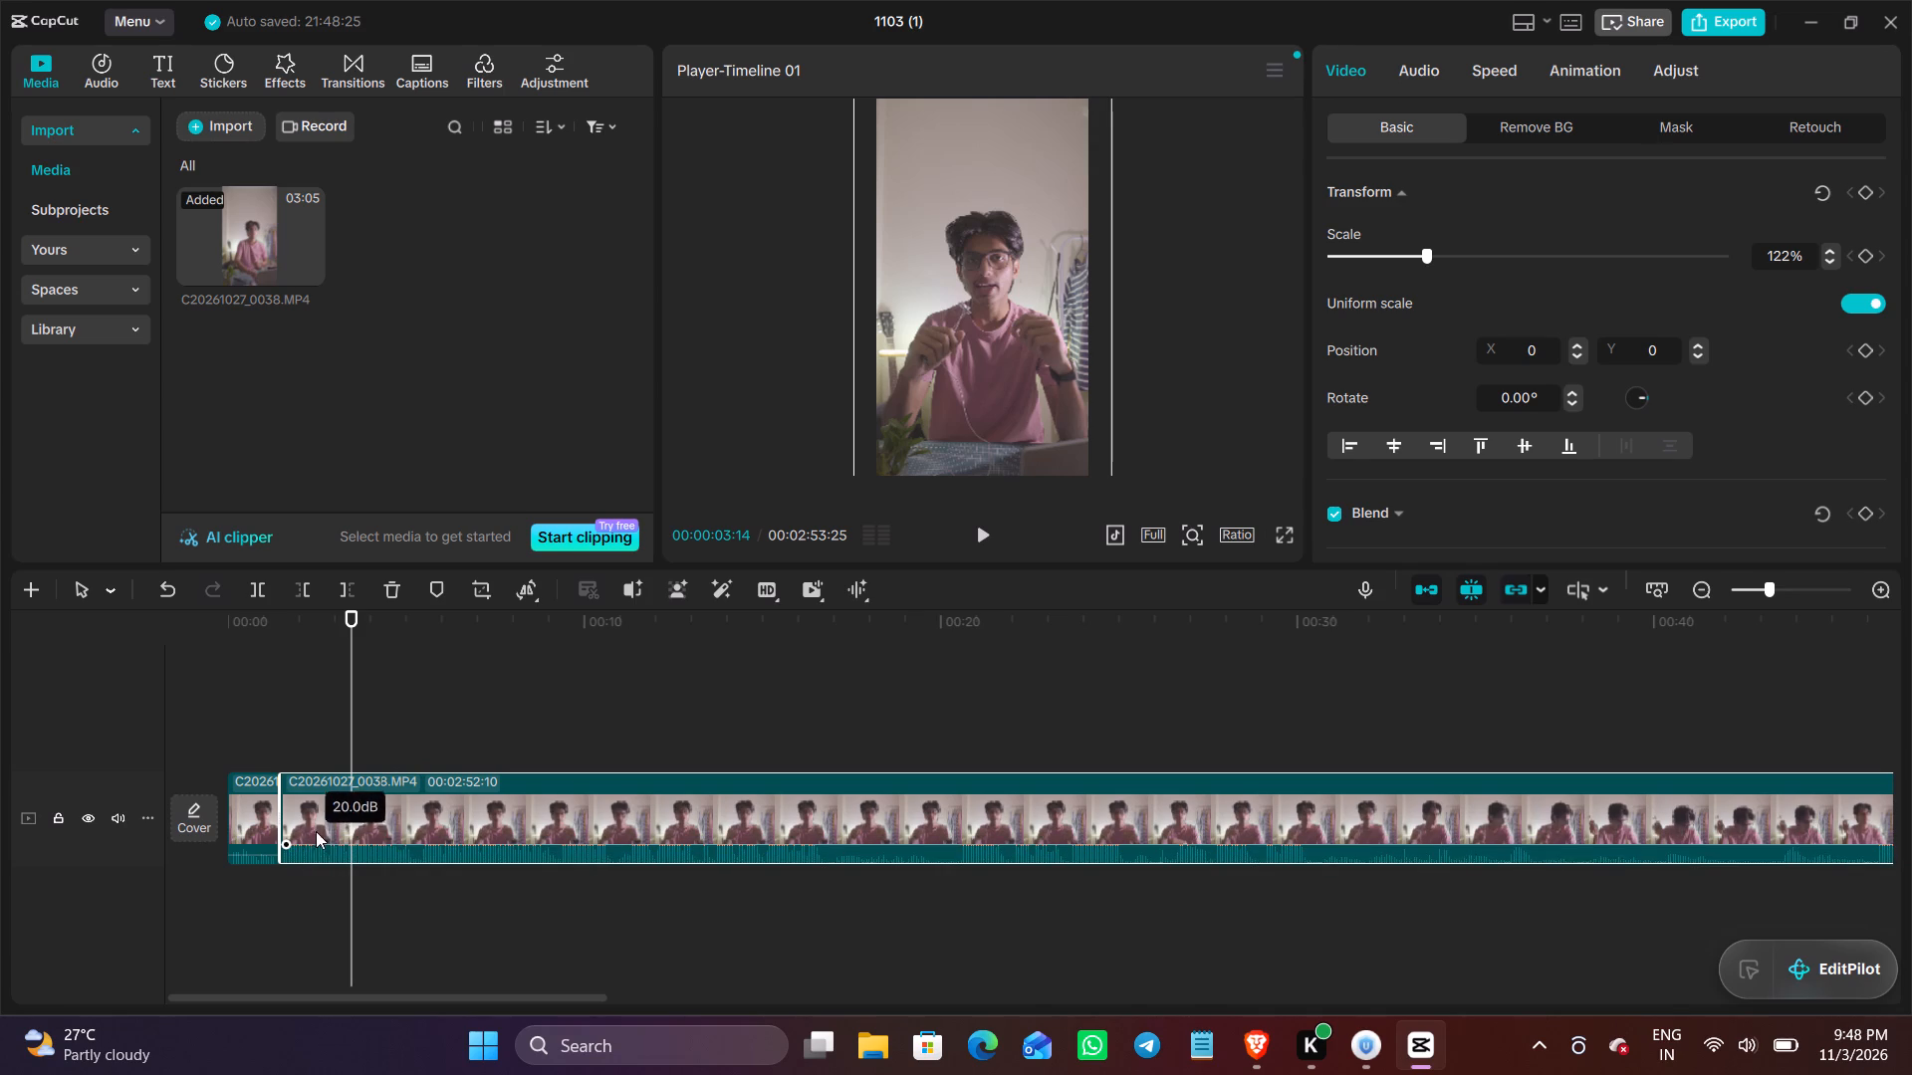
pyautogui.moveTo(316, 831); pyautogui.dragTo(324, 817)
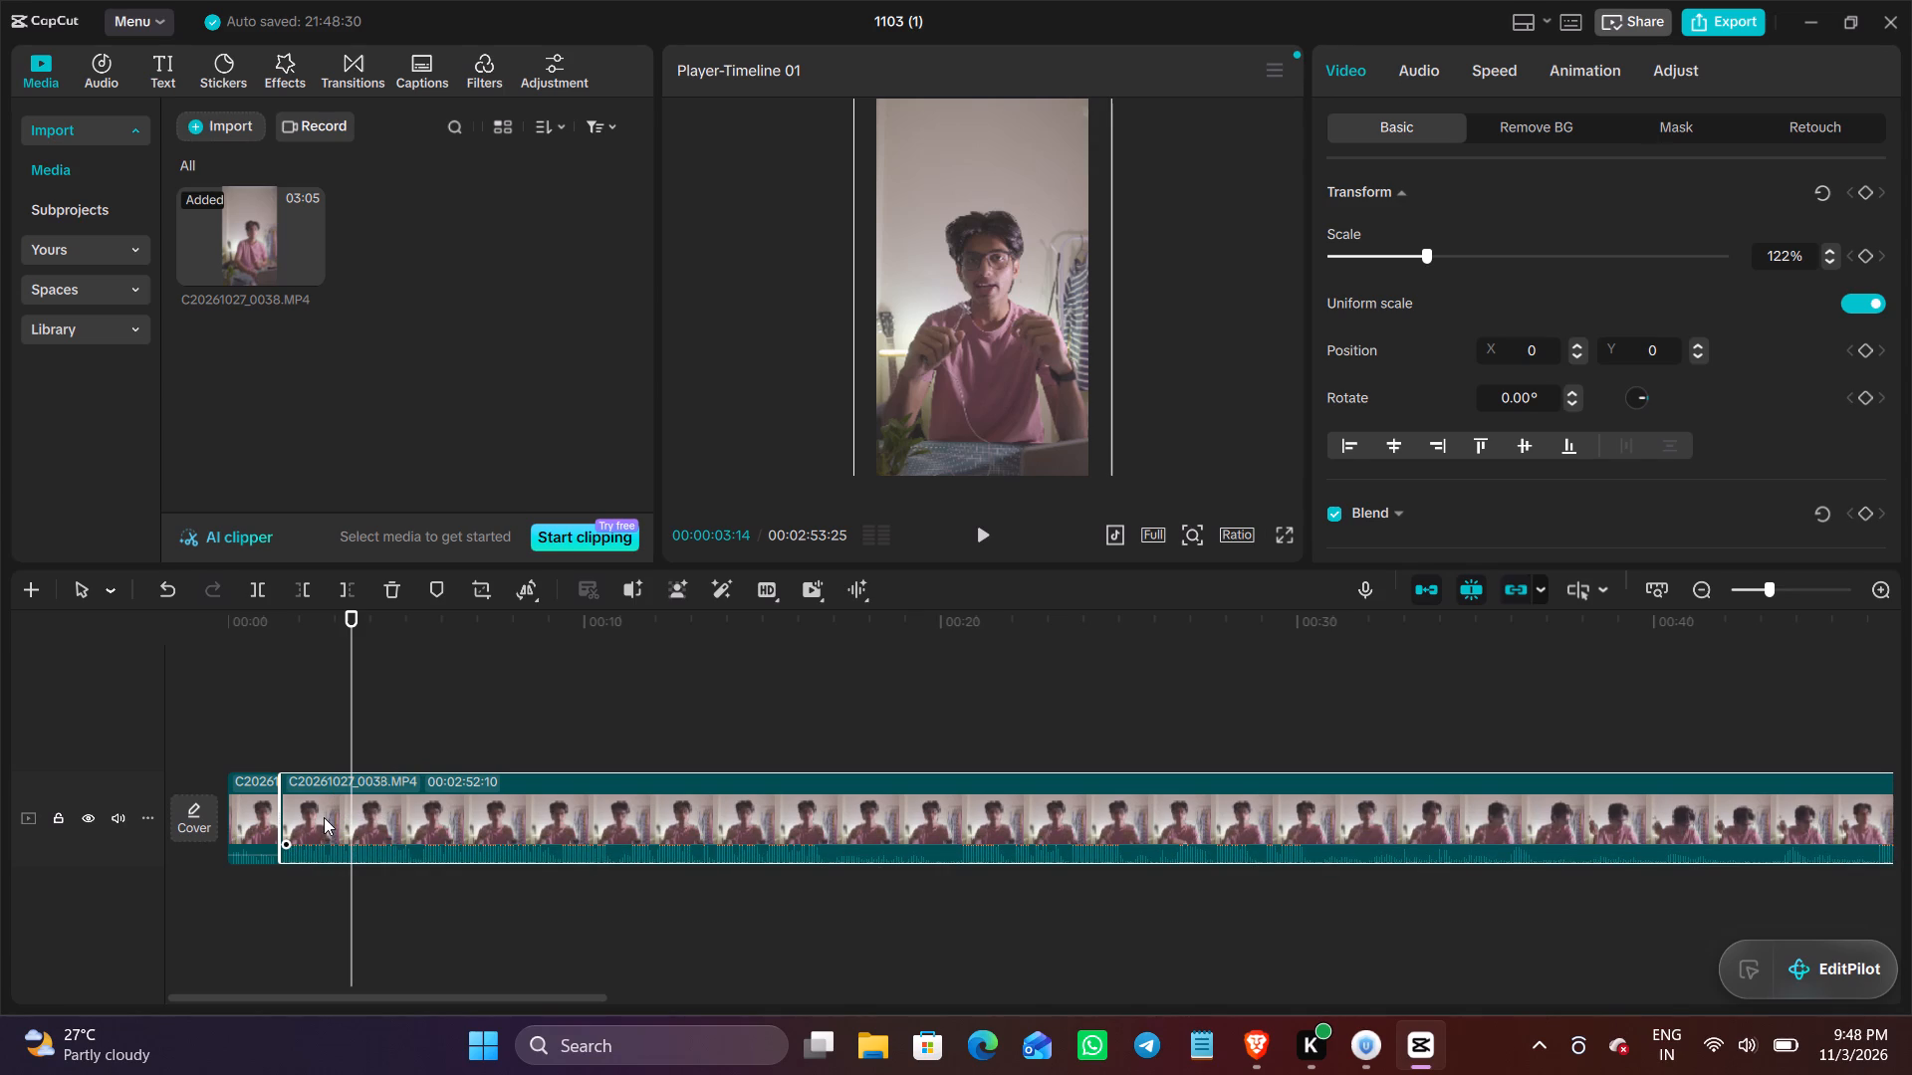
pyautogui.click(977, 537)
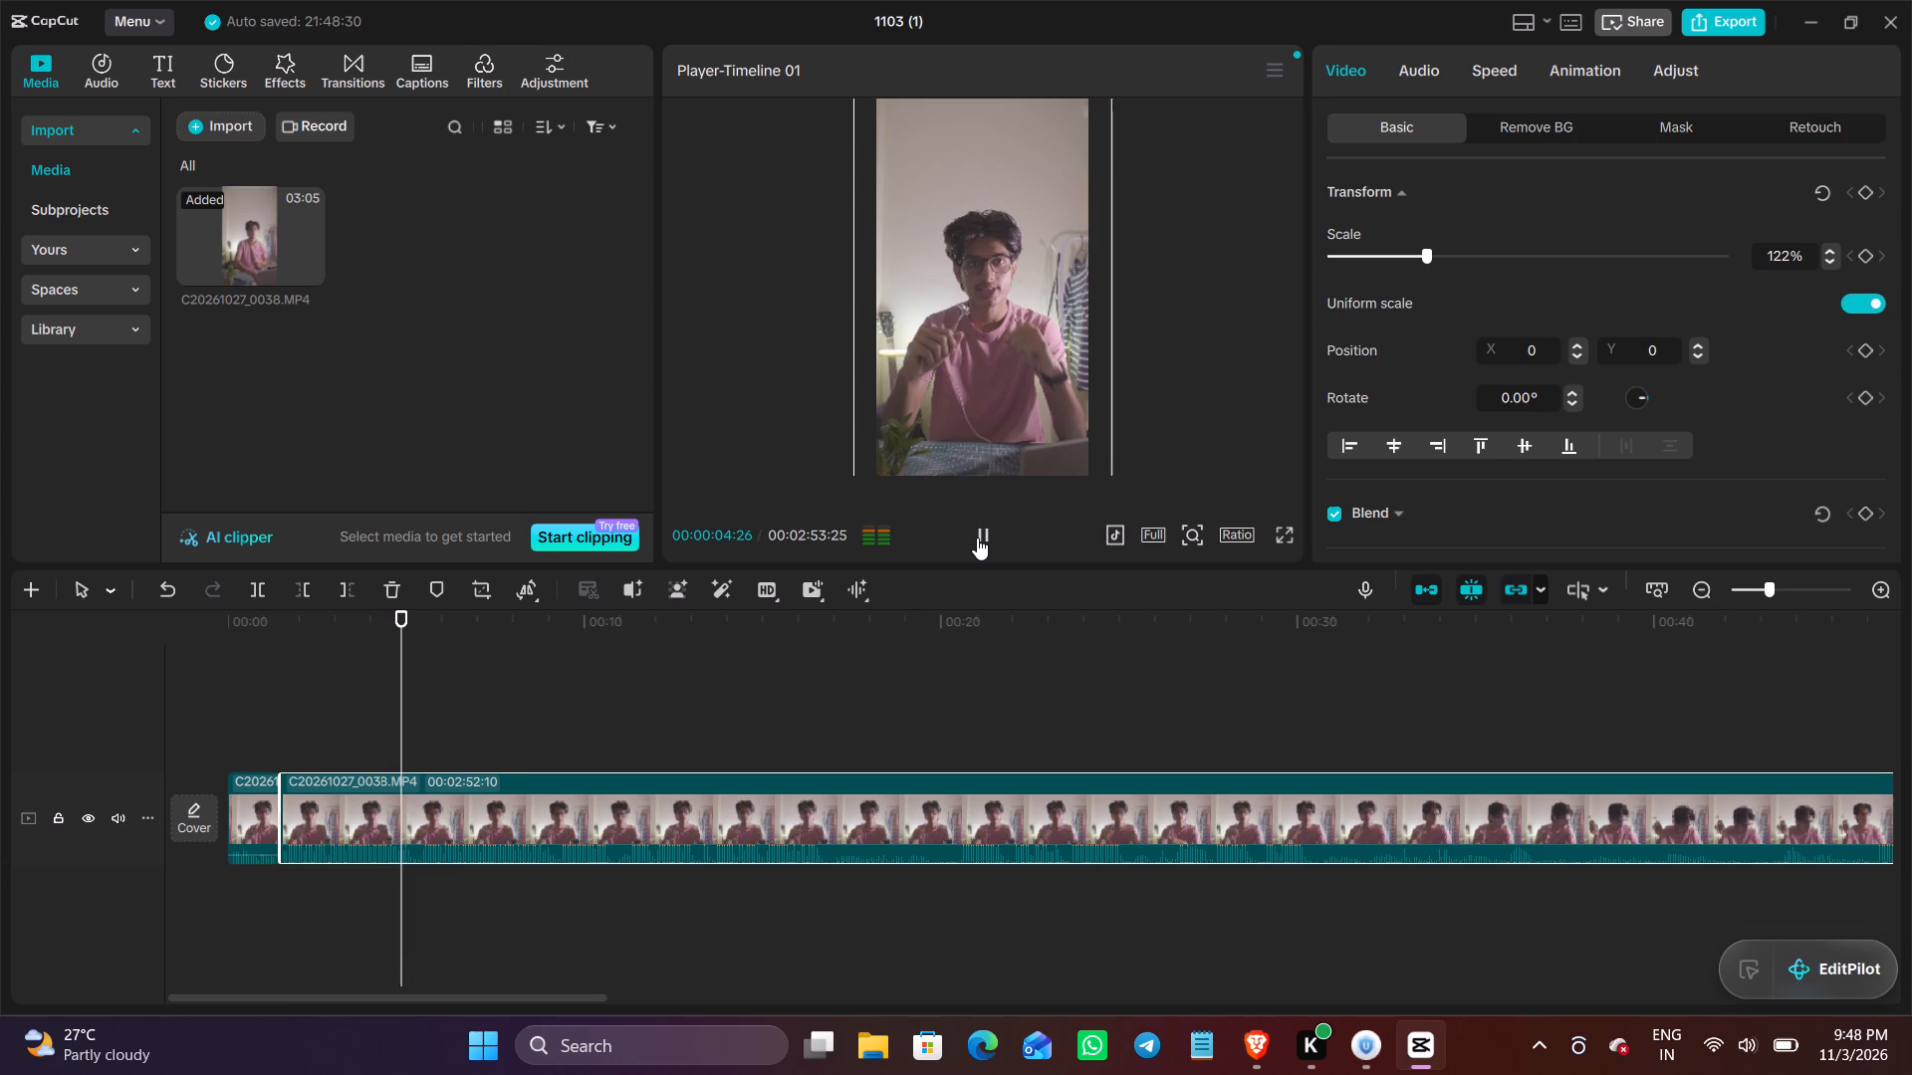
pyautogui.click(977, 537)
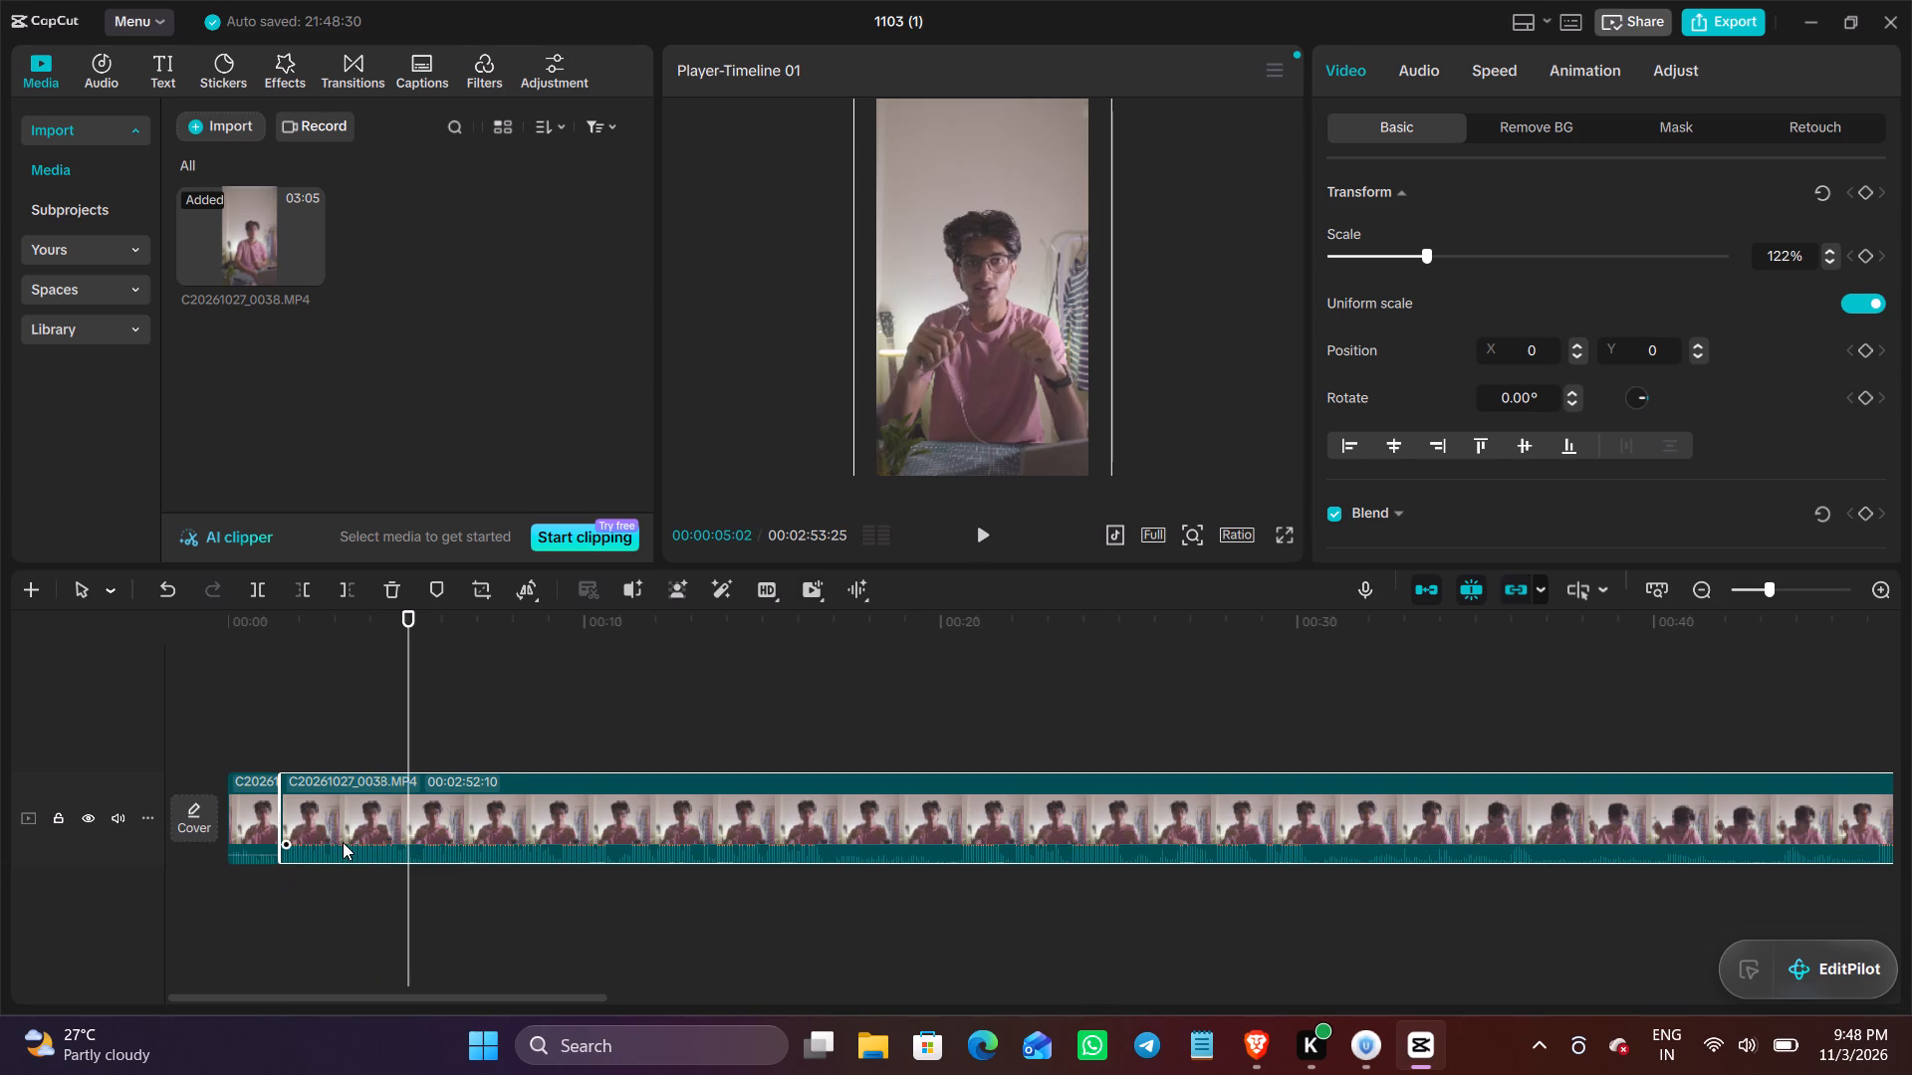
# Reduce the second clip's volume to a moderate level and replay it from 00:00:02:06 to check the sound.
pyautogui.click(343, 846)
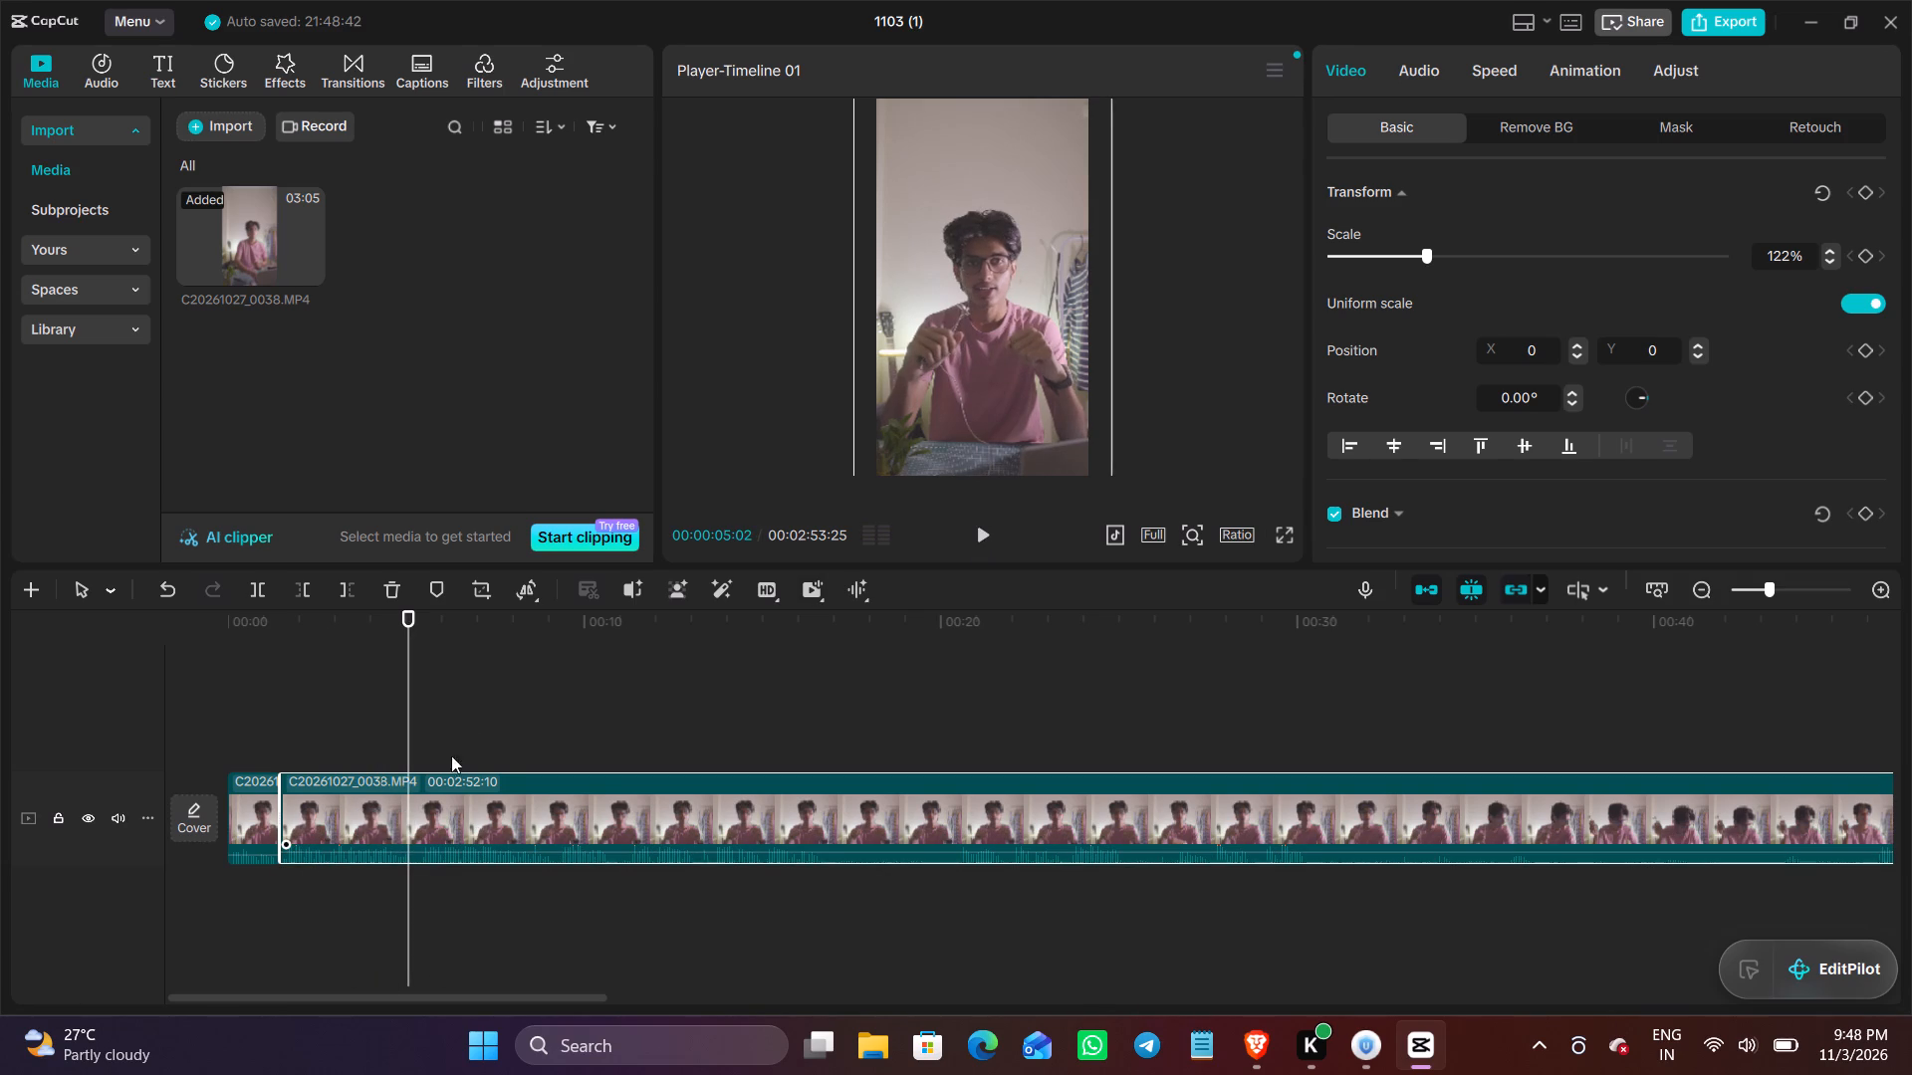
pyautogui.click(535, 670)
pyautogui.click(307, 722)
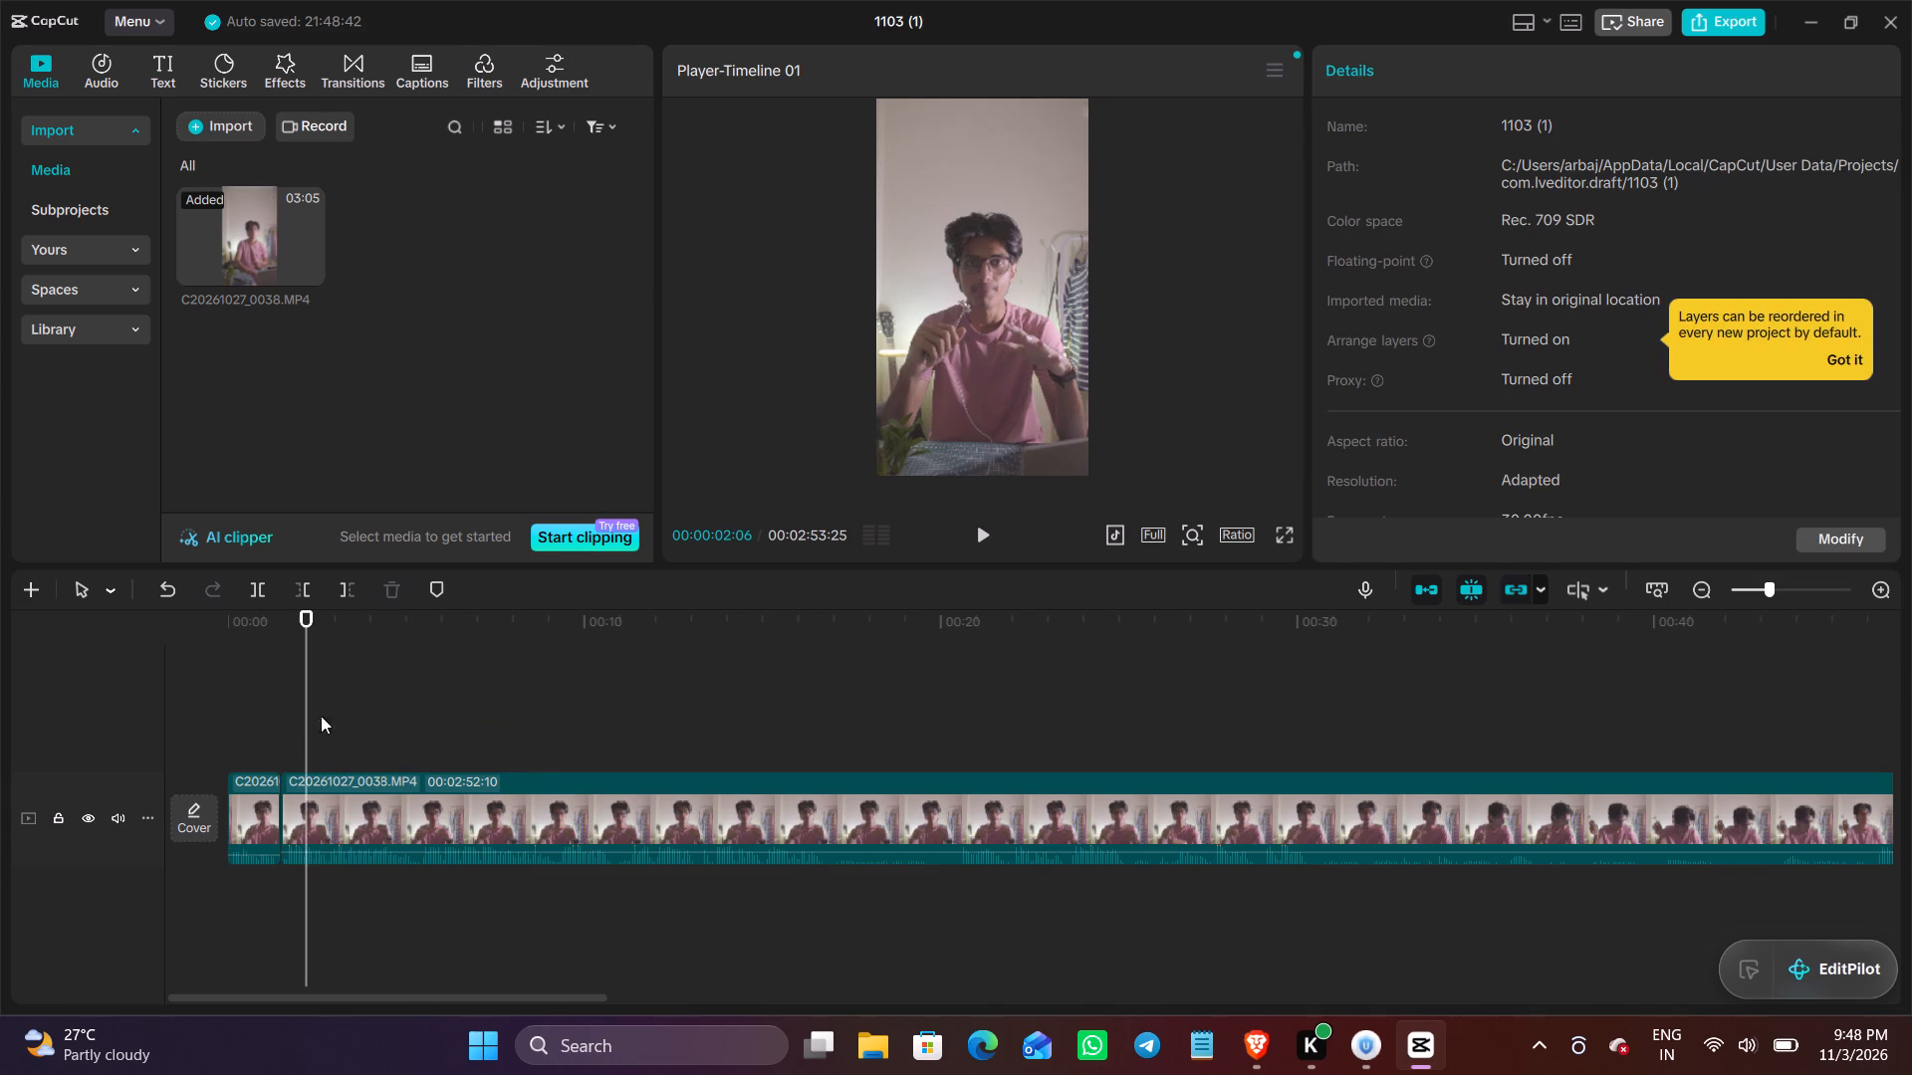
pyautogui.press('space')
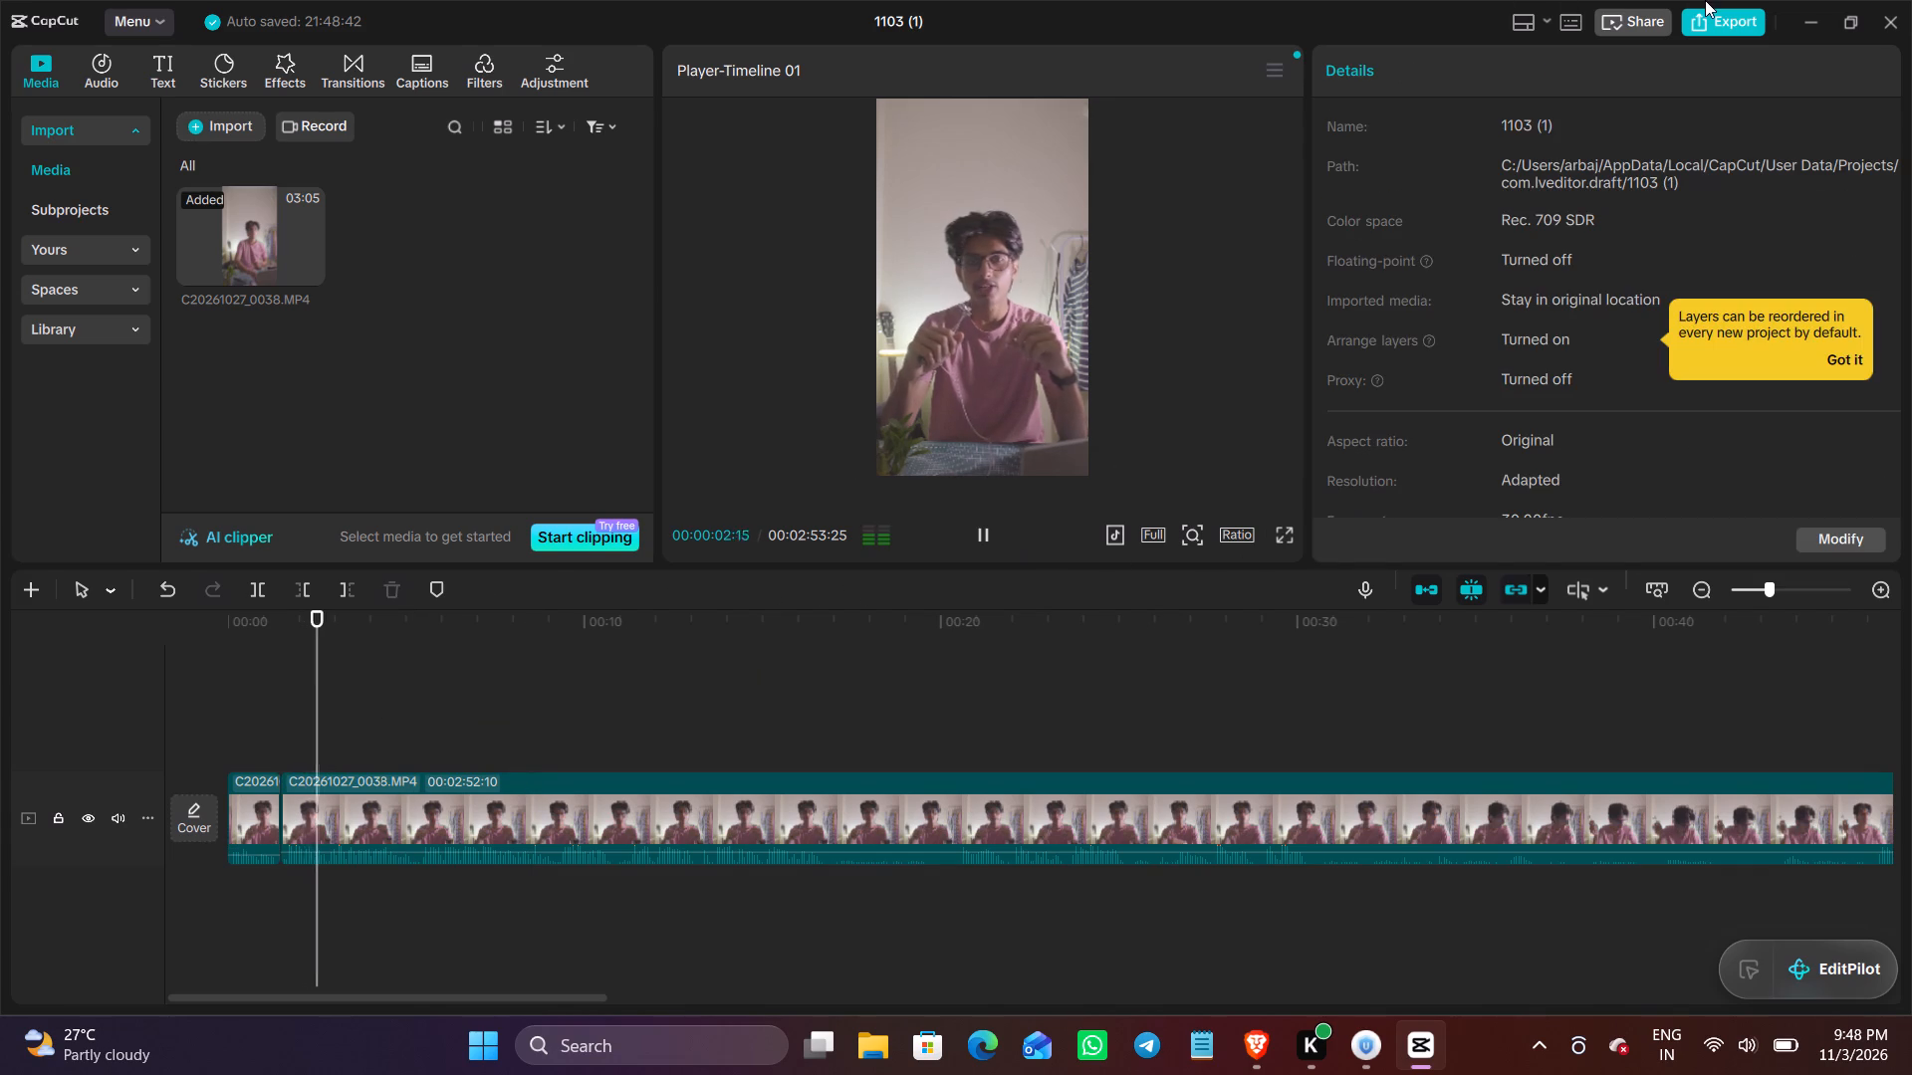
pyautogui.press('space')
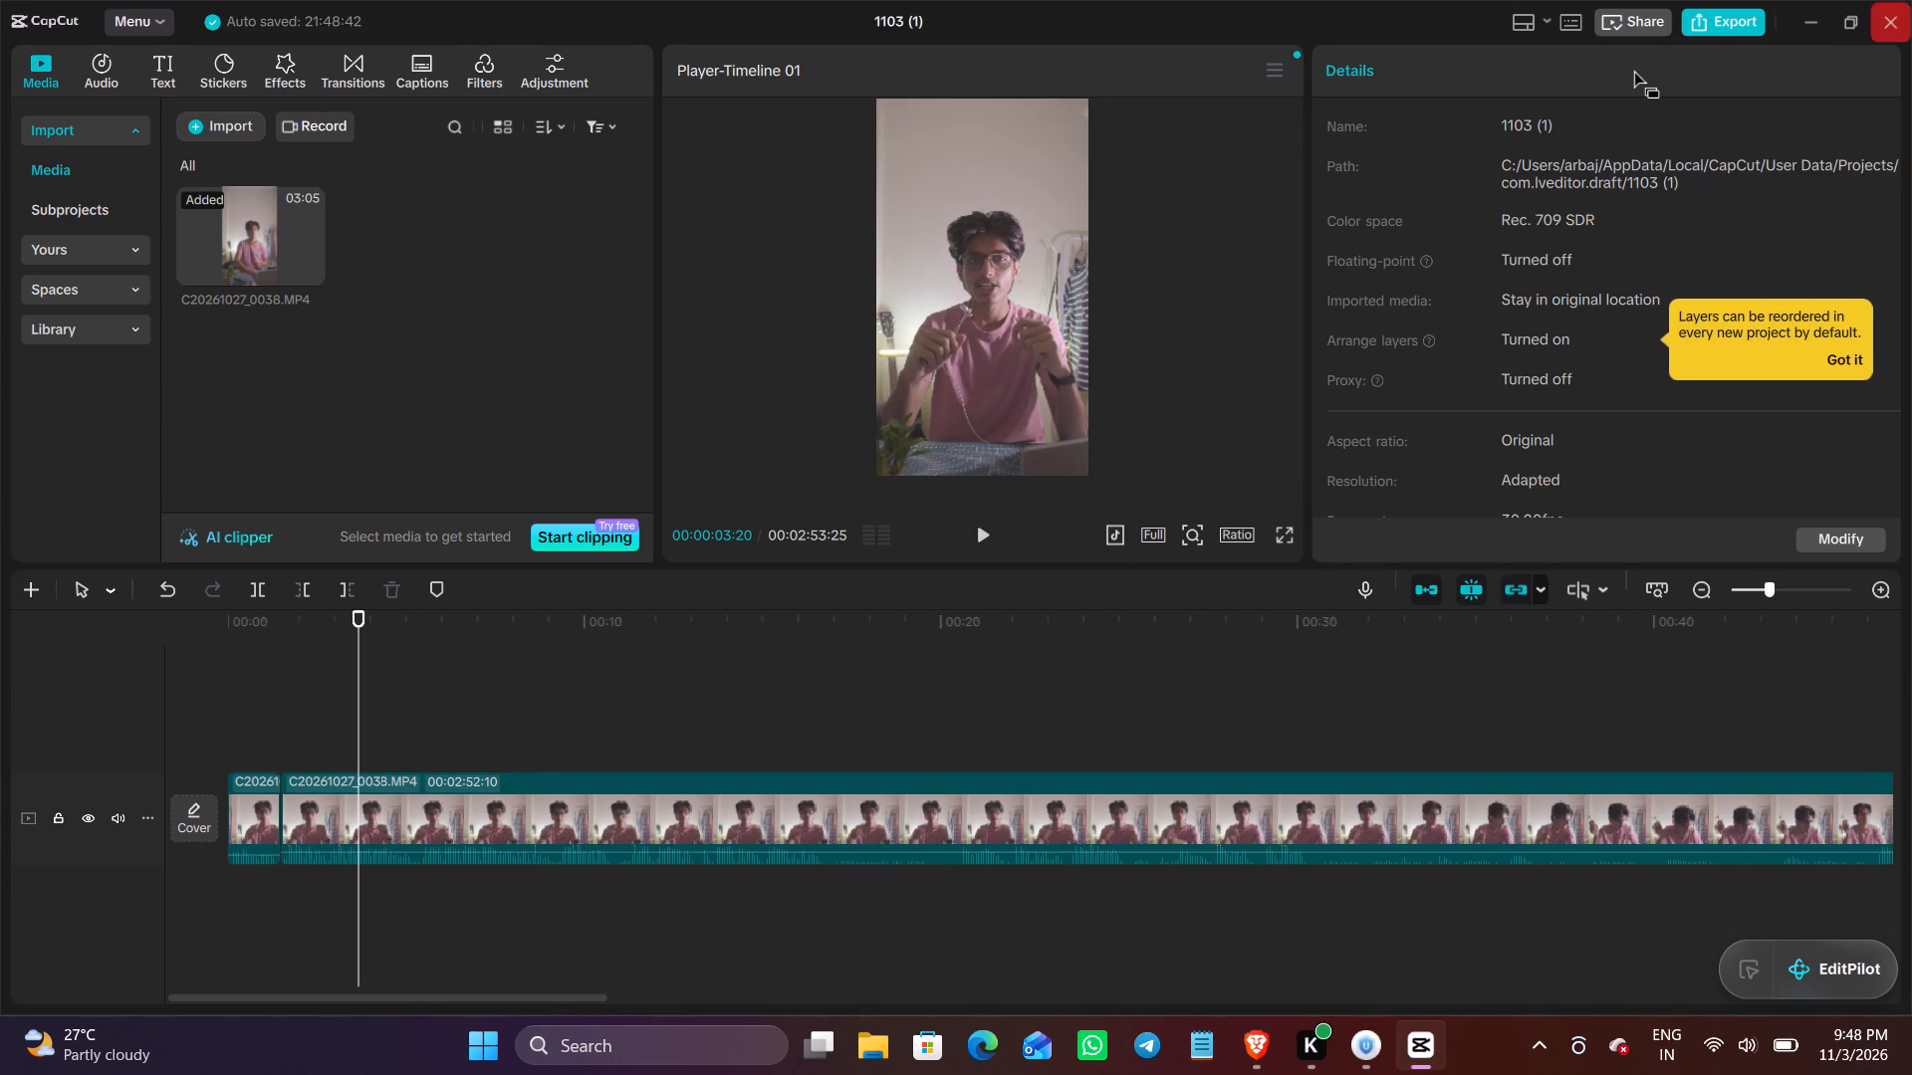
# Replay the opening across the first cut to find the next cut point and split the second clip at 00:00:02:25.
pyautogui.click(314, 889)
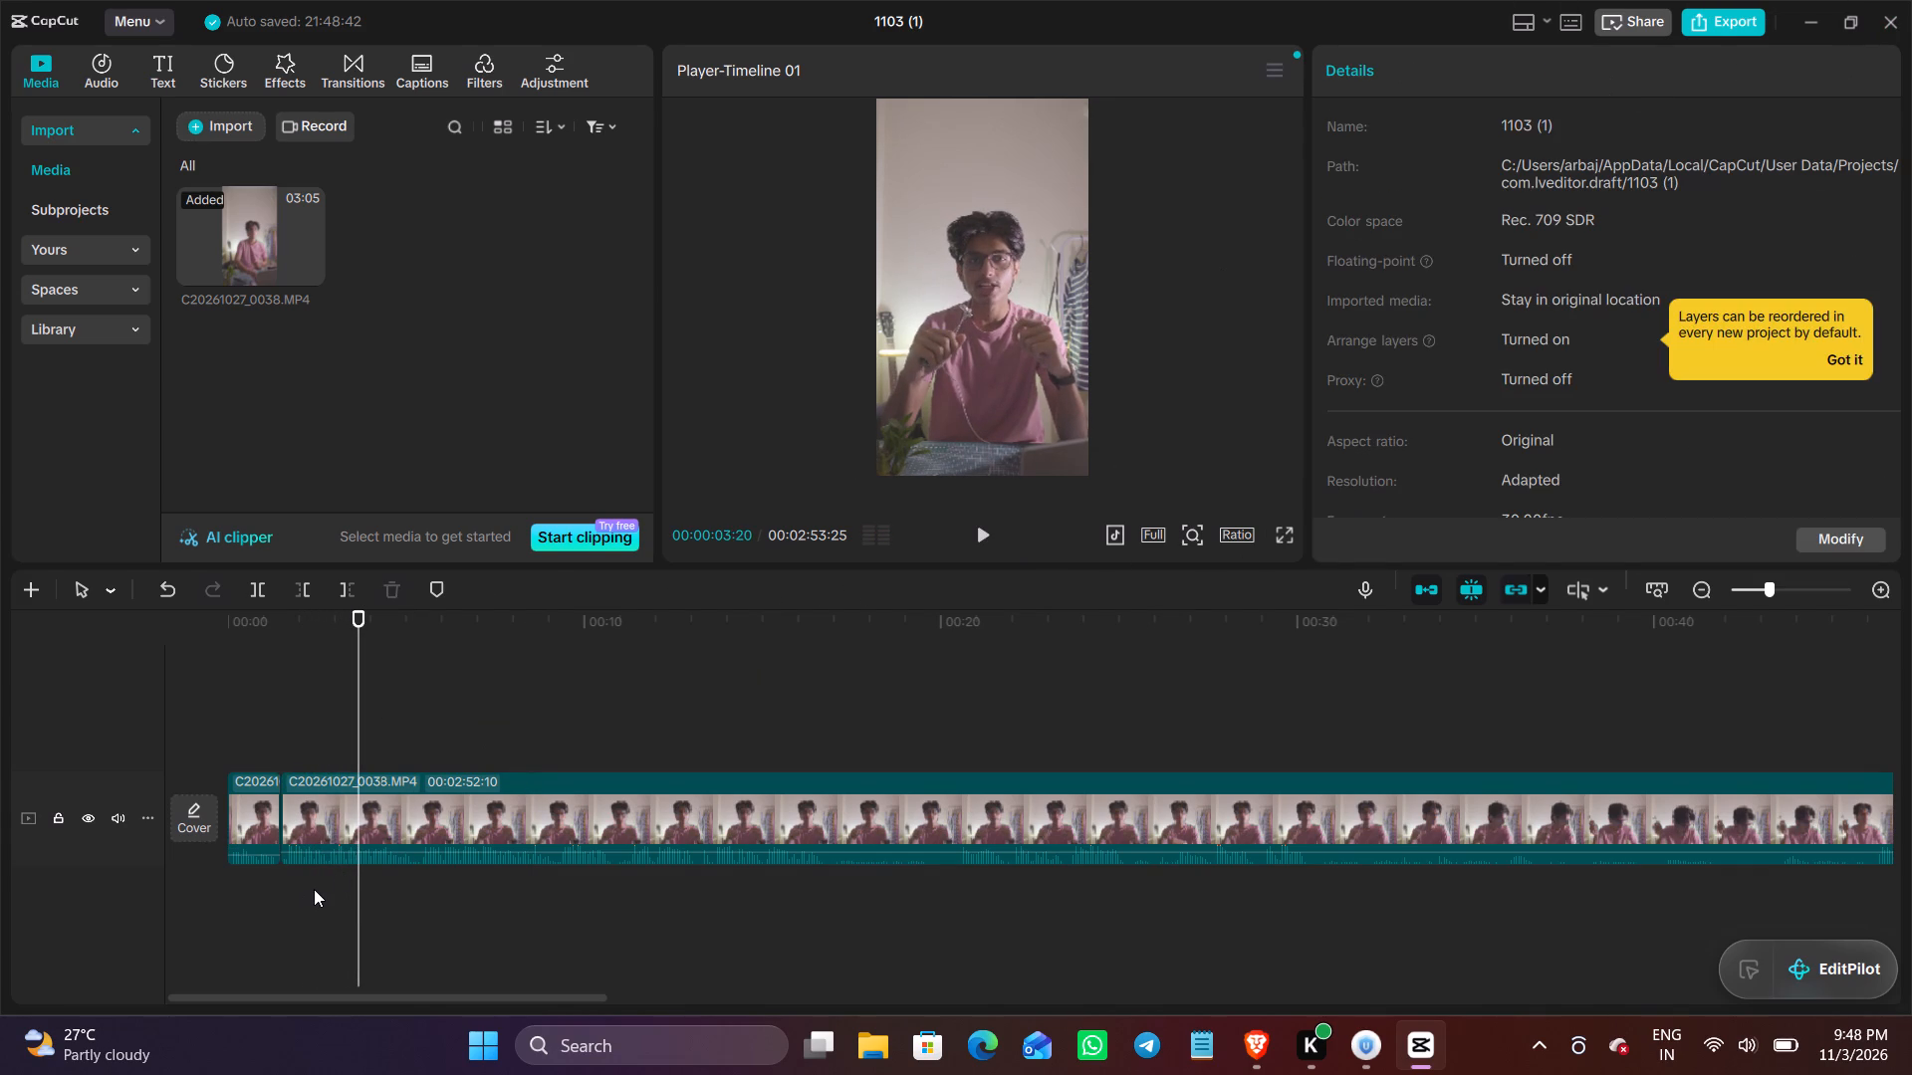
pyautogui.press('space')
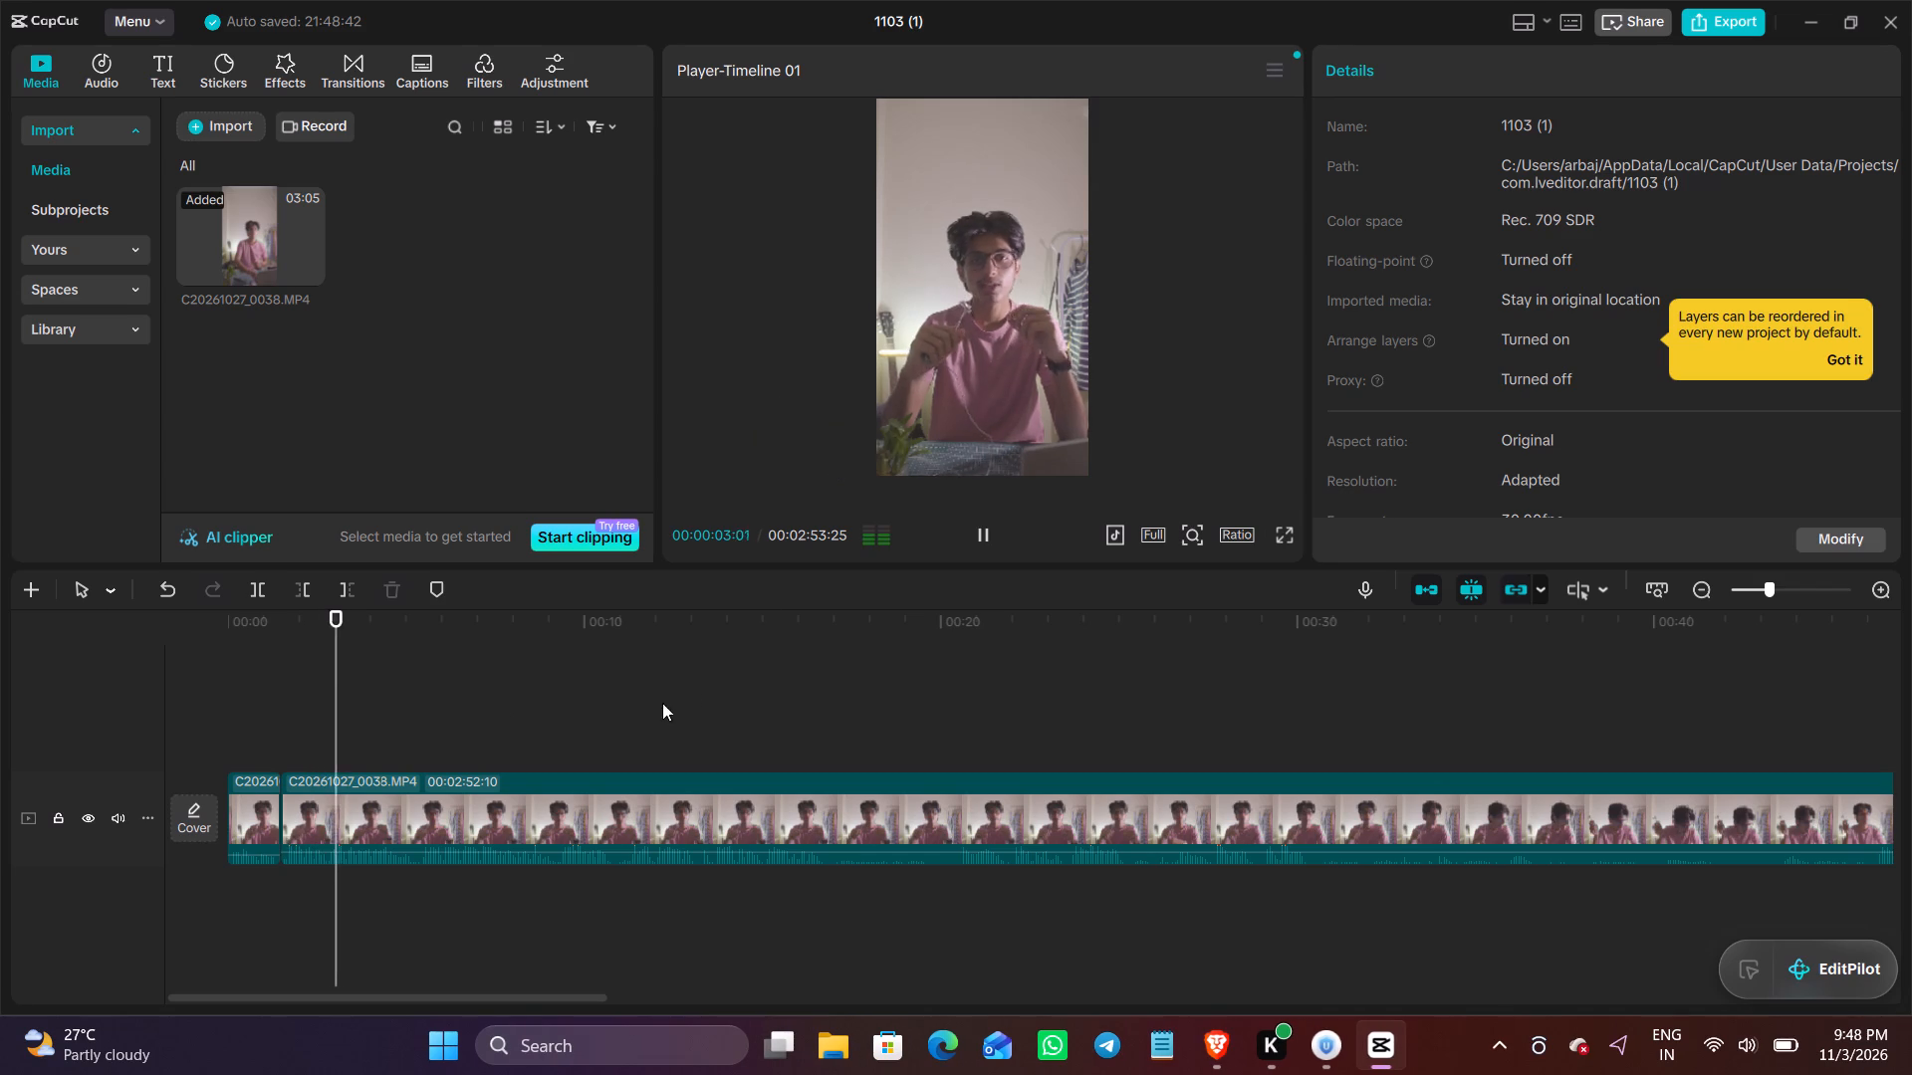
pyautogui.click(234, 903)
pyautogui.press('space')
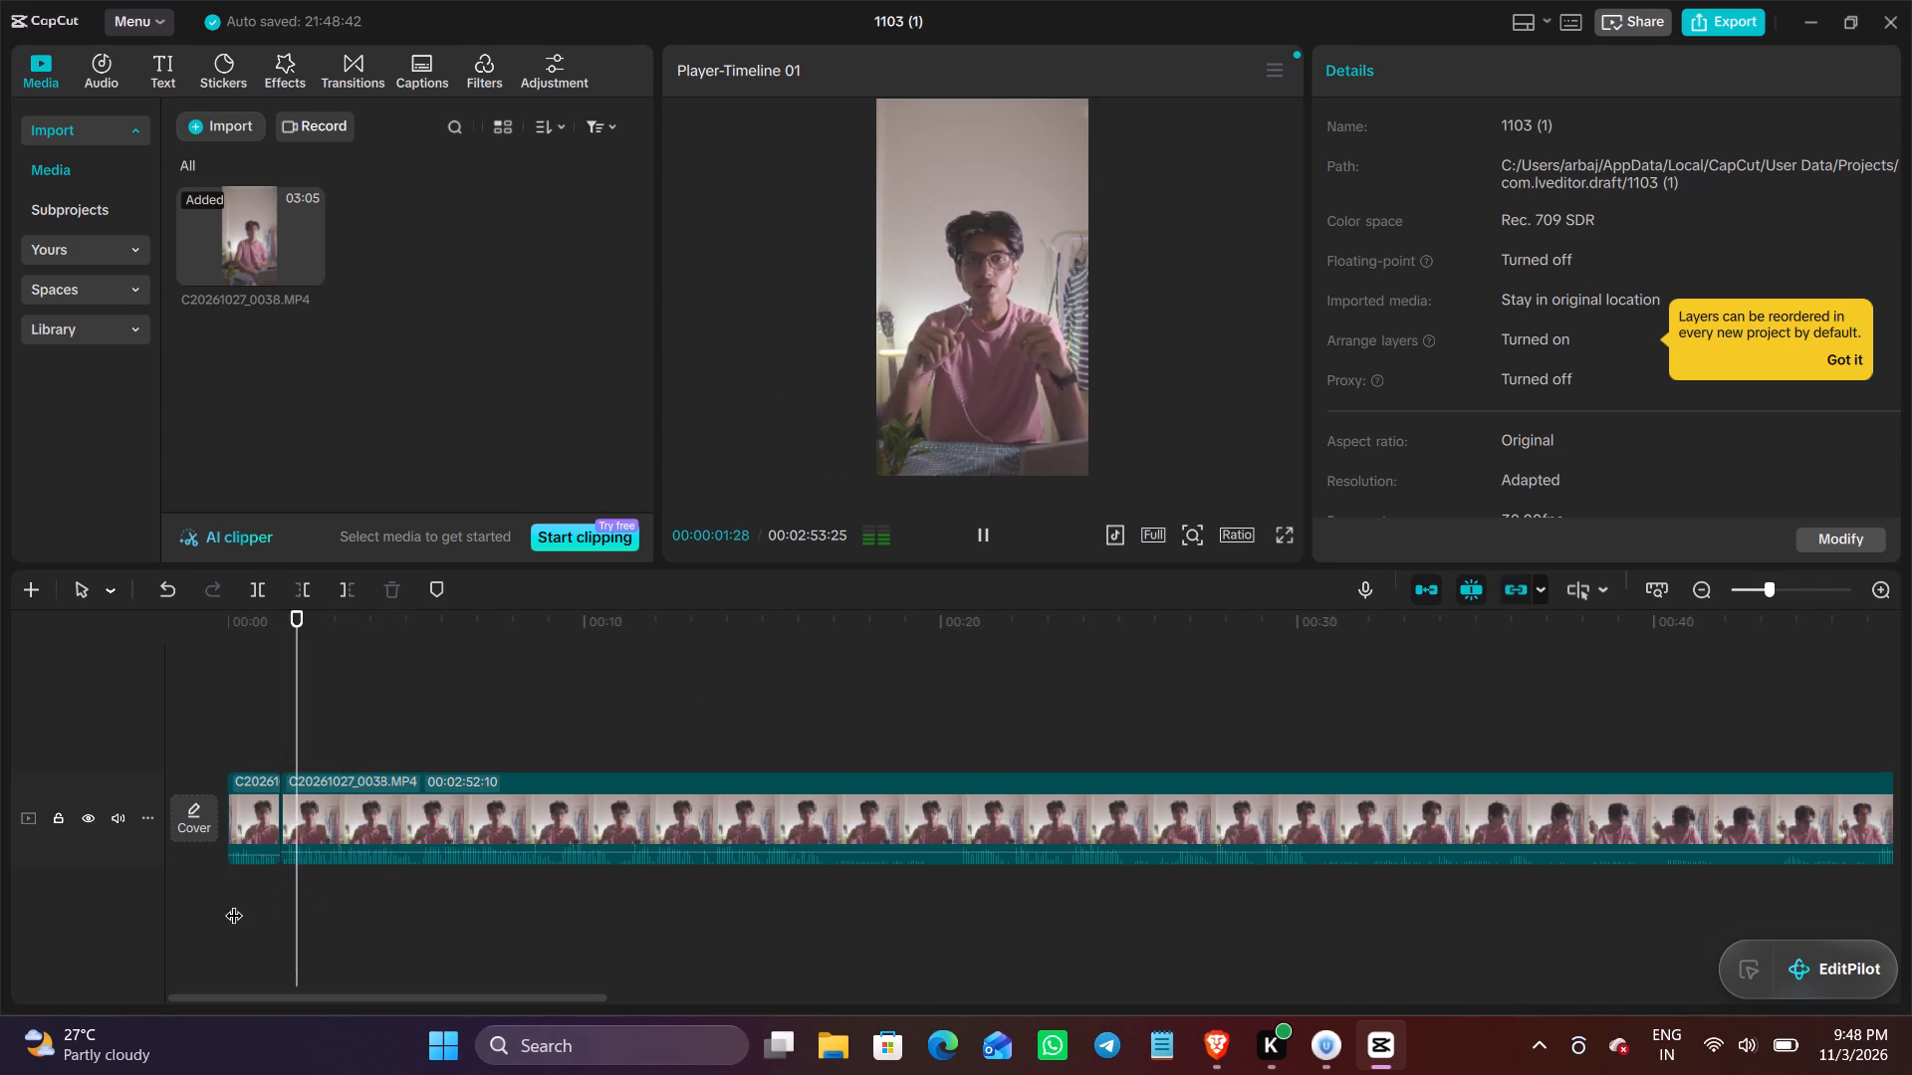
pyautogui.press('space')
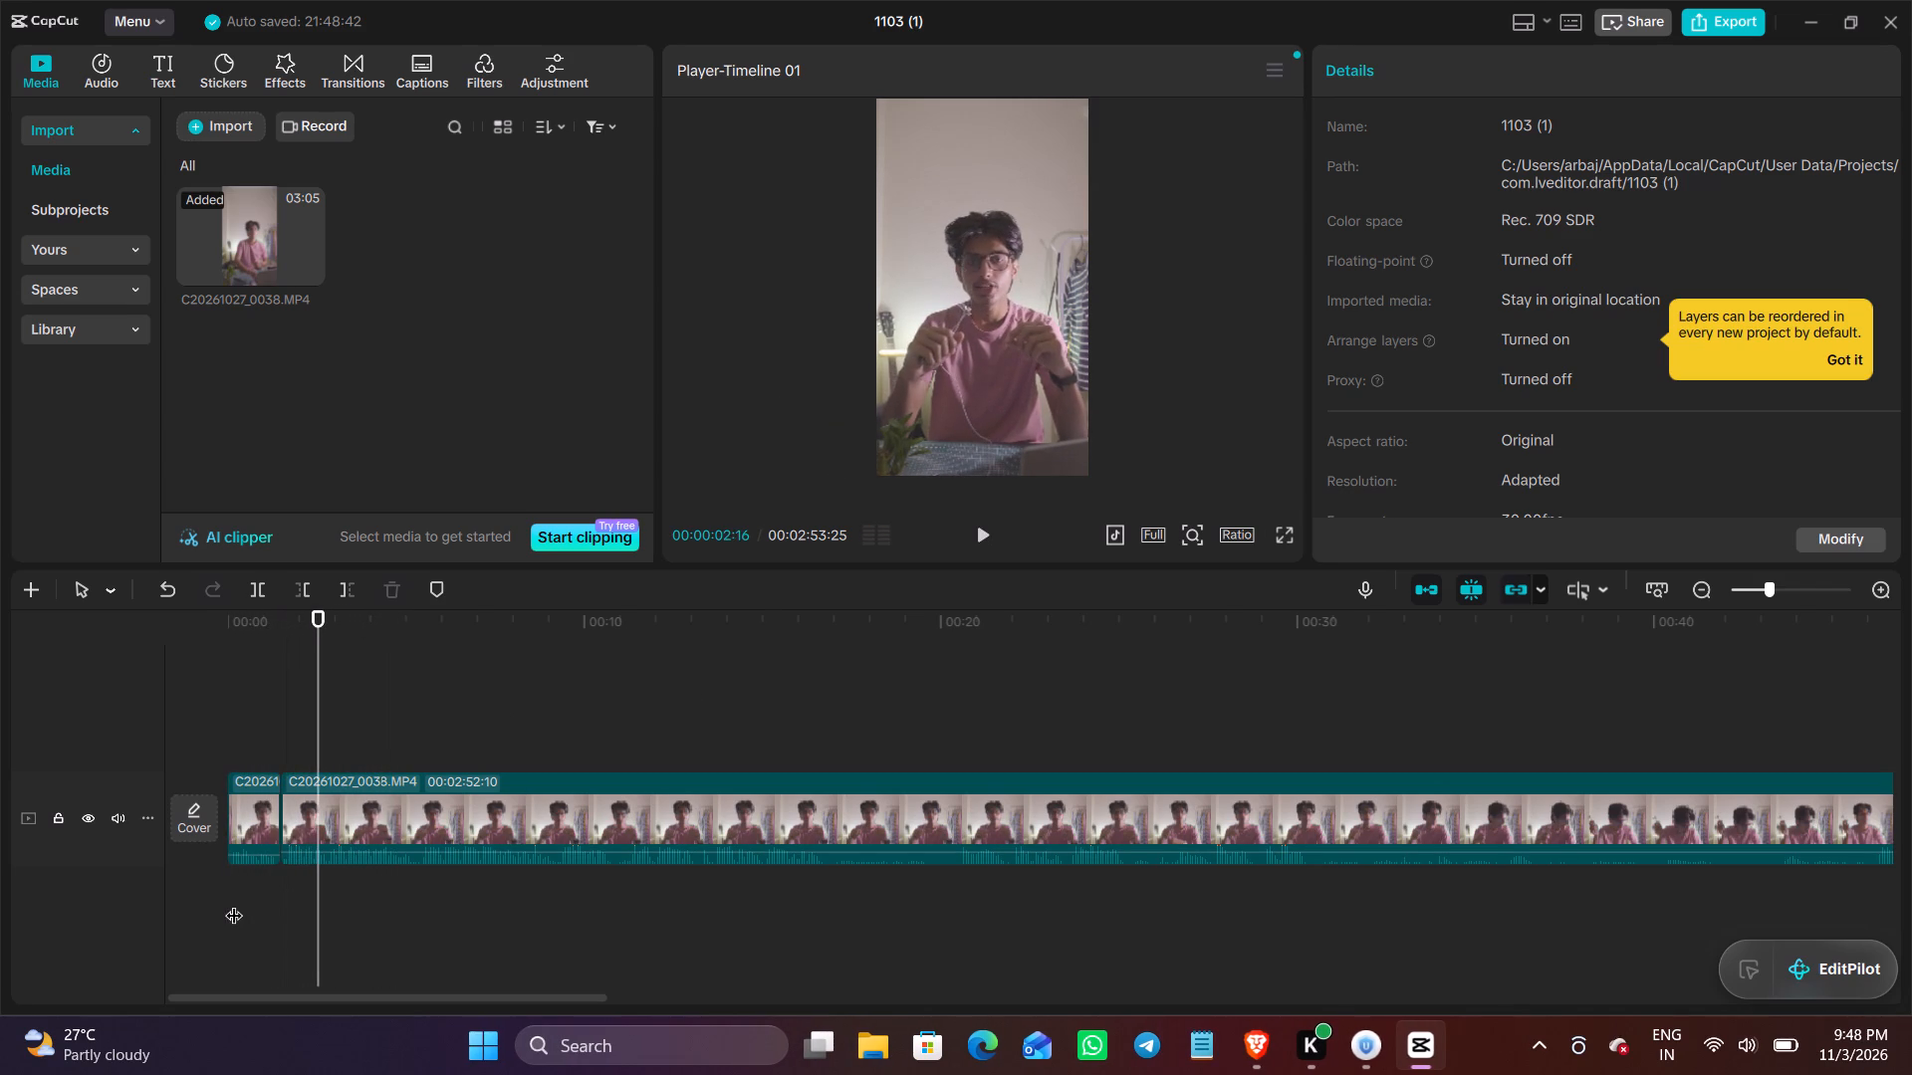
pyautogui.press('space')
pyautogui.press('space')
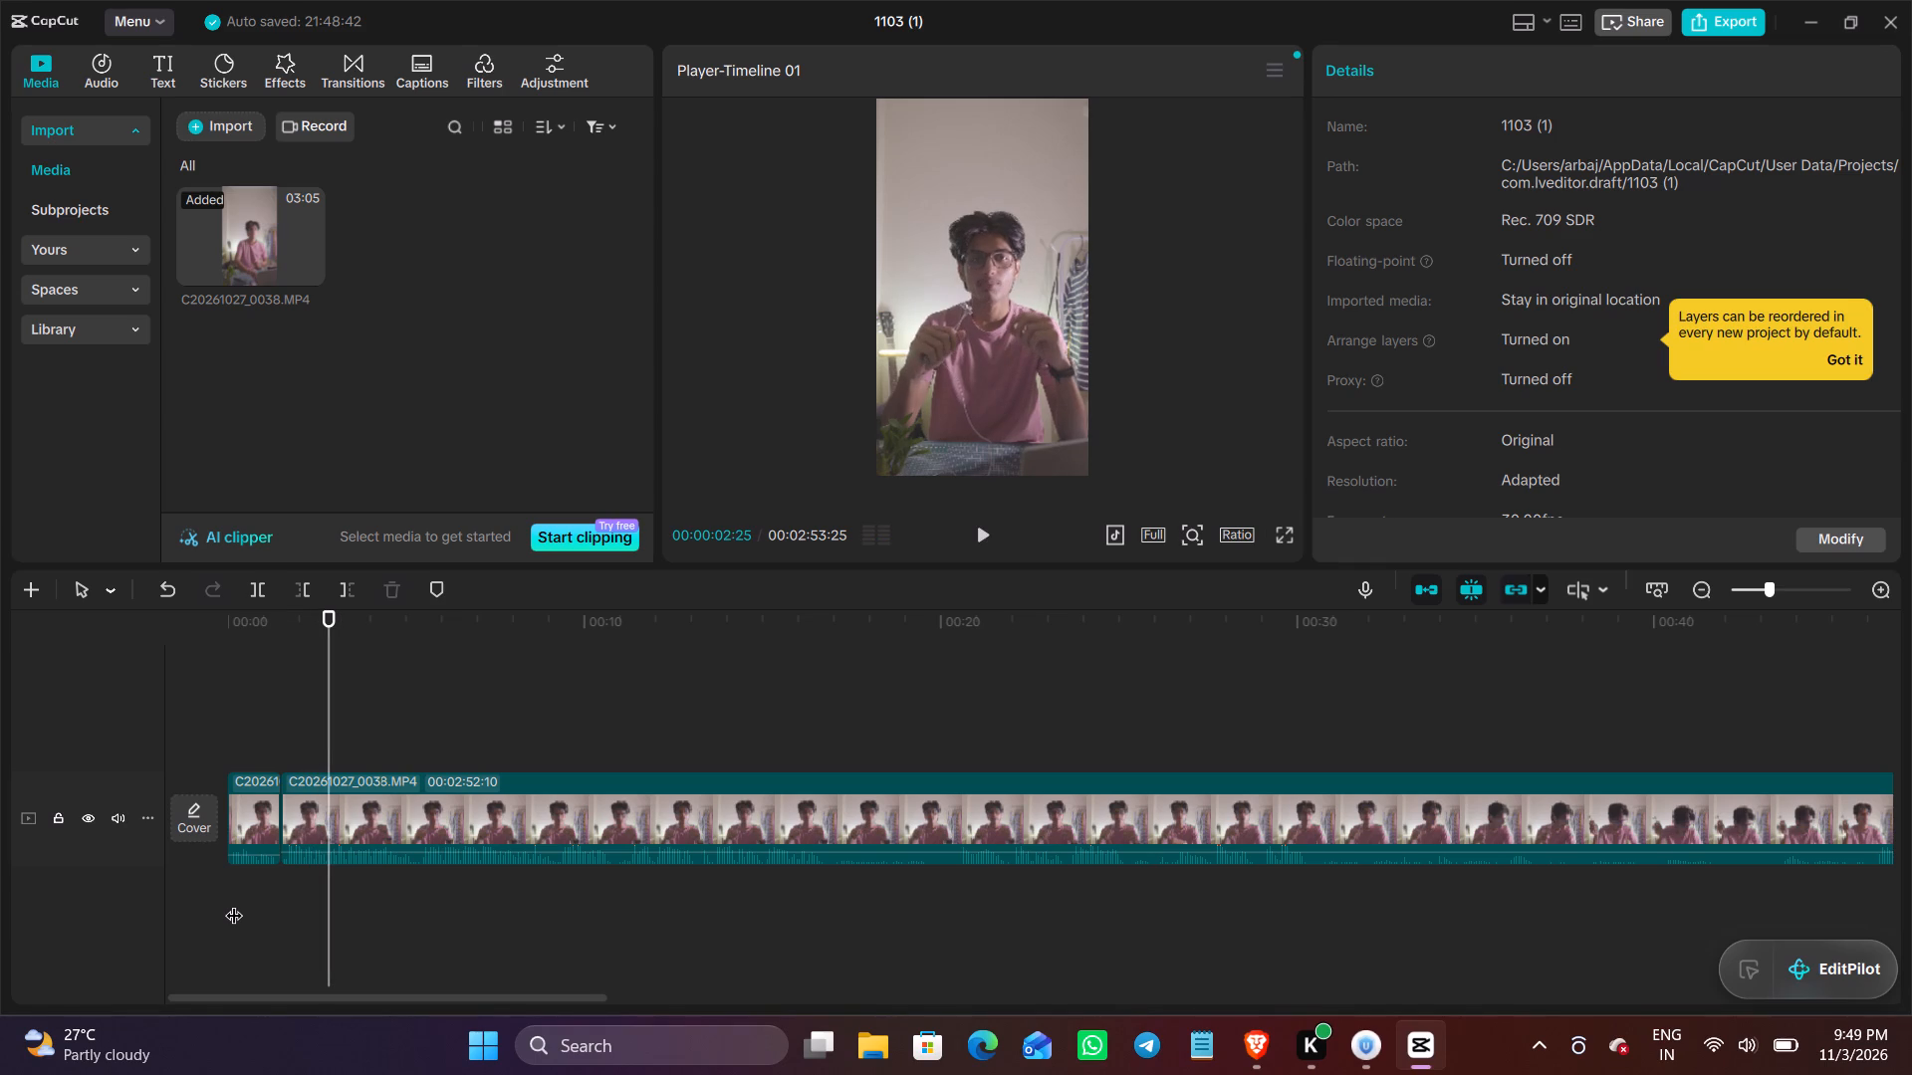
pyautogui.click(264, 586)
# Play the third clip to find where the unwanted opening ends and delete everything in it before 00:00:09:08.
pyautogui.press('space')
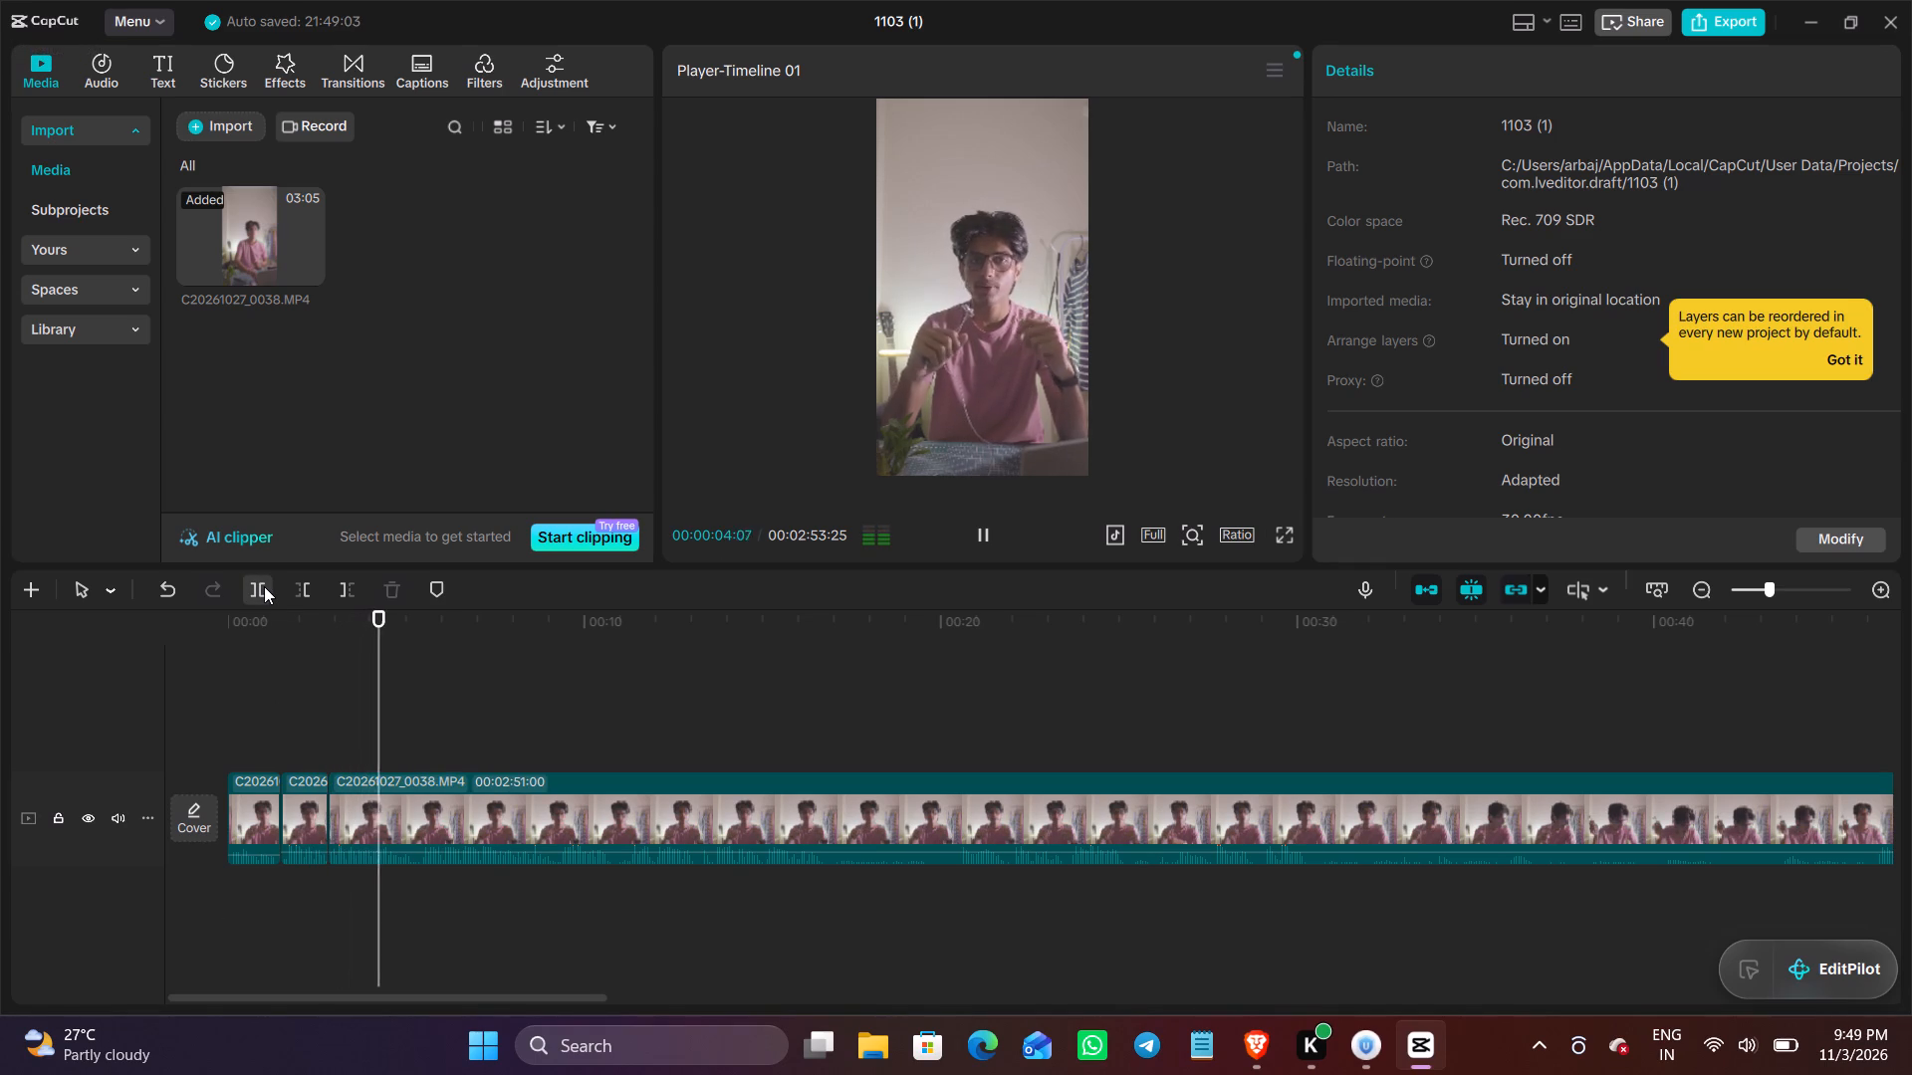
pyautogui.press('space')
pyautogui.press('space')
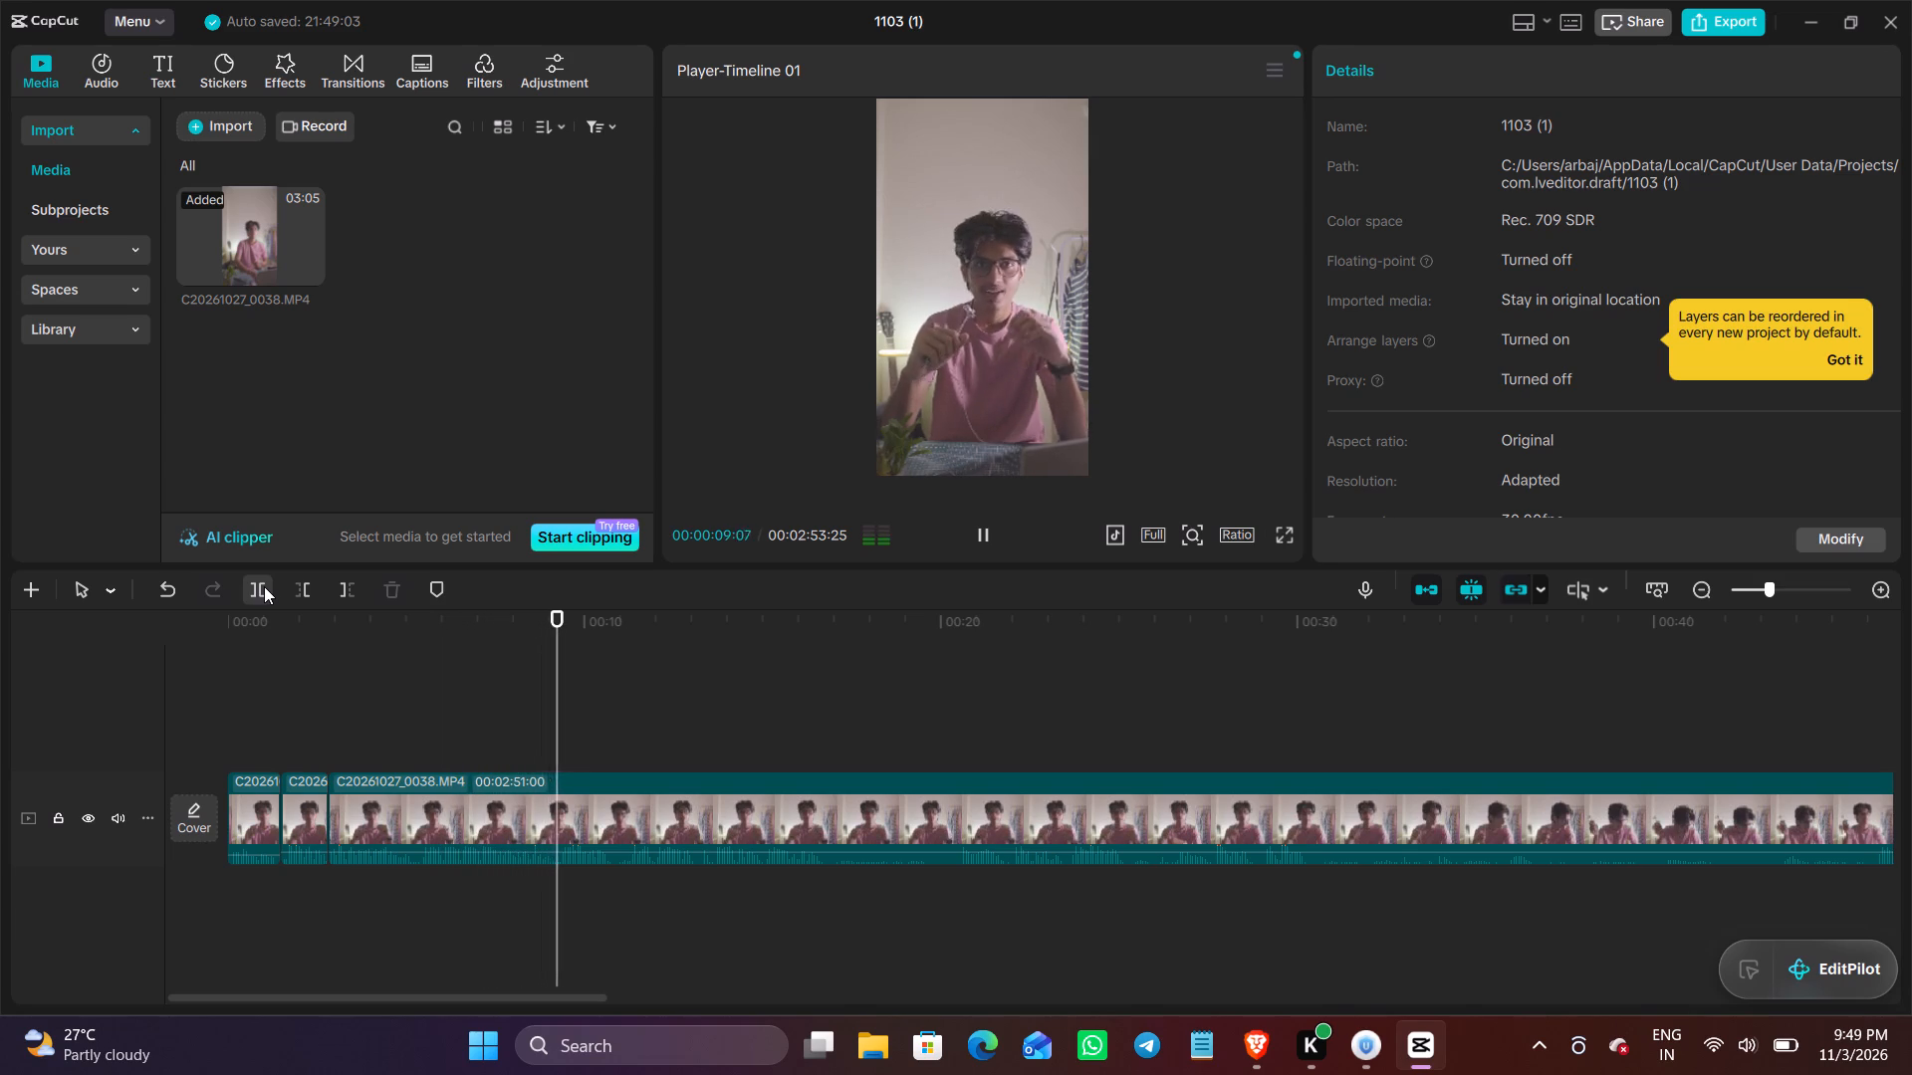
pyautogui.press('space')
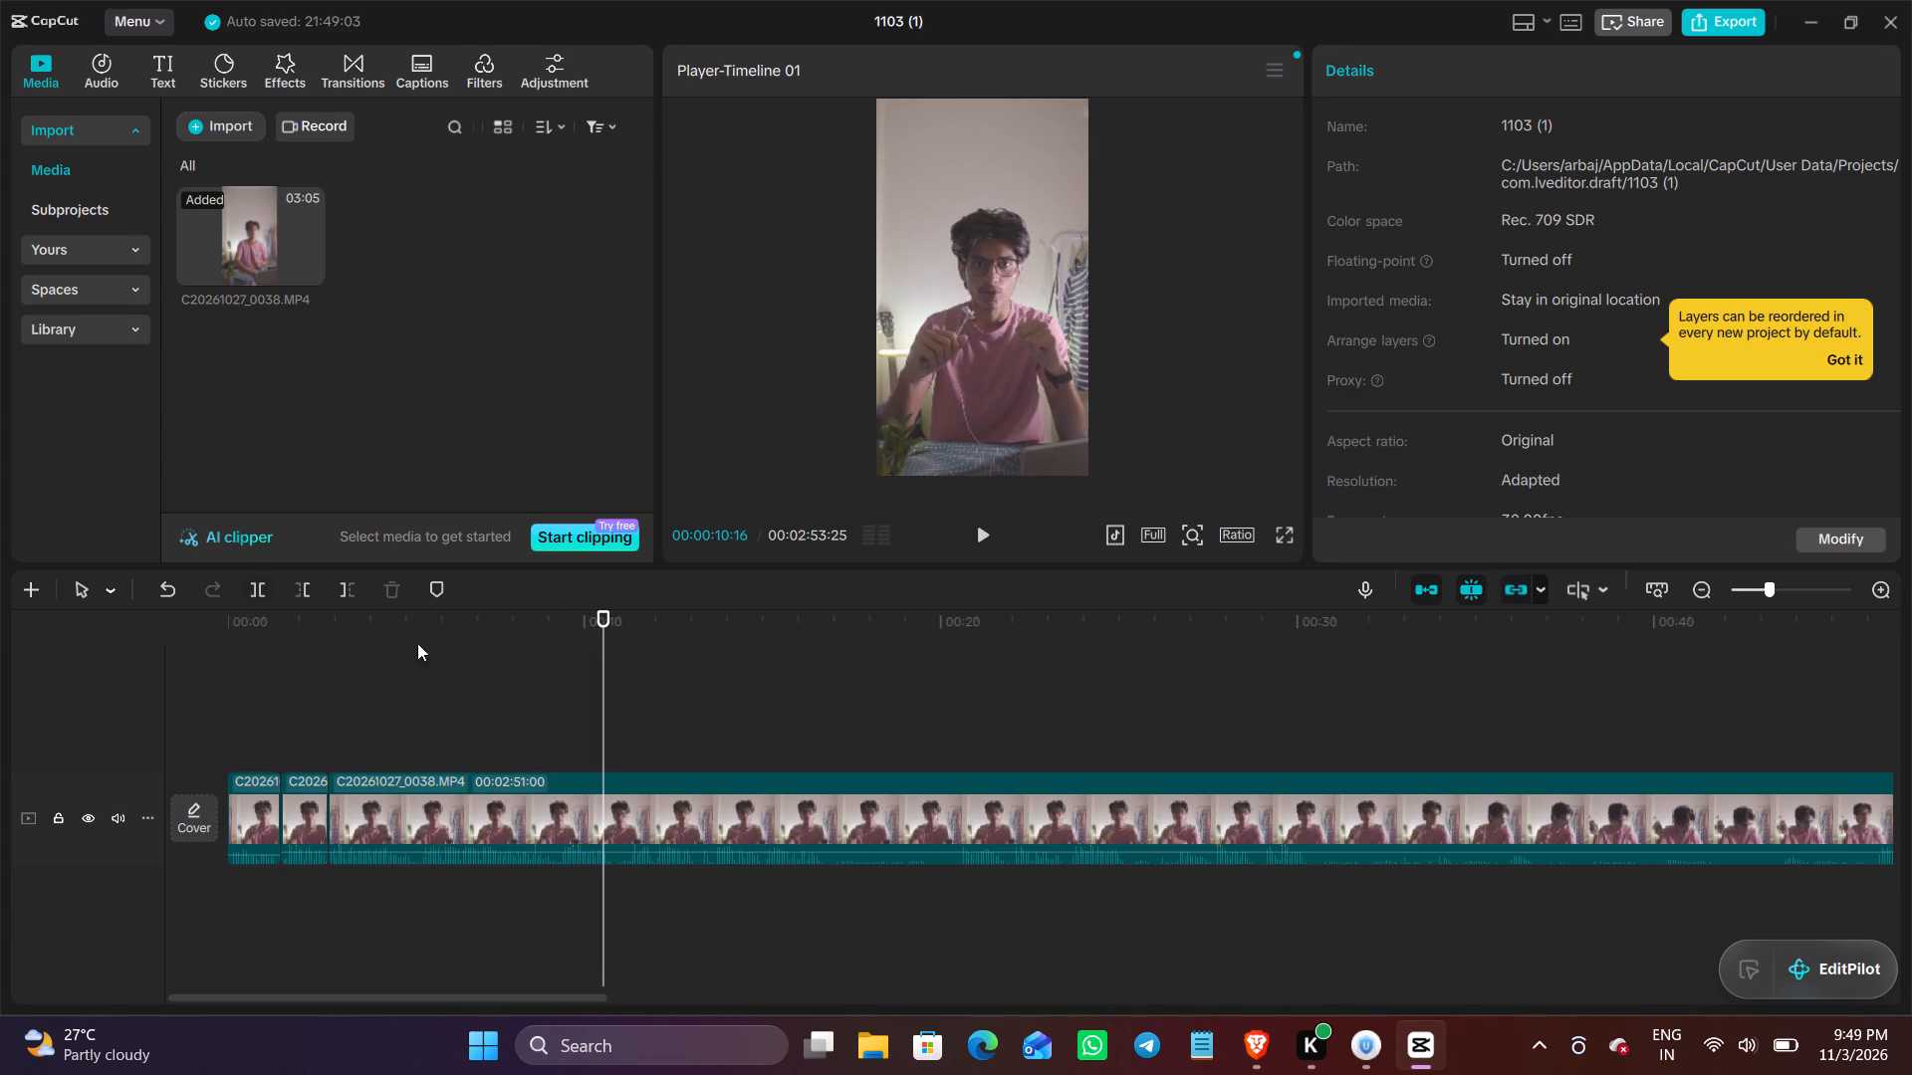
pyautogui.click(558, 875)
pyautogui.press('space')
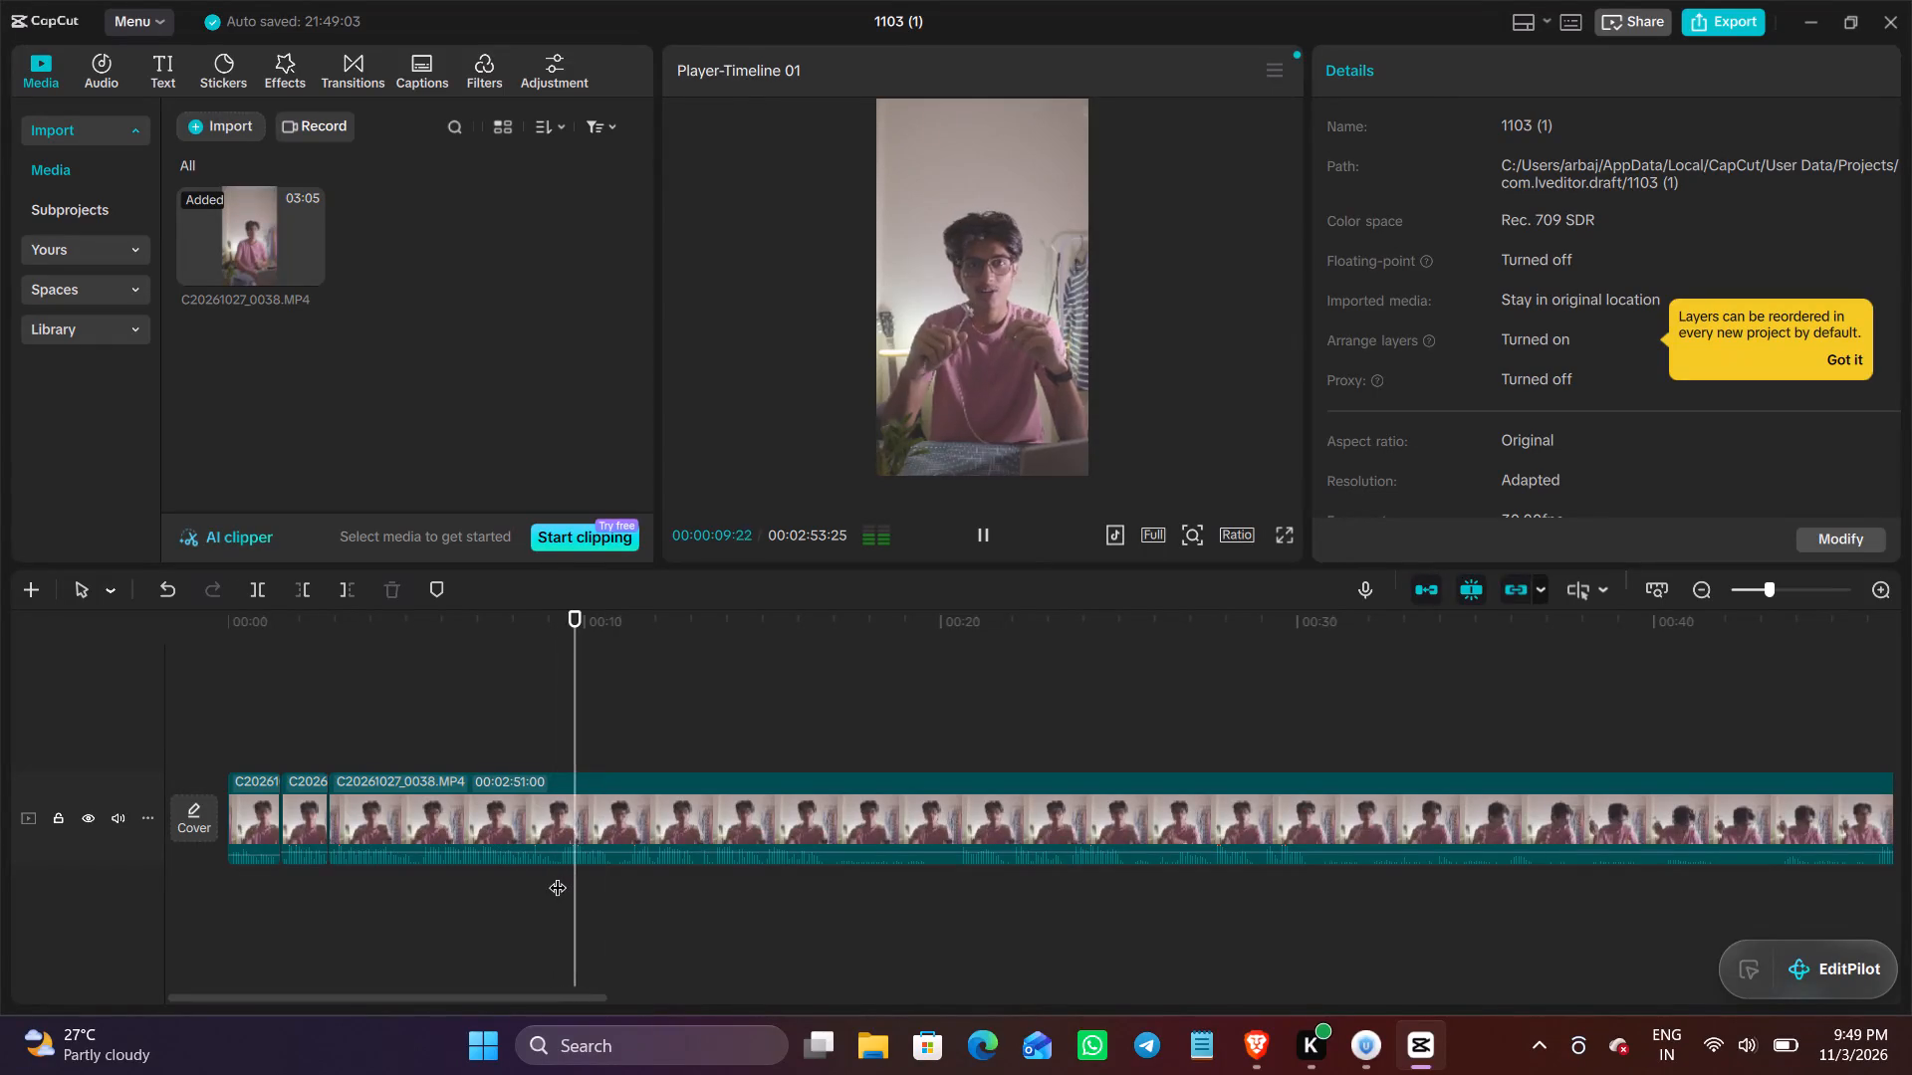
pyautogui.press('space')
pyautogui.click(558, 875)
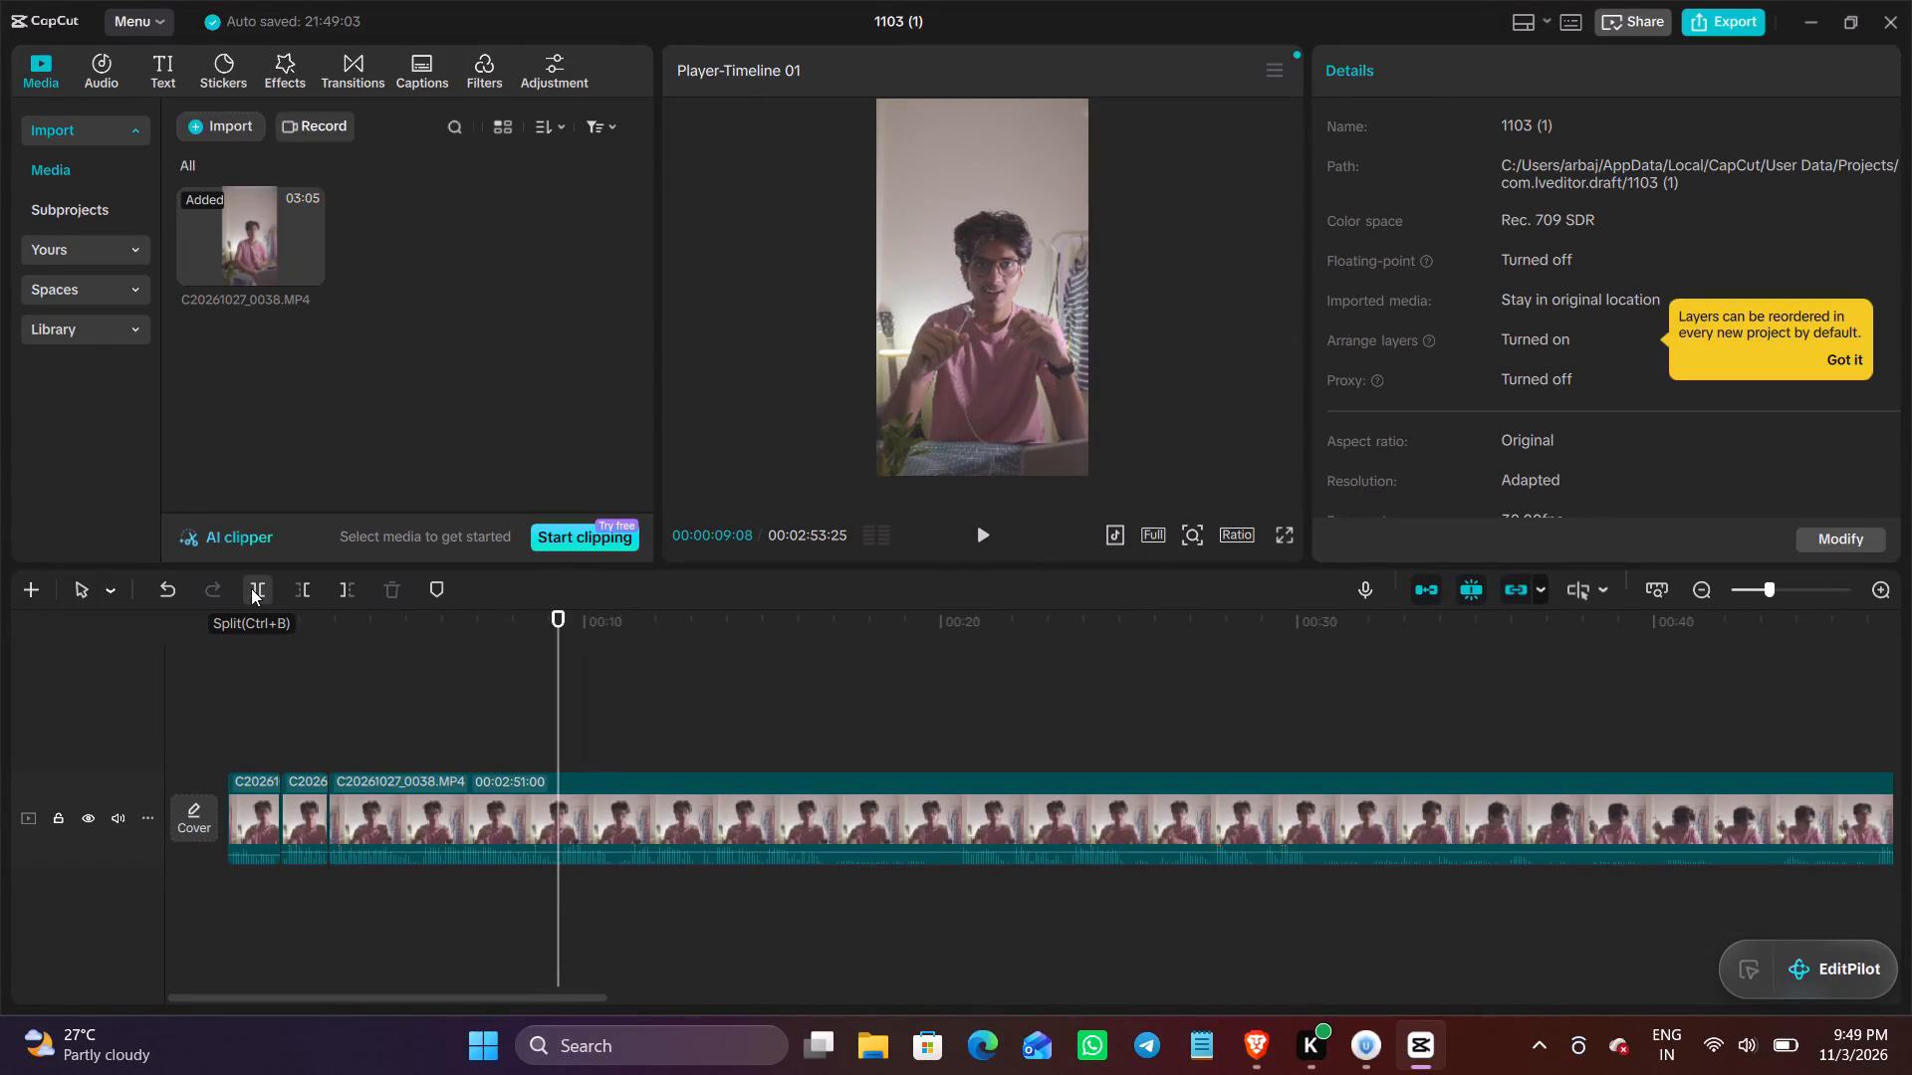
pyautogui.click(306, 581)
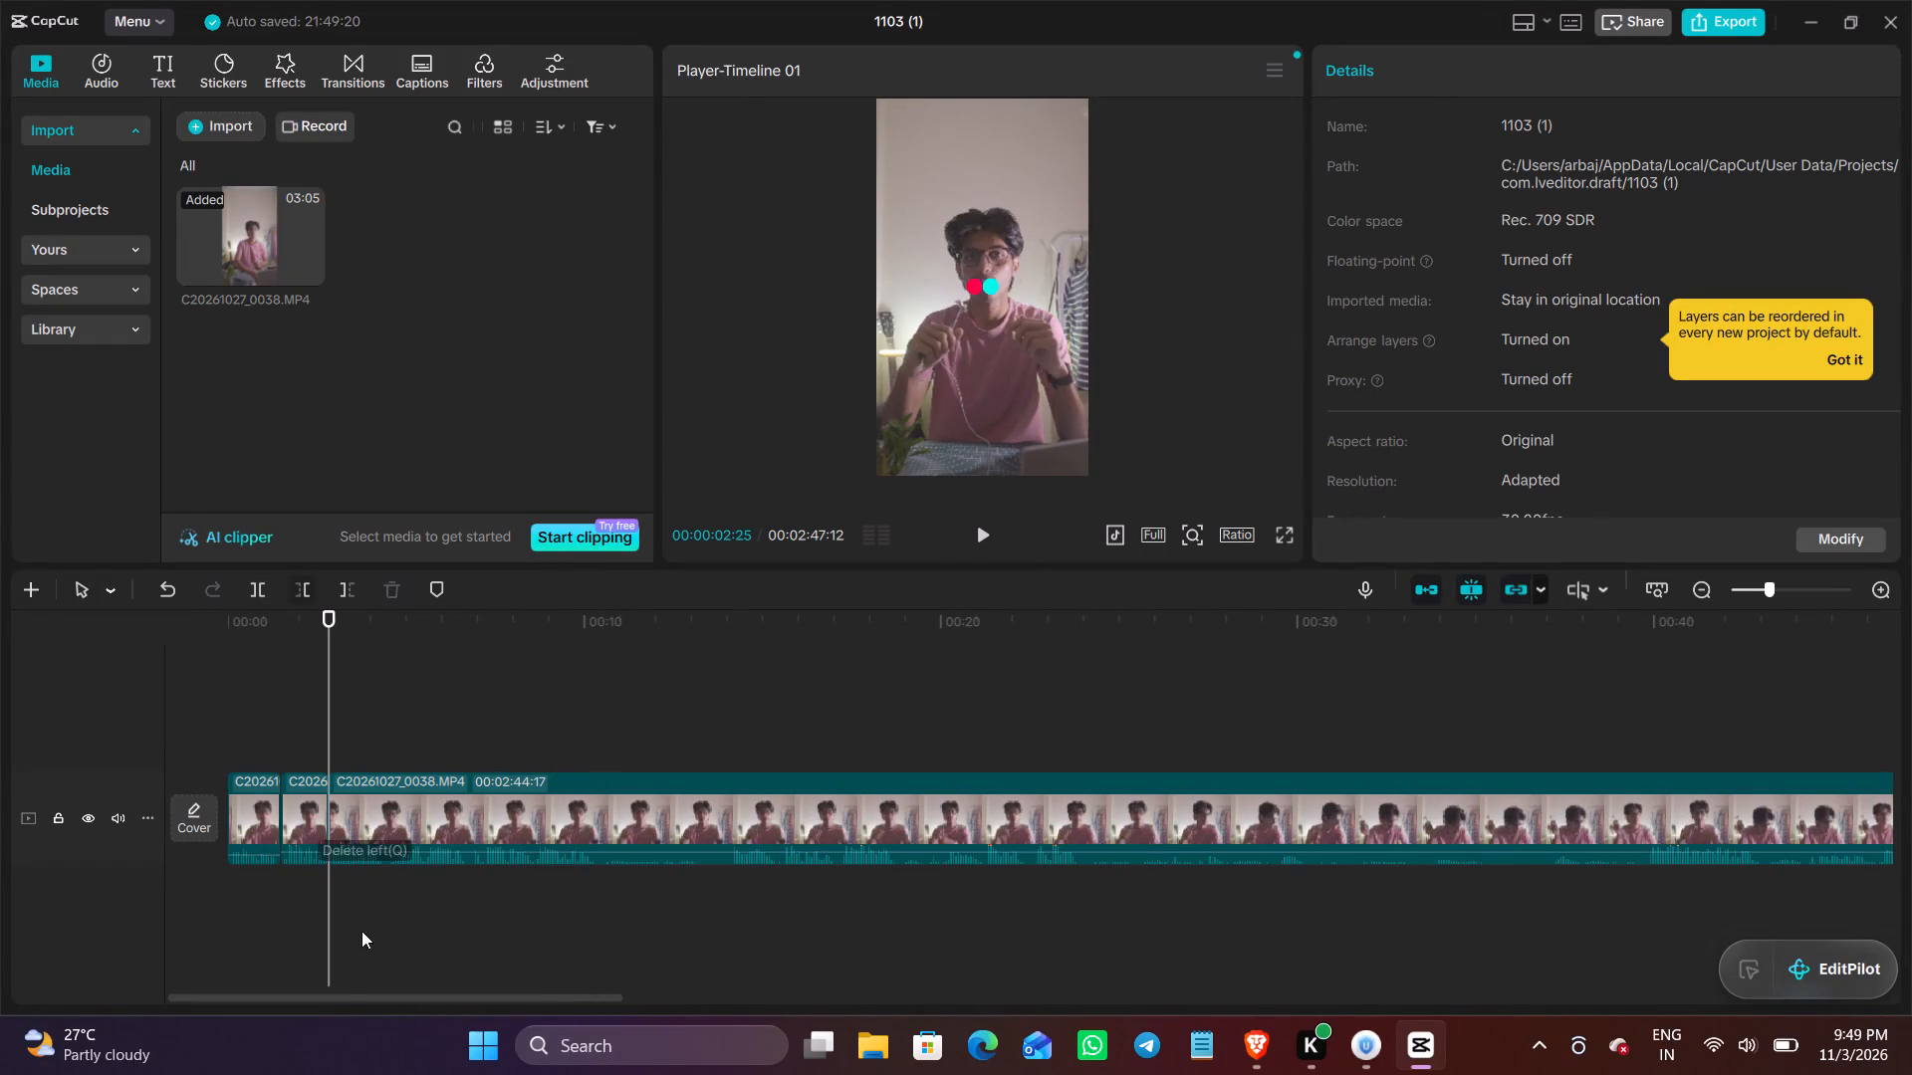
# Replay the shortened third clip and split it at 00:00:04:12.
pyautogui.click(268, 898)
pyautogui.press('space')
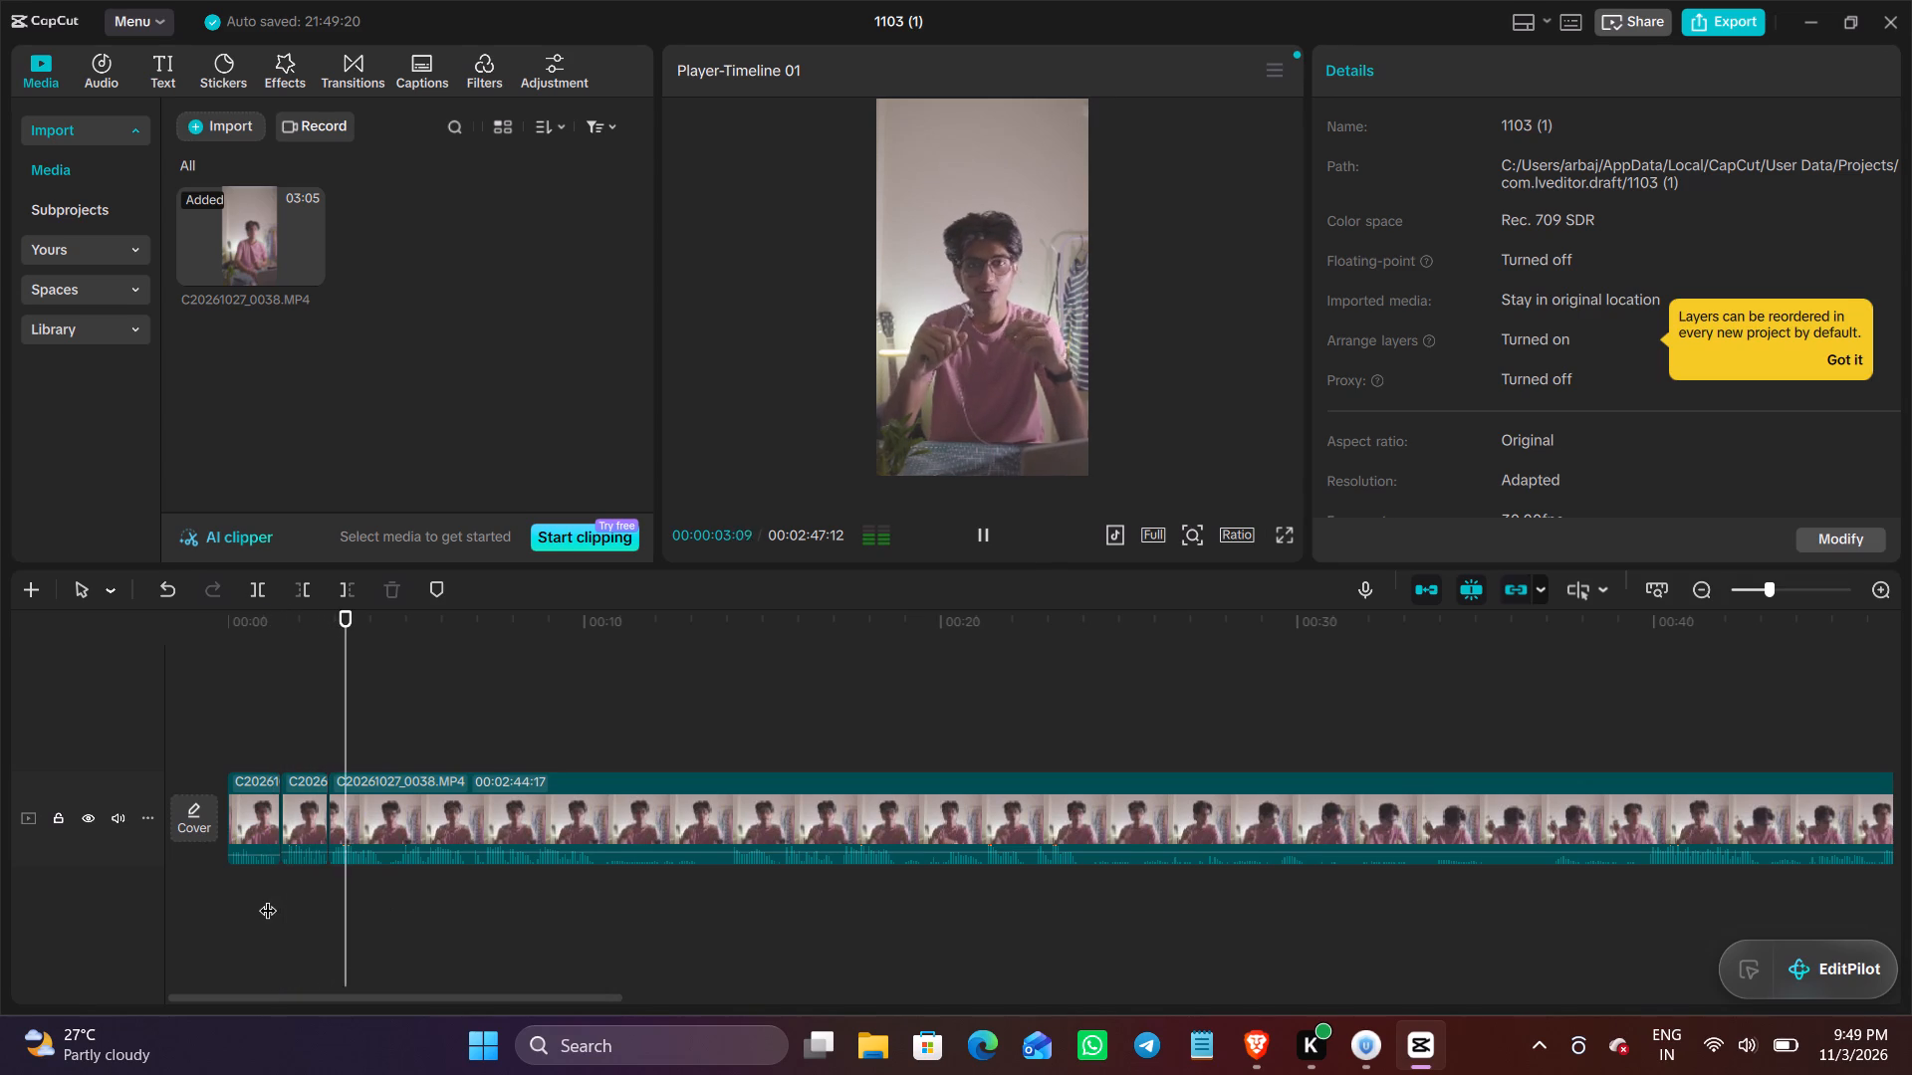
pyautogui.press('space')
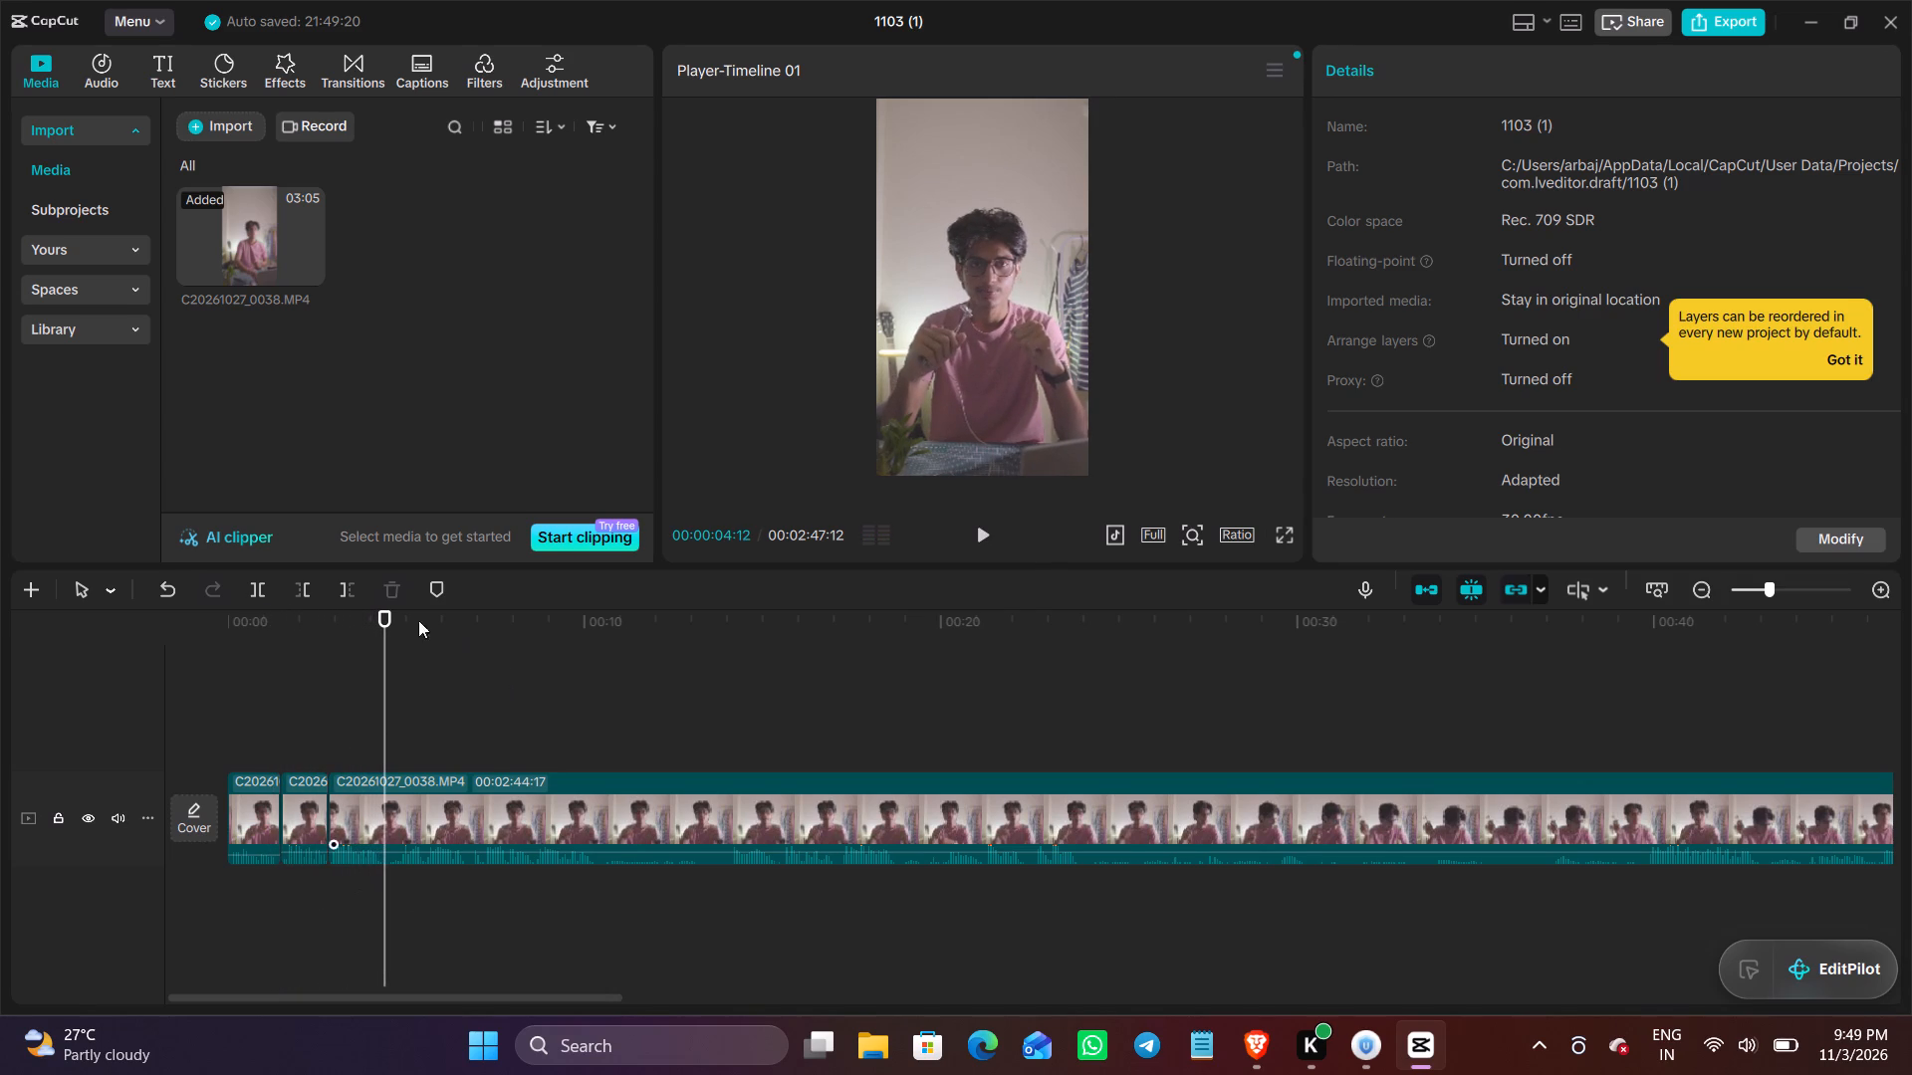
pyautogui.click(260, 601)
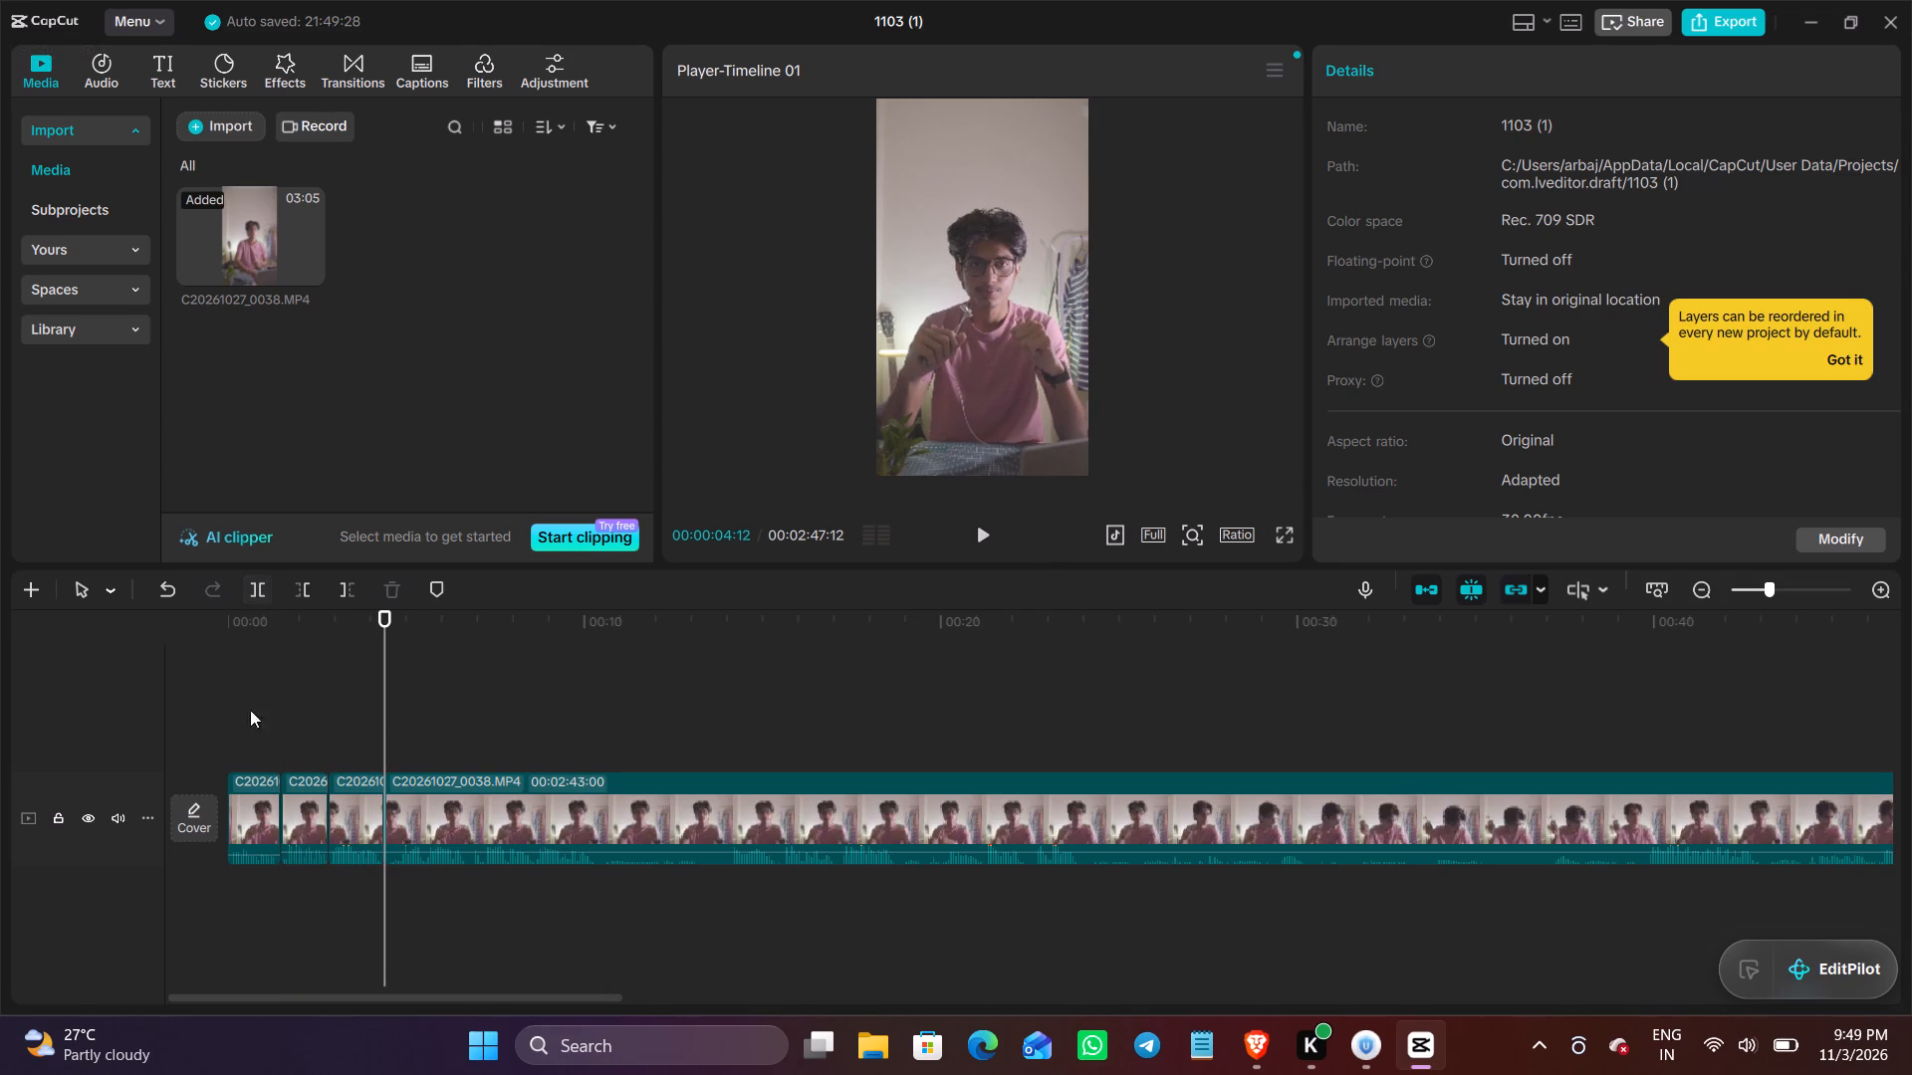
# Play the fourth clip and delete its unwanted beginning up to 00:00:14:01.
pyautogui.press('space')
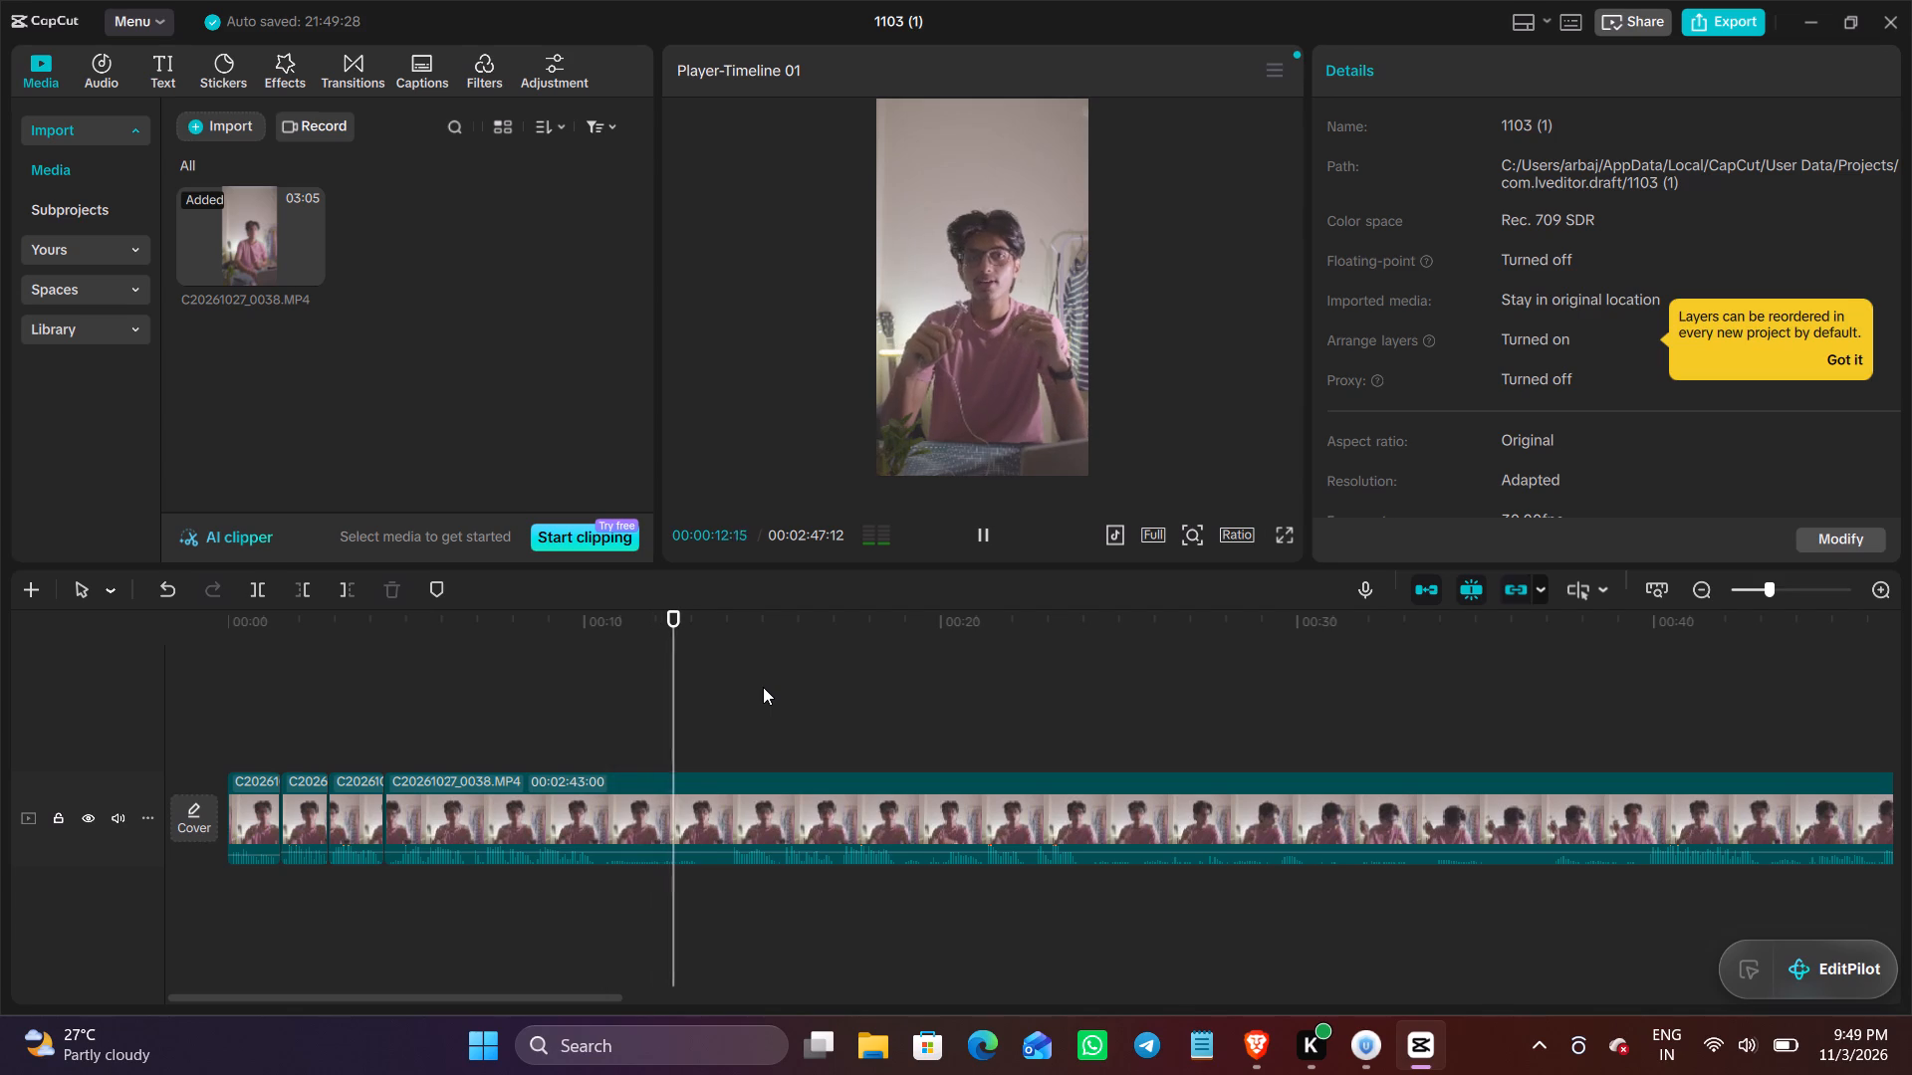
pyautogui.press('space')
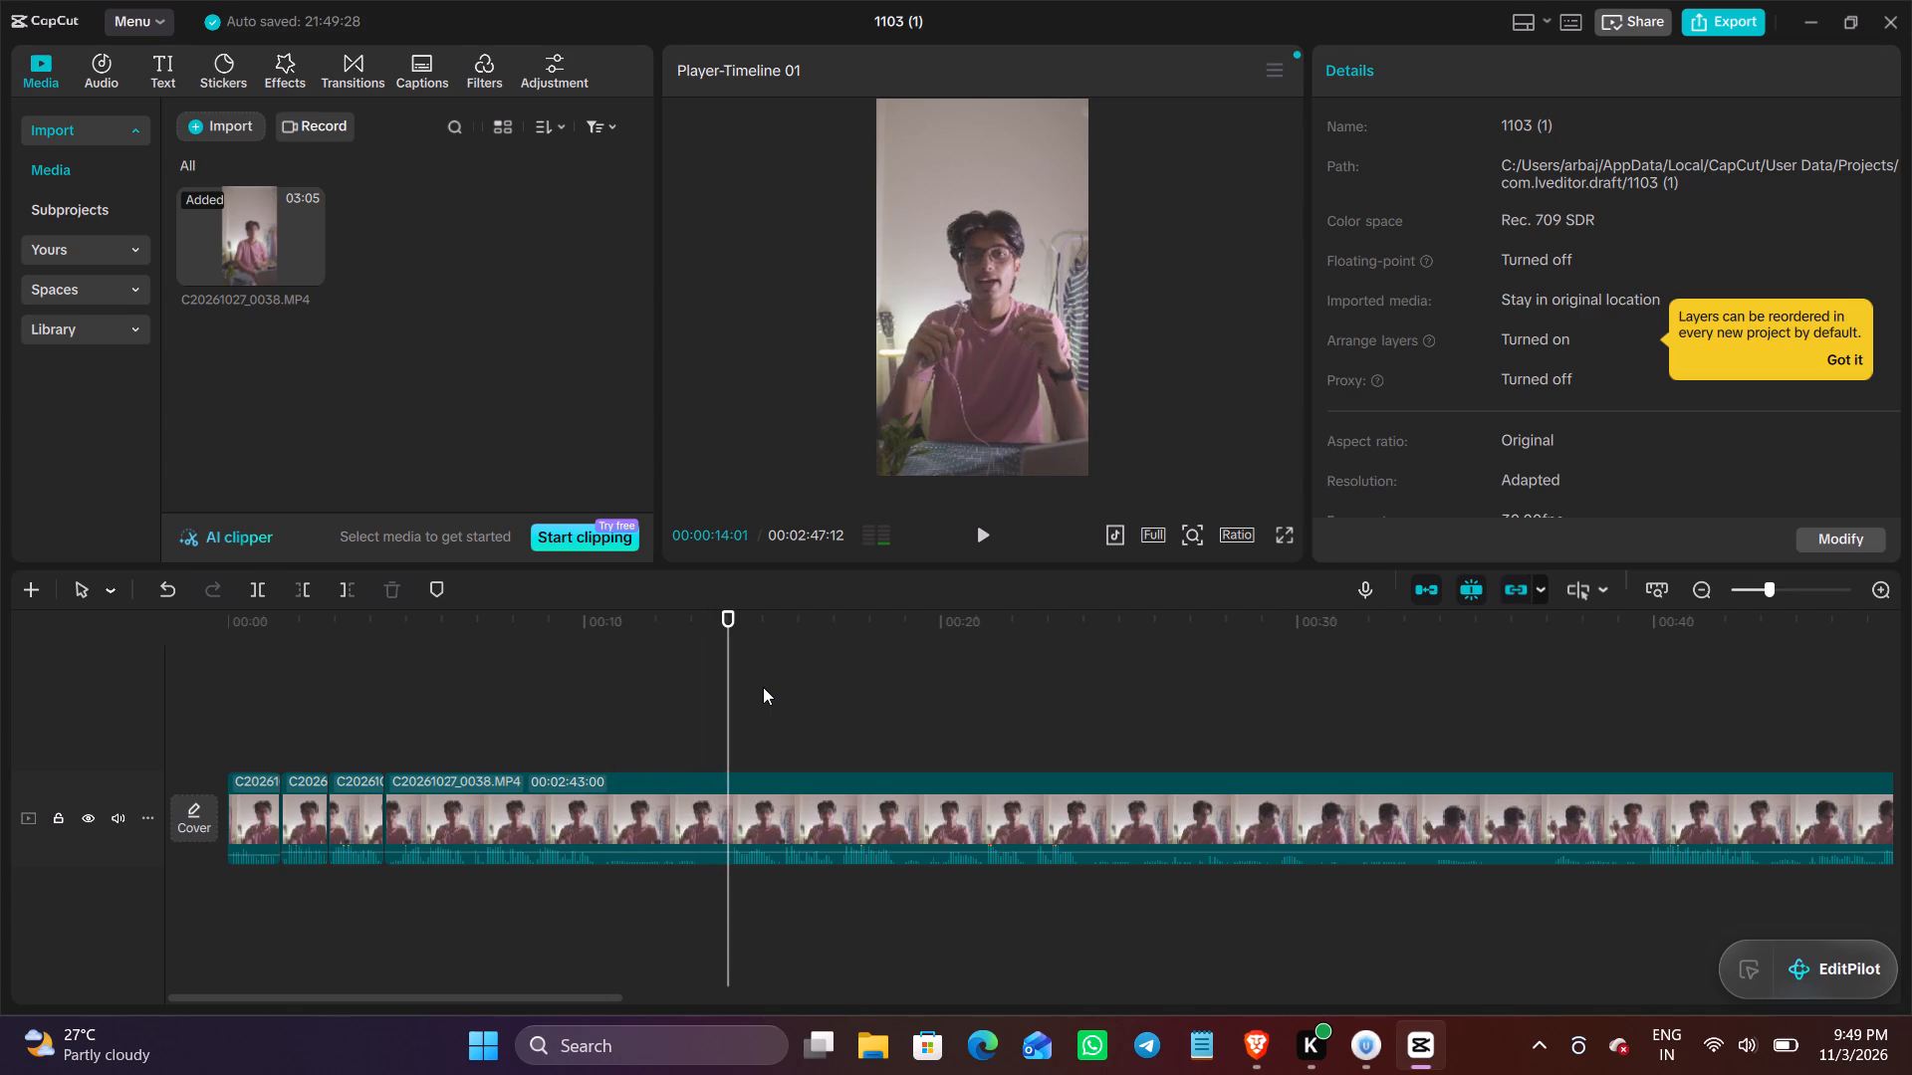
pyautogui.click(312, 589)
# Play the trimmed fourth clip and delete a further part of its beginning, up to 00:00:07:15.
pyautogui.click(981, 538)
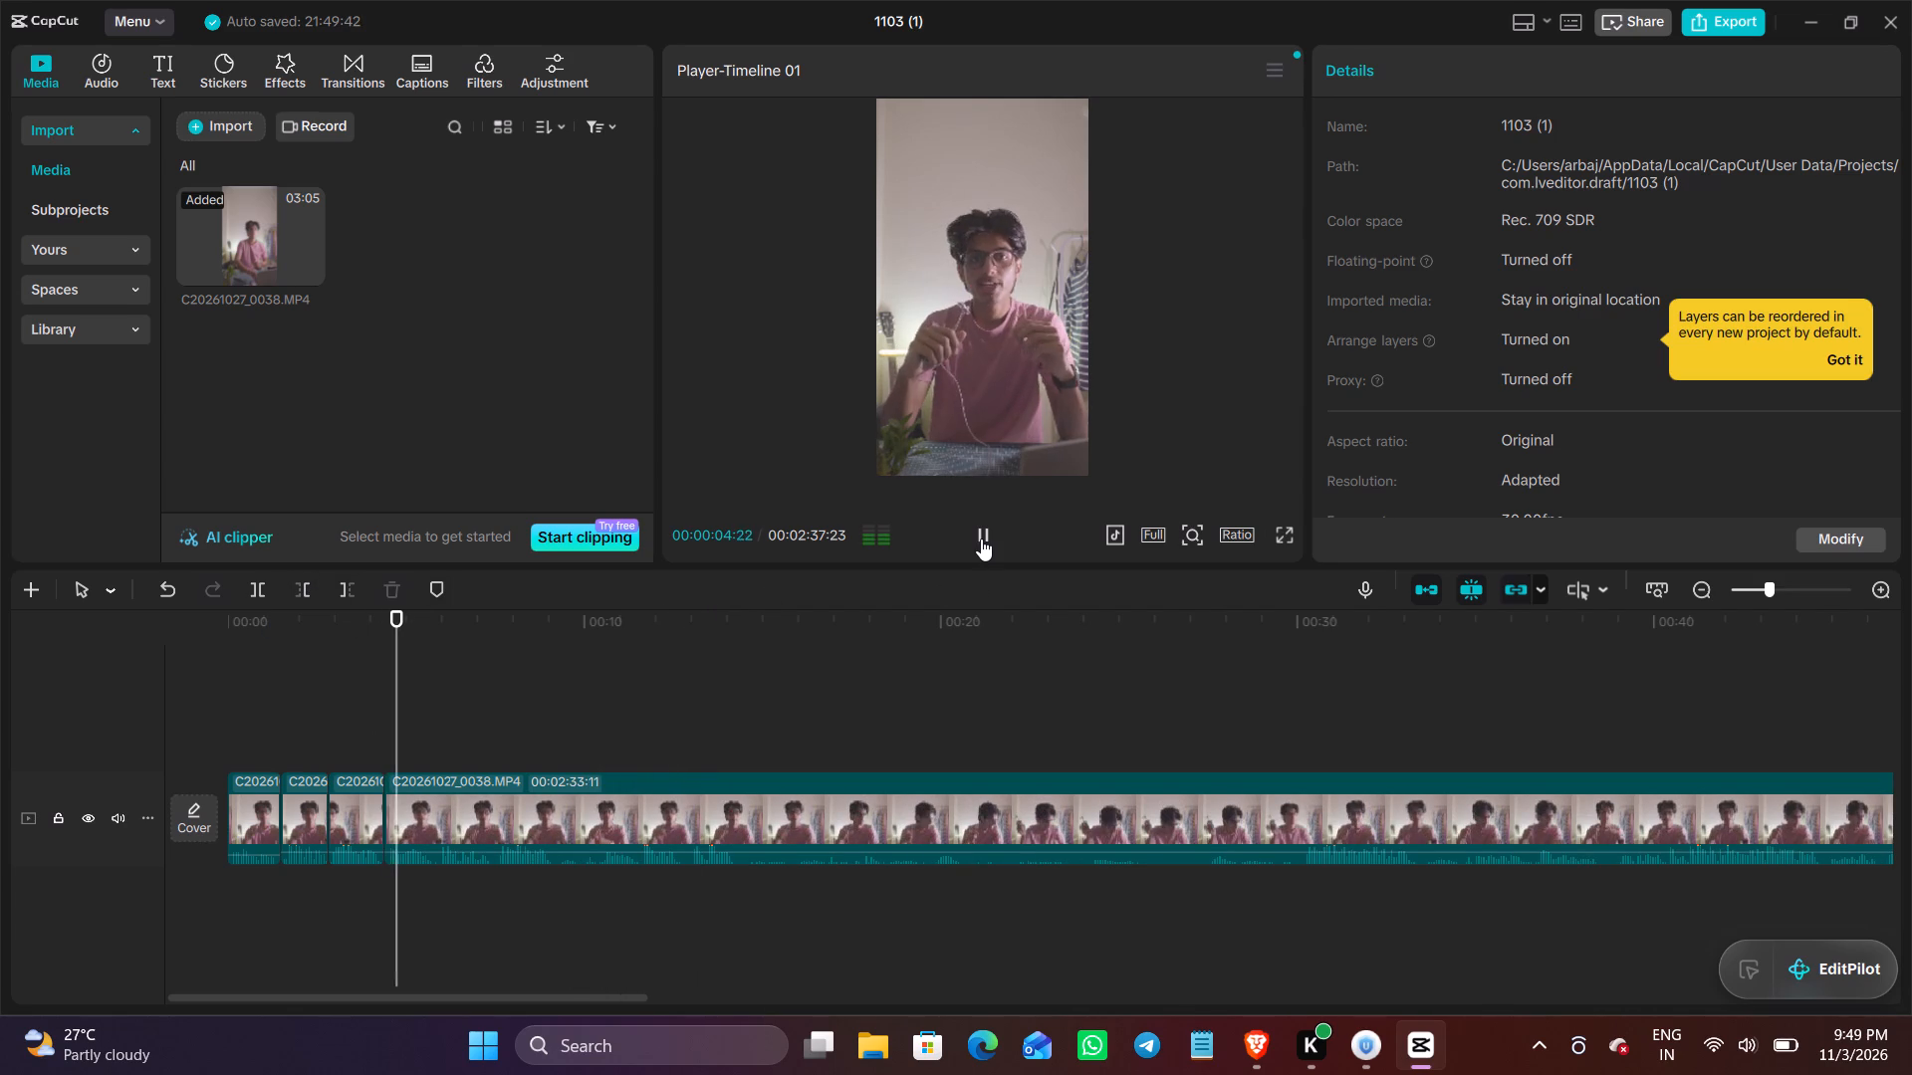
pyautogui.click(981, 538)
pyautogui.click(981, 538)
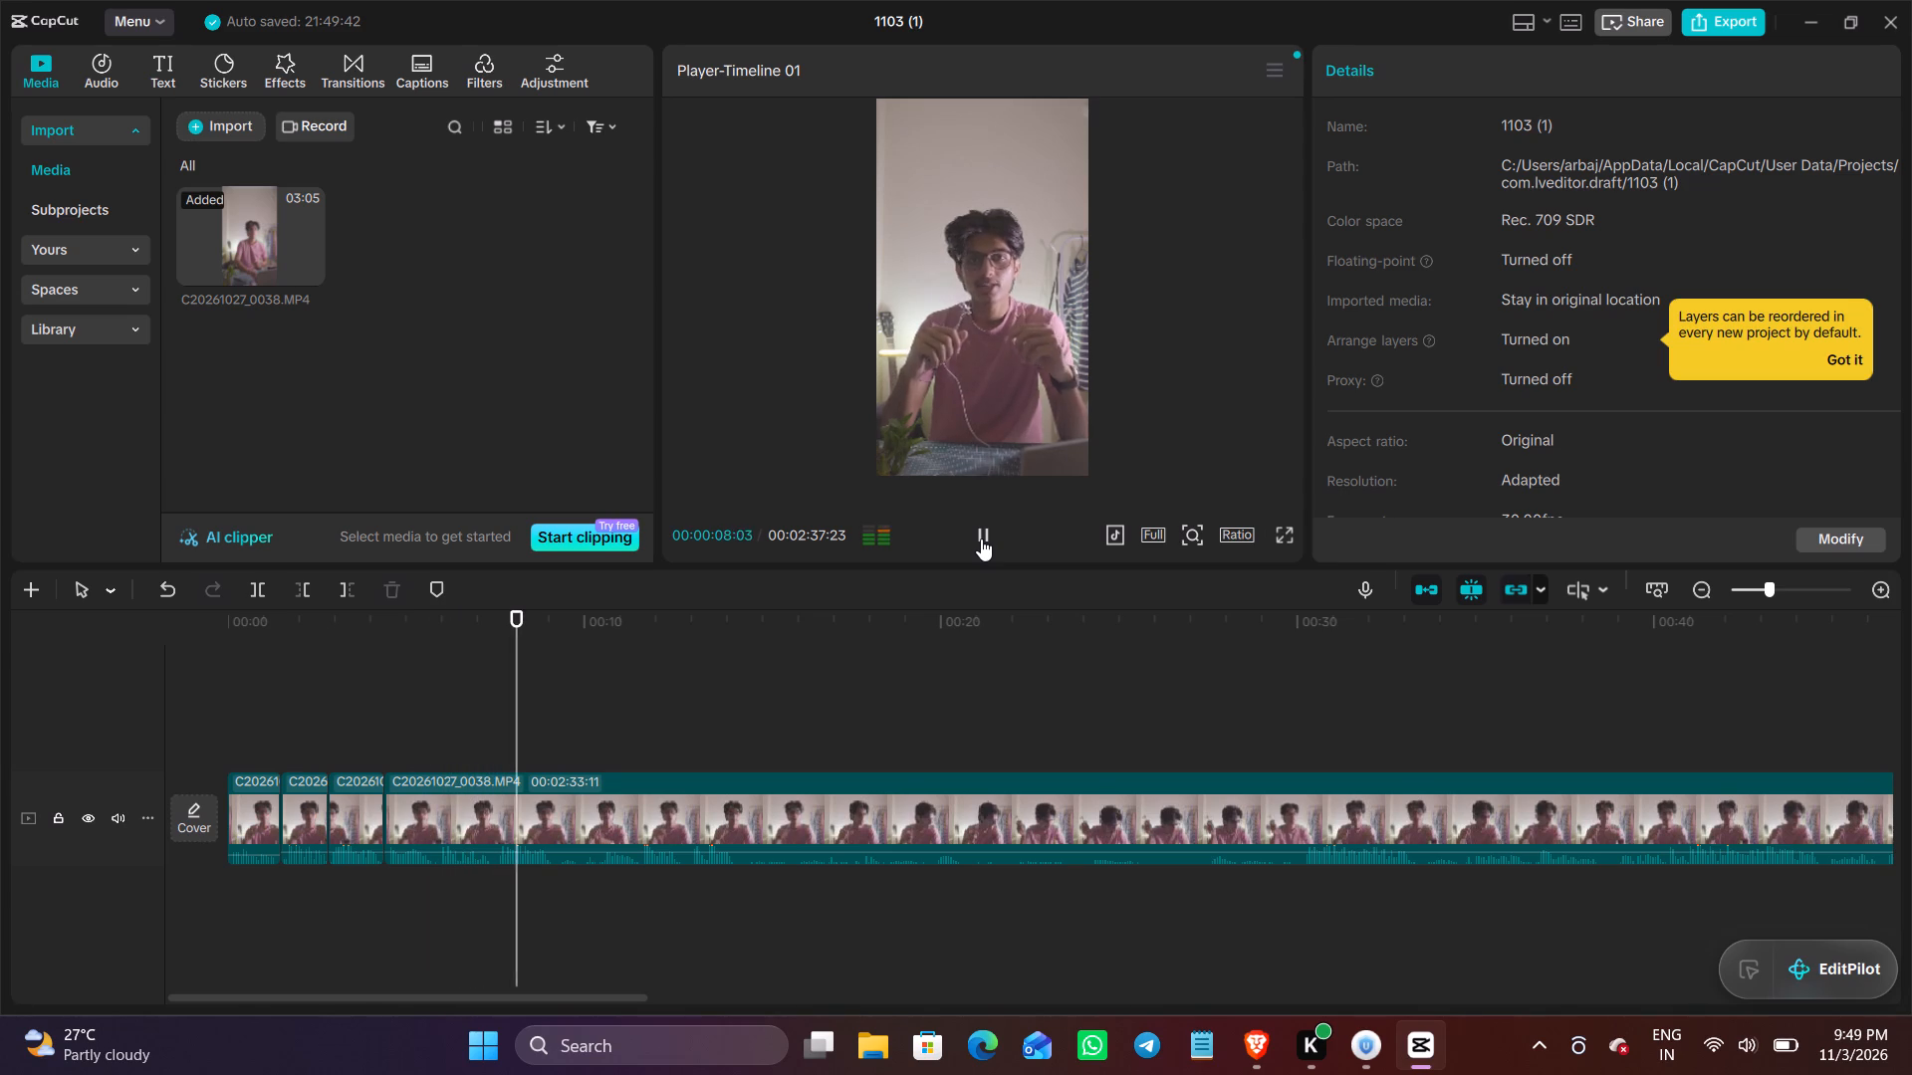
pyautogui.click(981, 538)
pyautogui.click(495, 876)
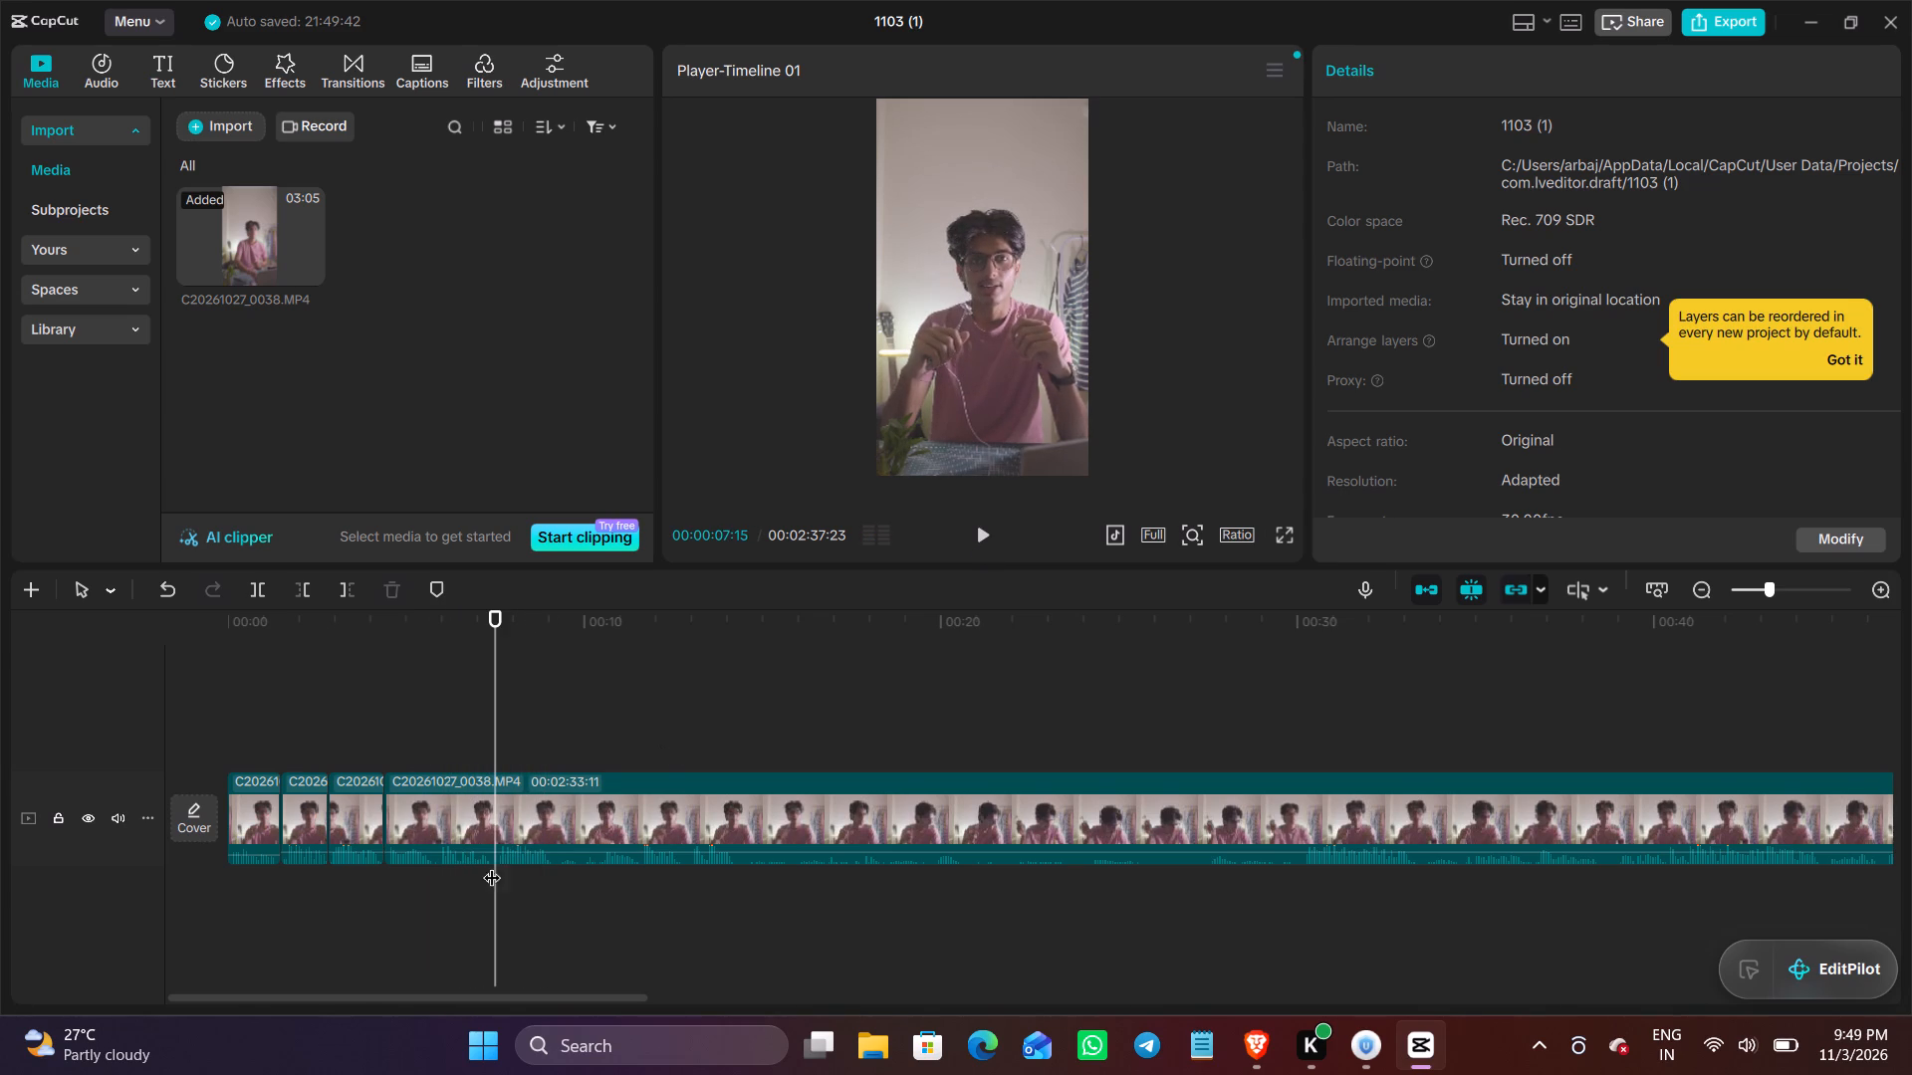
pyautogui.click(309, 592)
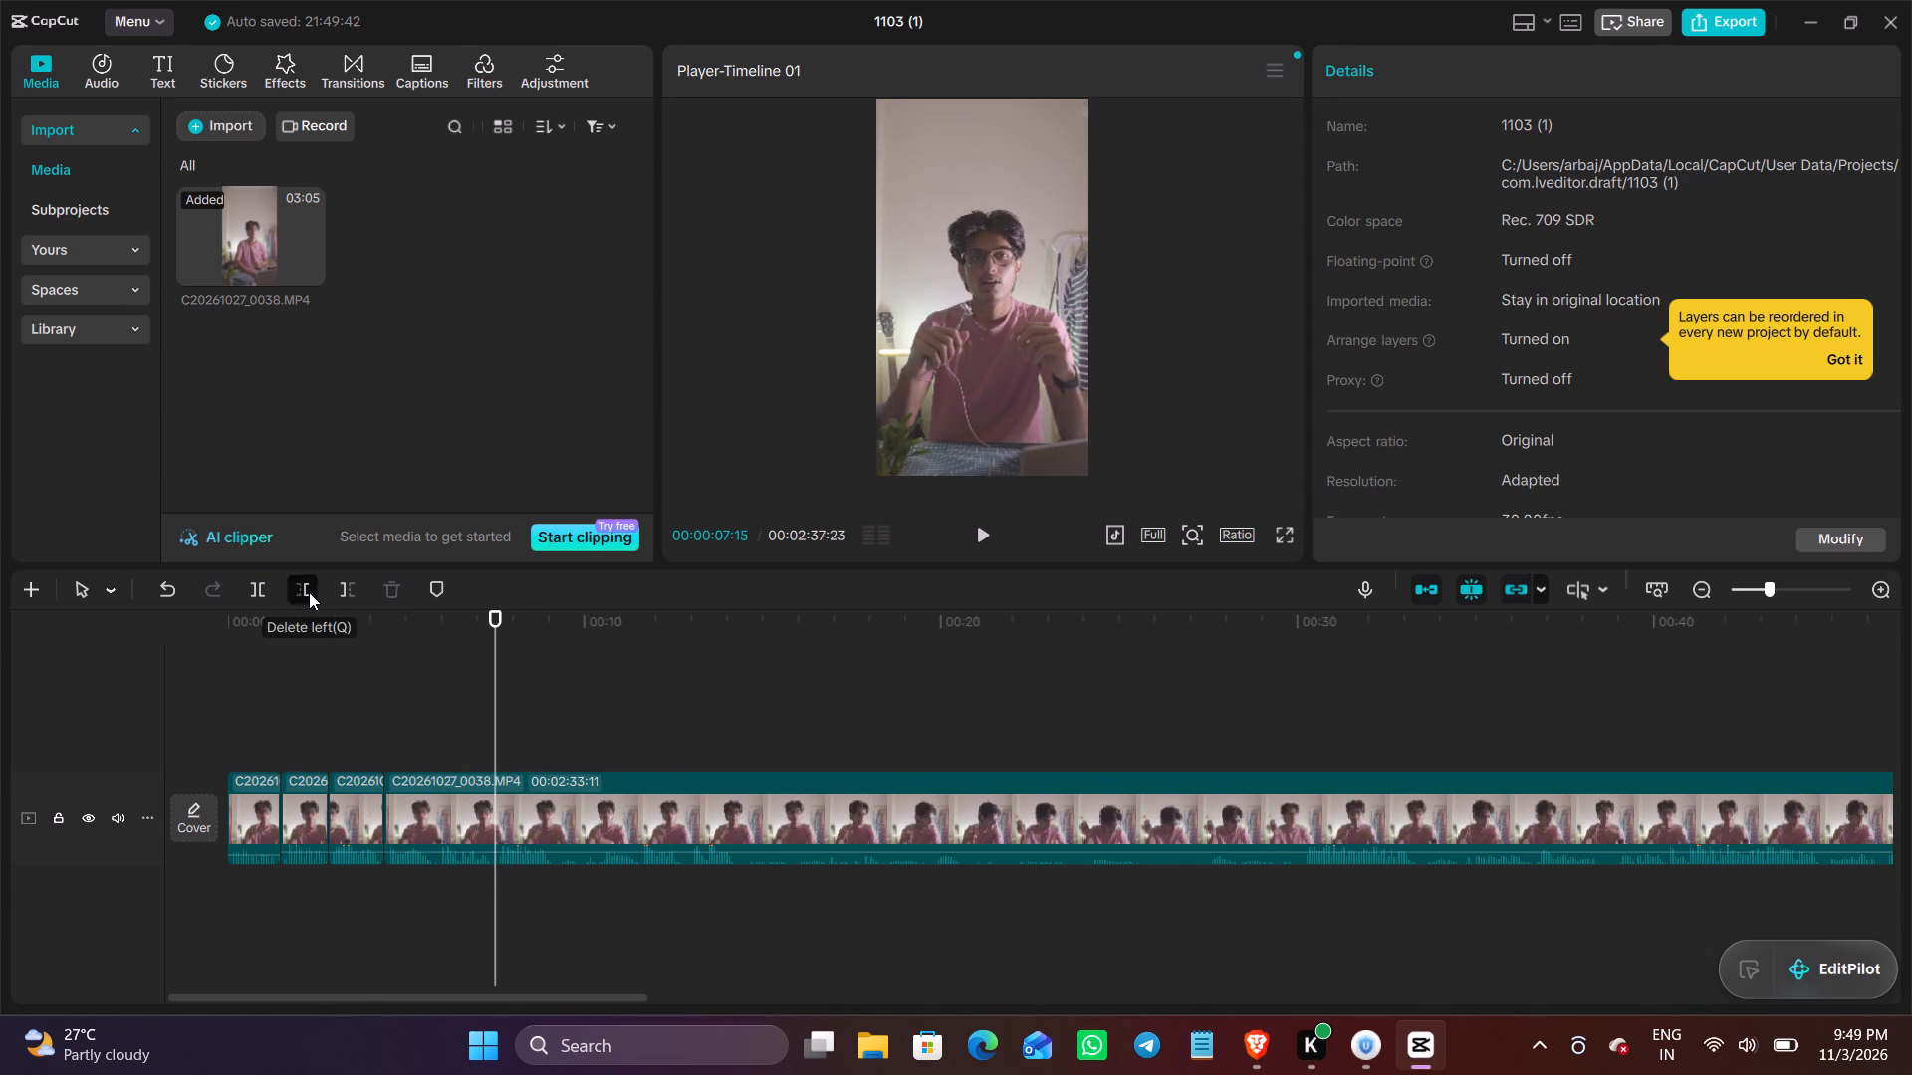
# Play the fourth clip from its new start and split it at 00:00:05:23.
pyautogui.click(989, 542)
pyautogui.click(989, 542)
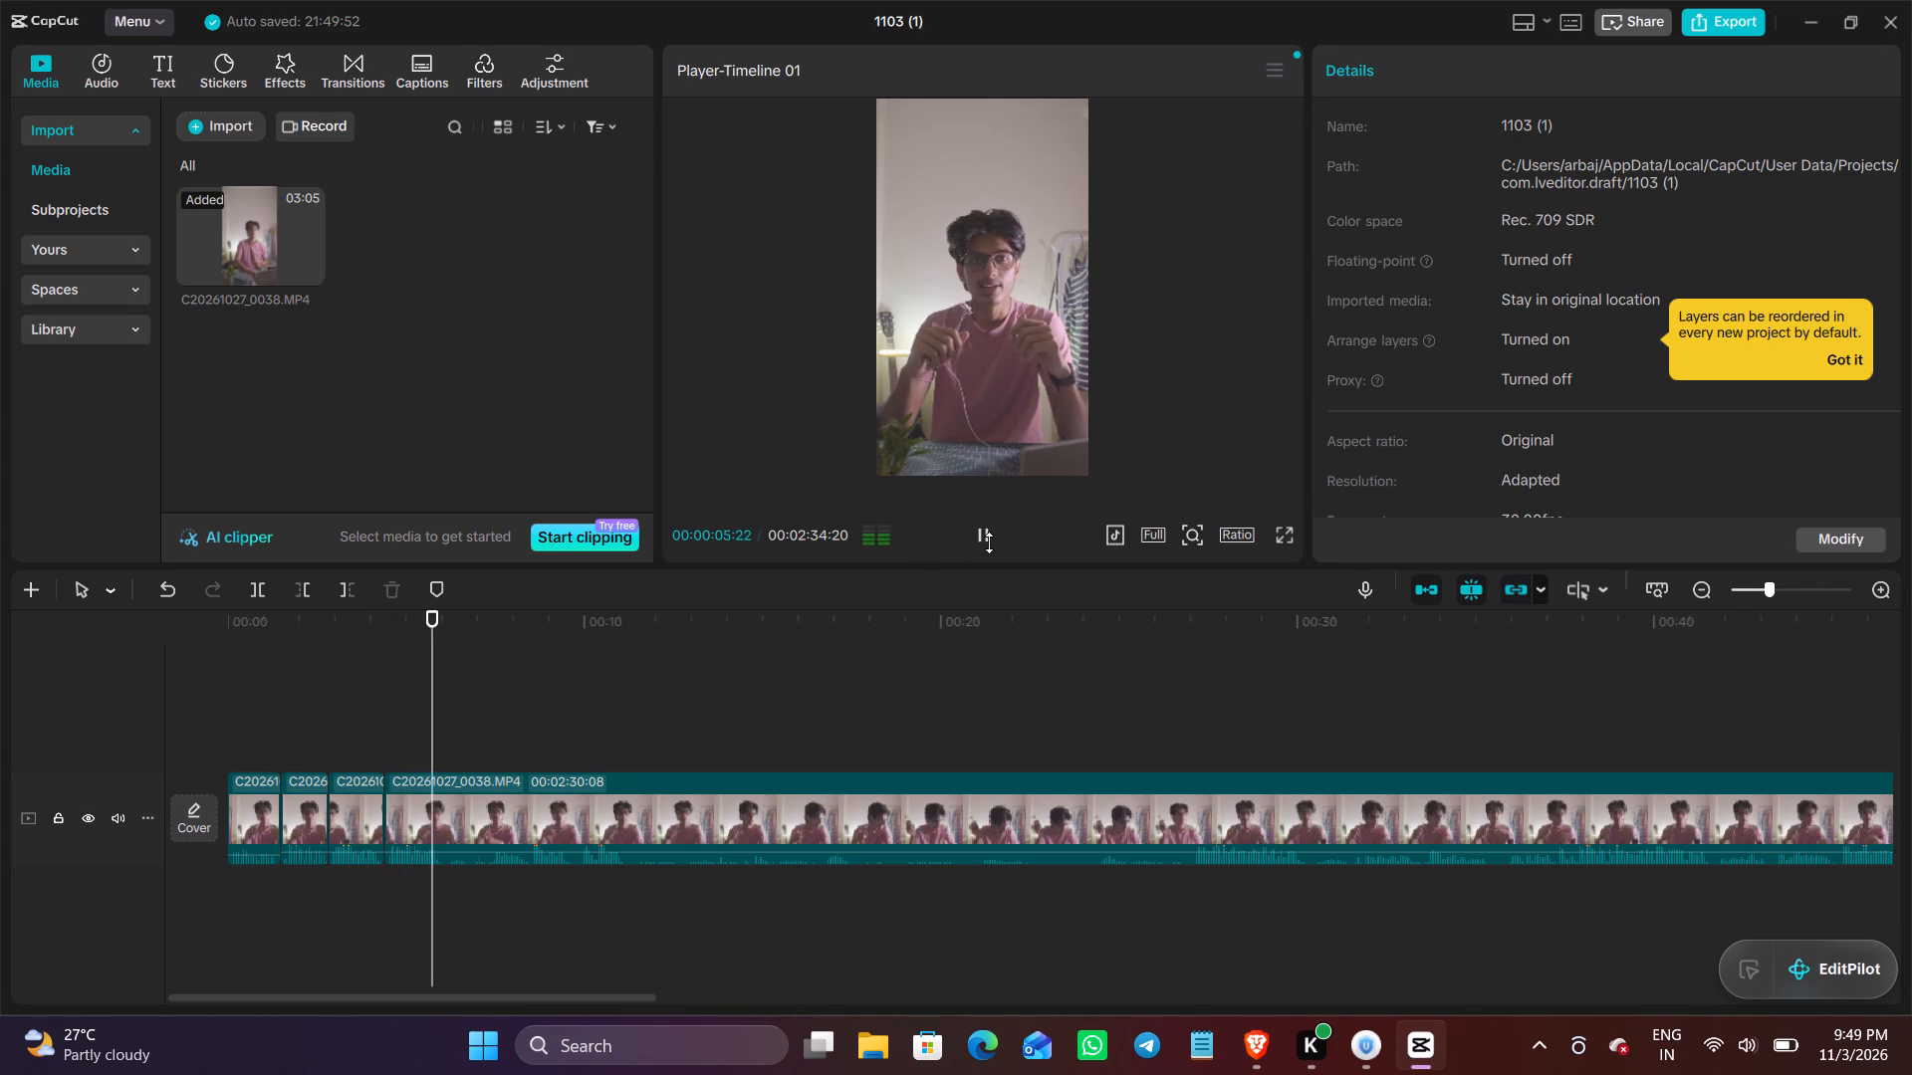
pyautogui.click(254, 592)
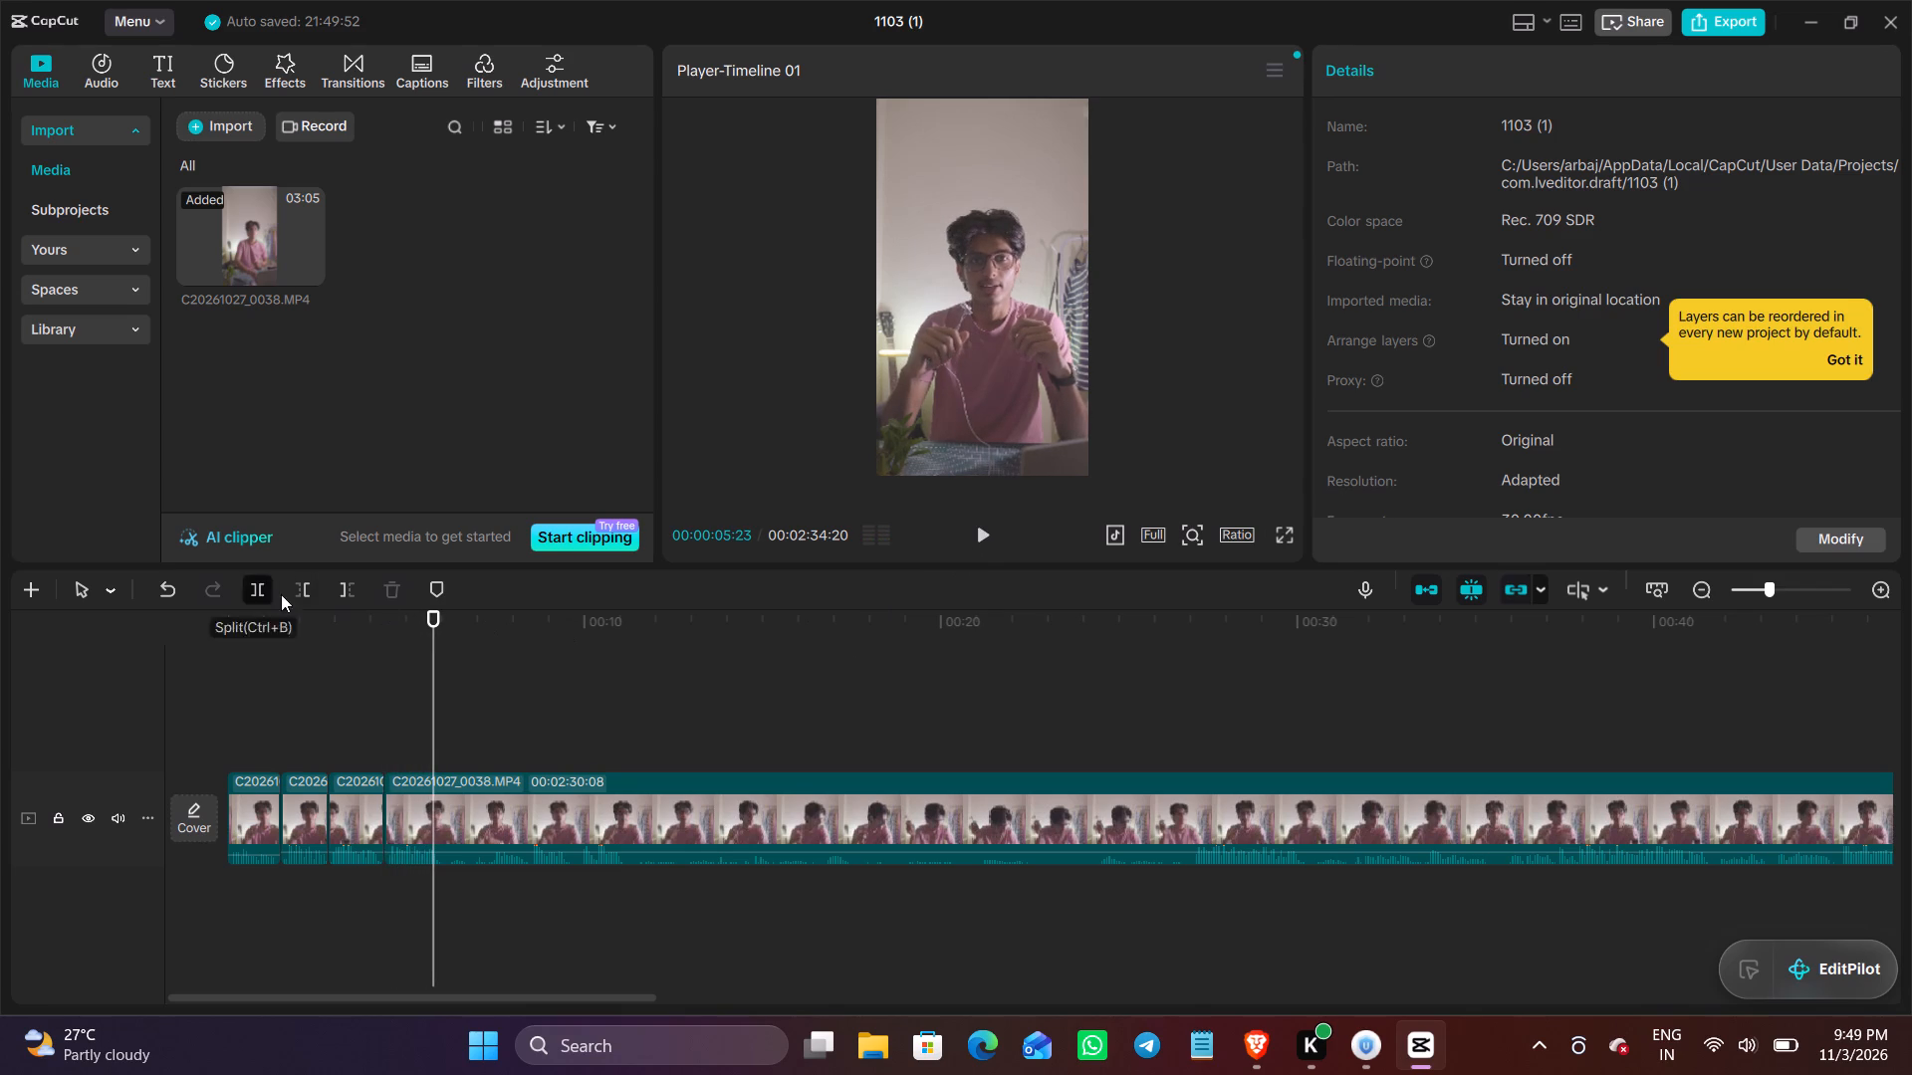
# Play the fifth clip, split it at 00:00:08:15, and delete the piece between 00:00:05:23 and that cut.
pyautogui.click(974, 538)
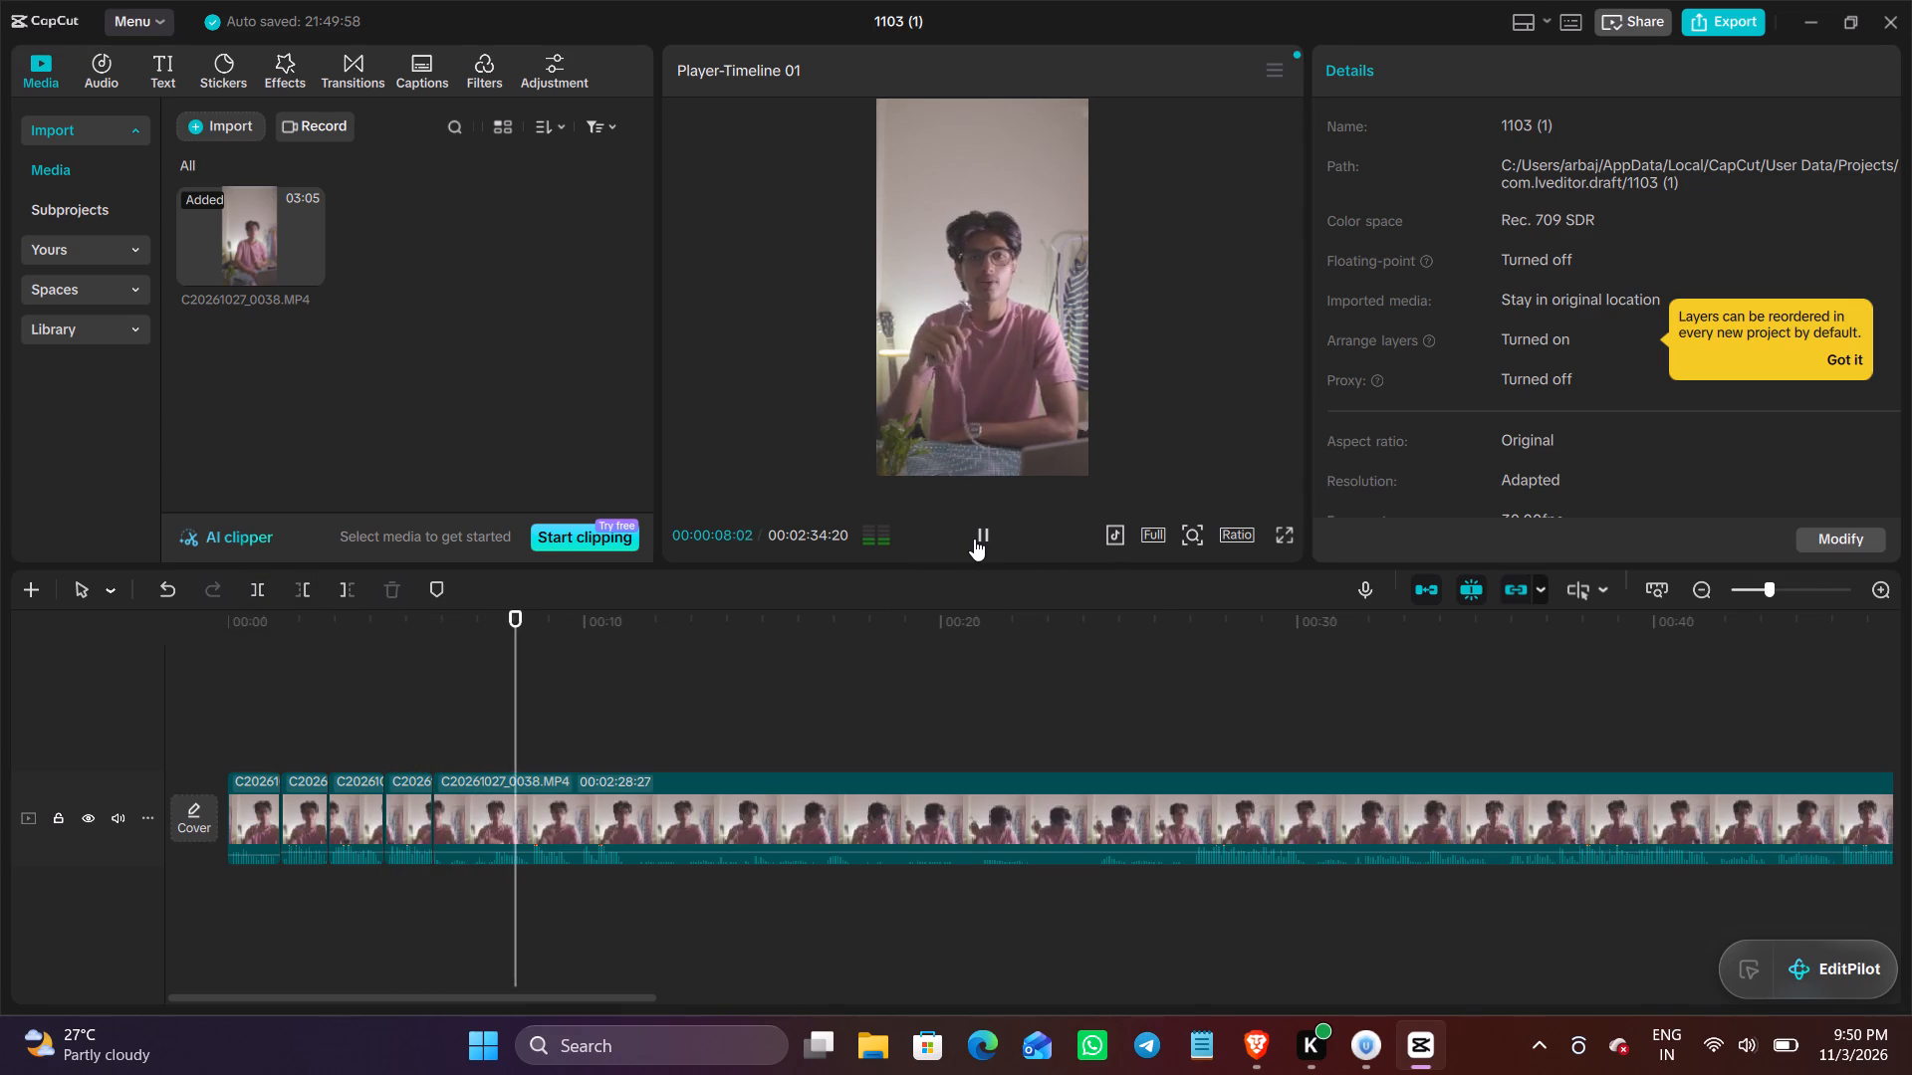
pyautogui.click(531, 872)
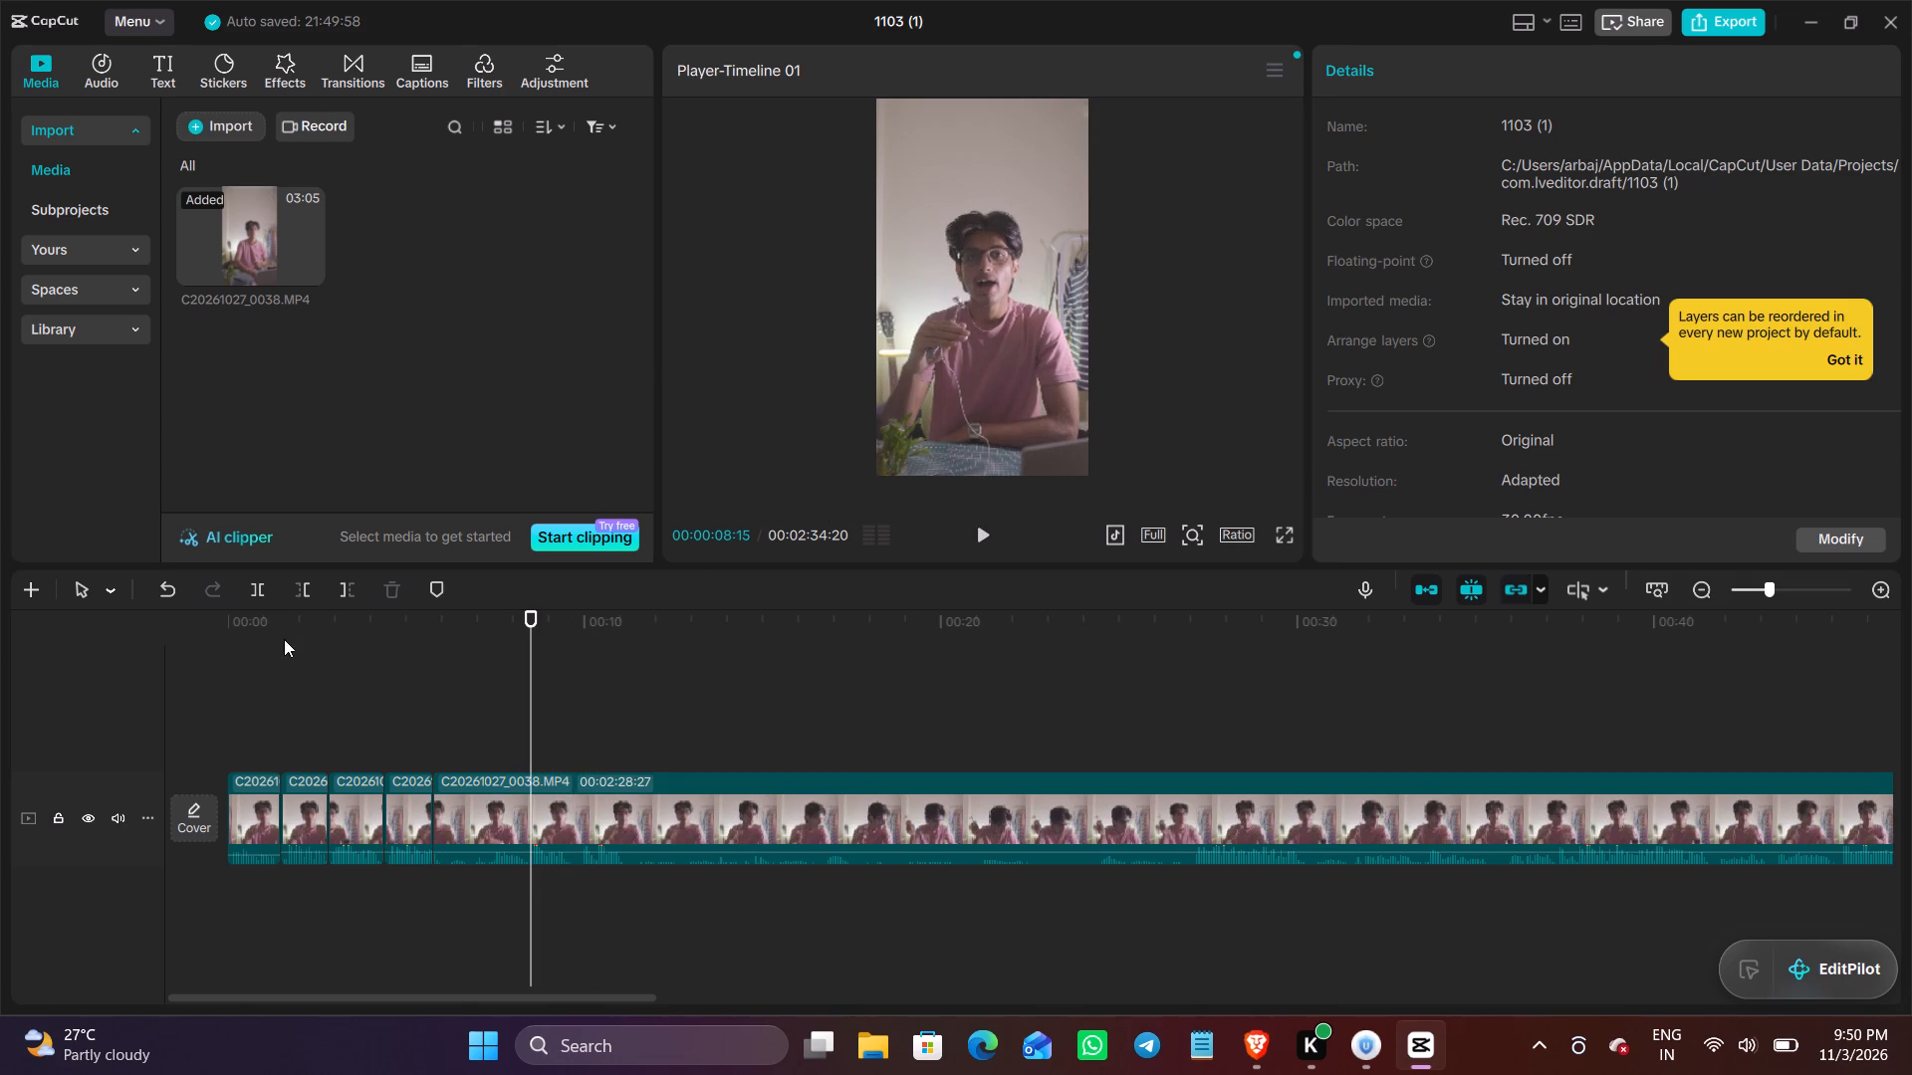
pyautogui.click(269, 588)
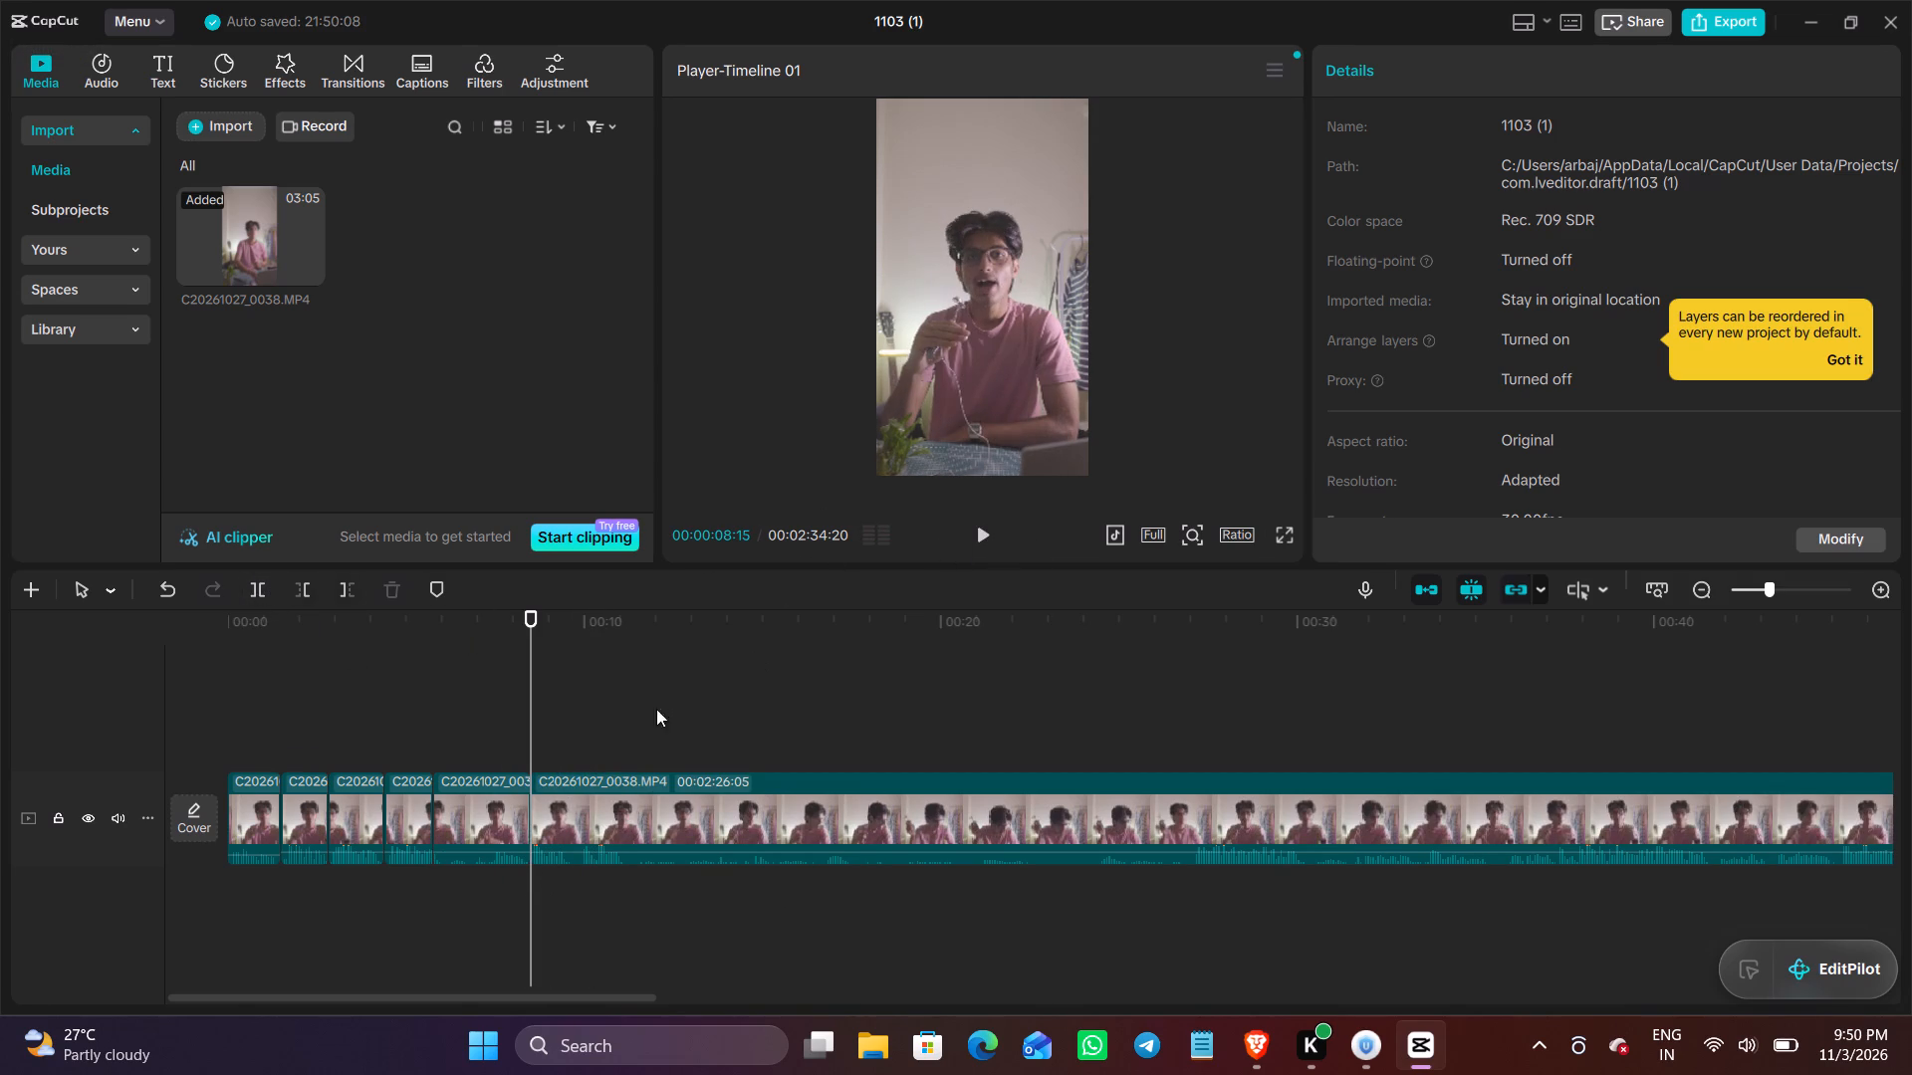
pyautogui.rightClick(466, 813)
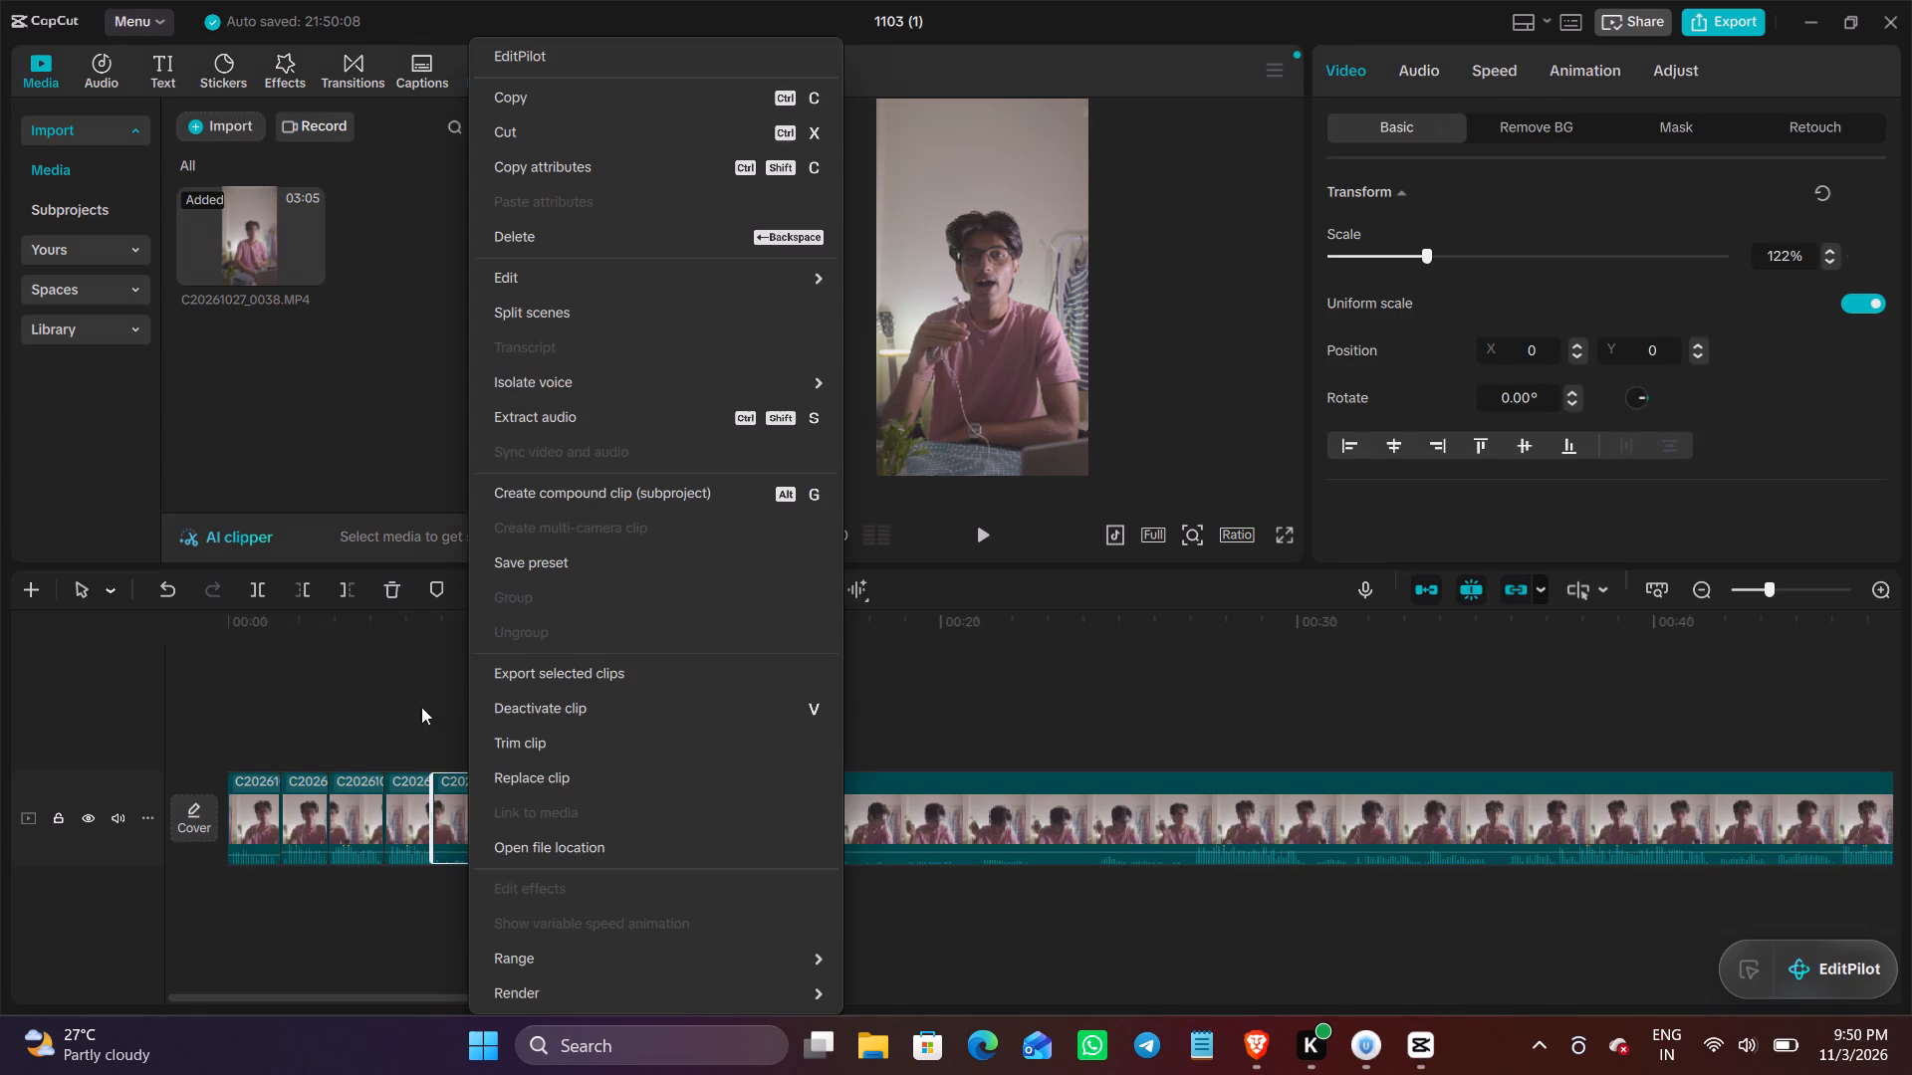
pyautogui.click(392, 586)
pyautogui.click(392, 586)
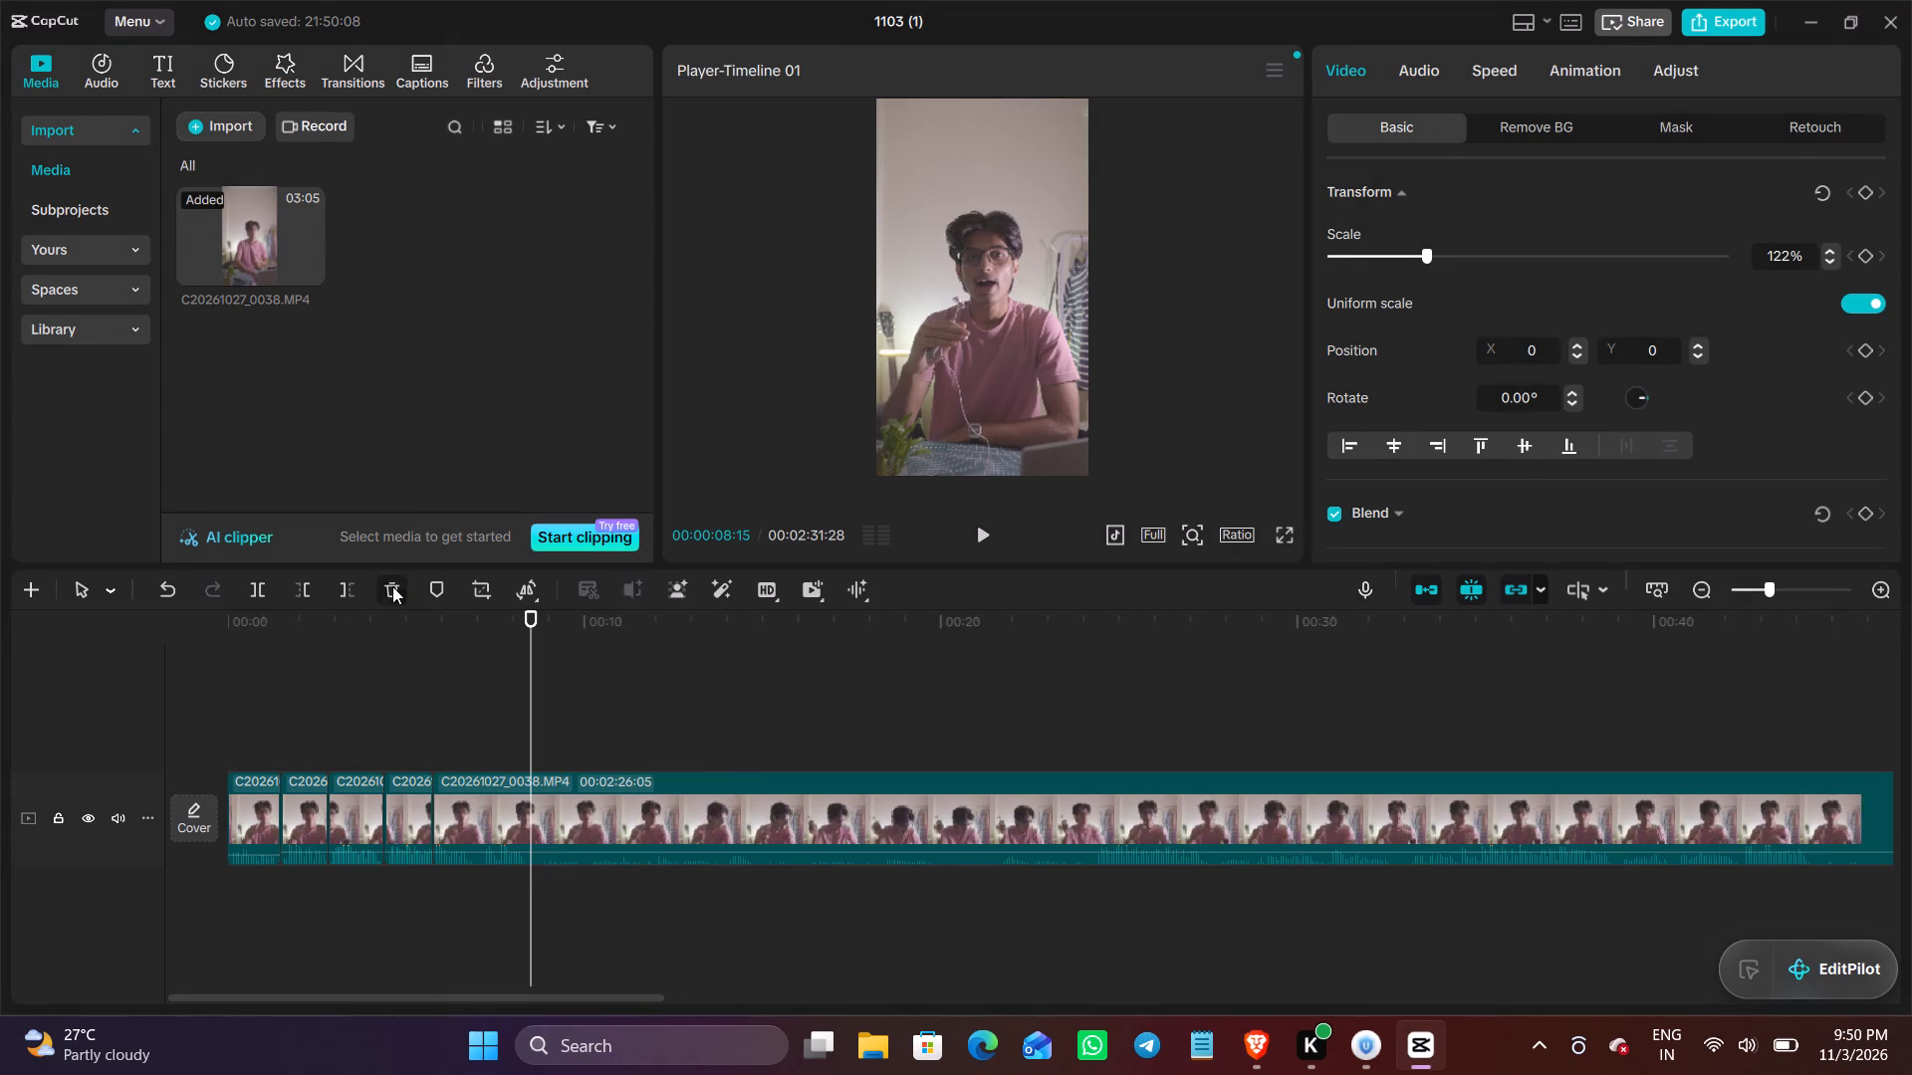
# Replay from 00:00:03:19 across the latest cuts, then split the fifth clip at 00:00:06:25 and switch to the Split tool.
pyautogui.click(358, 905)
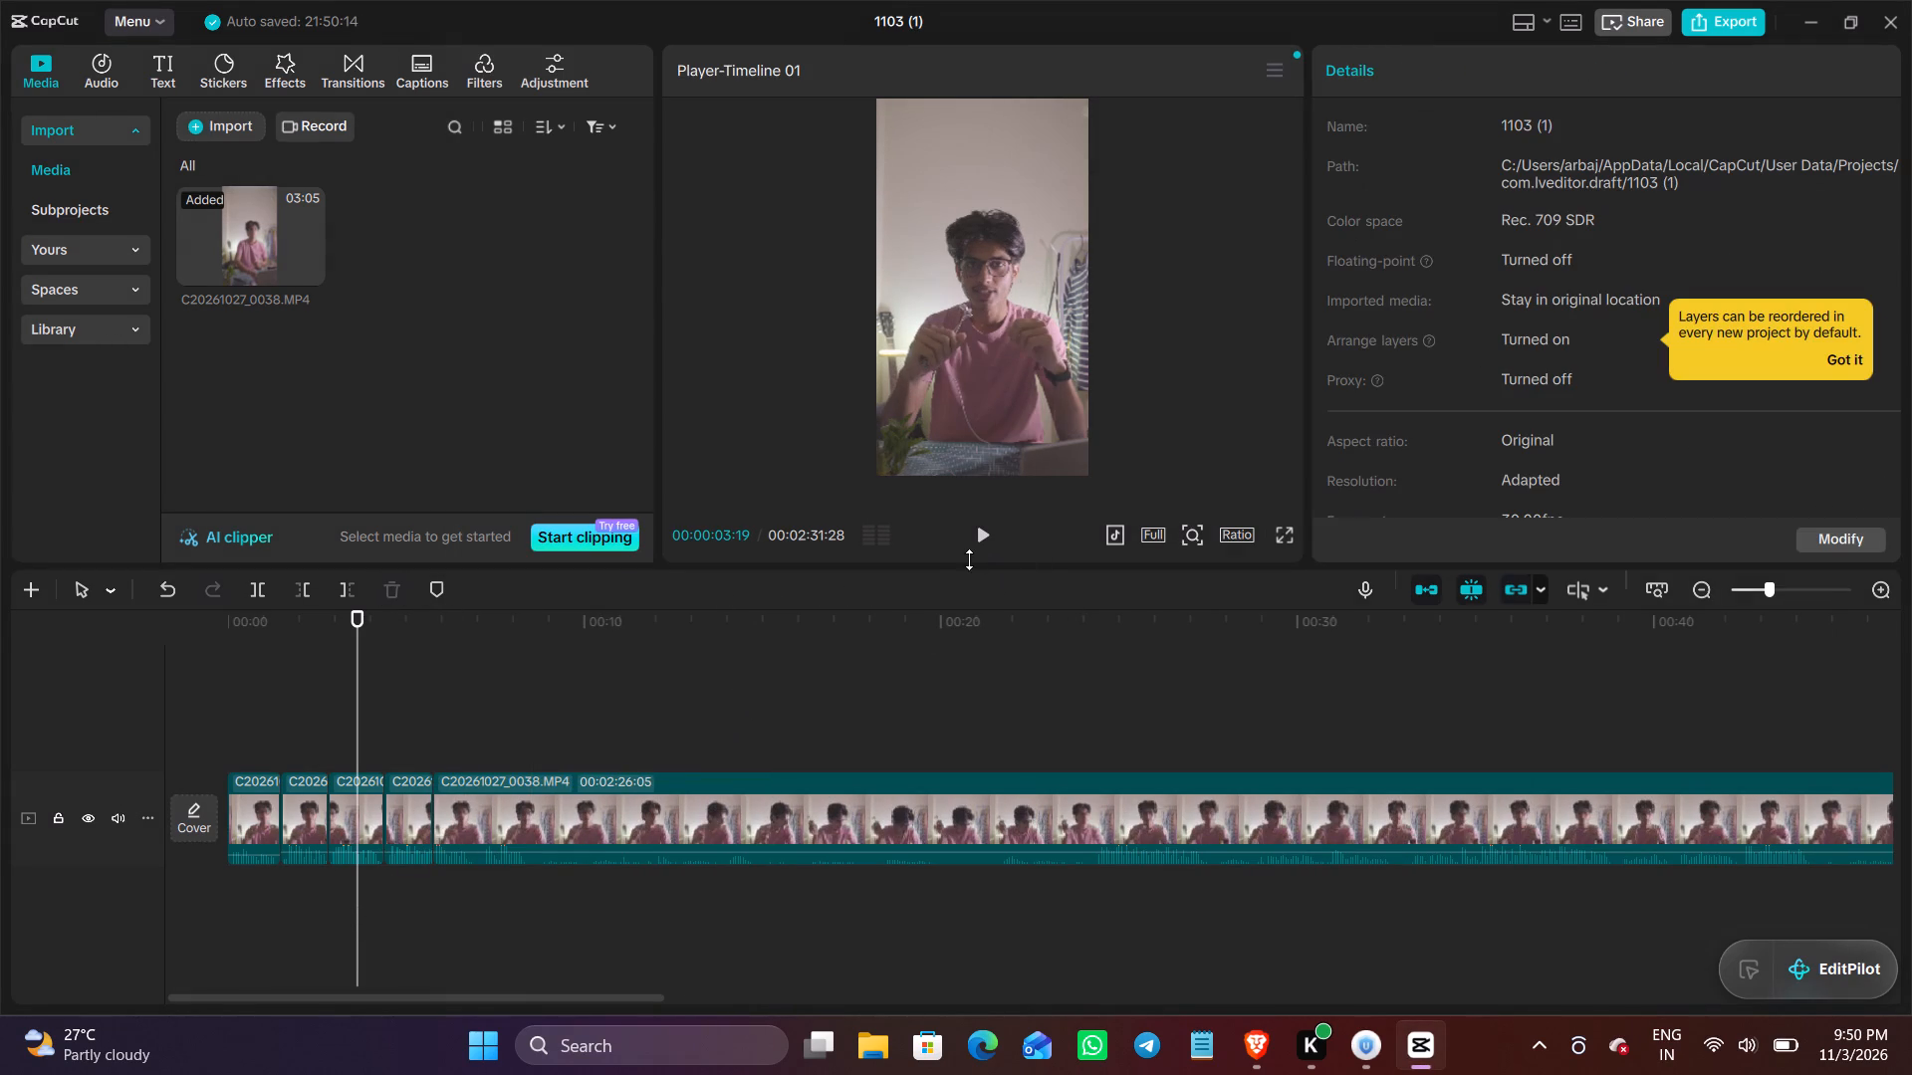
pyautogui.click(986, 539)
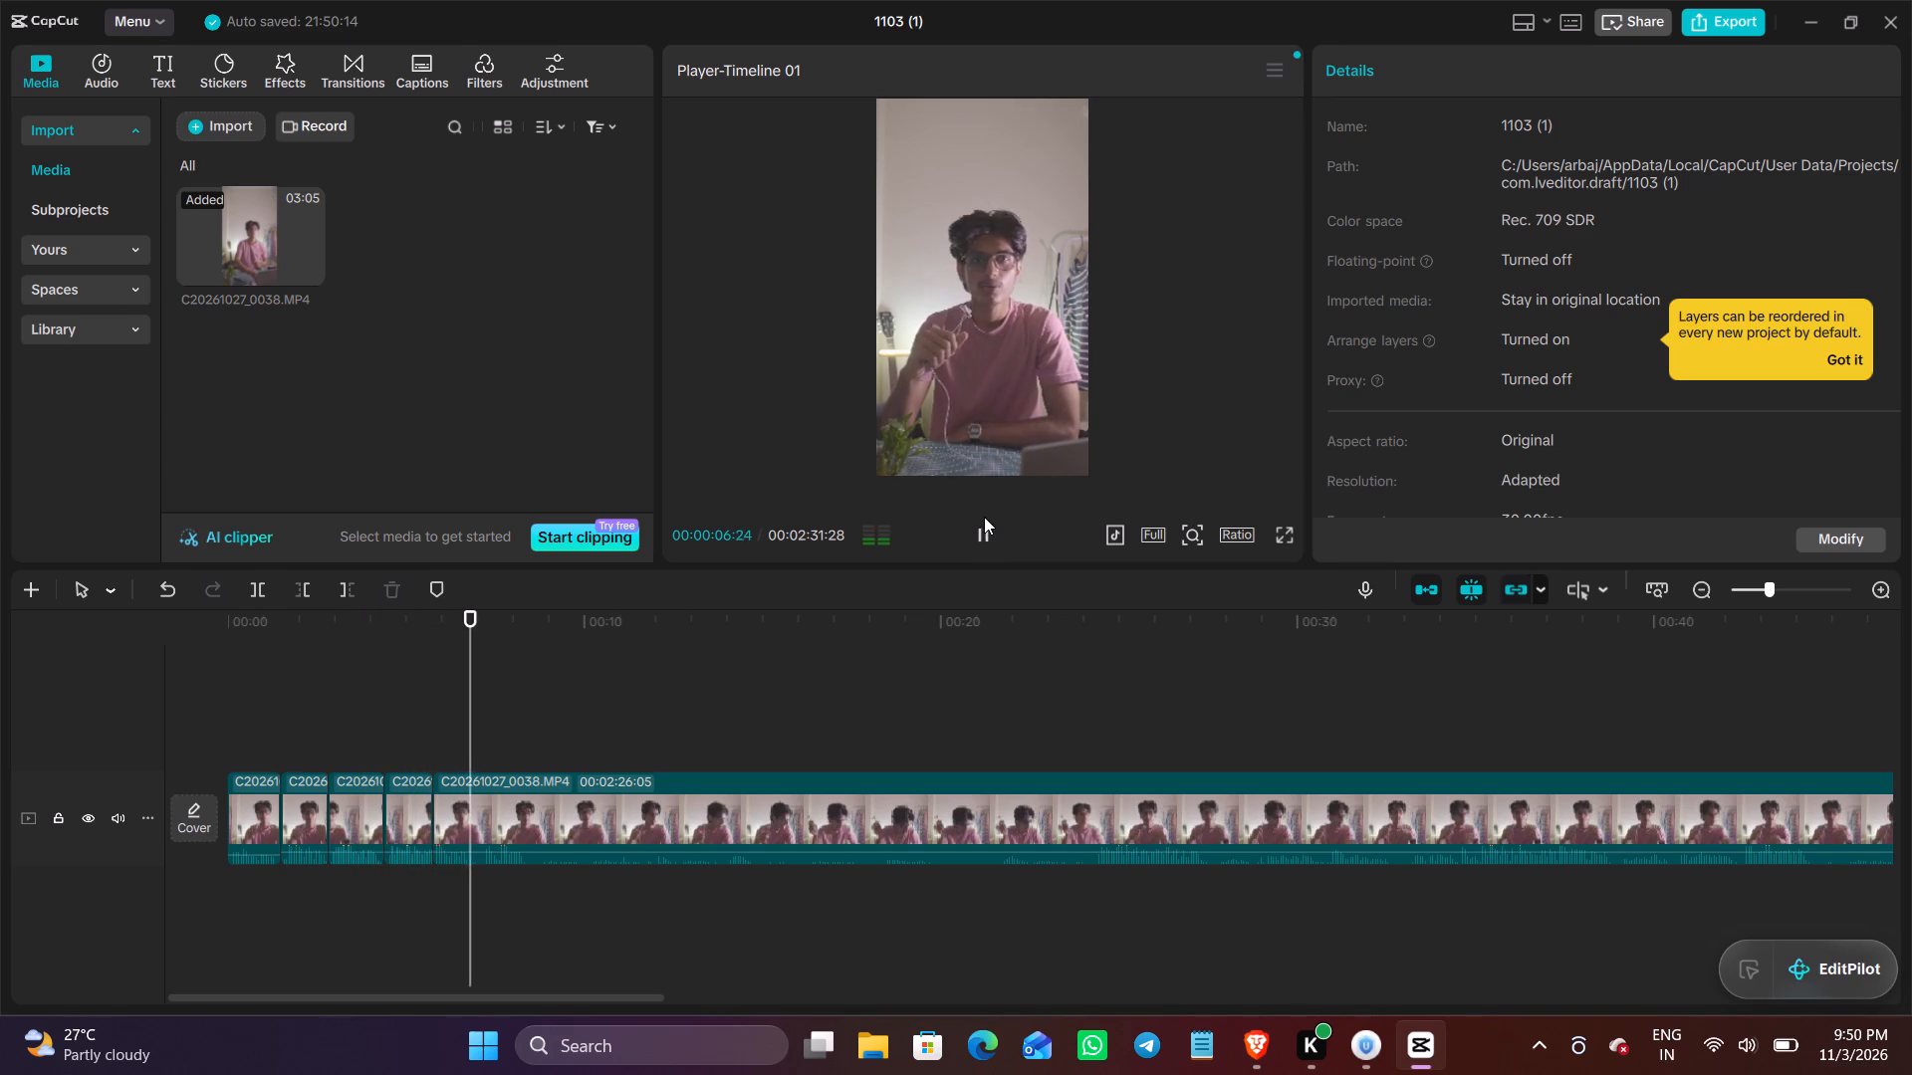
pyautogui.click(984, 517)
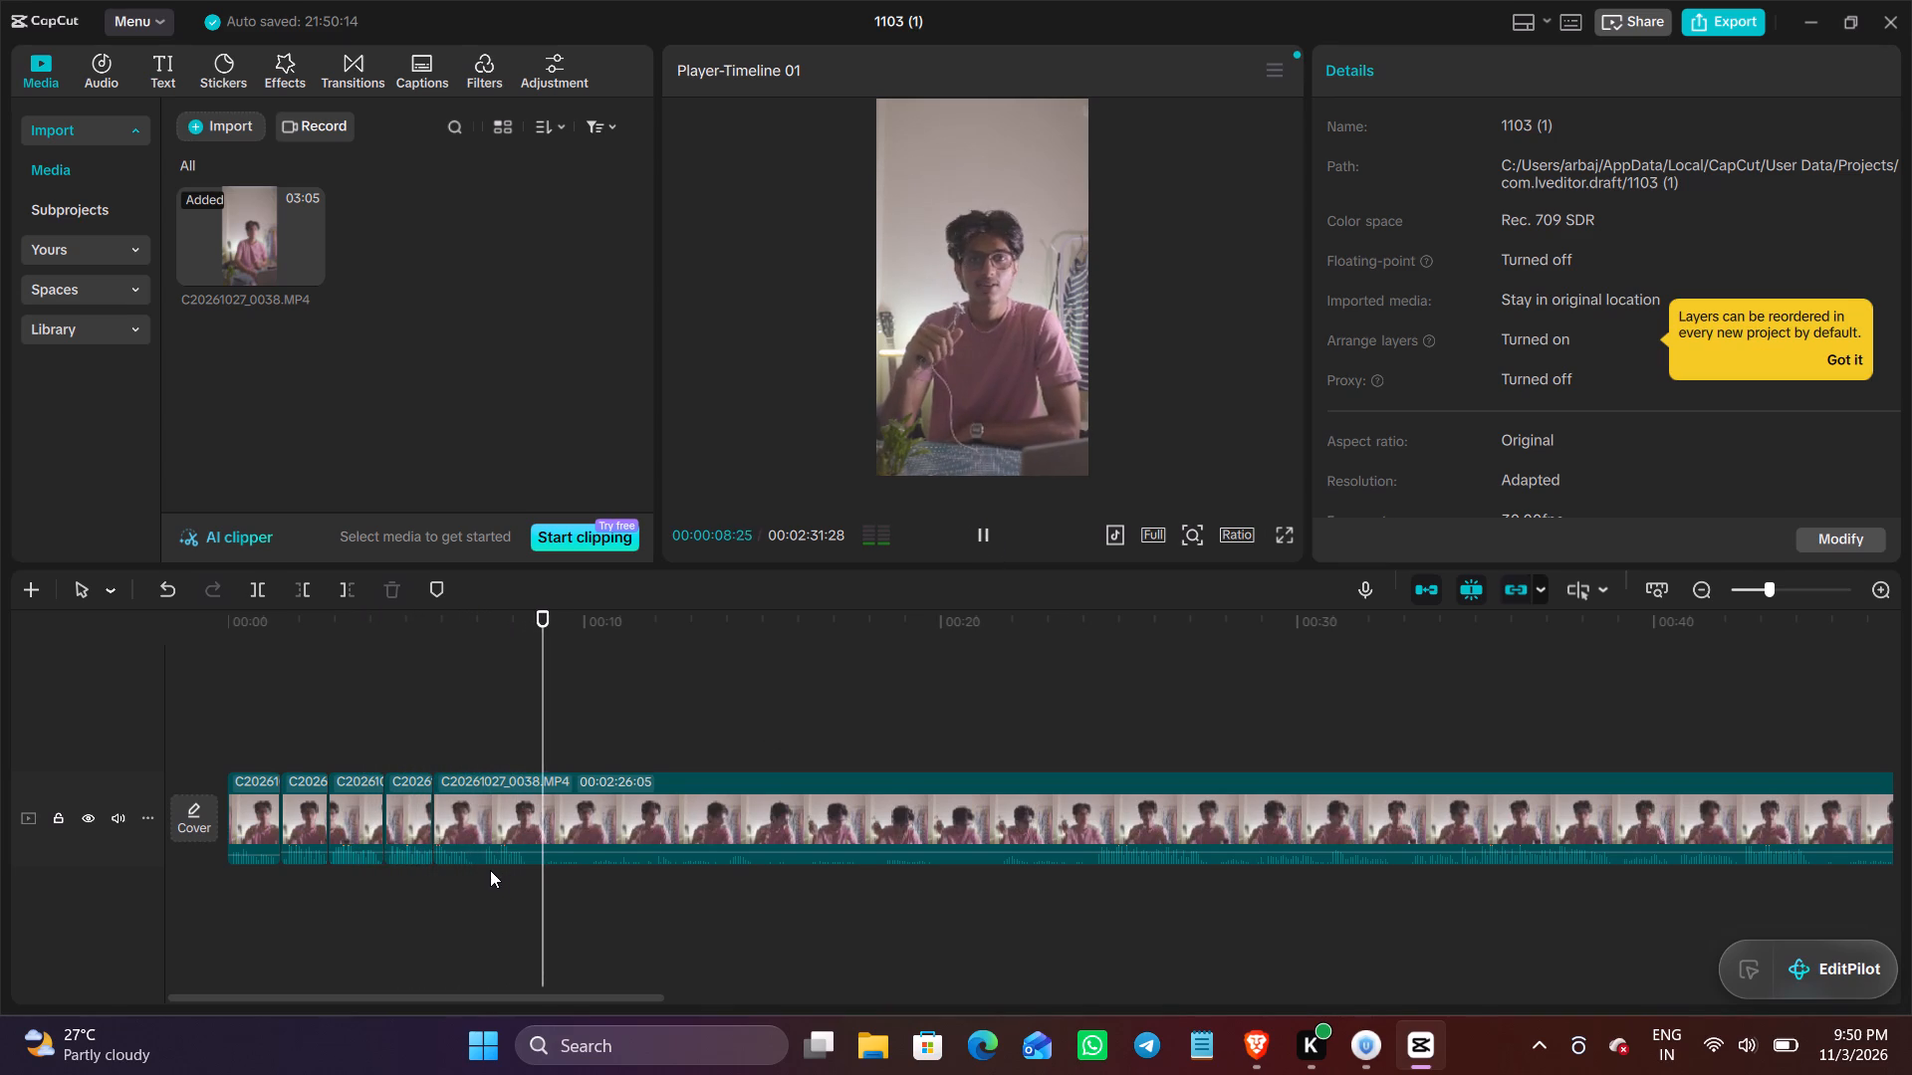
pyautogui.click(479, 870)
pyautogui.click(472, 869)
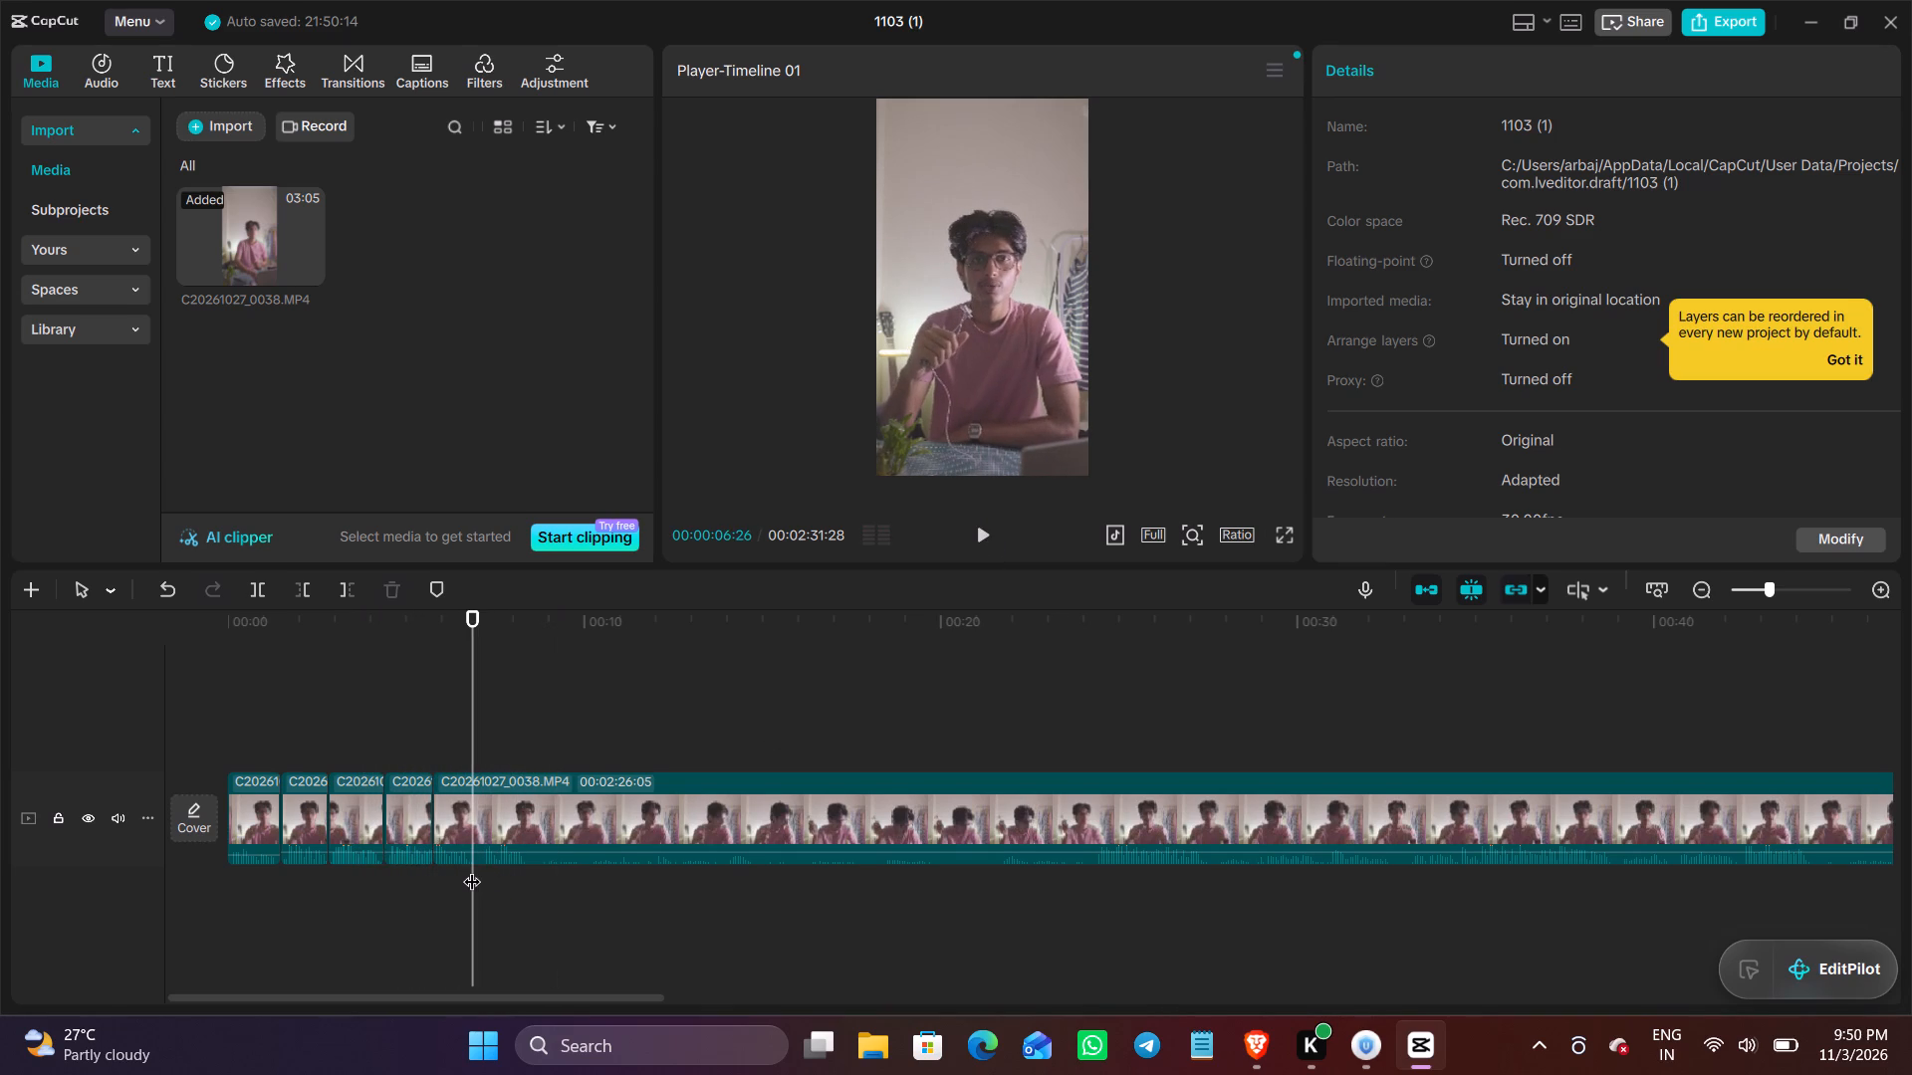
pyautogui.click(472, 869)
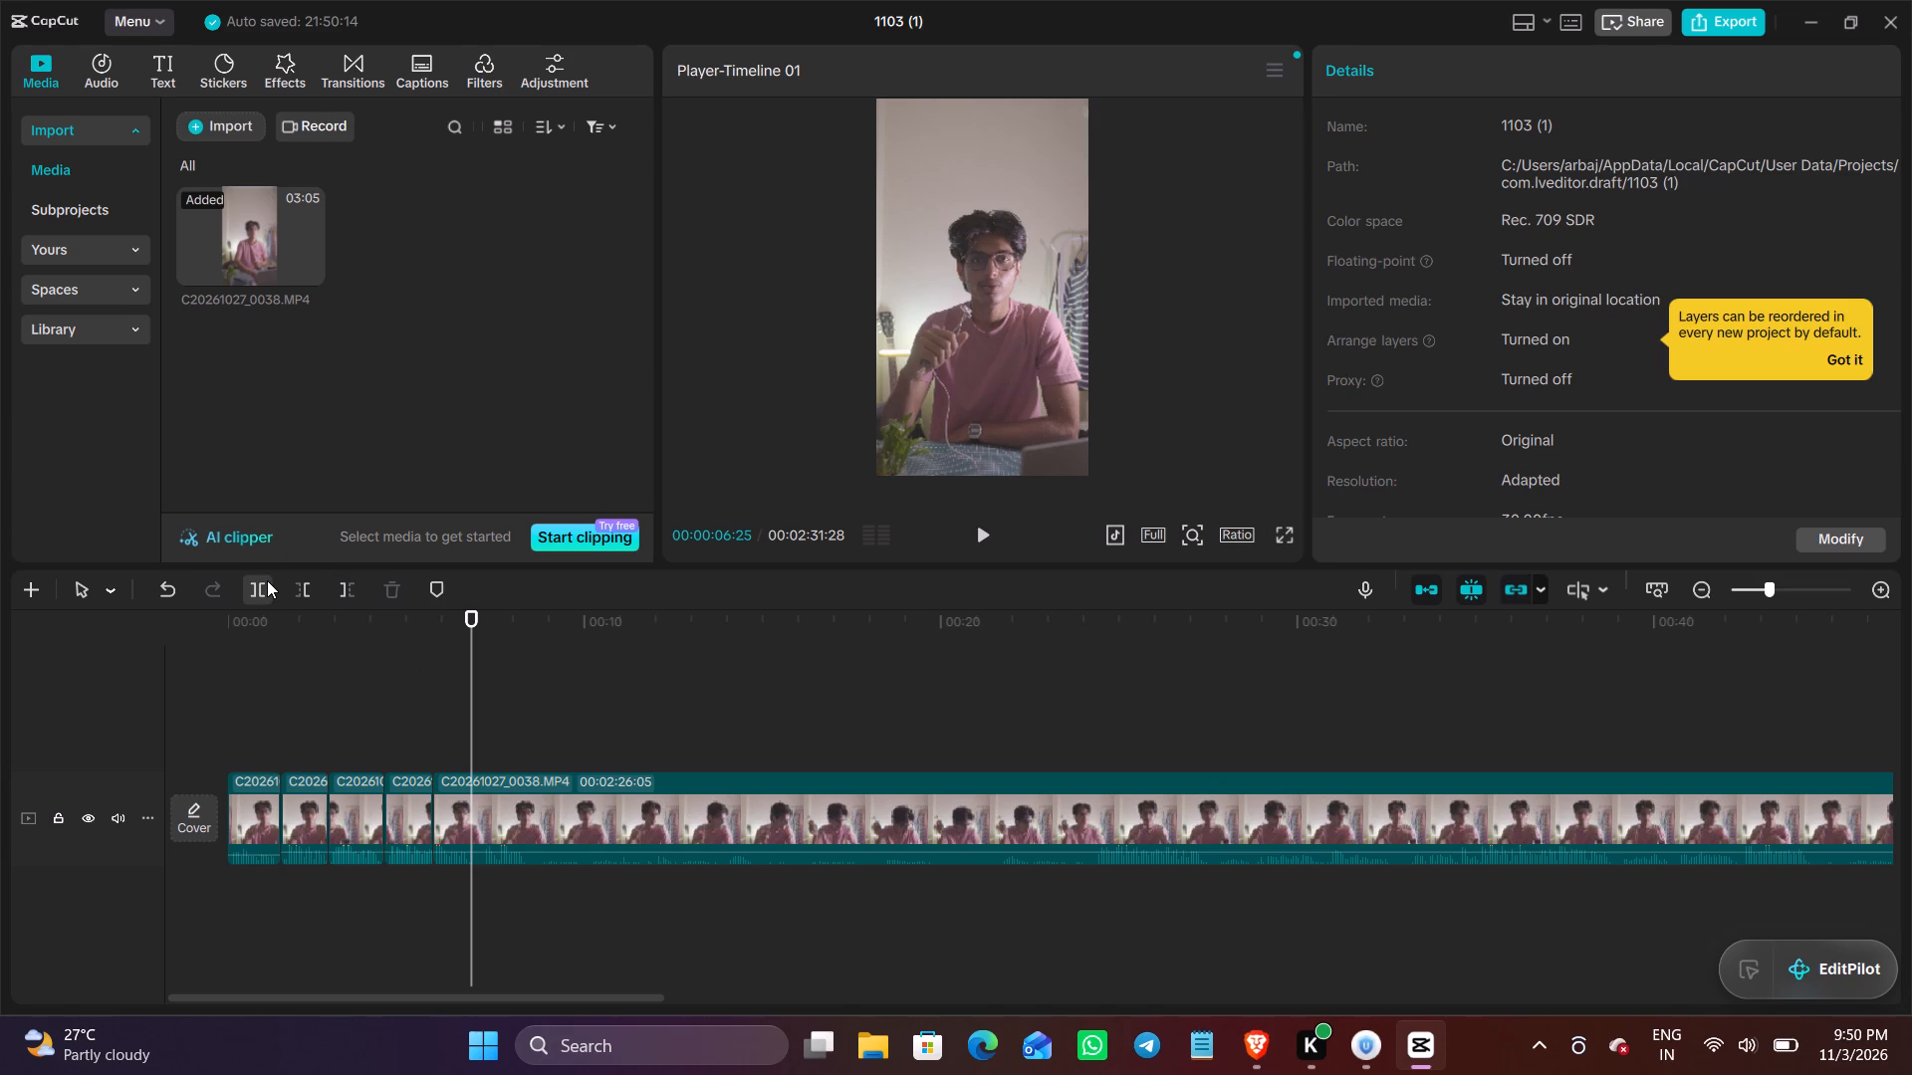
pyautogui.hotkey('ctrl', 'b')
pyautogui.write('b')
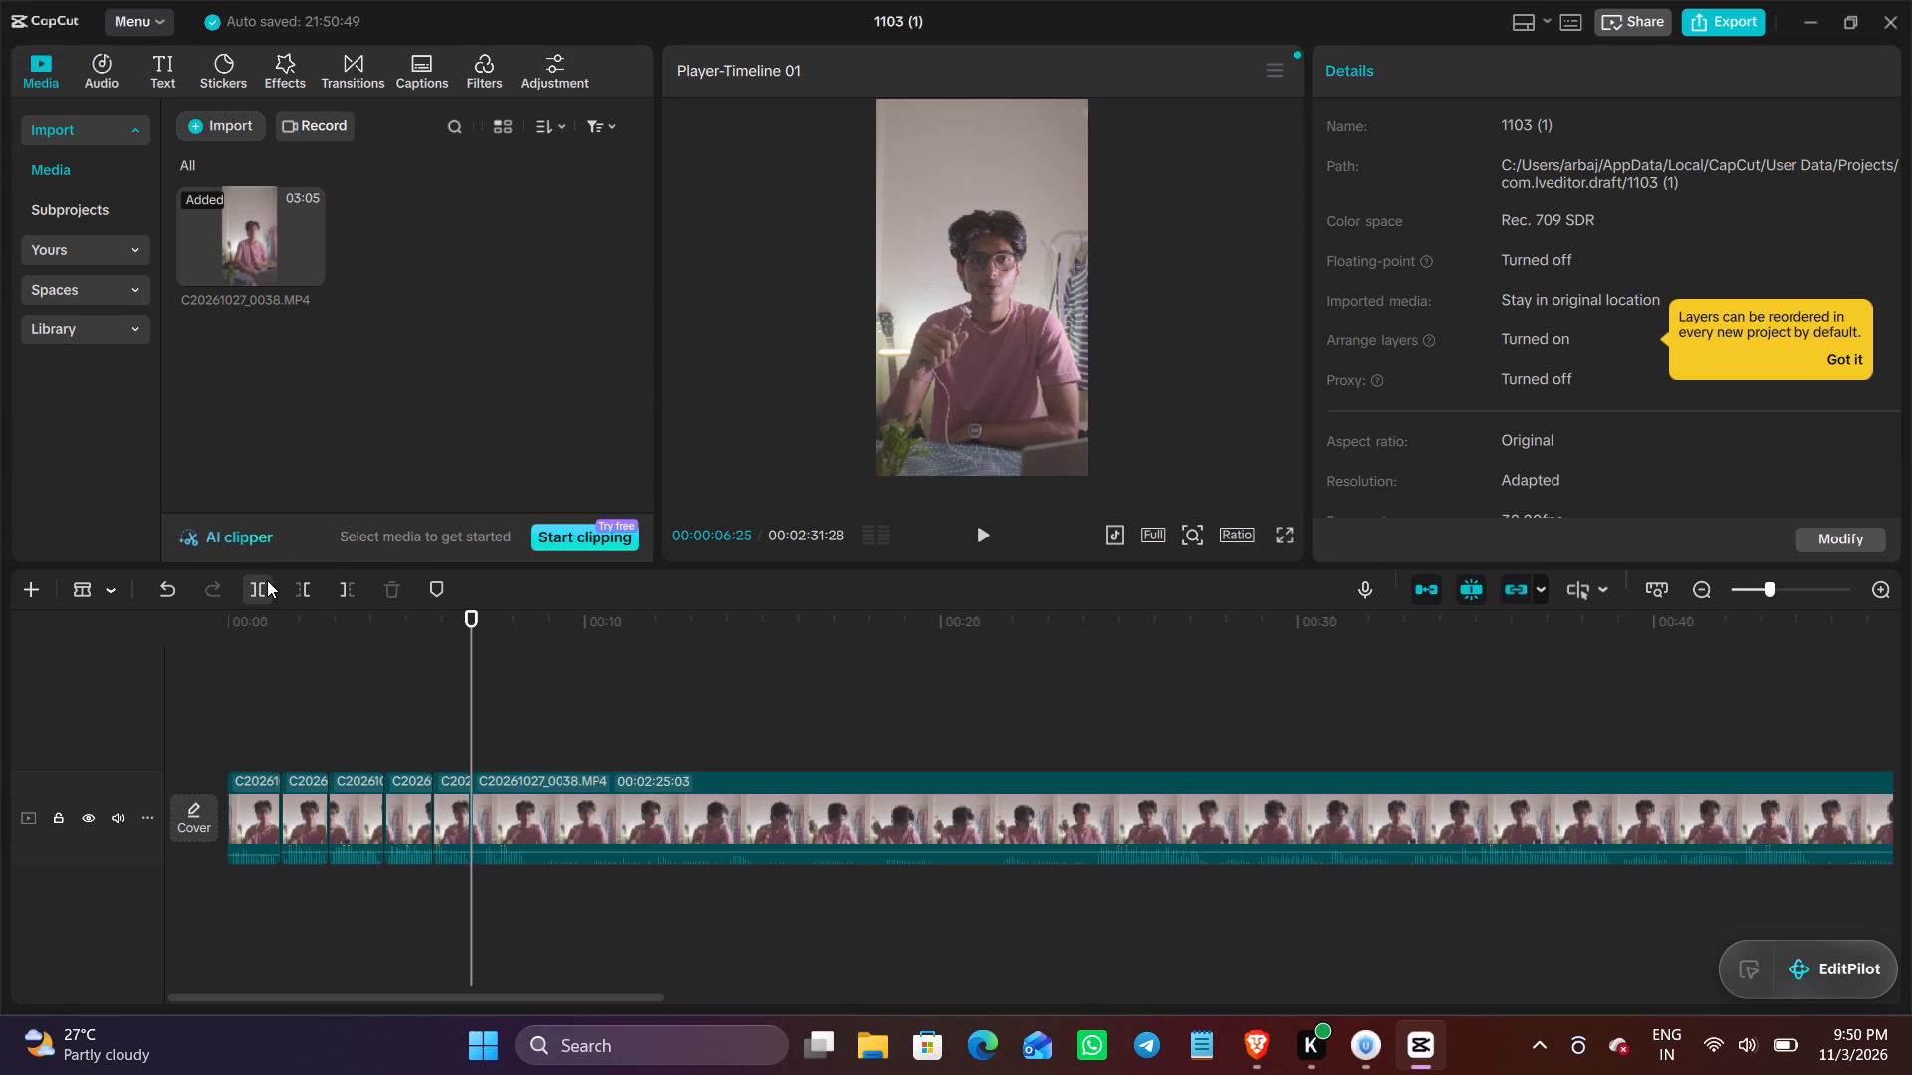
# Play the sixth clip from 00:00:06:25, find where the unwanted stretch ends, and split it at 00:00:24:11.
pyautogui.press('space')
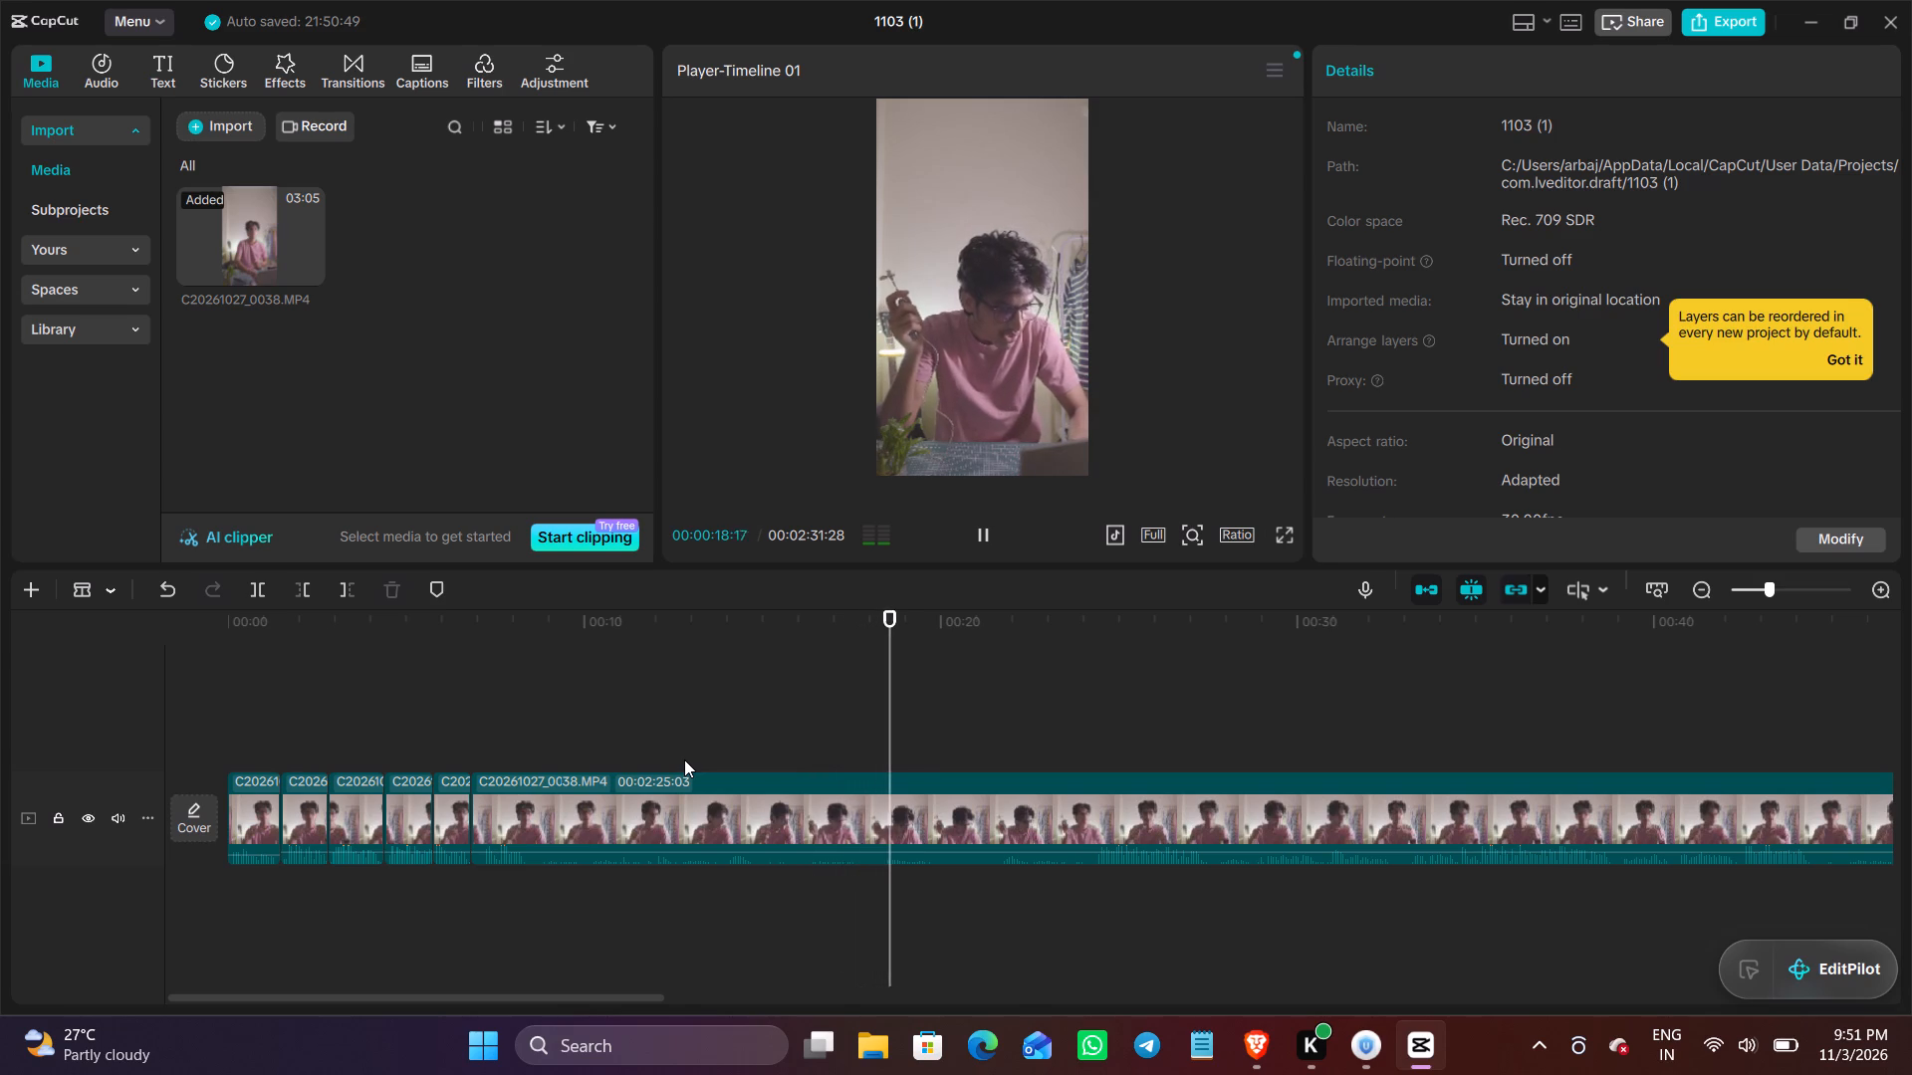
pyautogui.click(1078, 874)
pyautogui.press('space')
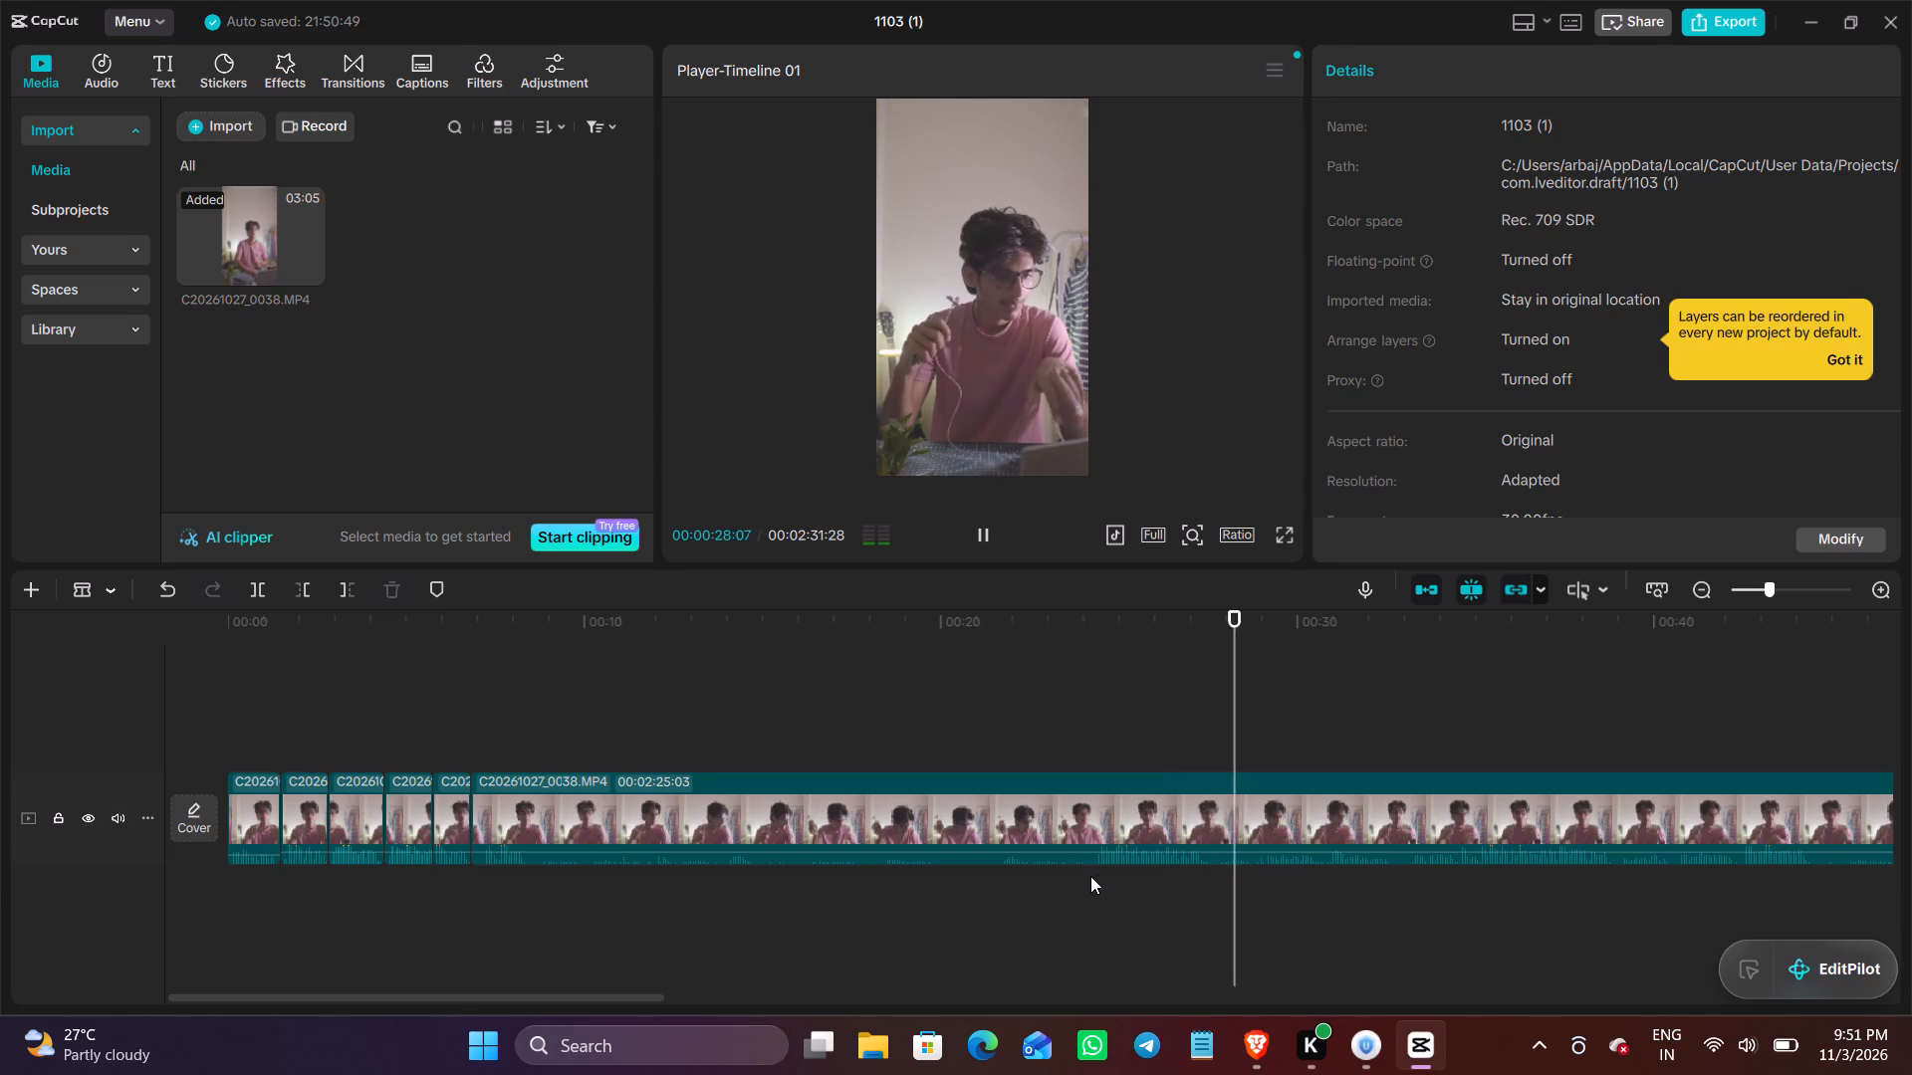
pyautogui.click(1084, 879)
pyautogui.press('space')
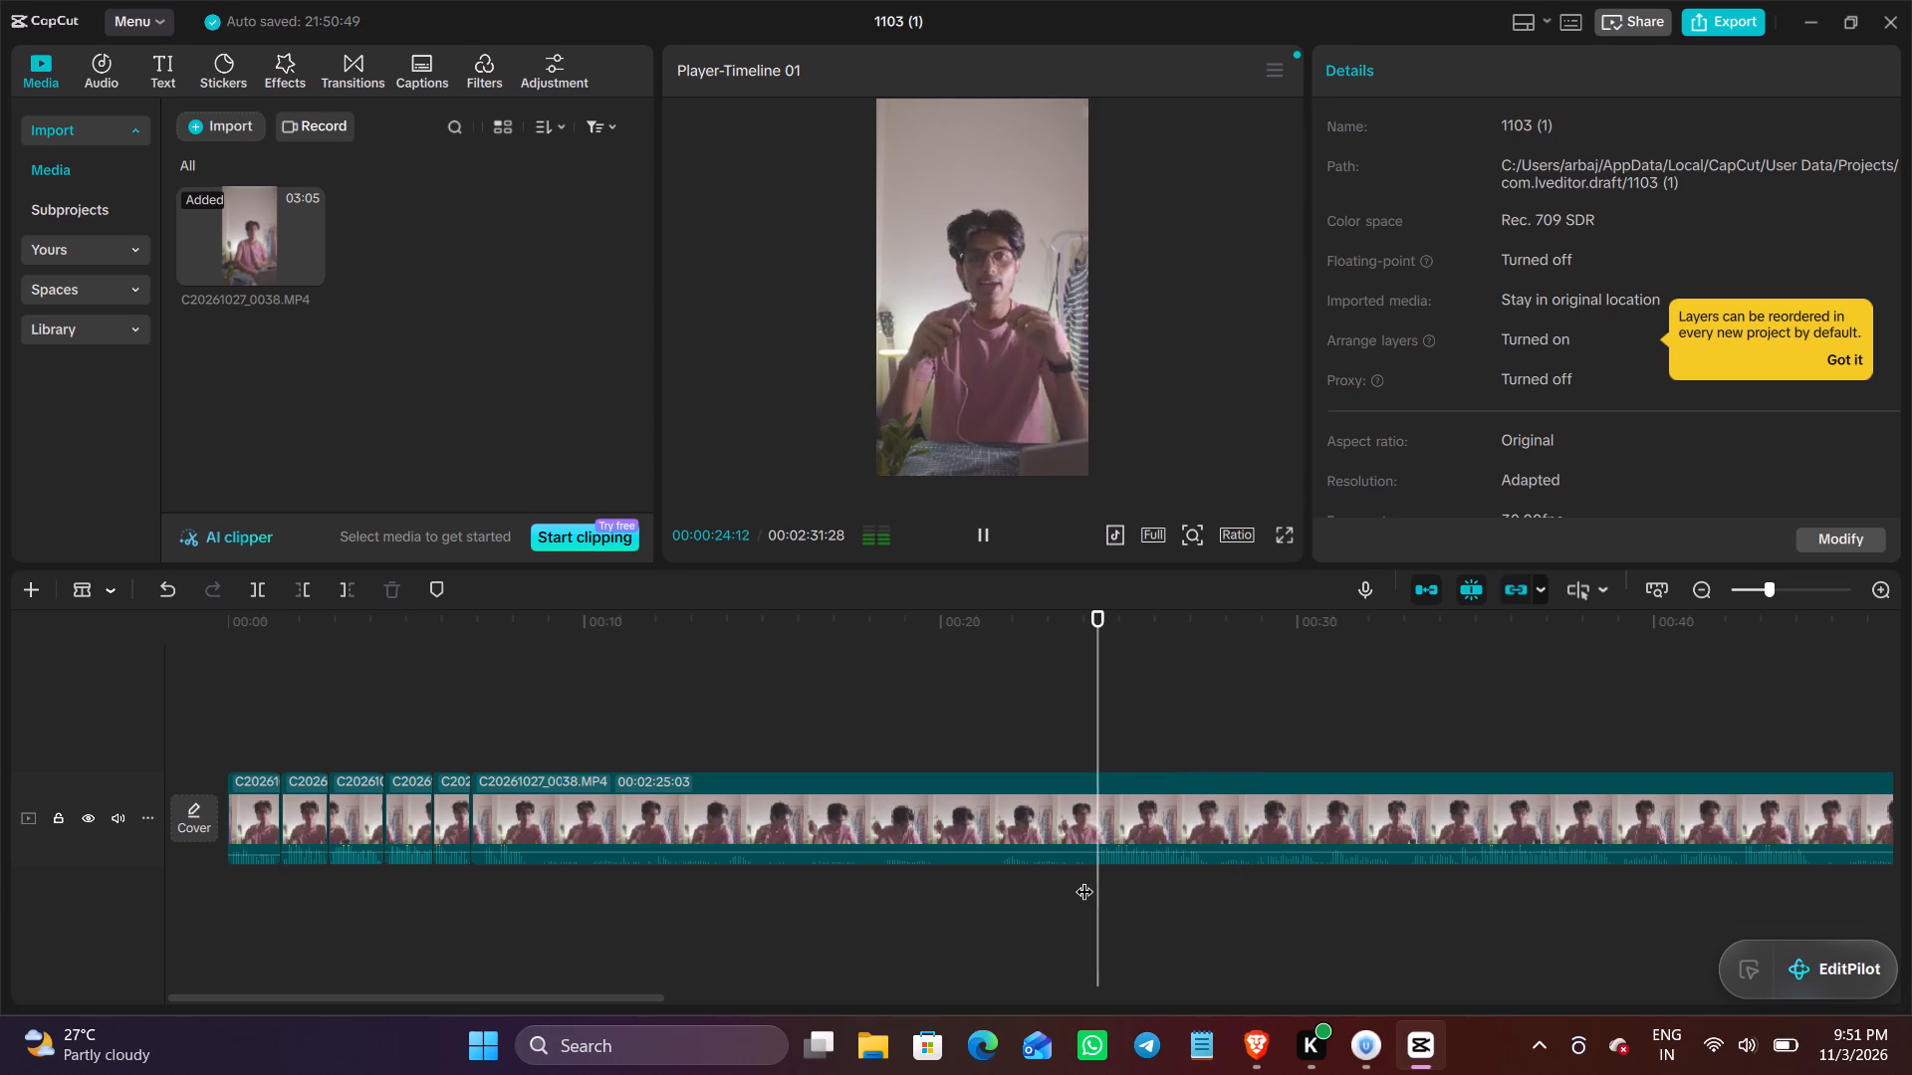
pyautogui.press('space')
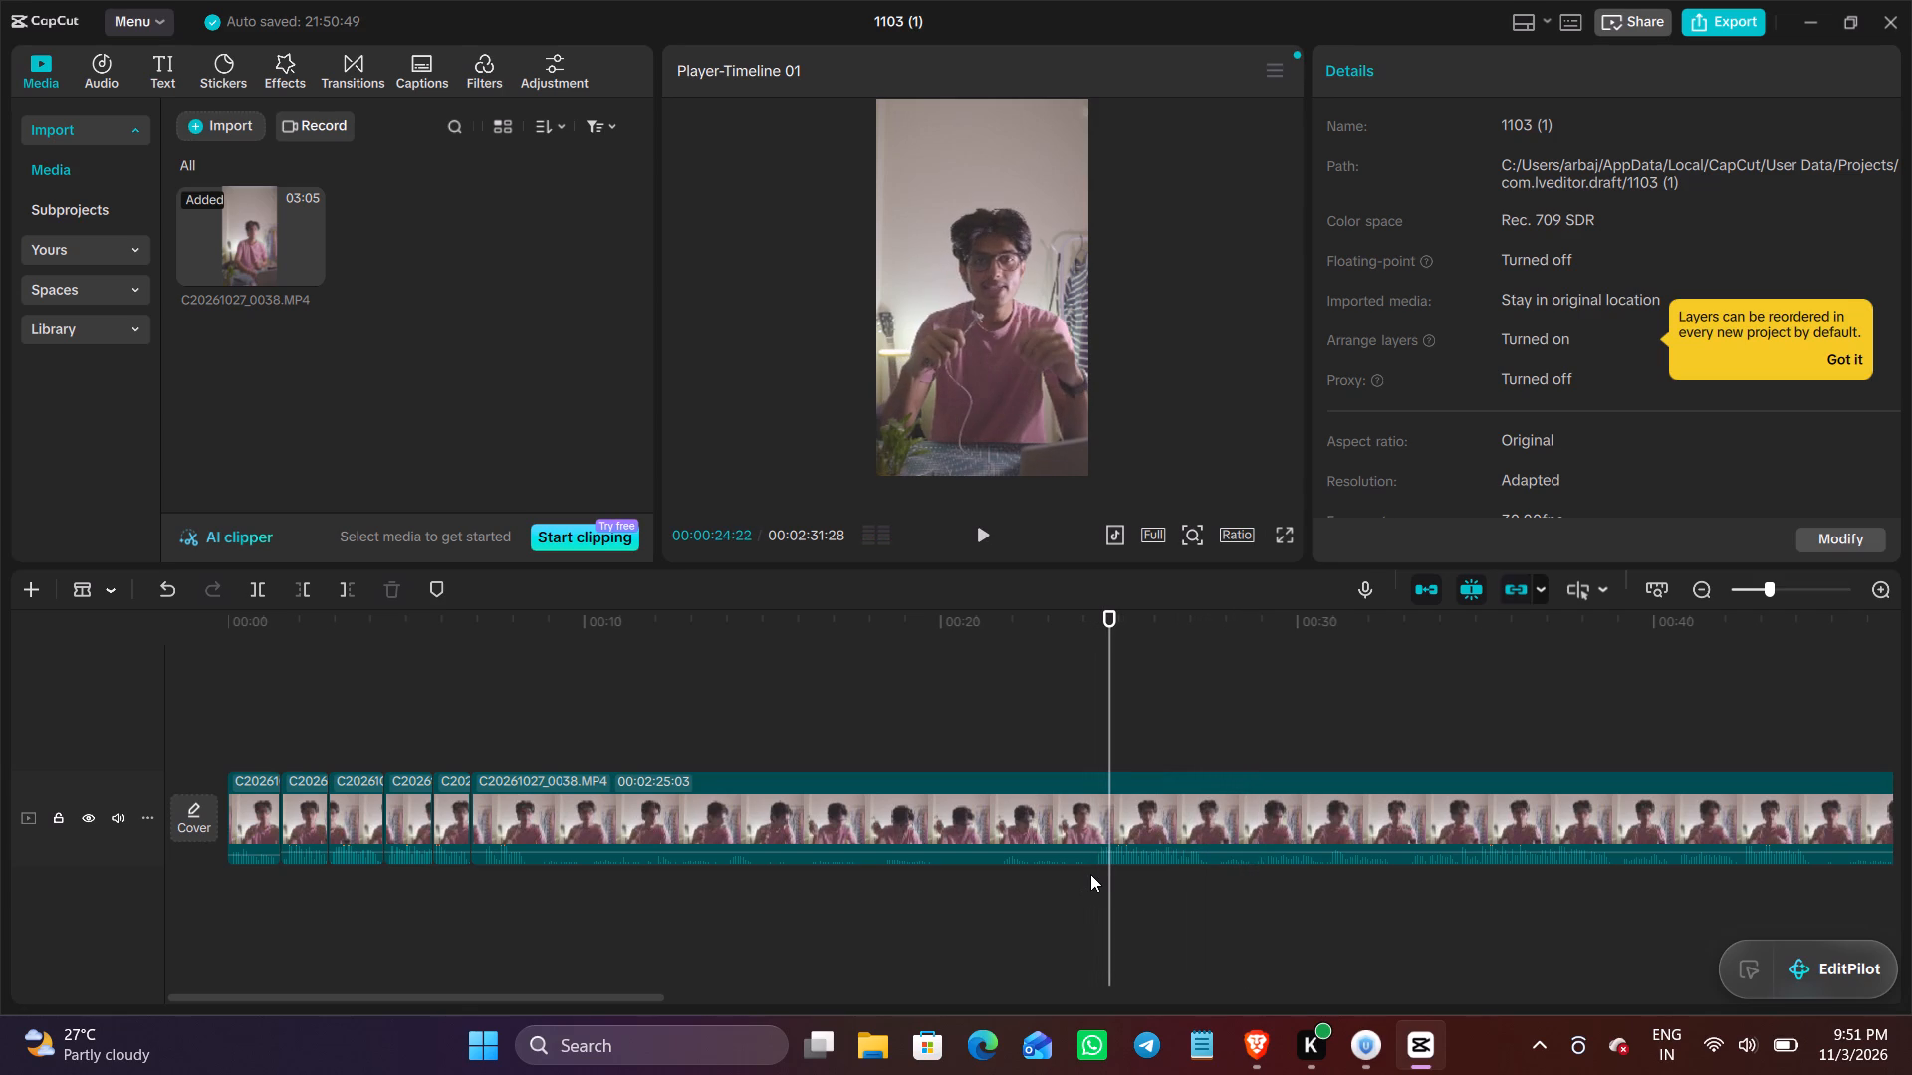
pyautogui.click(1090, 874)
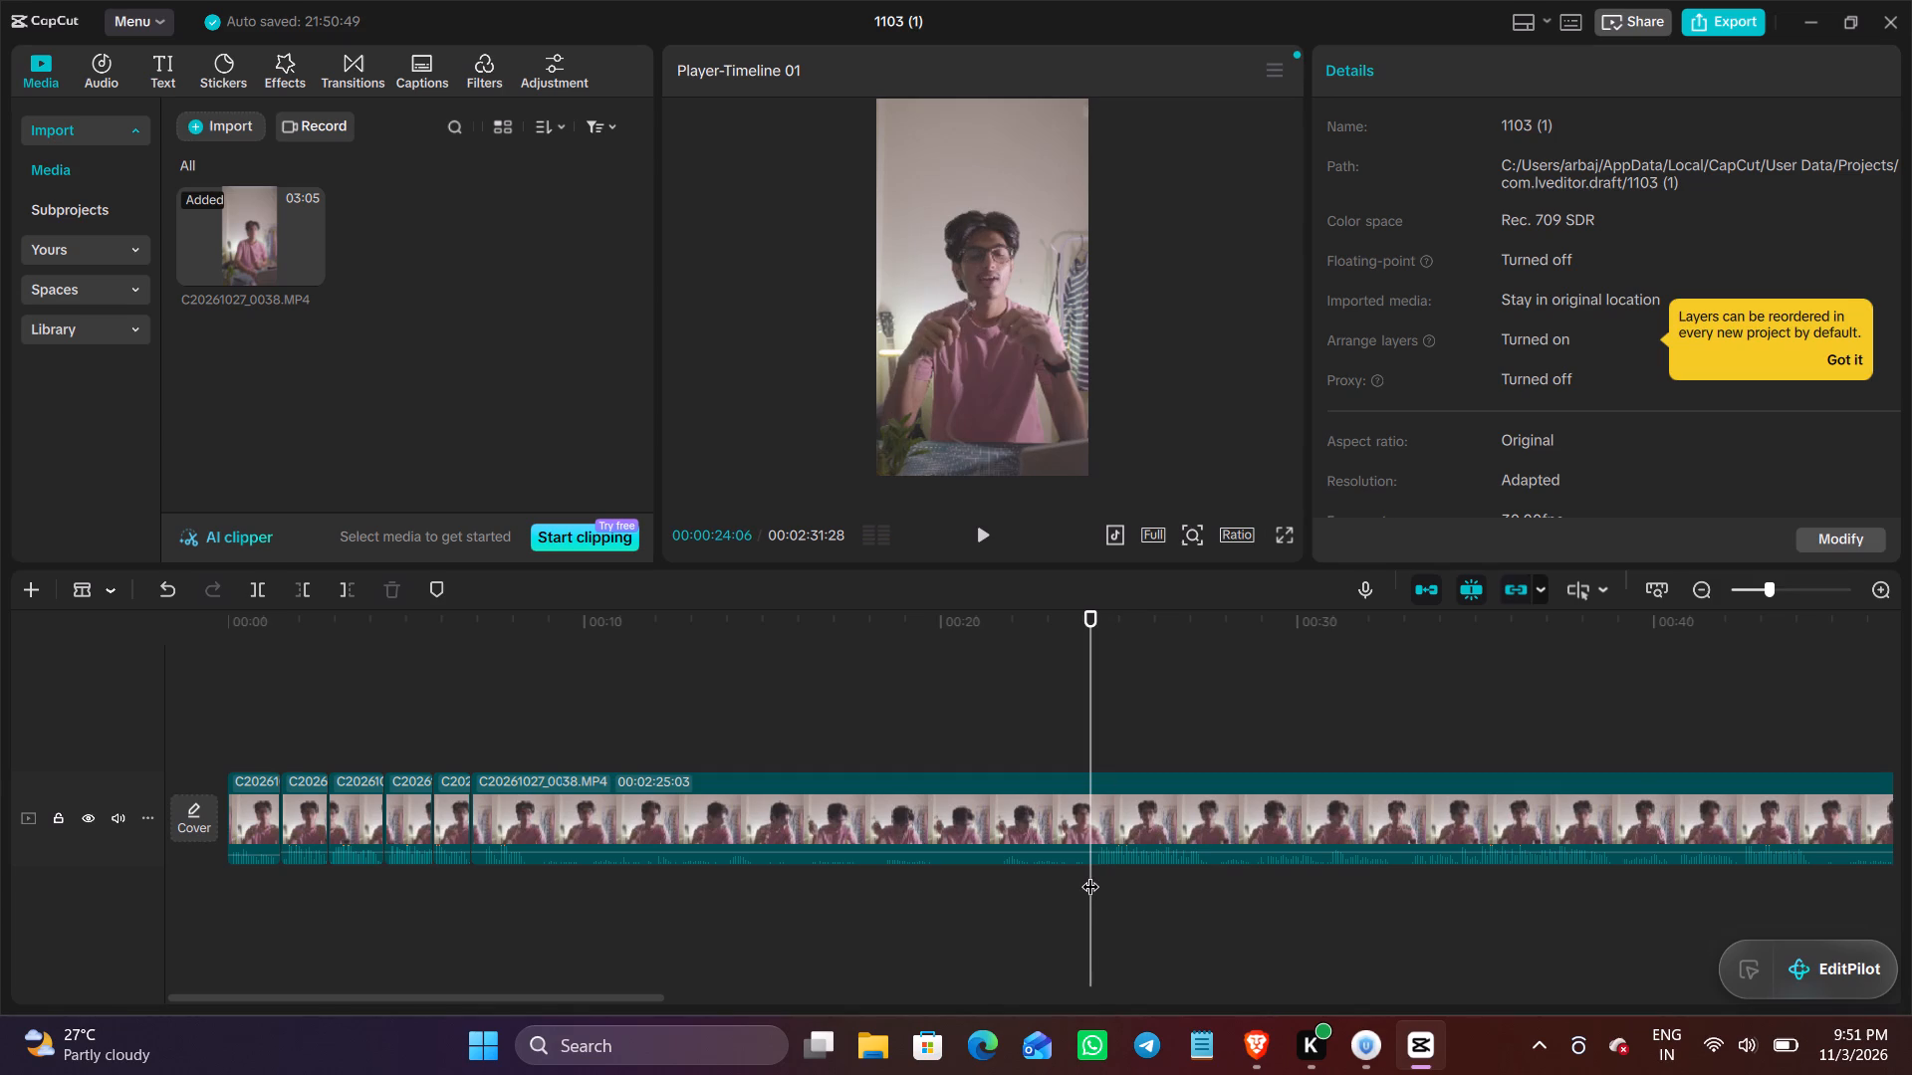
pyautogui.click(1096, 874)
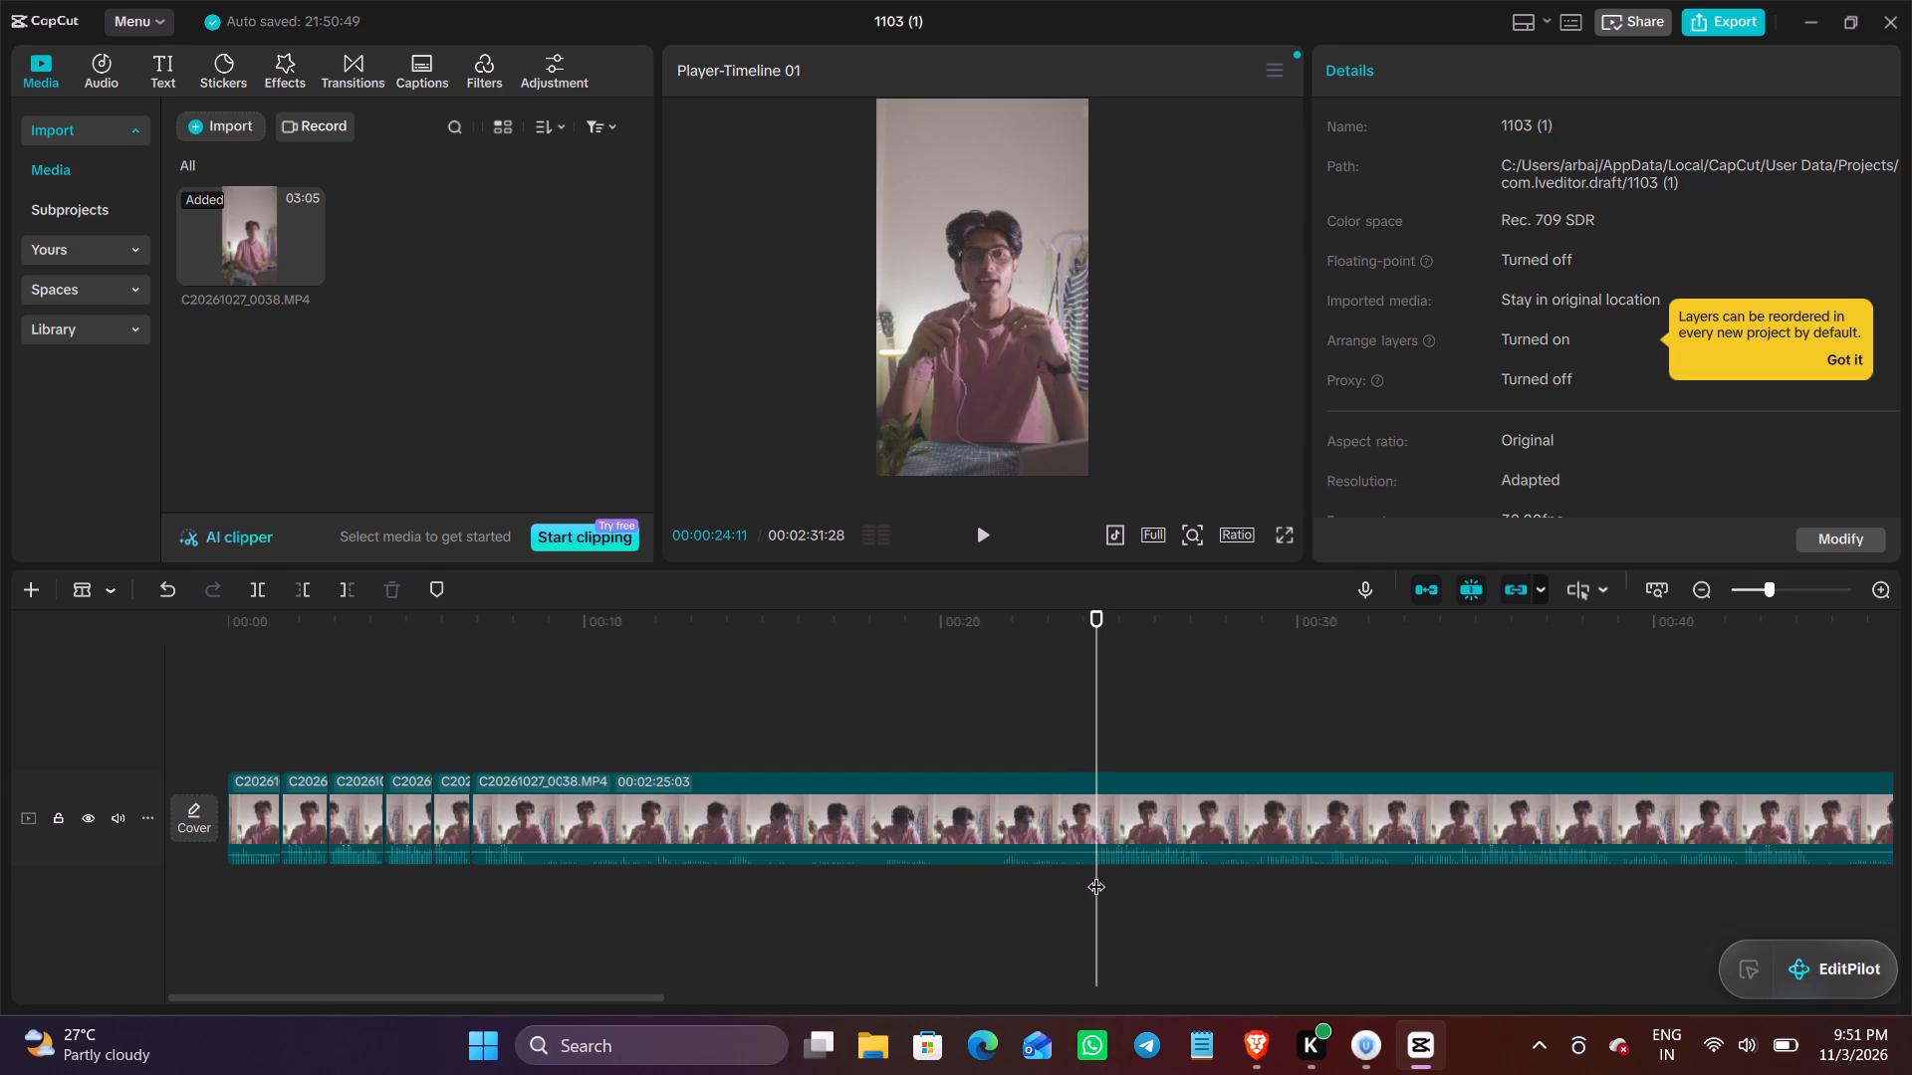
pyautogui.hotkey('ctrl', 'b')
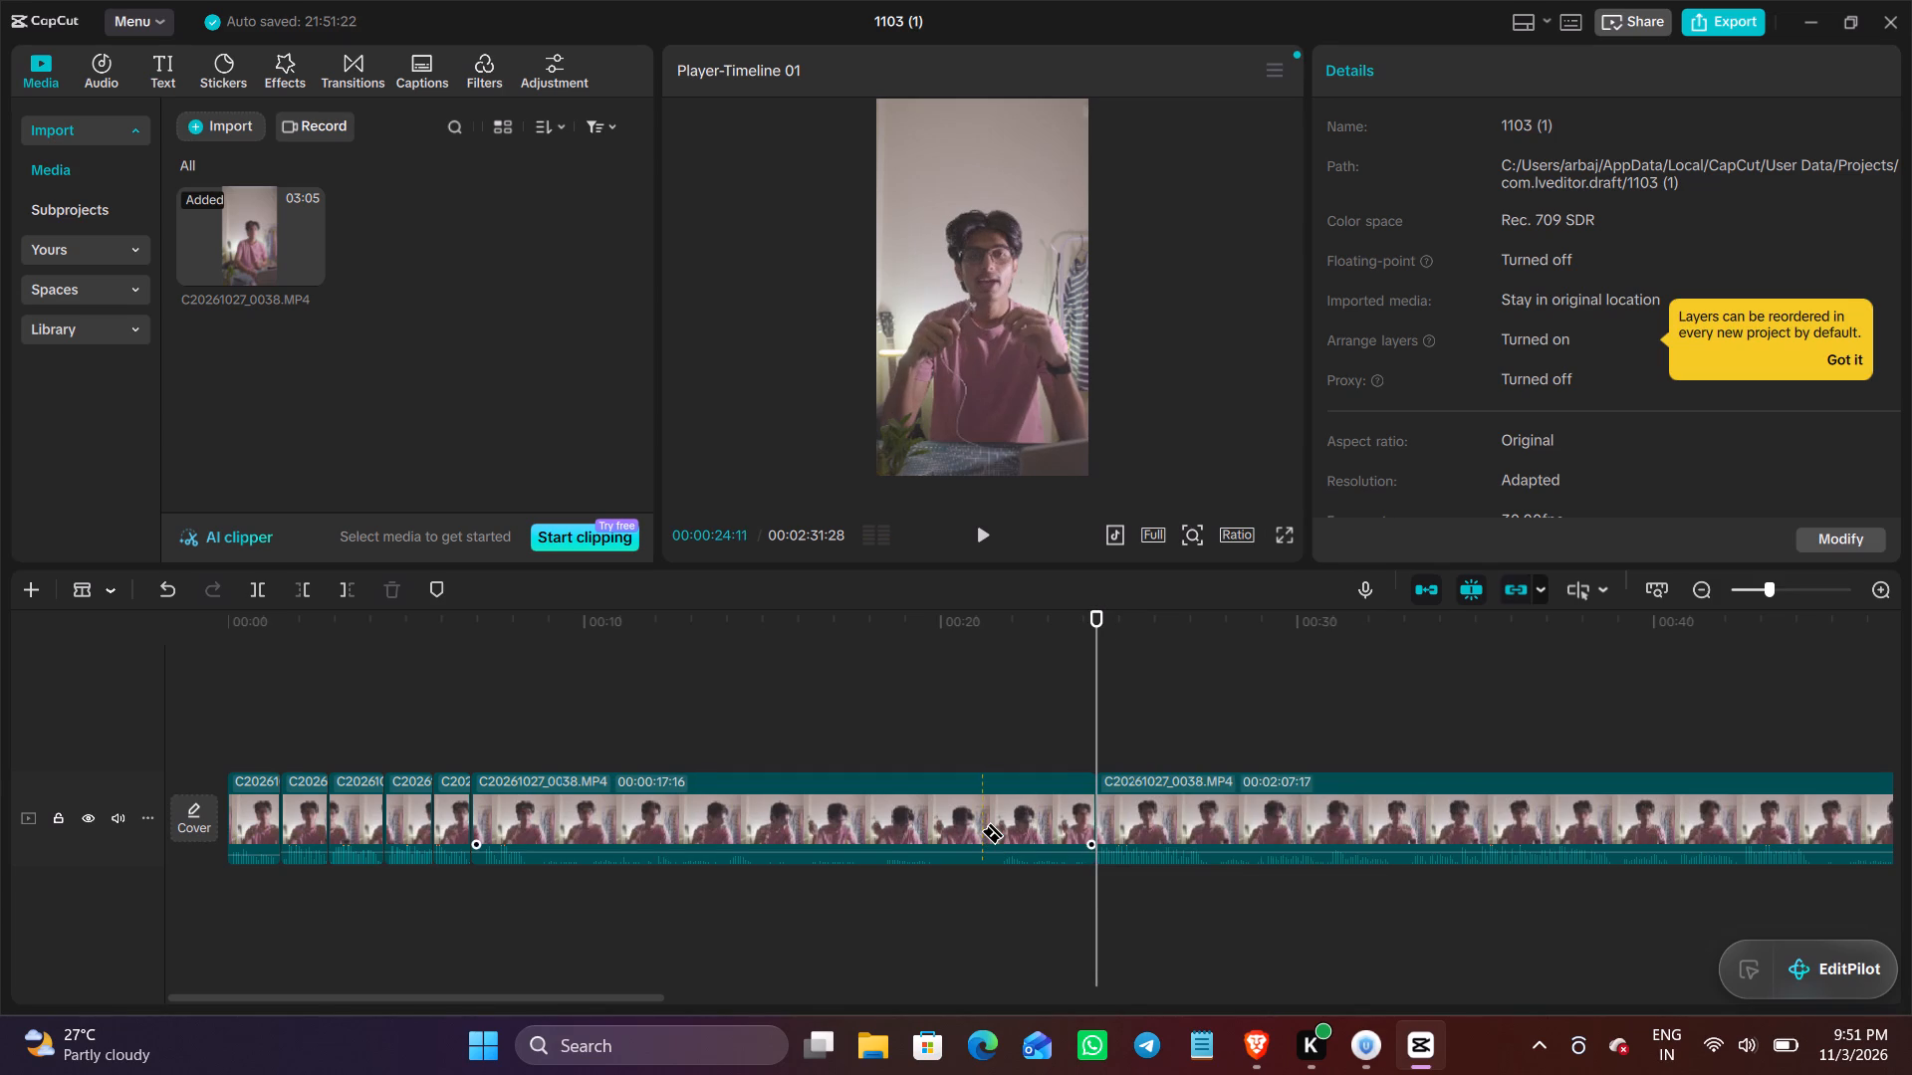
# Cut the sixth clip at 00:00:21:03 and about 00:00:19:09 and 00:00:18:08, and try to delete the unwanted part.
pyautogui.press('BackSpace')
pyautogui.press('BackSpace')
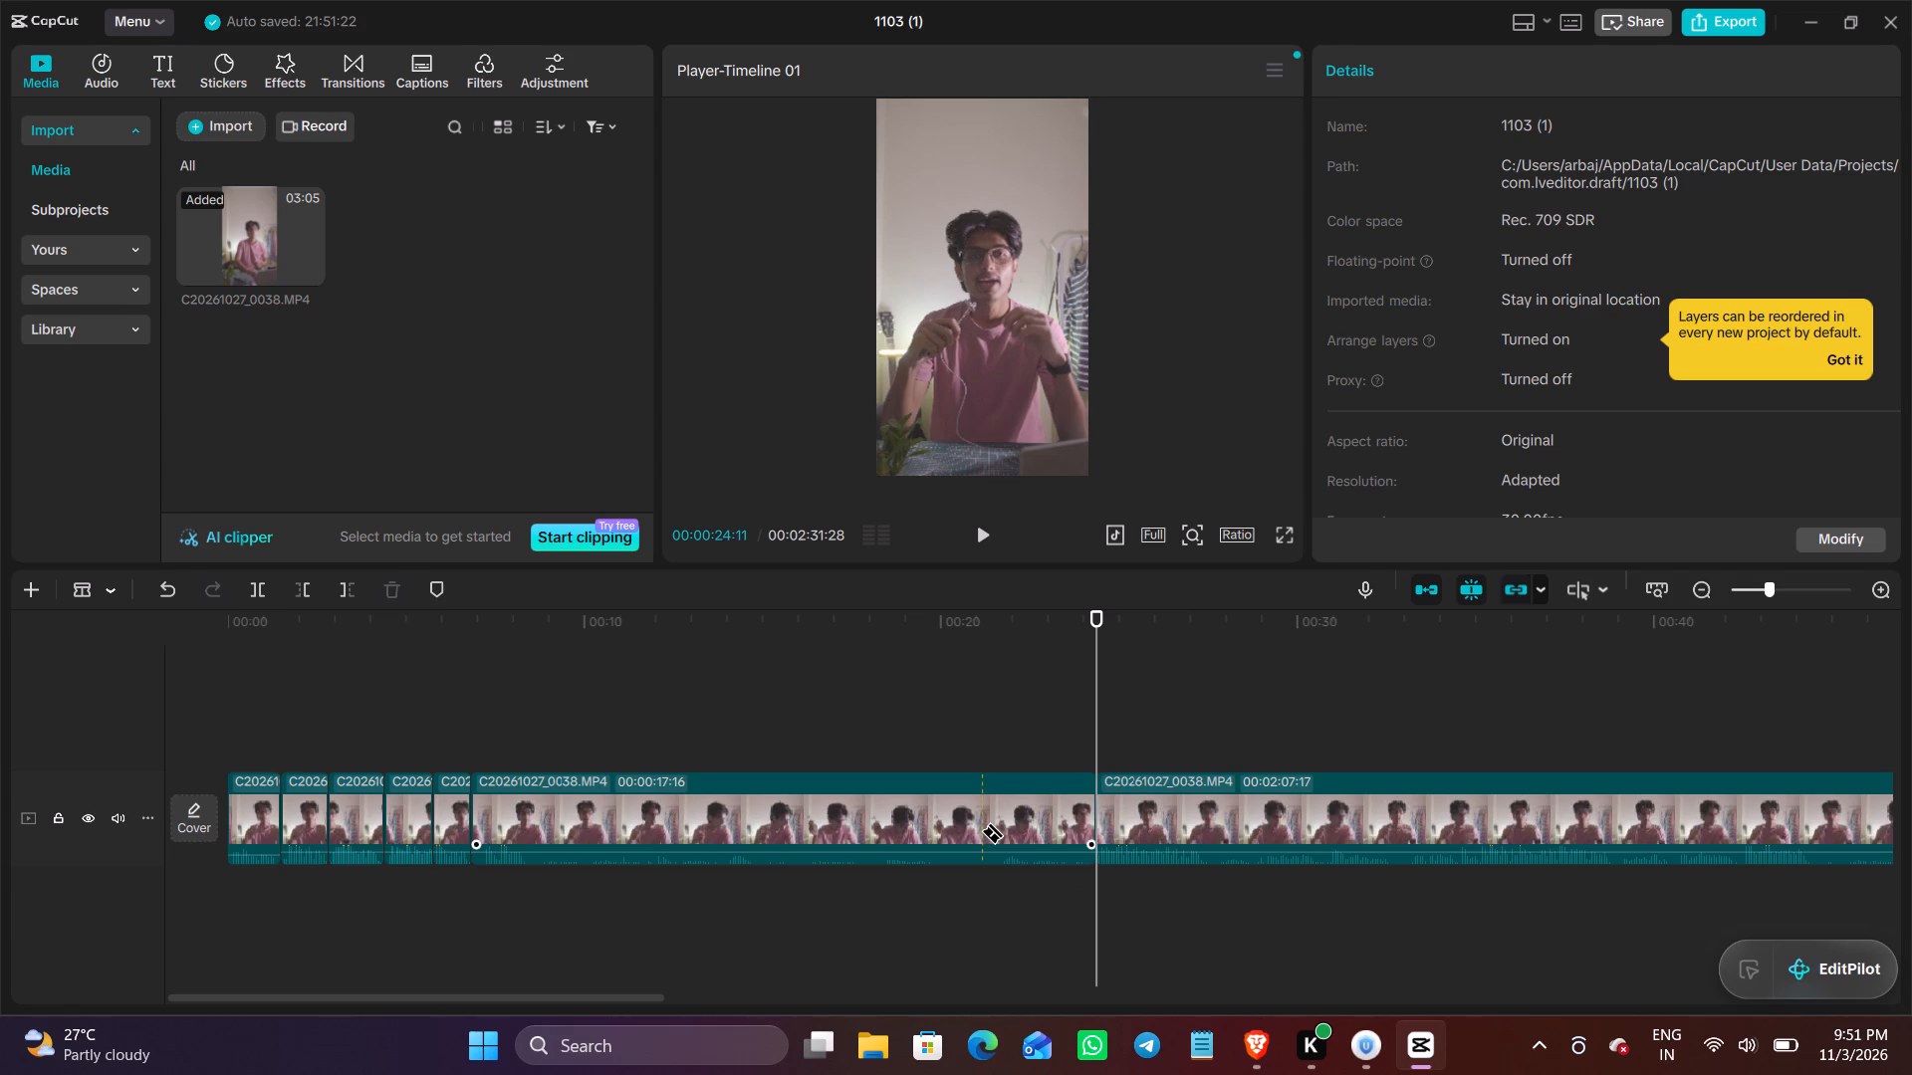
pyautogui.press('BackSpace')
pyautogui.click(980, 831)
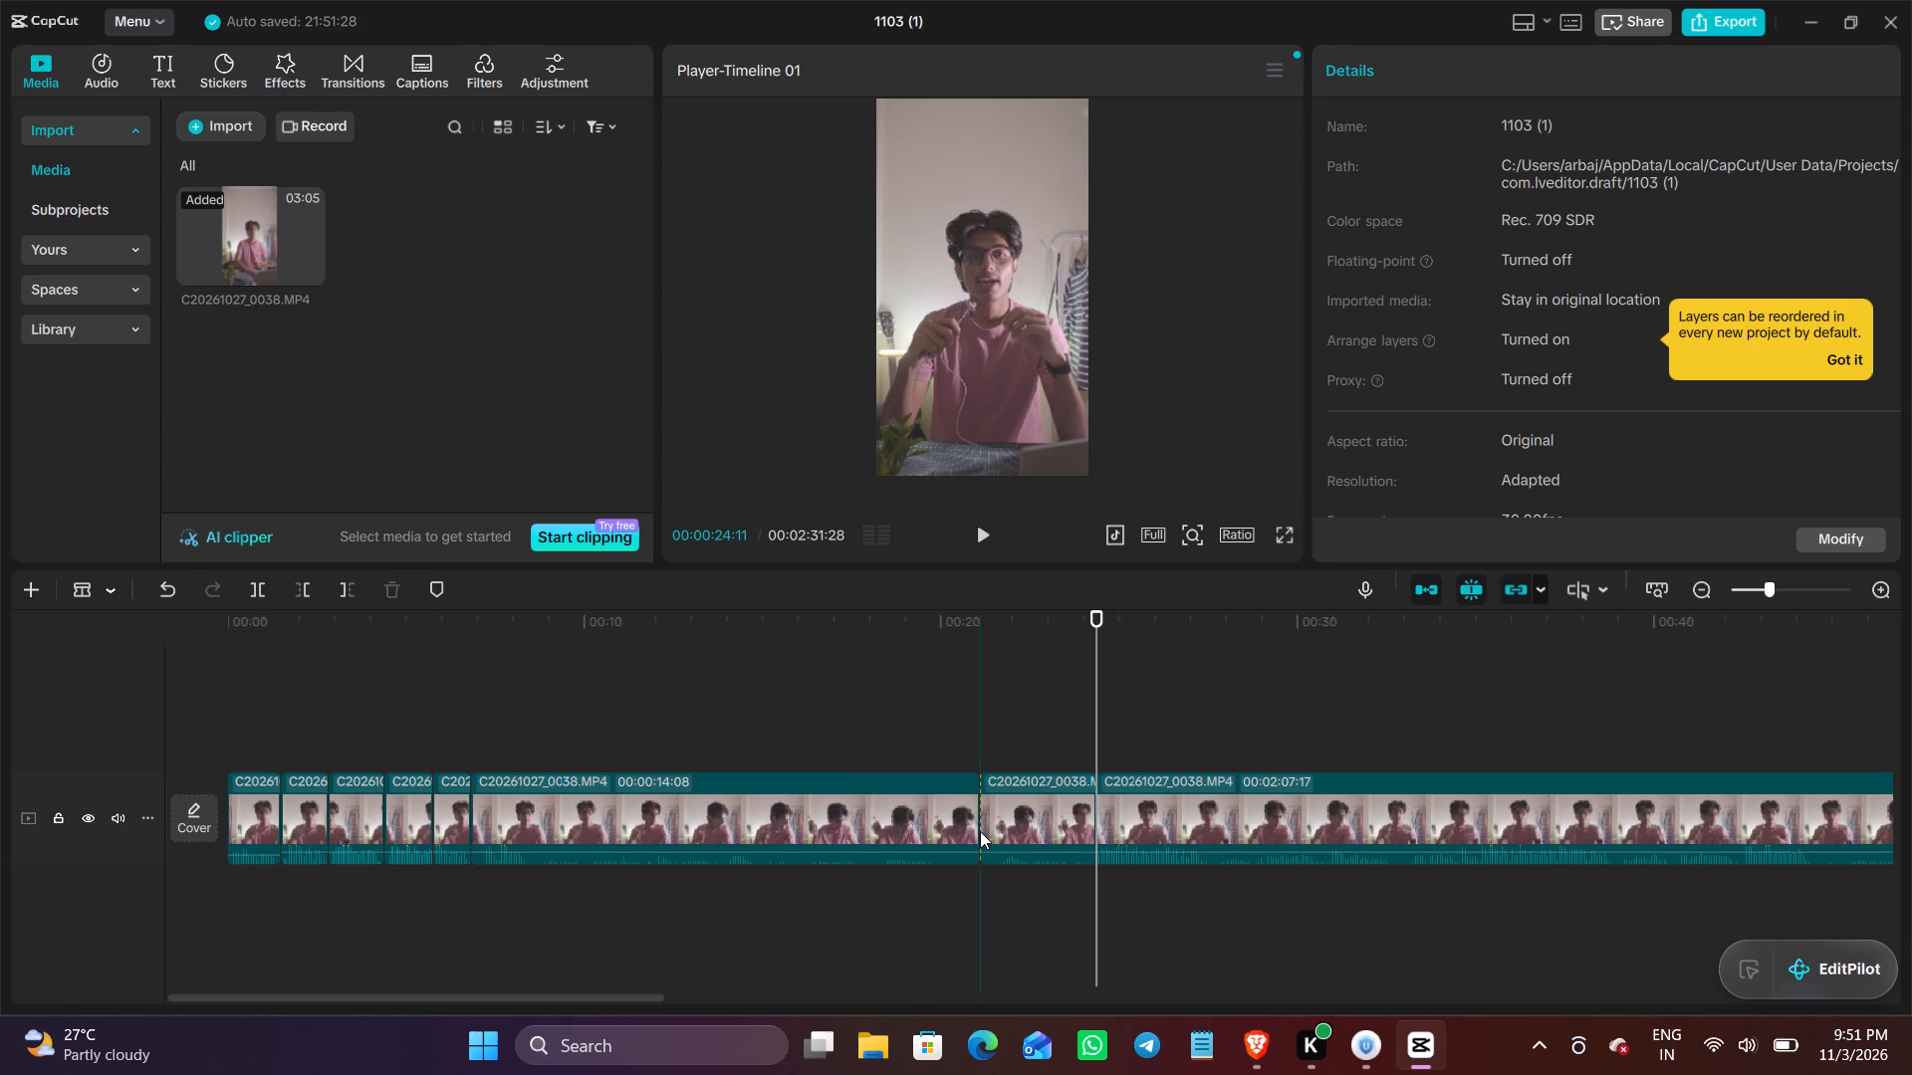
pyautogui.click(980, 831)
pyautogui.click(916, 835)
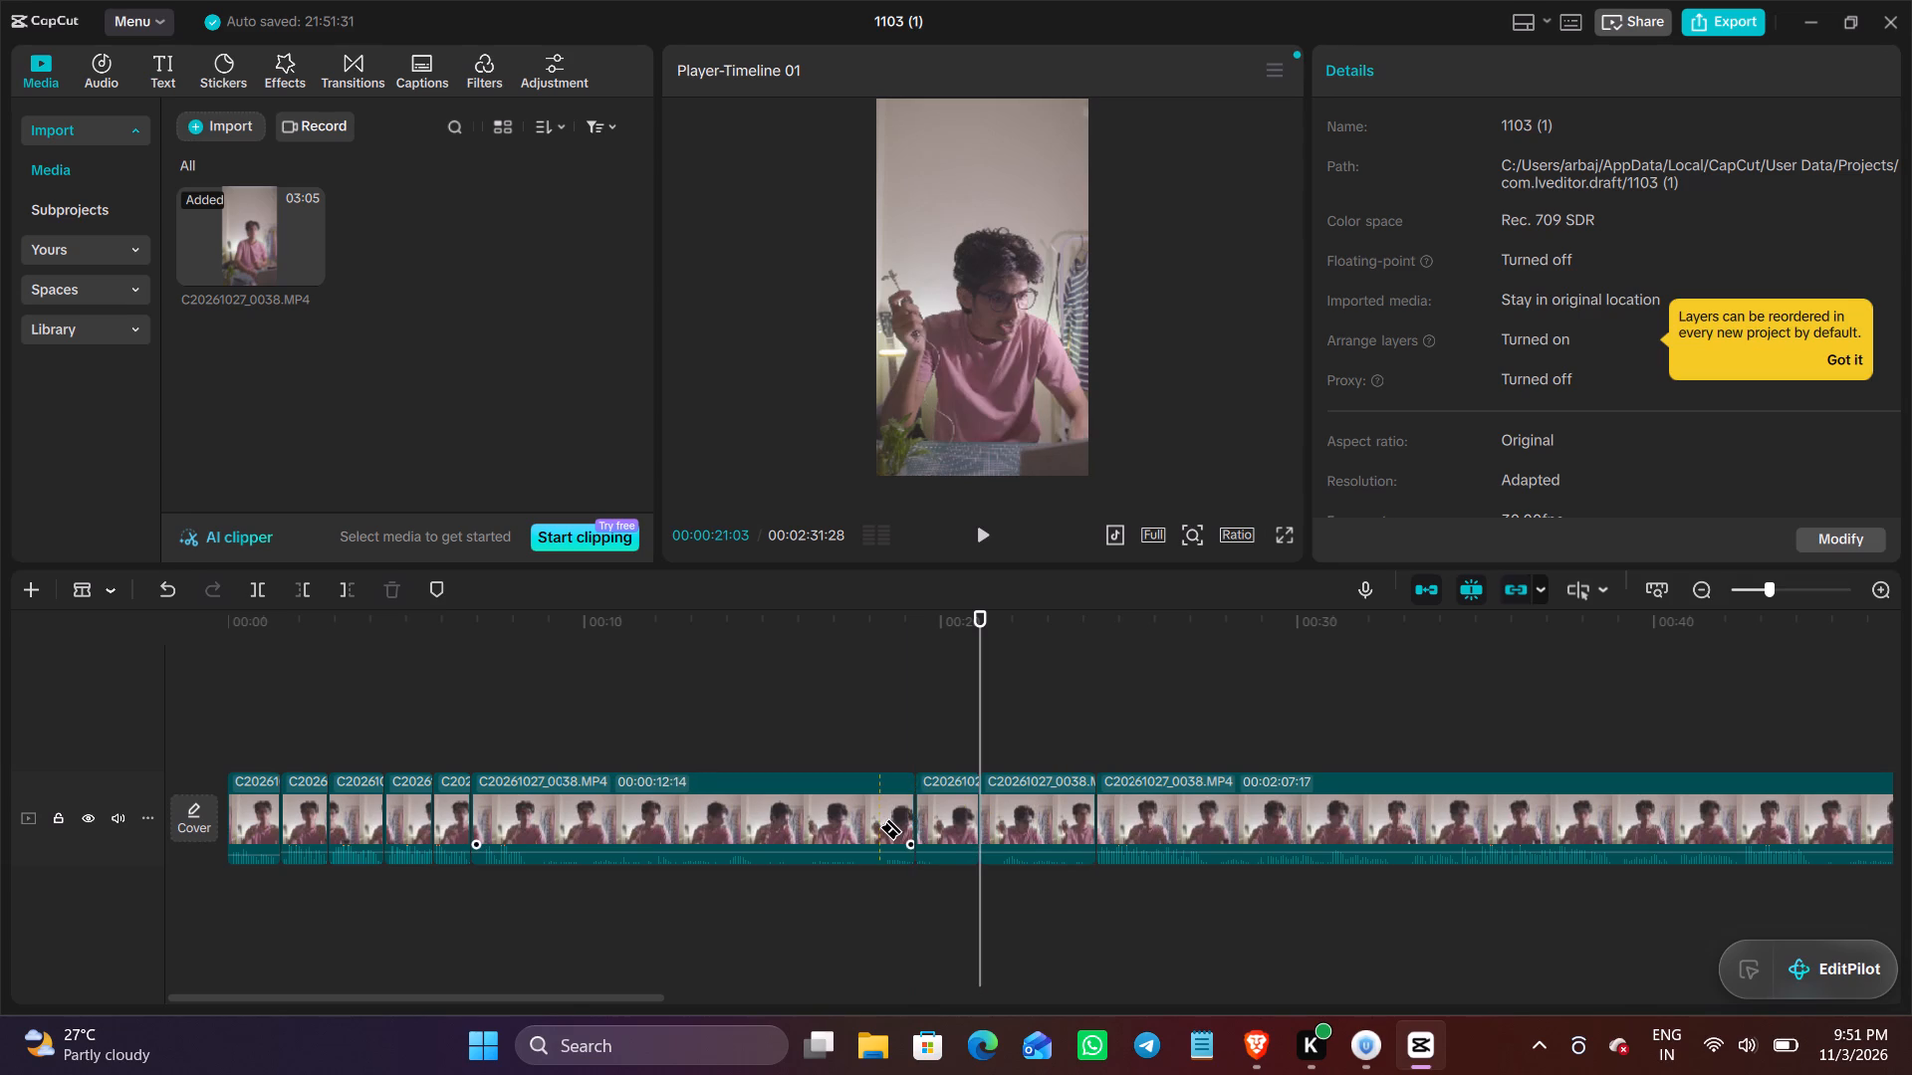
pyautogui.click(878, 827)
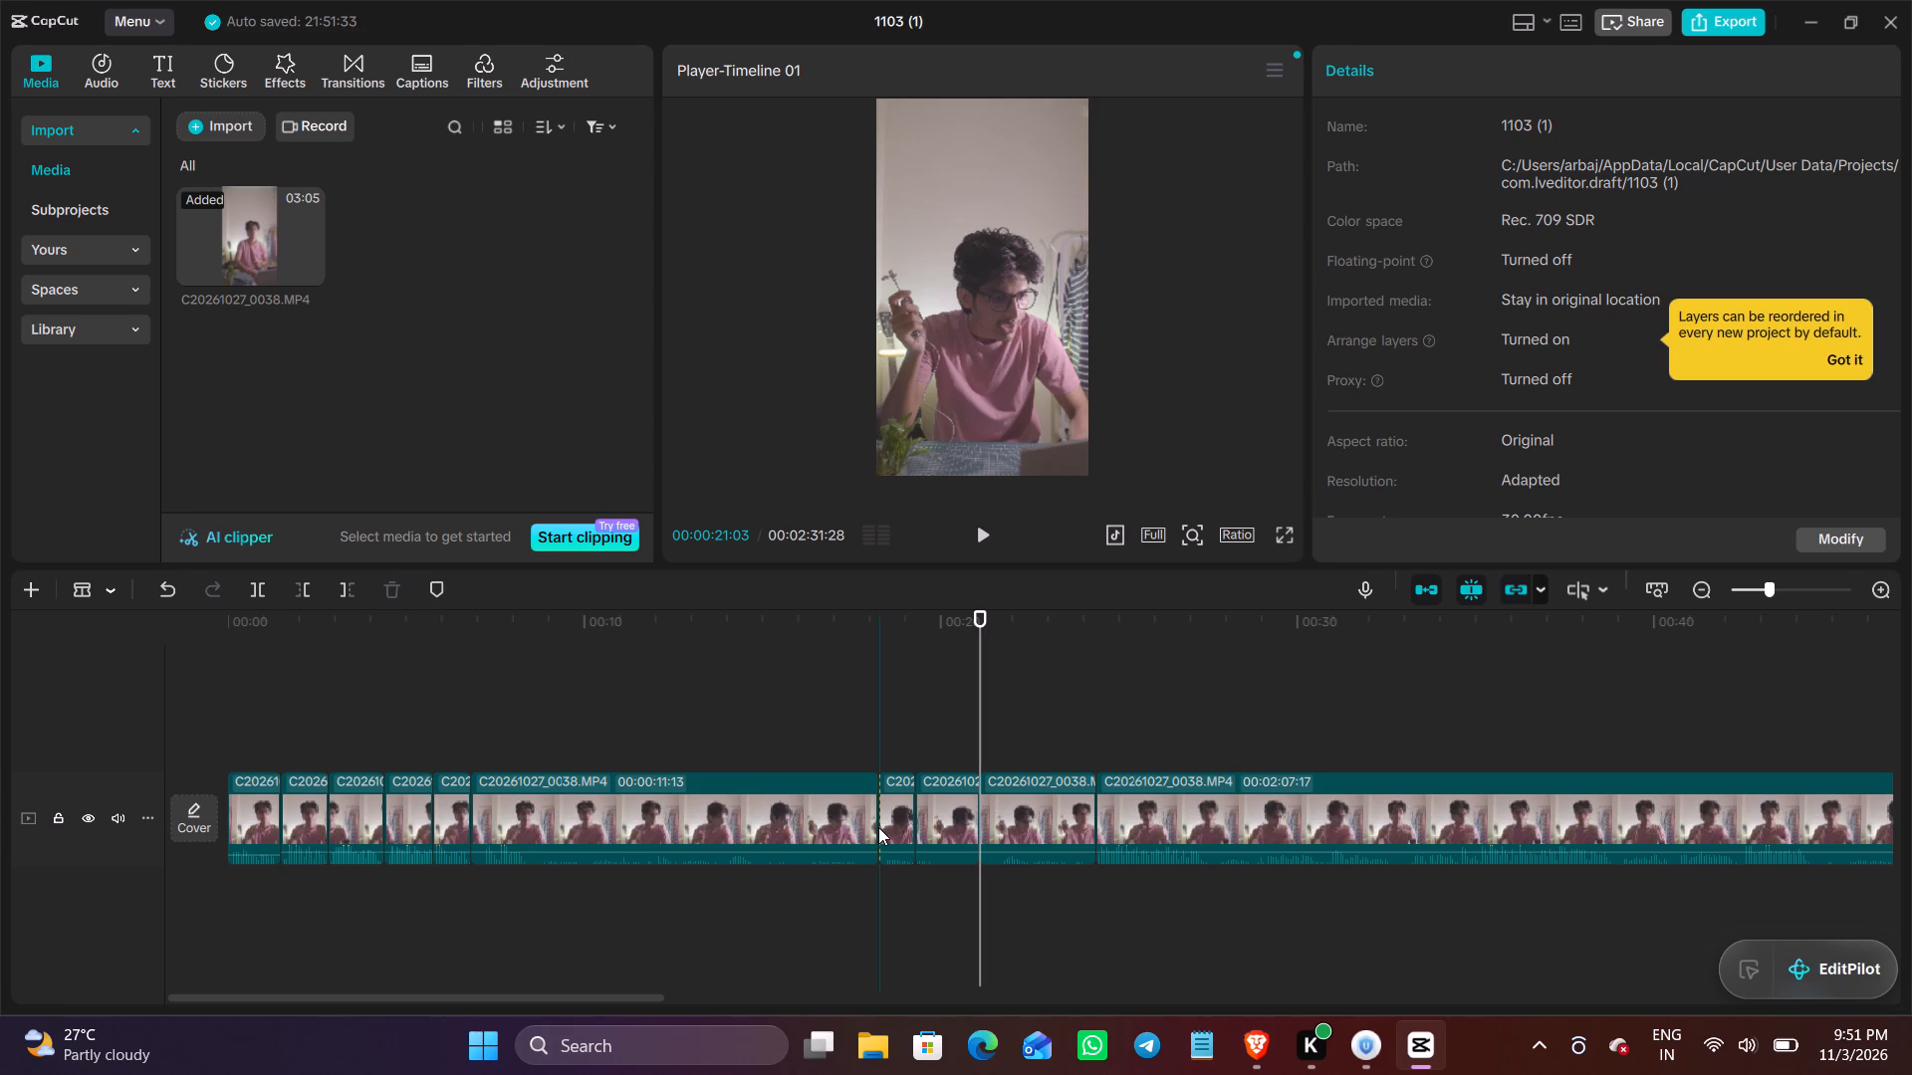
pyautogui.press('BackSpace')
pyautogui.press('BackSpace')
# Cut the stretch before 00:00:18:08 into smaller pieces at about 00:00:15:07, 00:00:16:08 and 00:00:18:00.
pyautogui.click(771, 803)
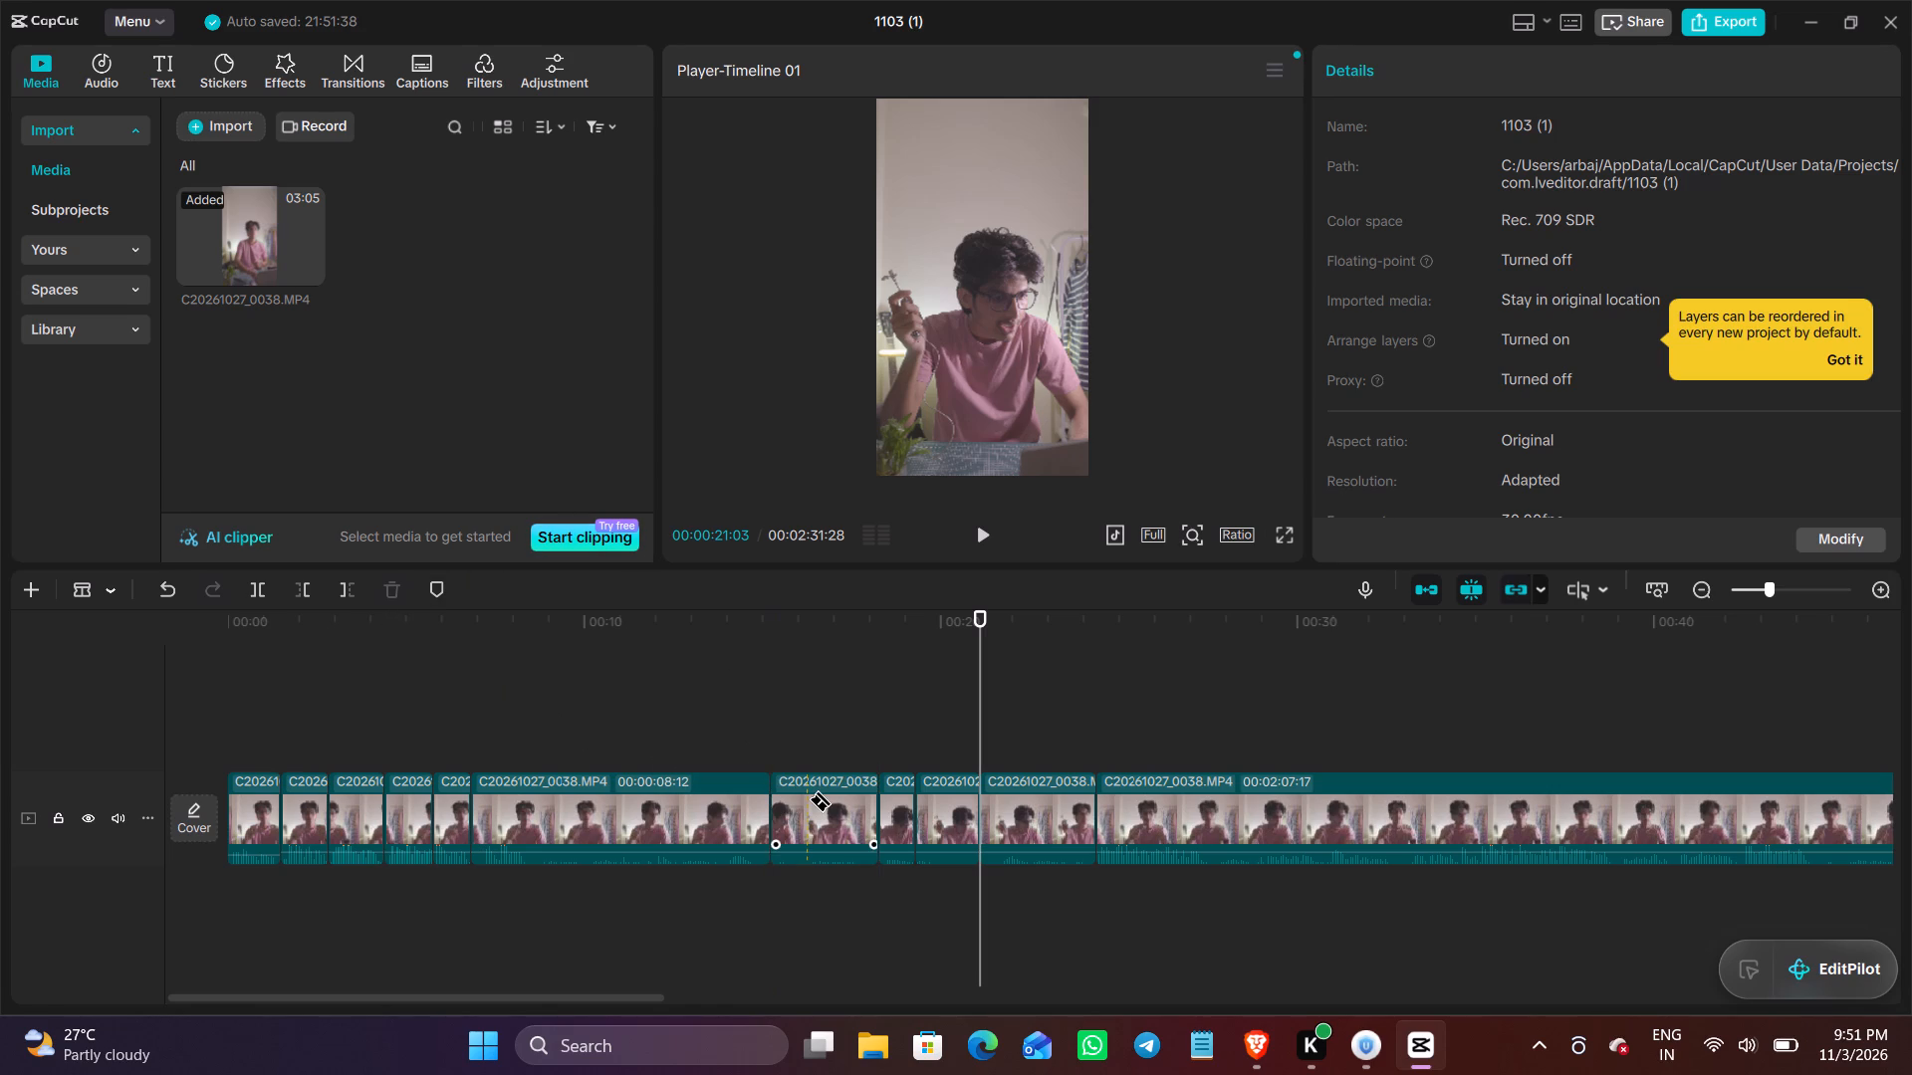
pyautogui.hotkey('ctrl', 'b')
pyautogui.hotkey('ctrl', 'b')
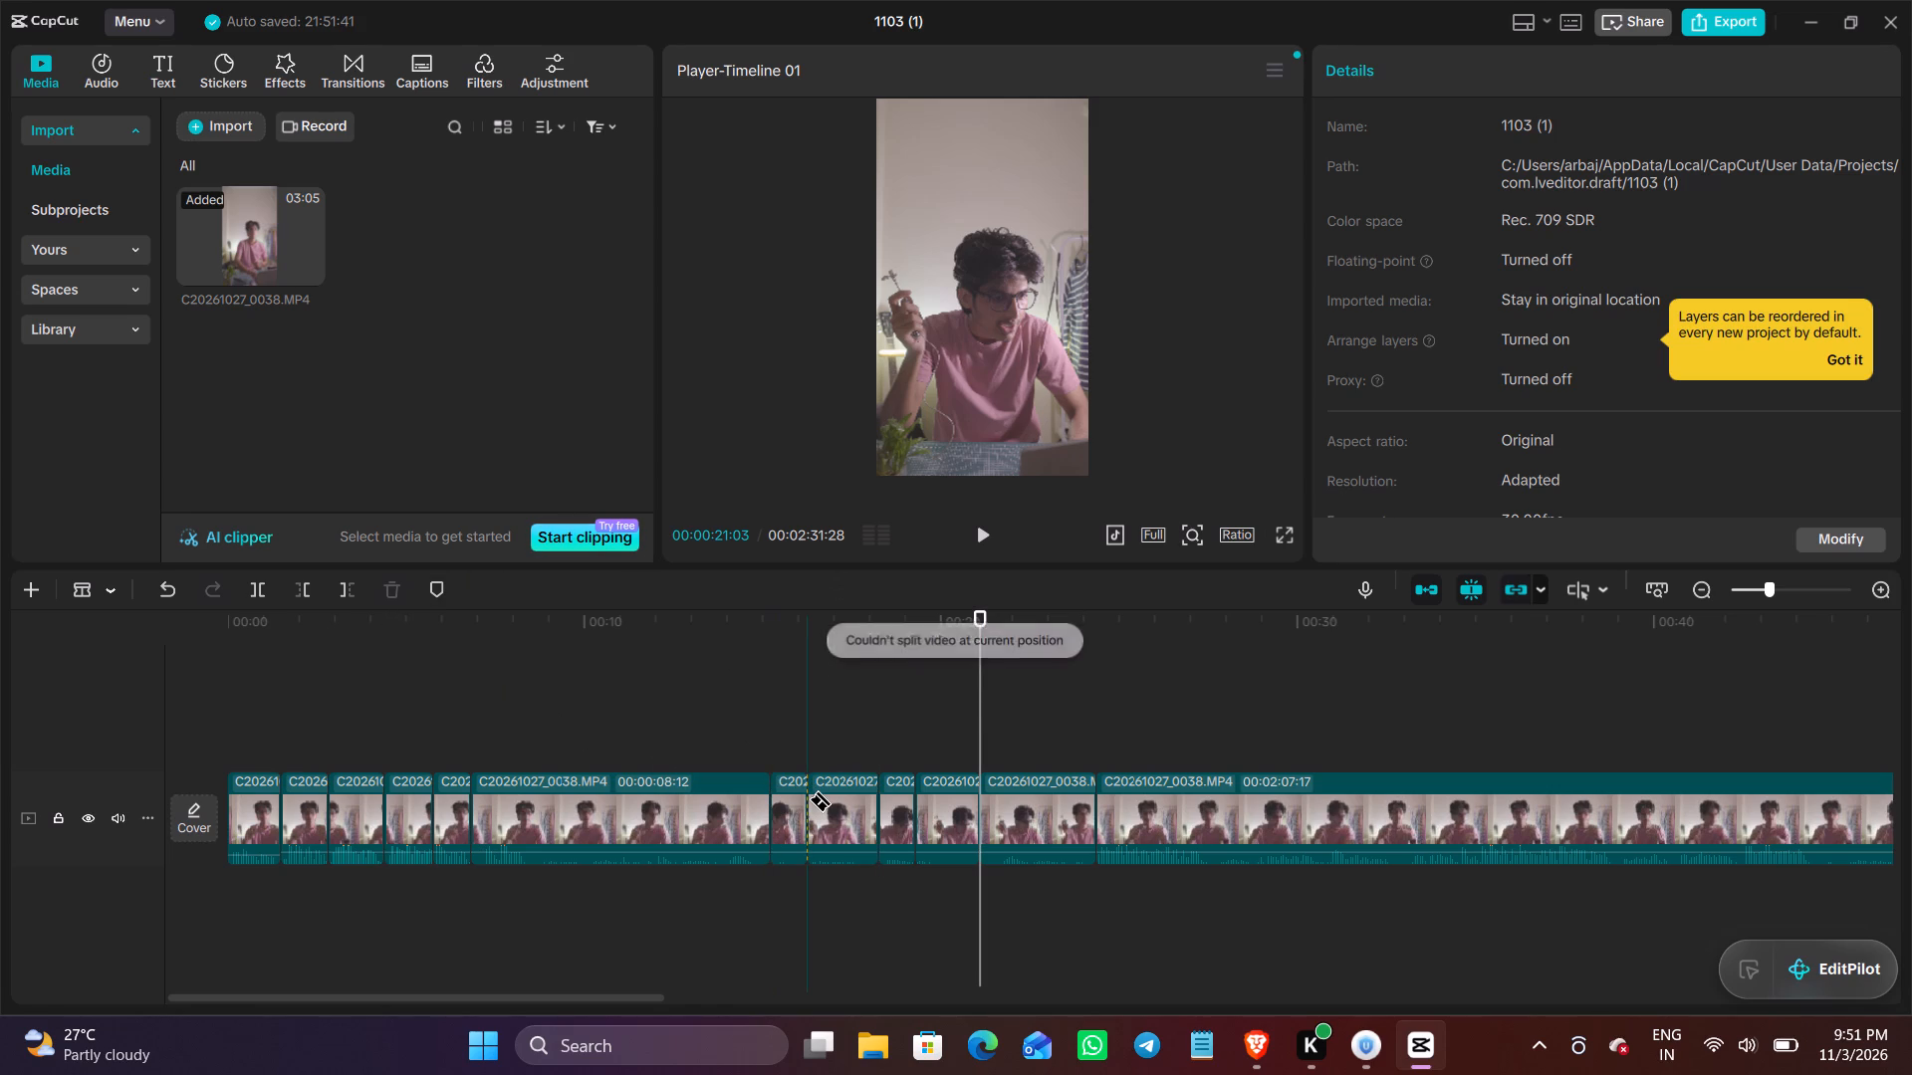
pyautogui.click(869, 807)
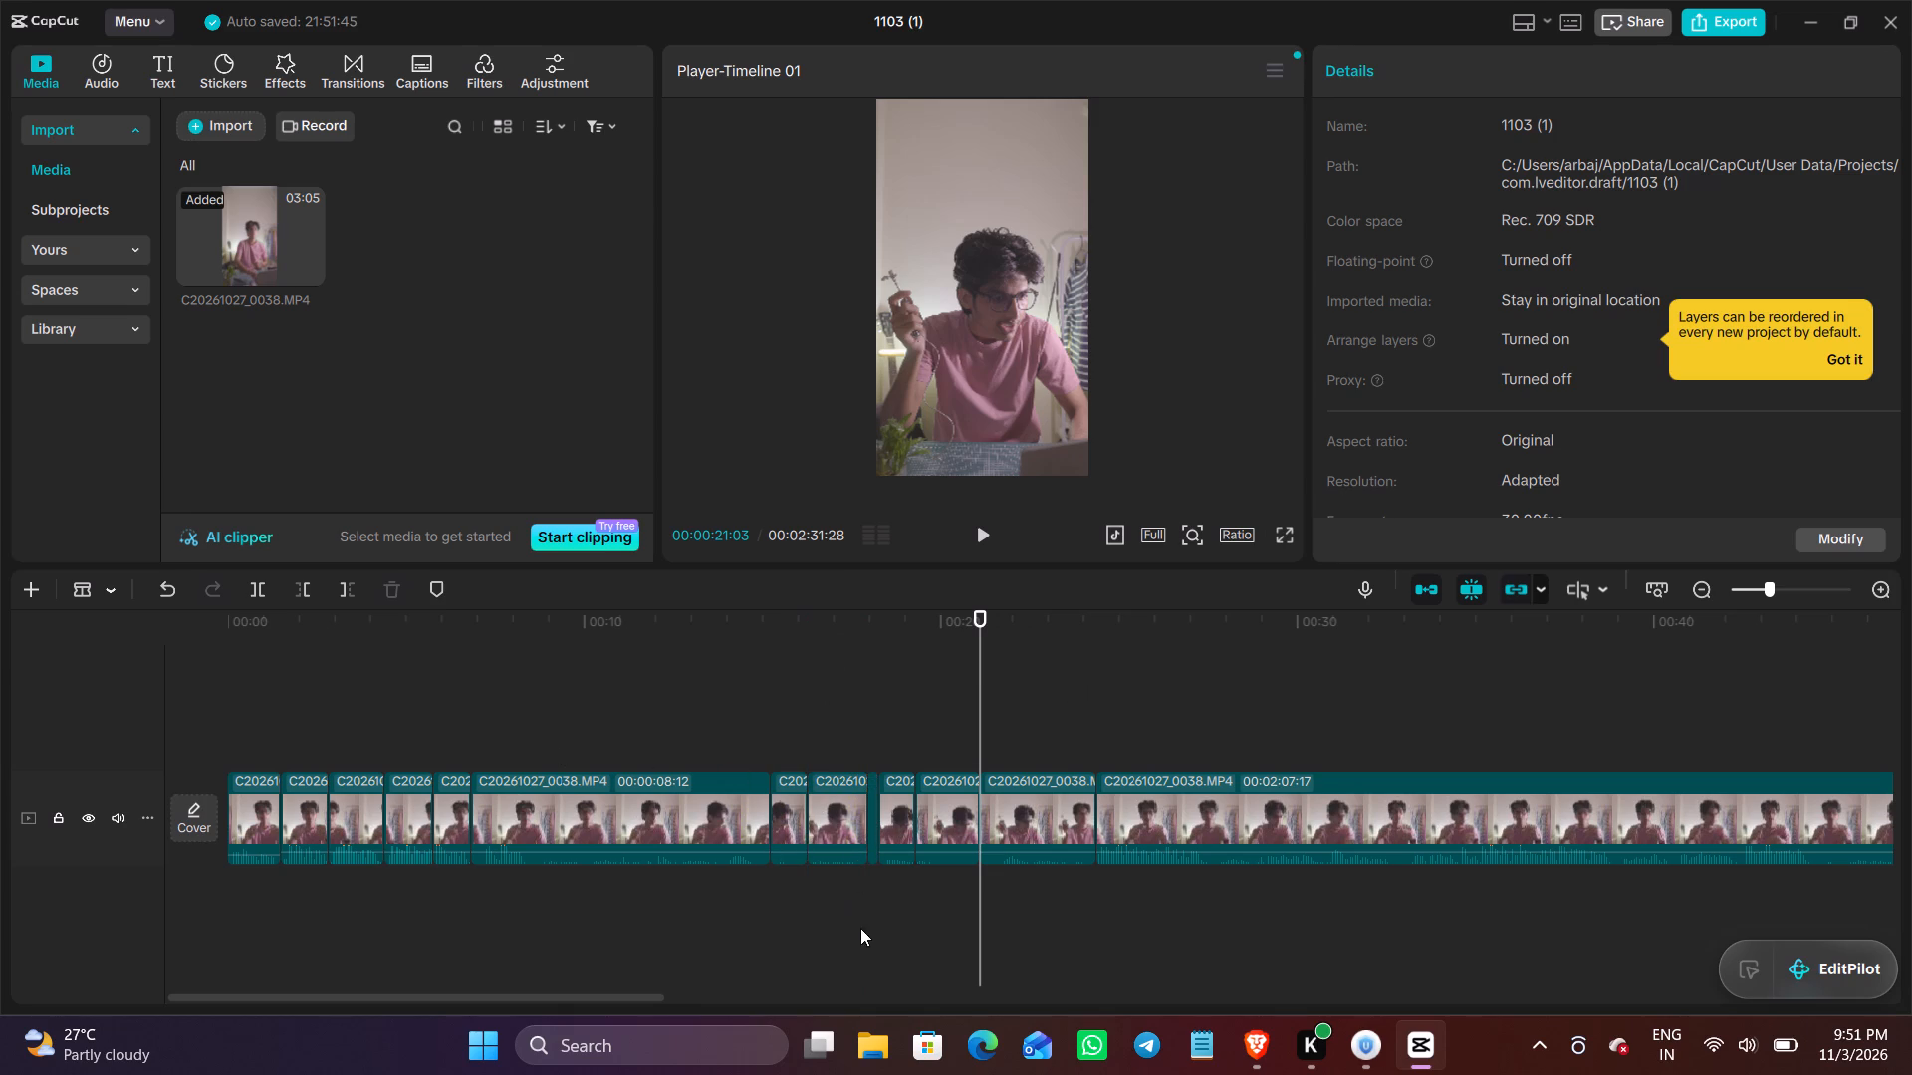
# Delete the 00:00:08:12 long piece that starts at 00:00:06:25.
pyautogui.moveTo(878, 910); pyautogui.dragTo(594, 816)
pyautogui.rightClick(592, 816)
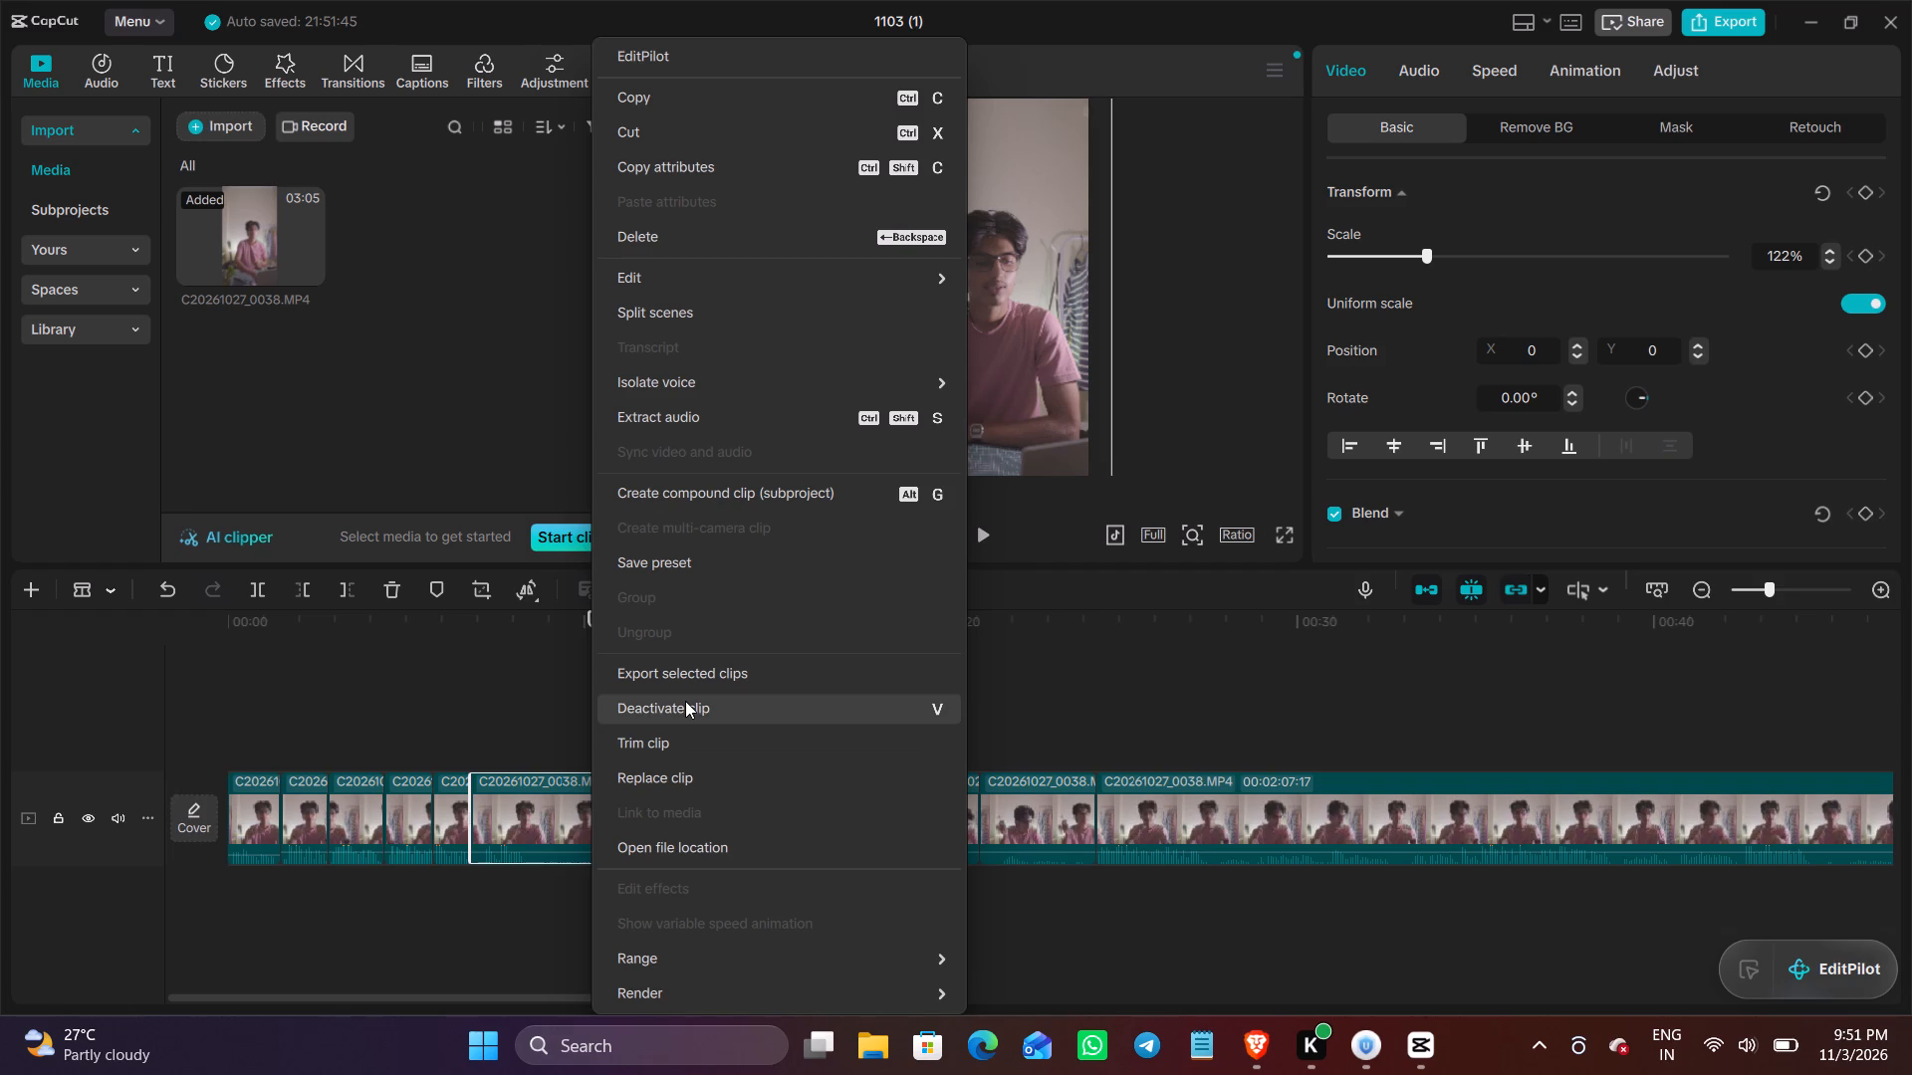
pyautogui.click(720, 232)
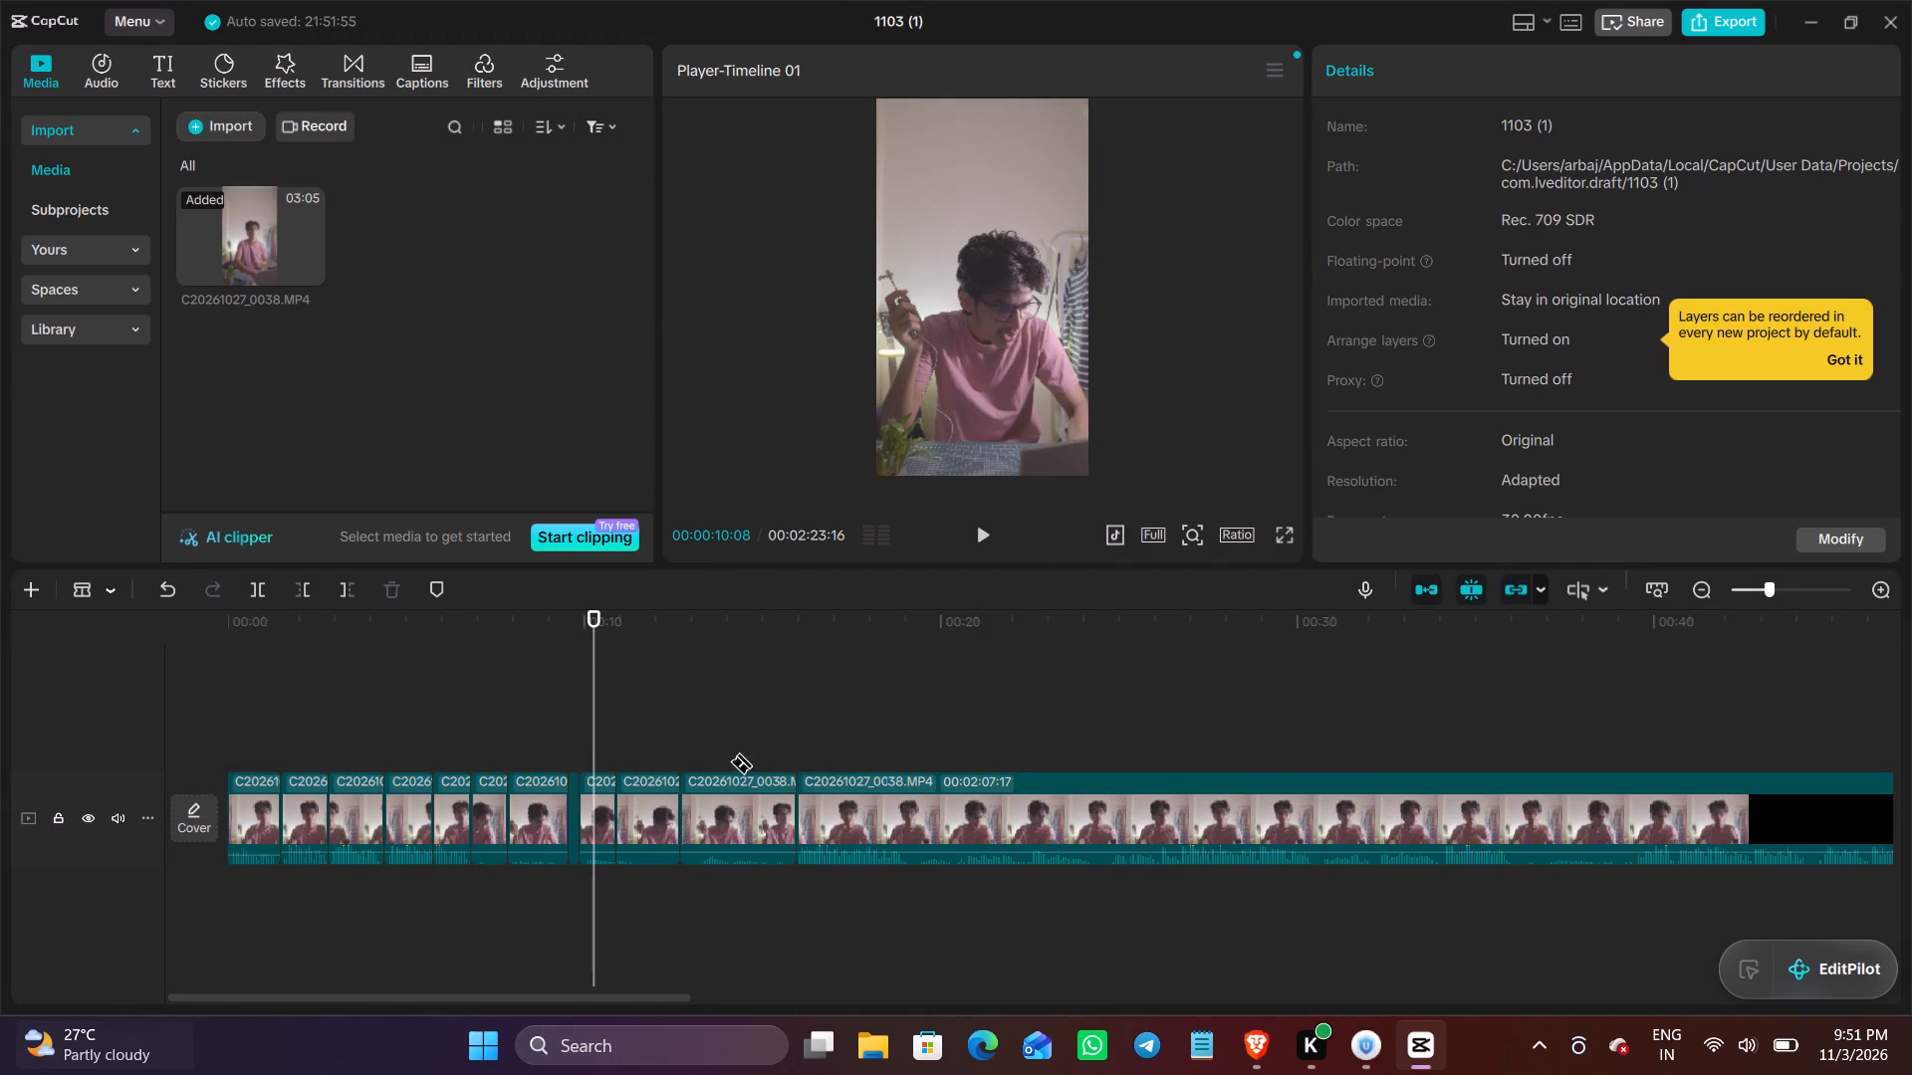
# Split the short sixth clip at about 00:00:07:11 and delete its first half.
pyautogui.rightClick(470, 808)
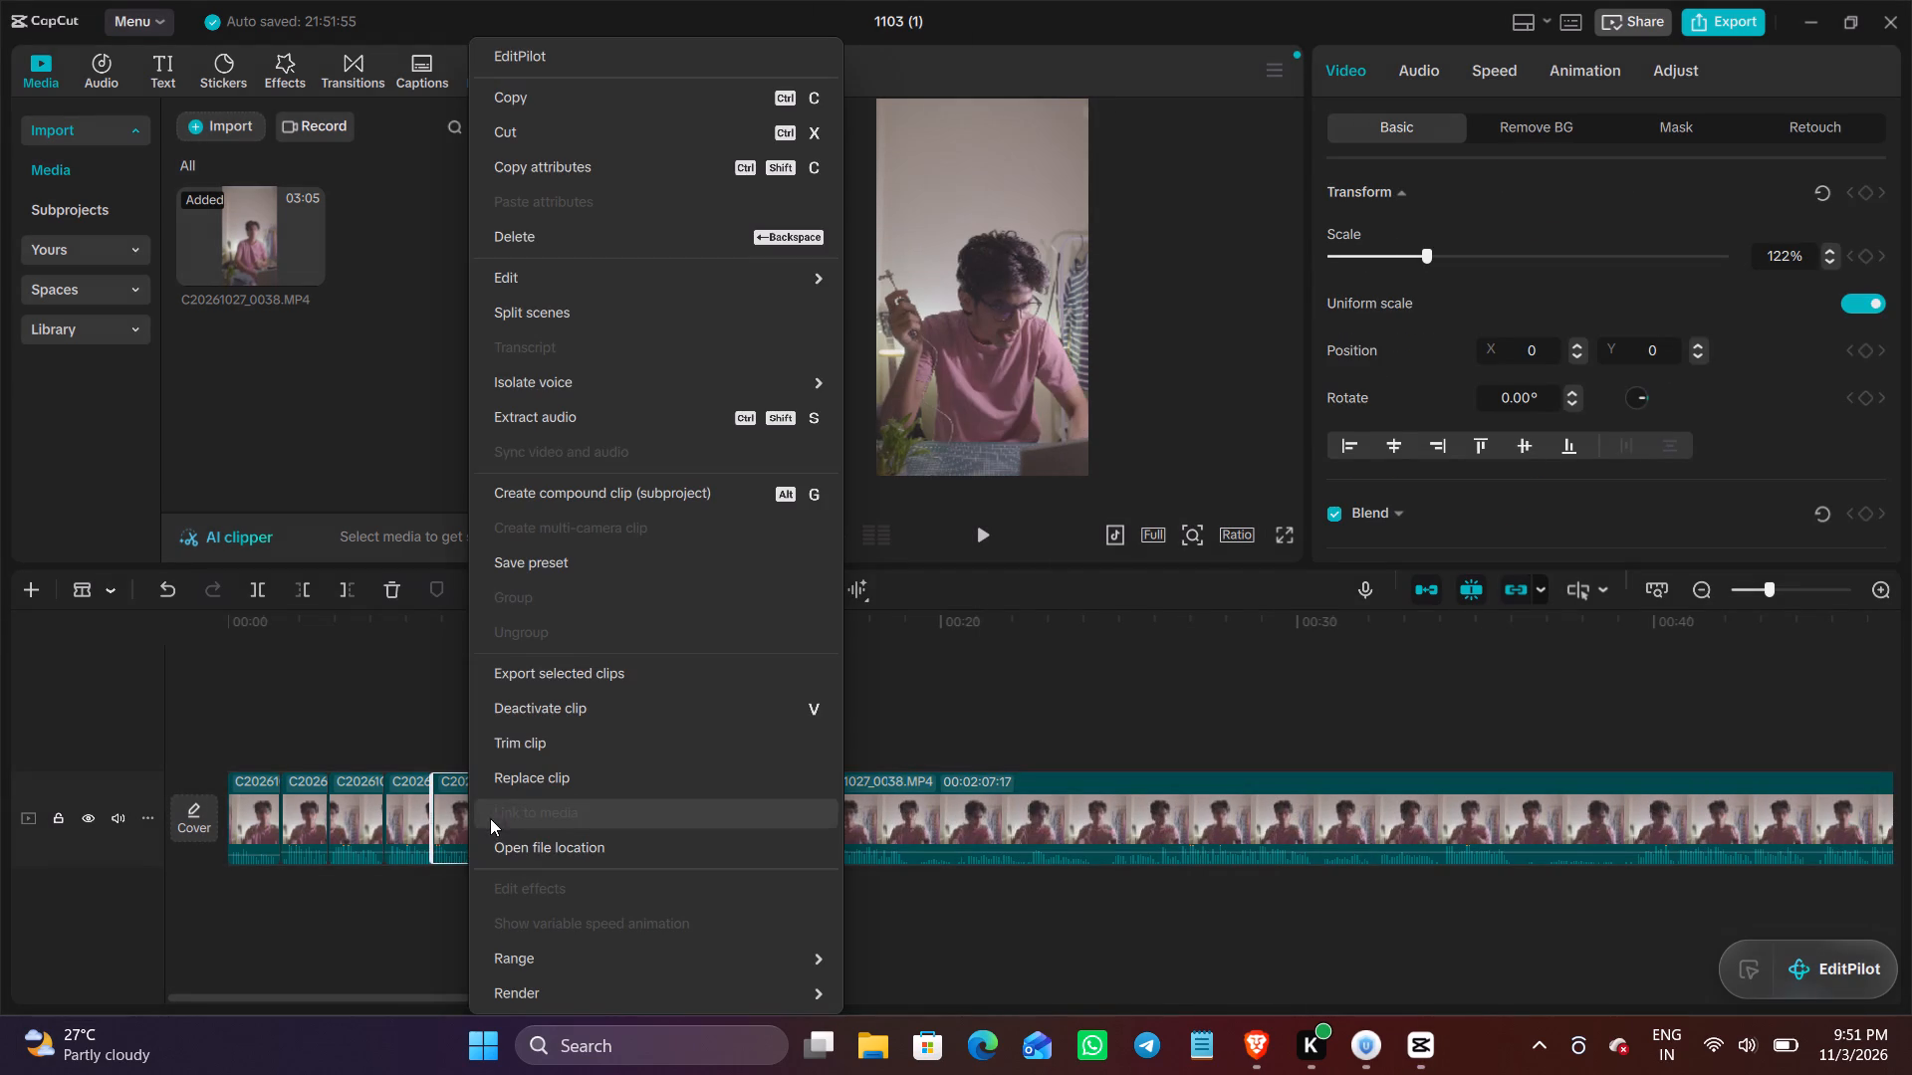
pyautogui.click(376, 916)
pyautogui.click(491, 844)
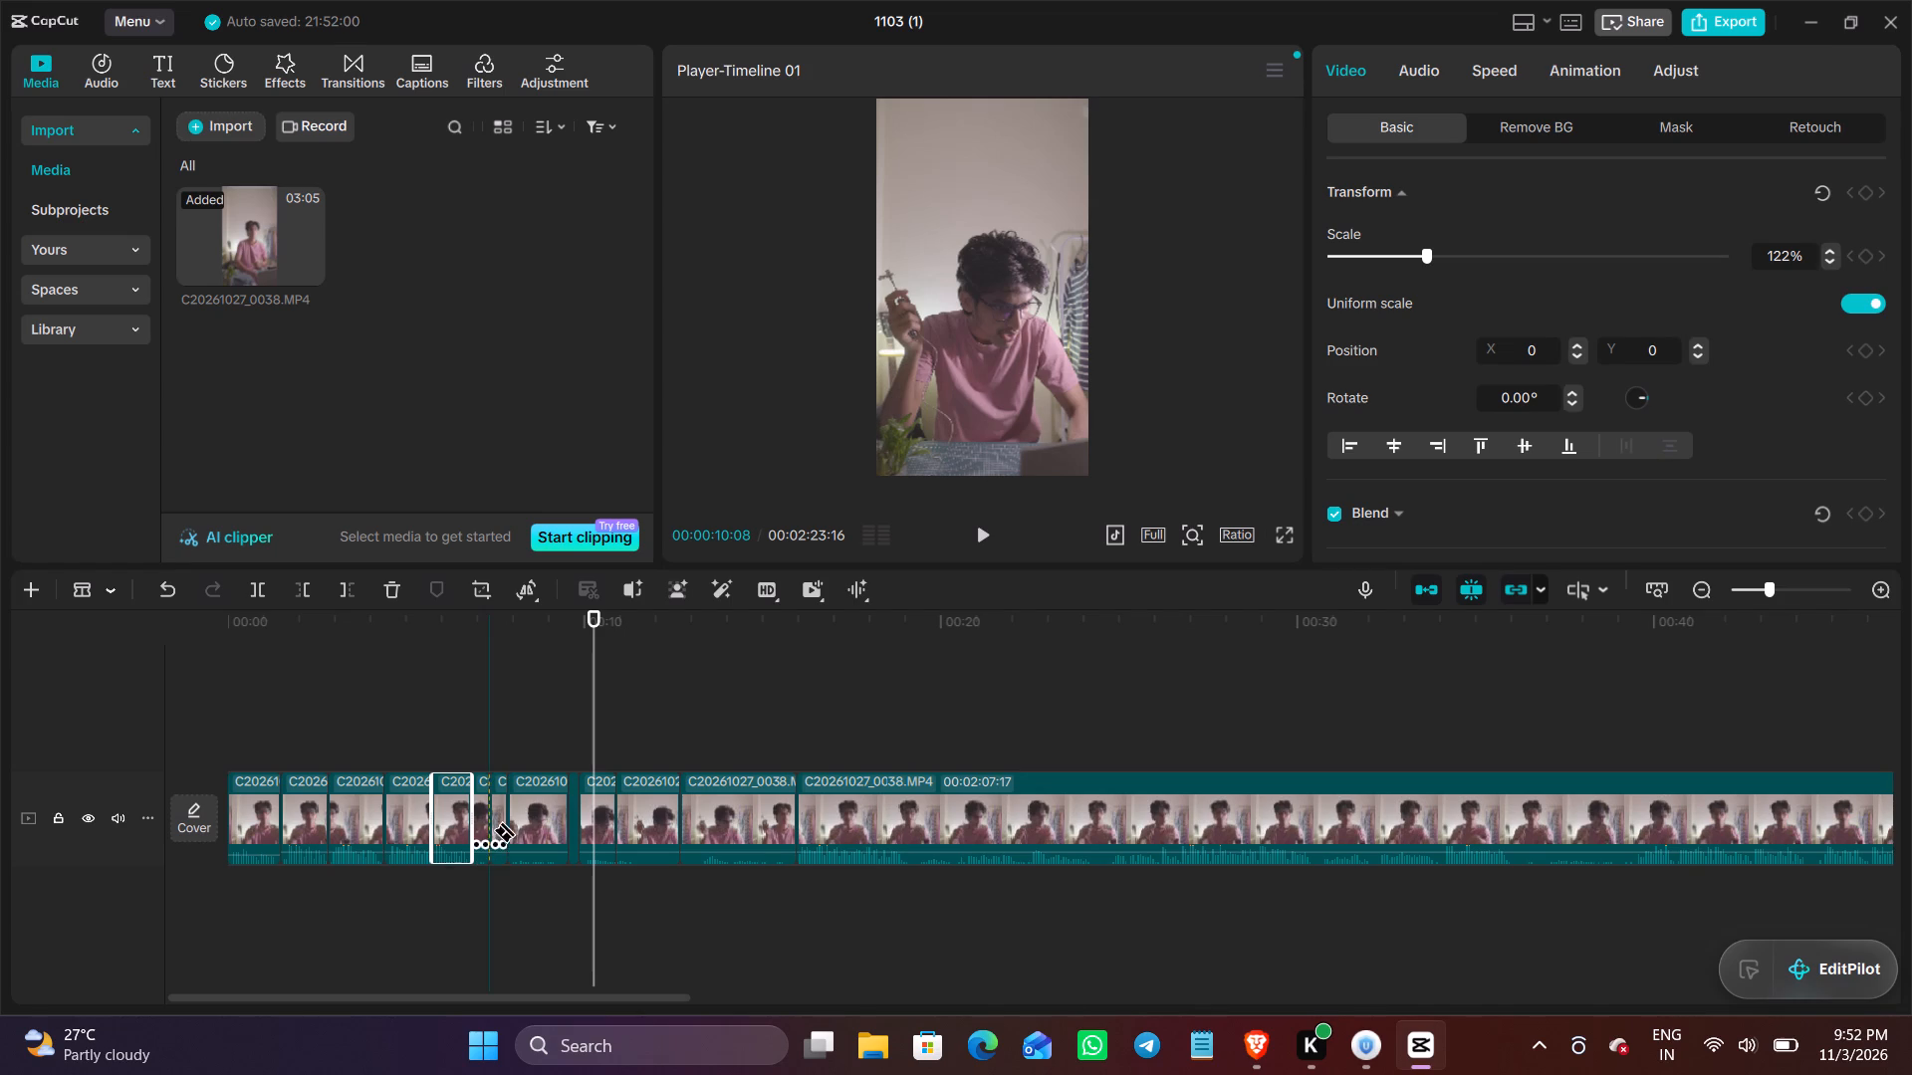
pyautogui.rightClick(486, 819)
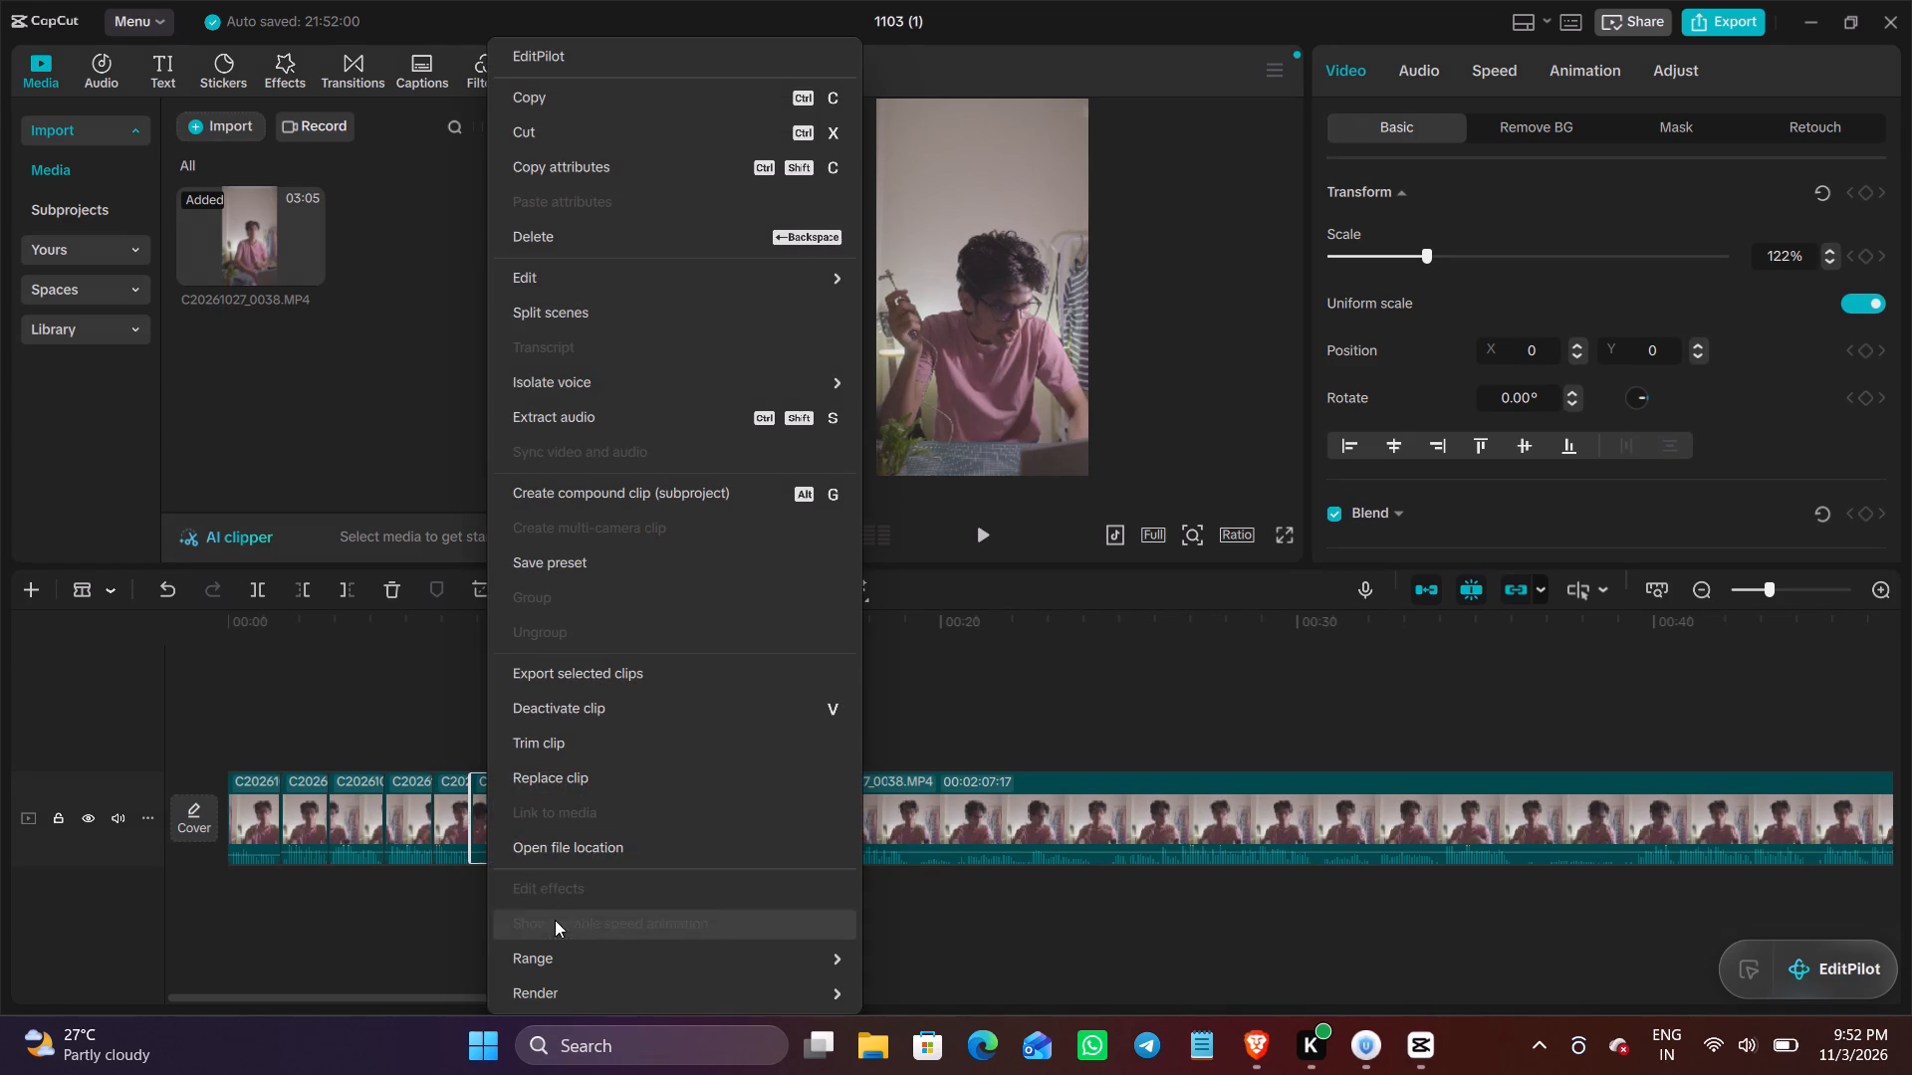
pyautogui.click(591, 234)
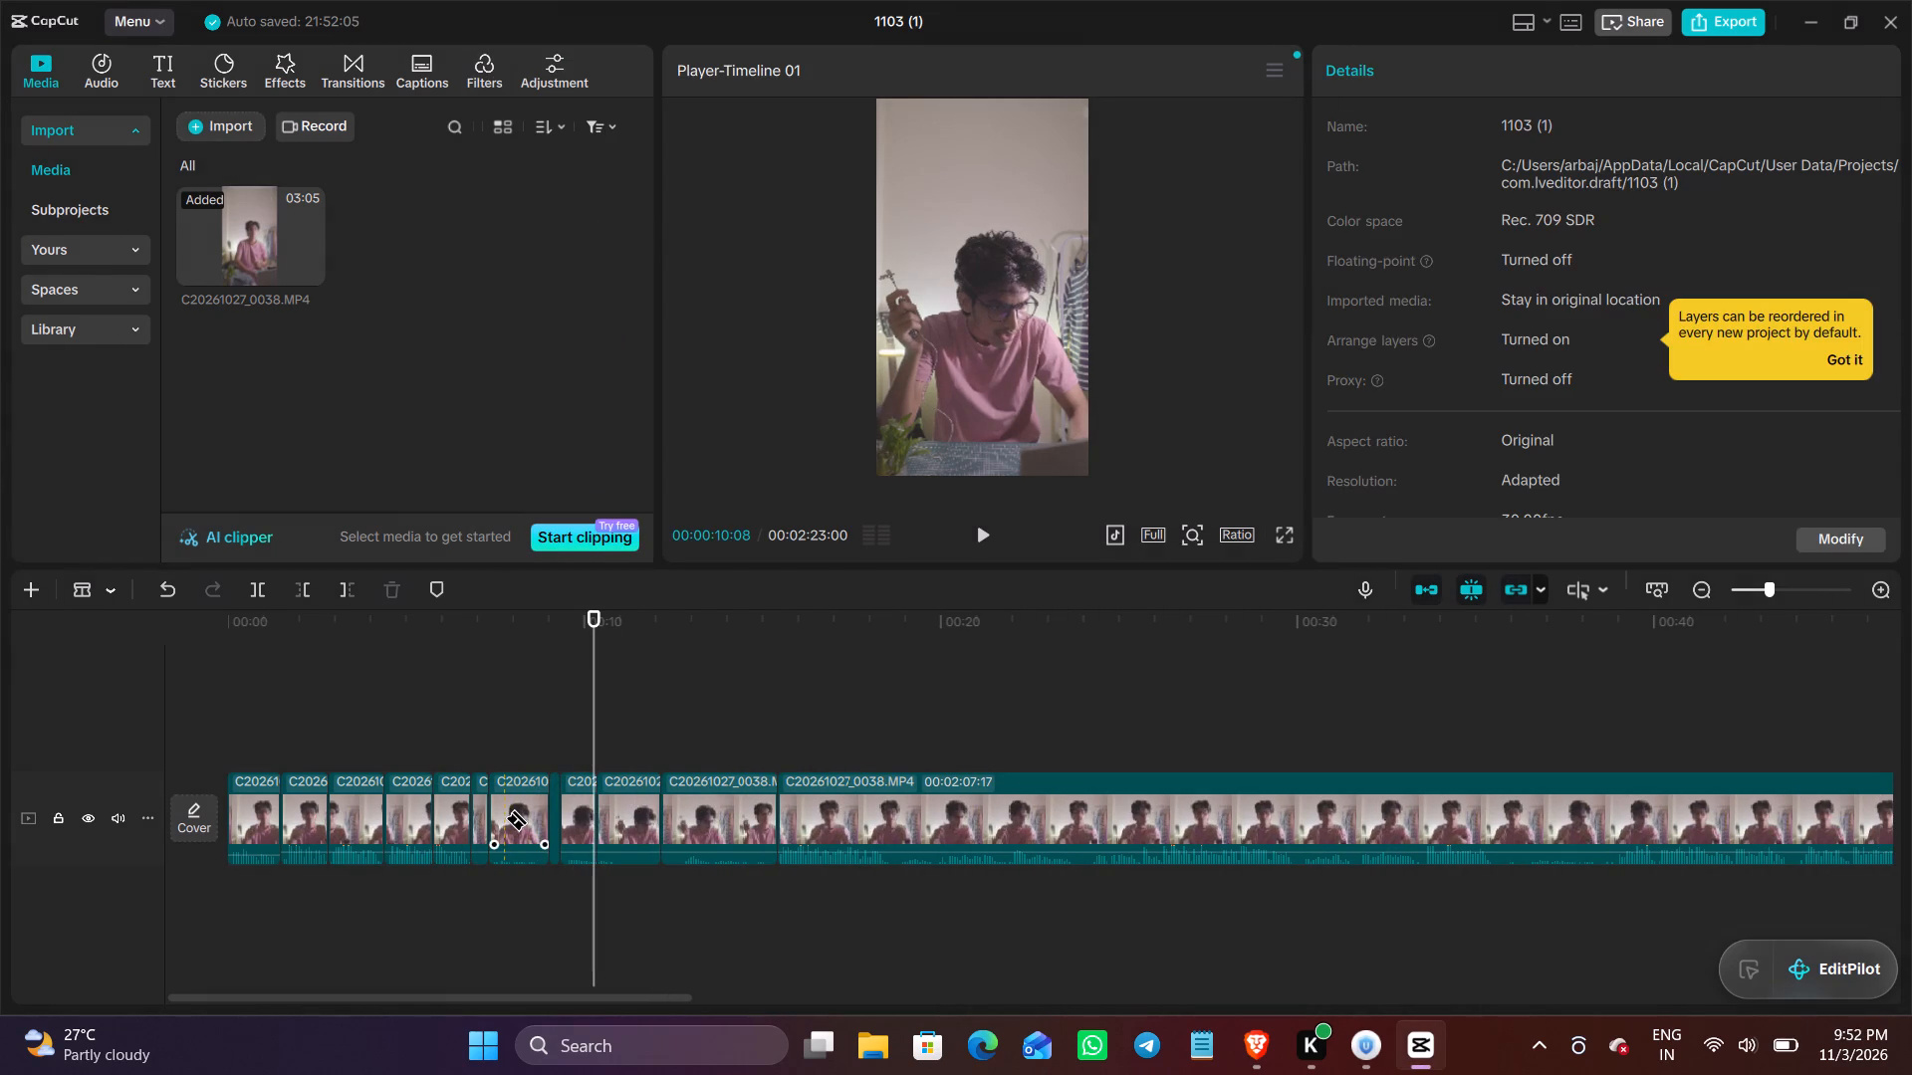
# Split the seventh clip near its beginning and delete its first part, about 15 frames long.
pyautogui.click(507, 819)
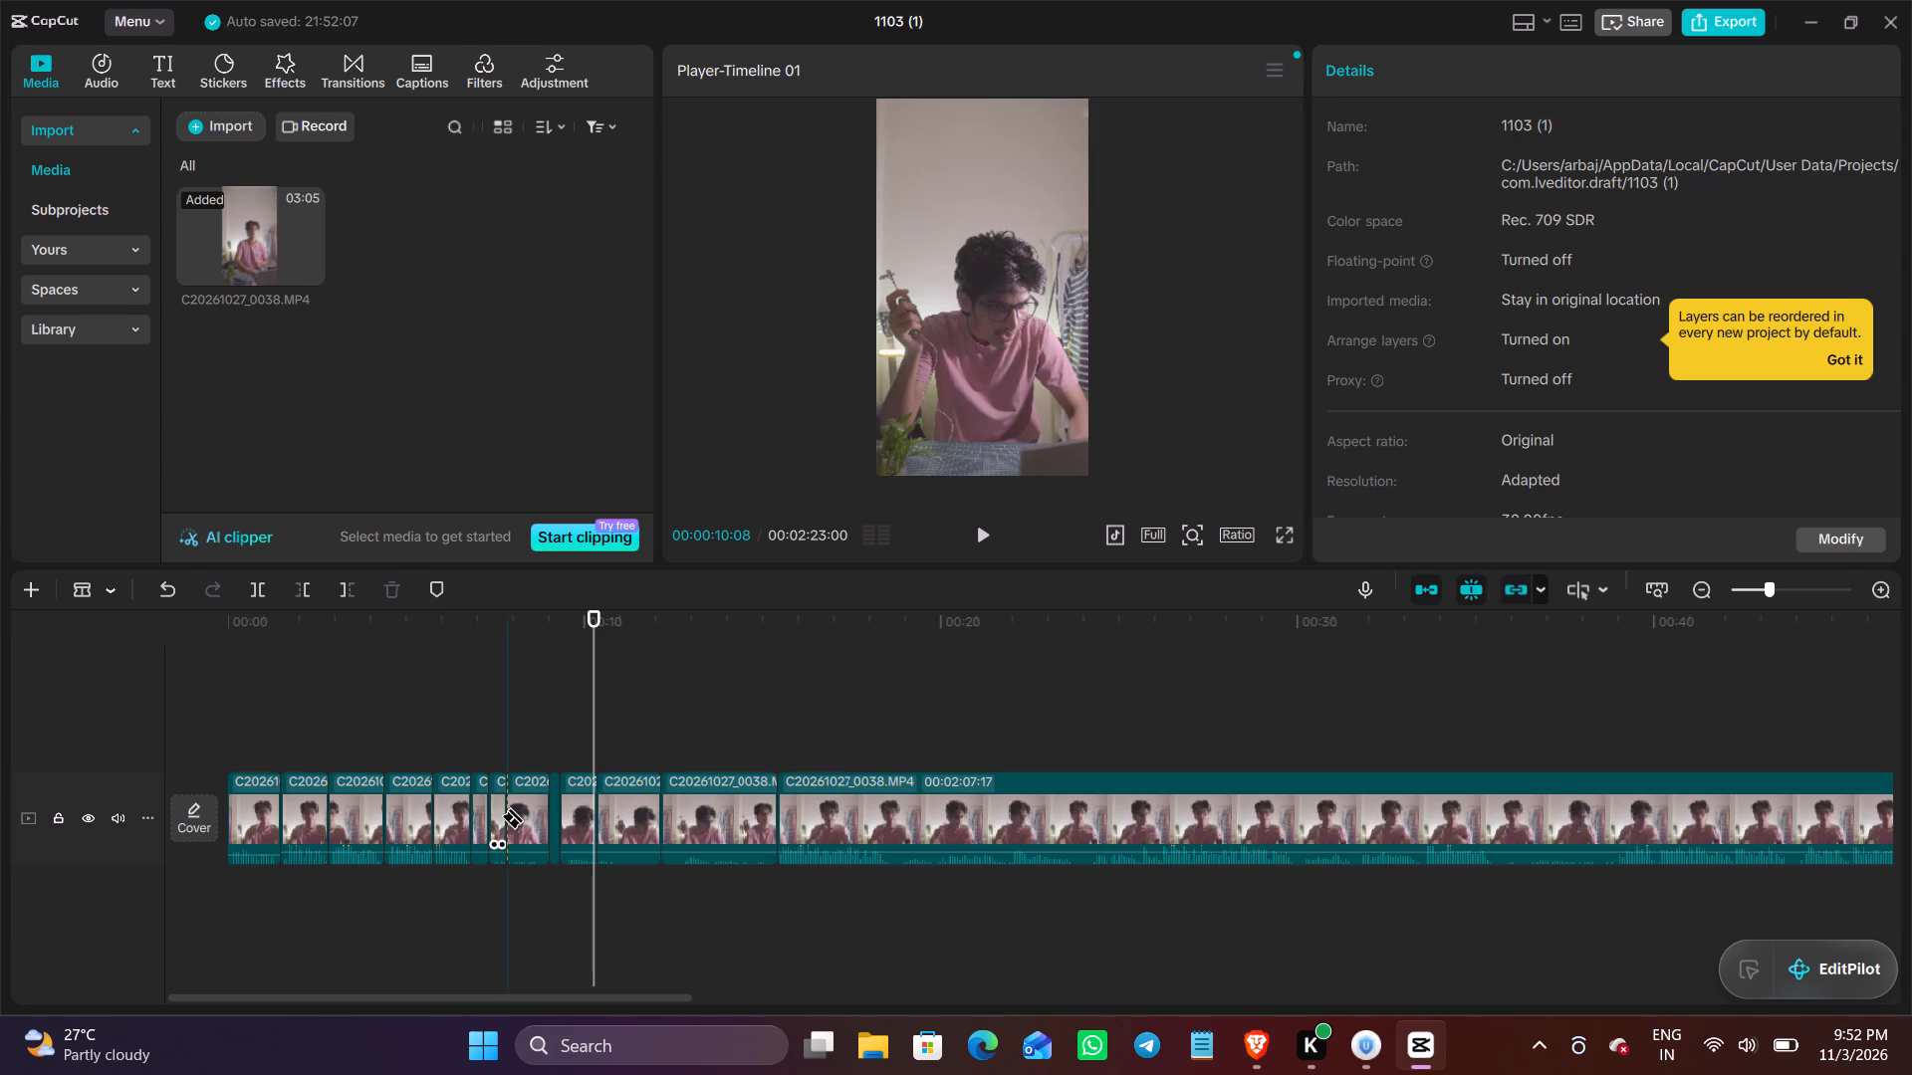
pyautogui.rightClick(491, 853)
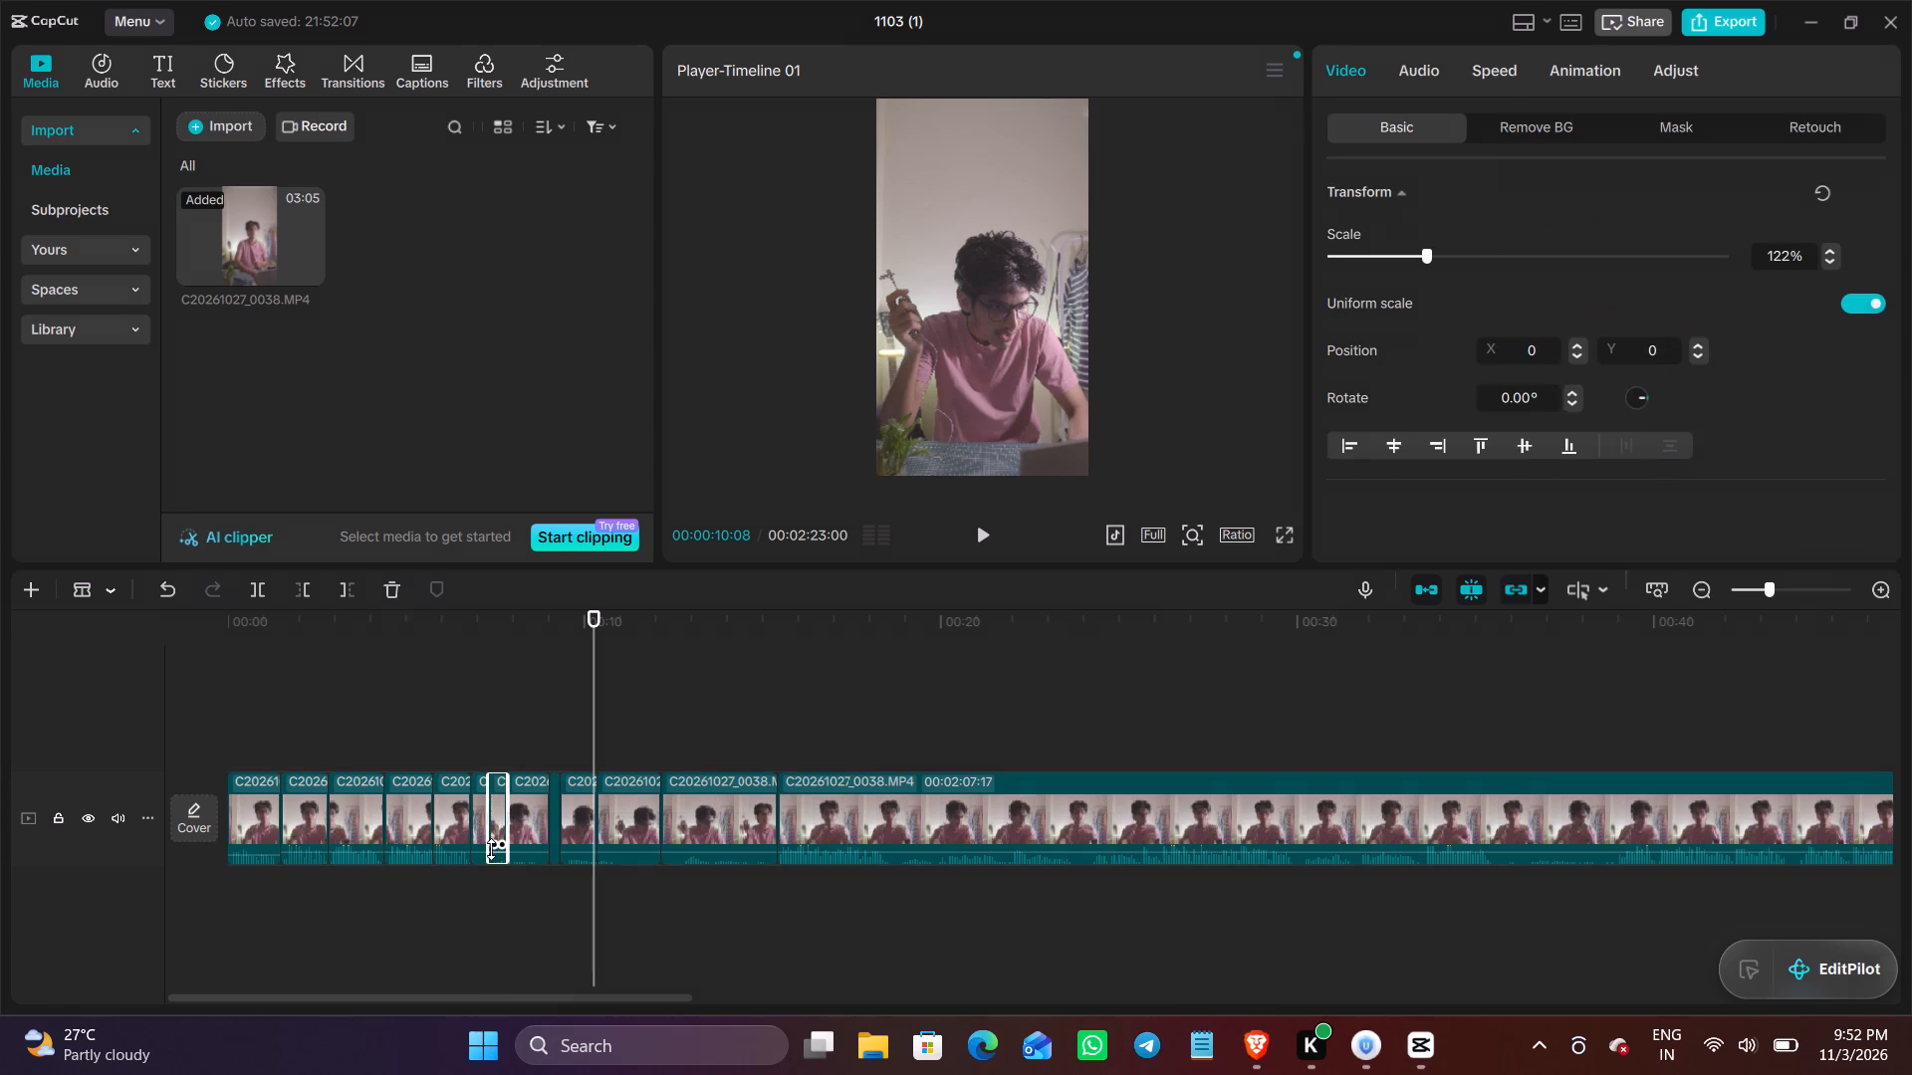
pyautogui.click(601, 246)
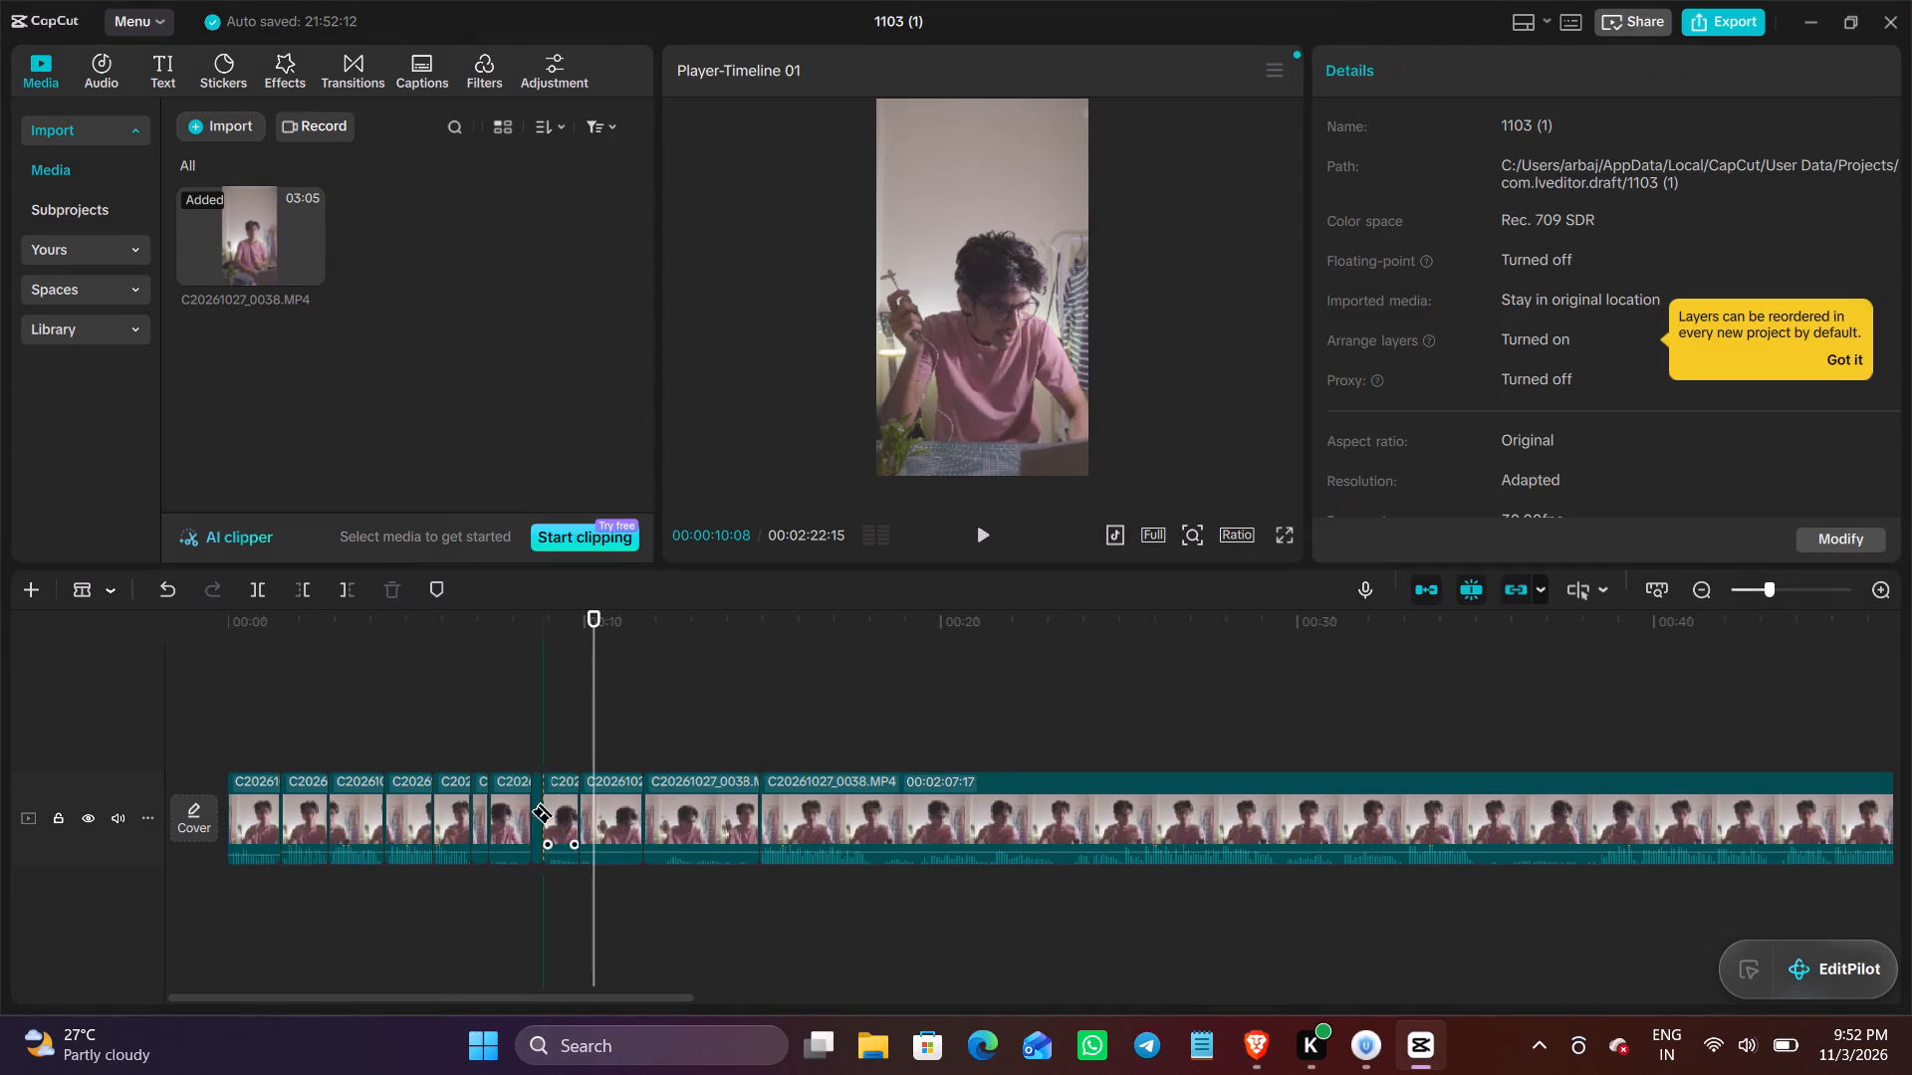
# Delete the remainder of the seventh clip and the short sixth clip just after 00:00:06:25.
pyautogui.rightClick(511, 825)
pyautogui.scroll(6, 509, 811)
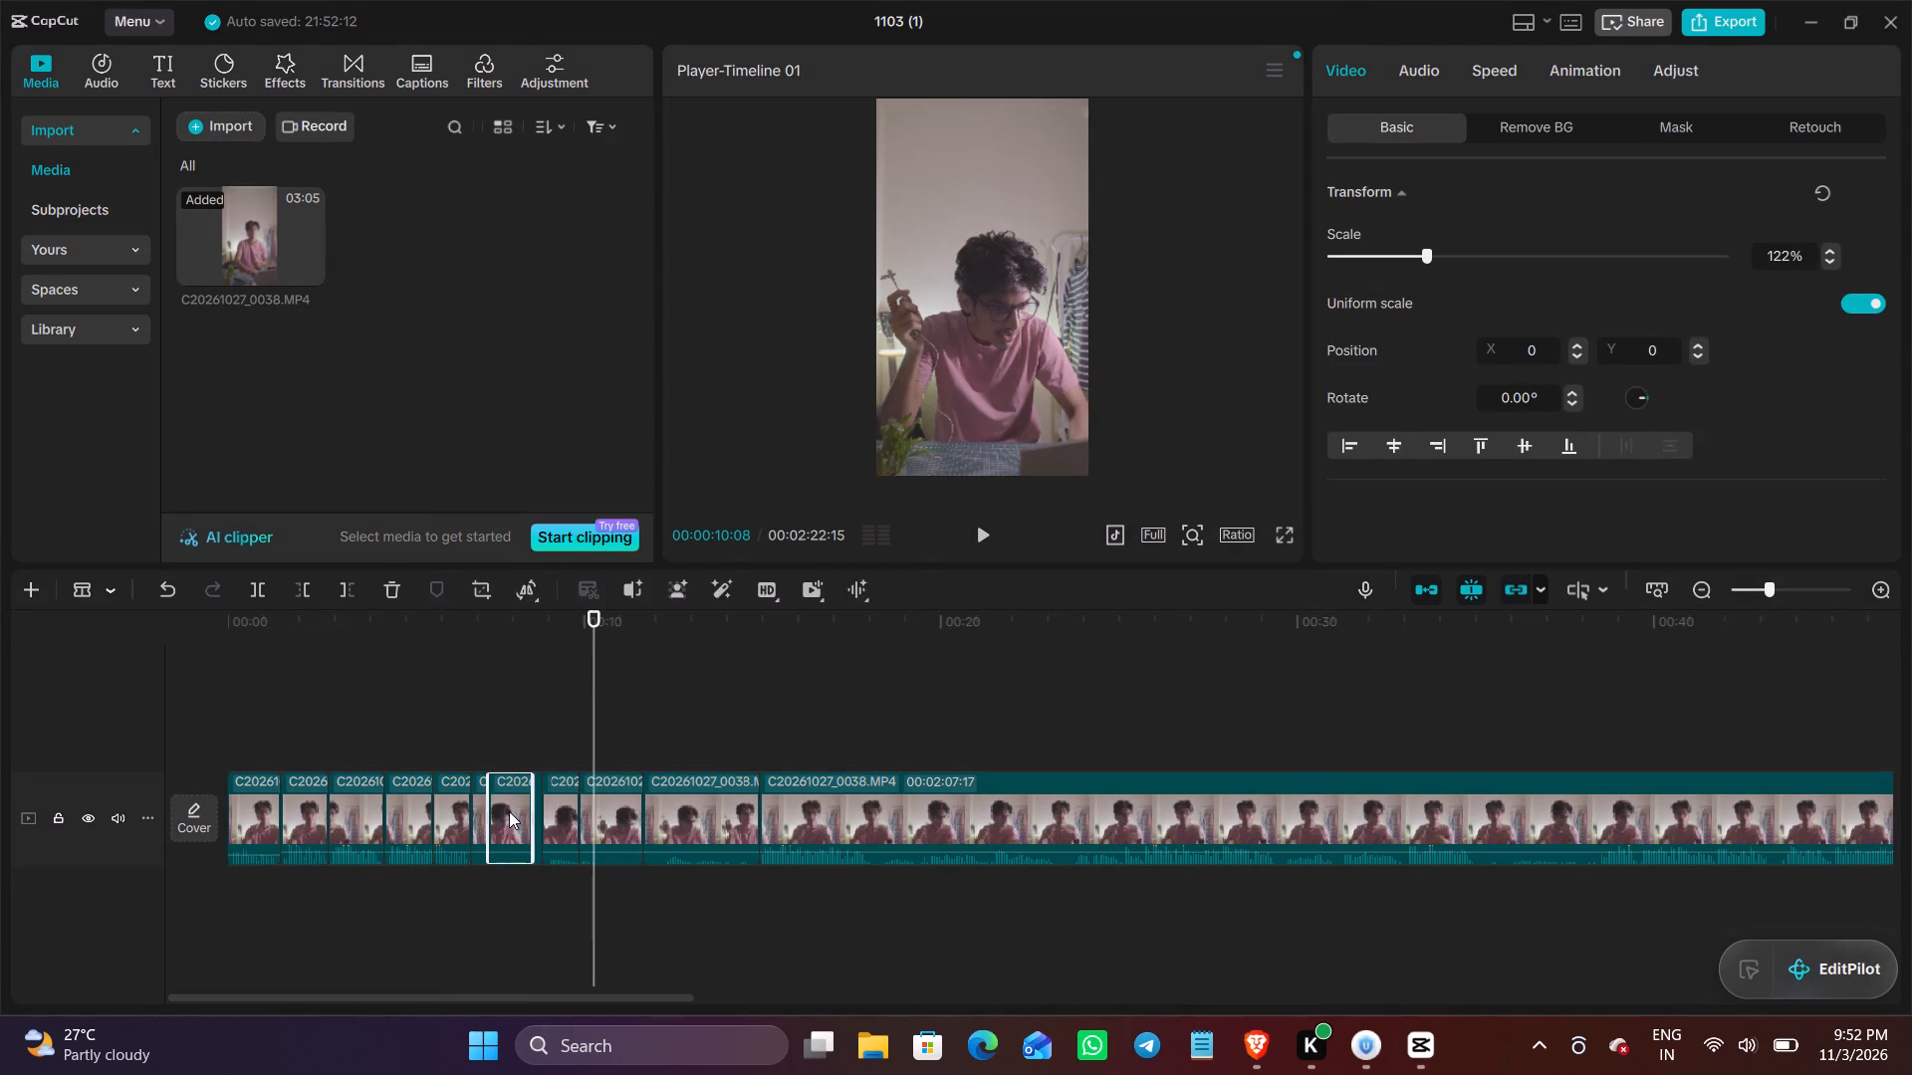
pyautogui.scroll(6, 615, 709)
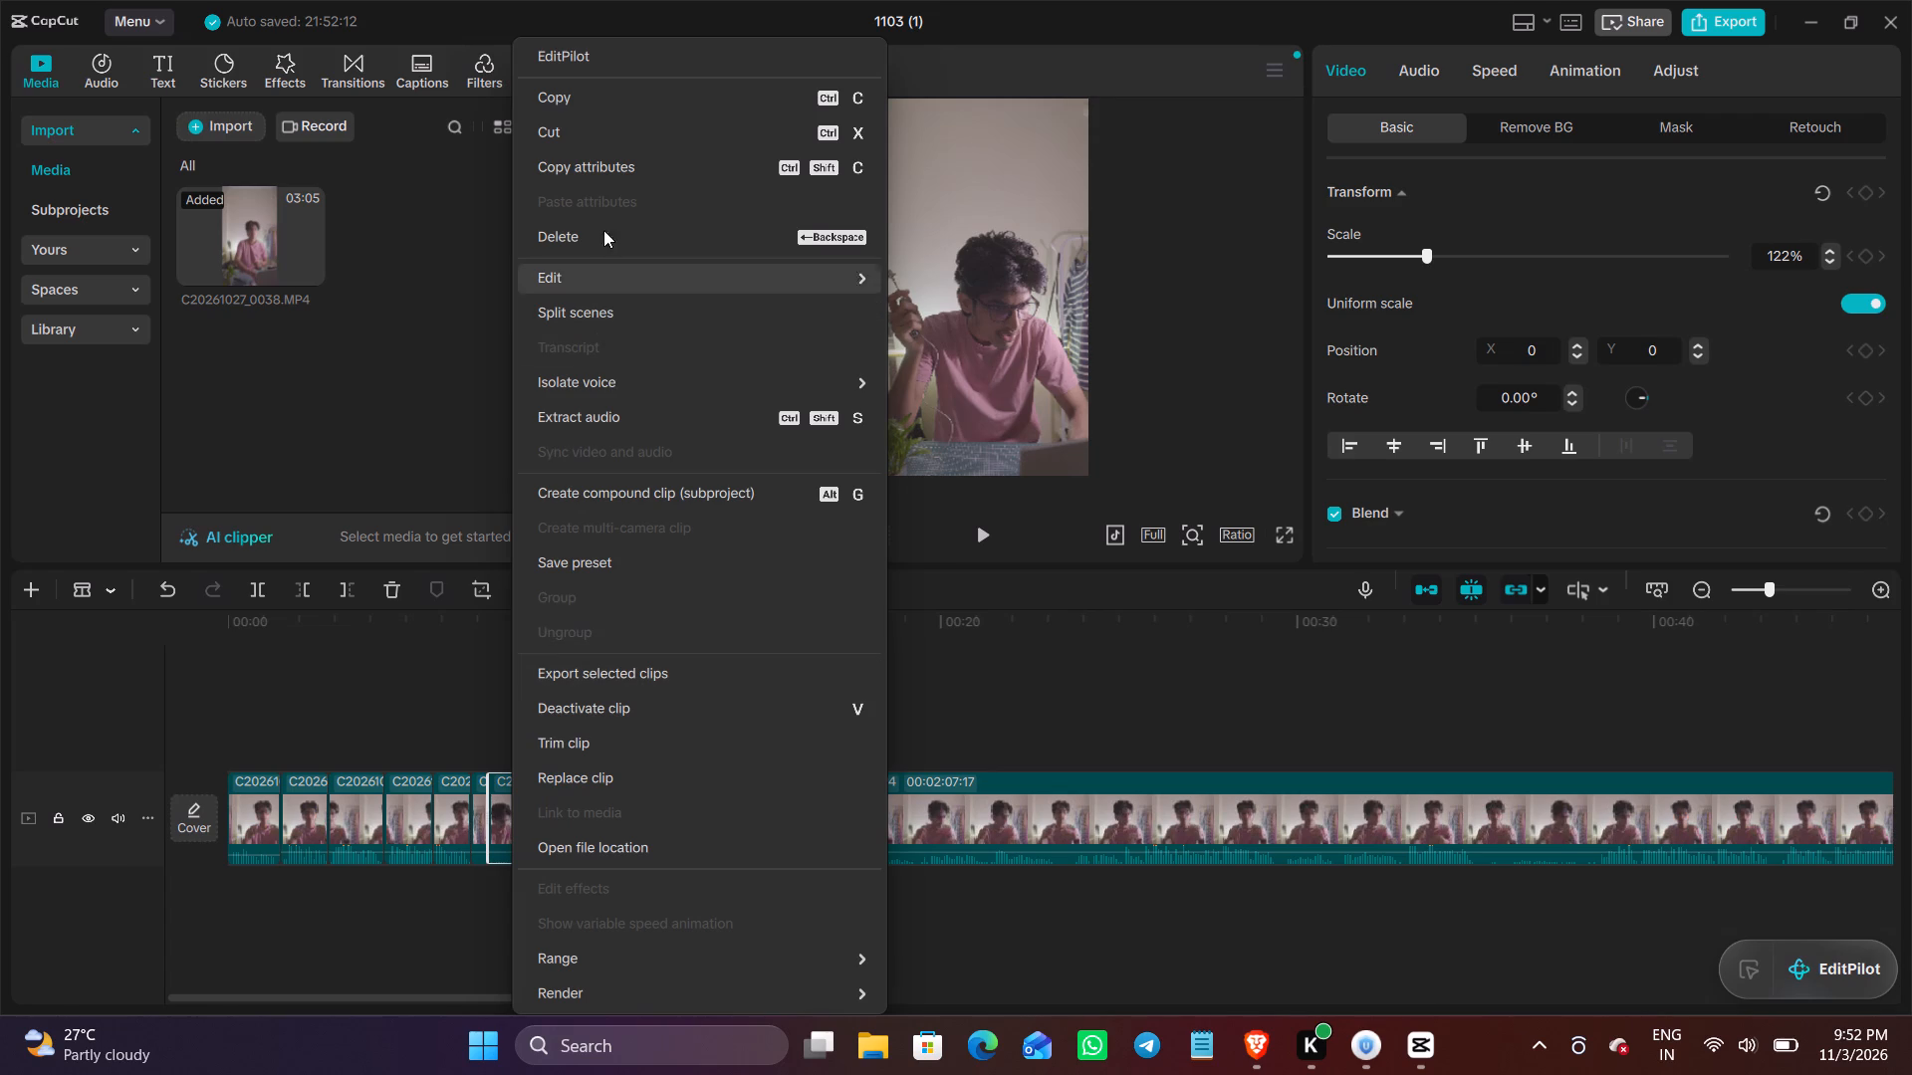
pyautogui.click(561, 228)
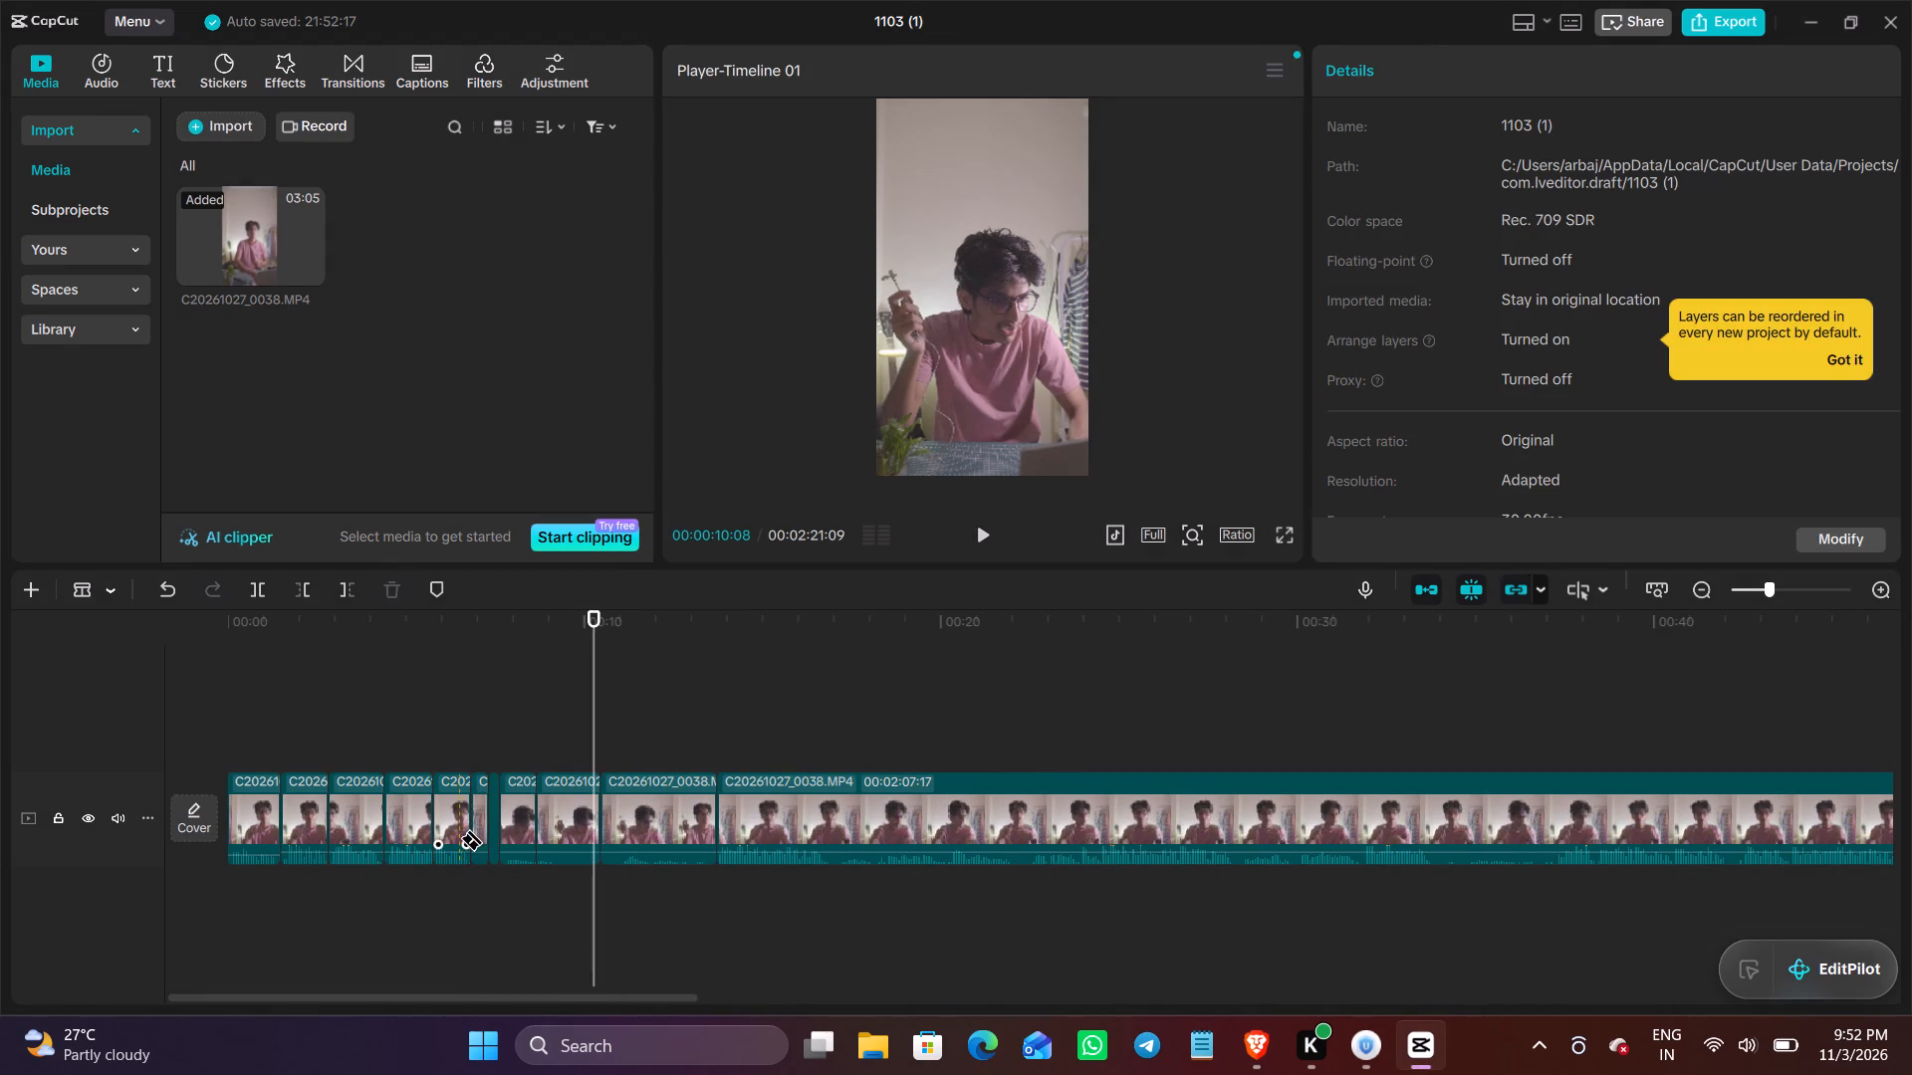
pyautogui.rightClick(480, 853)
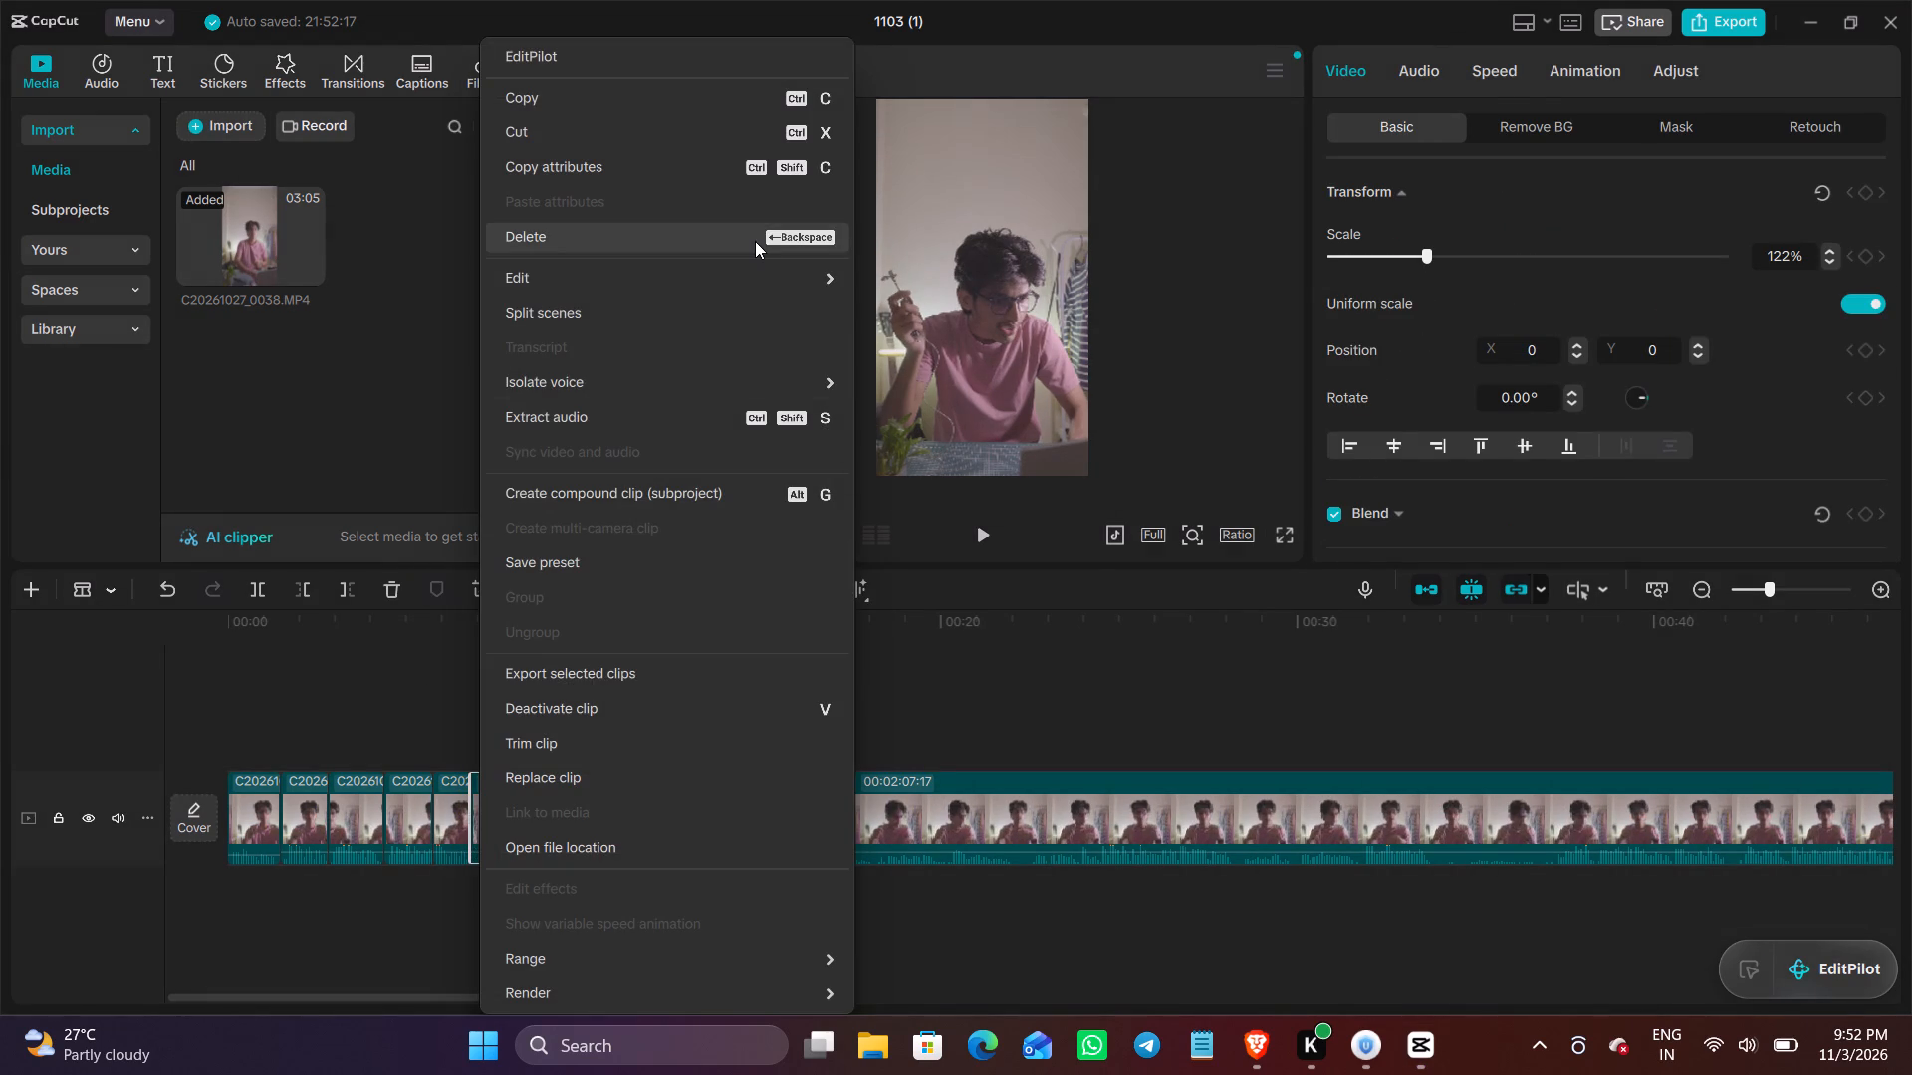
pyautogui.click(755, 241)
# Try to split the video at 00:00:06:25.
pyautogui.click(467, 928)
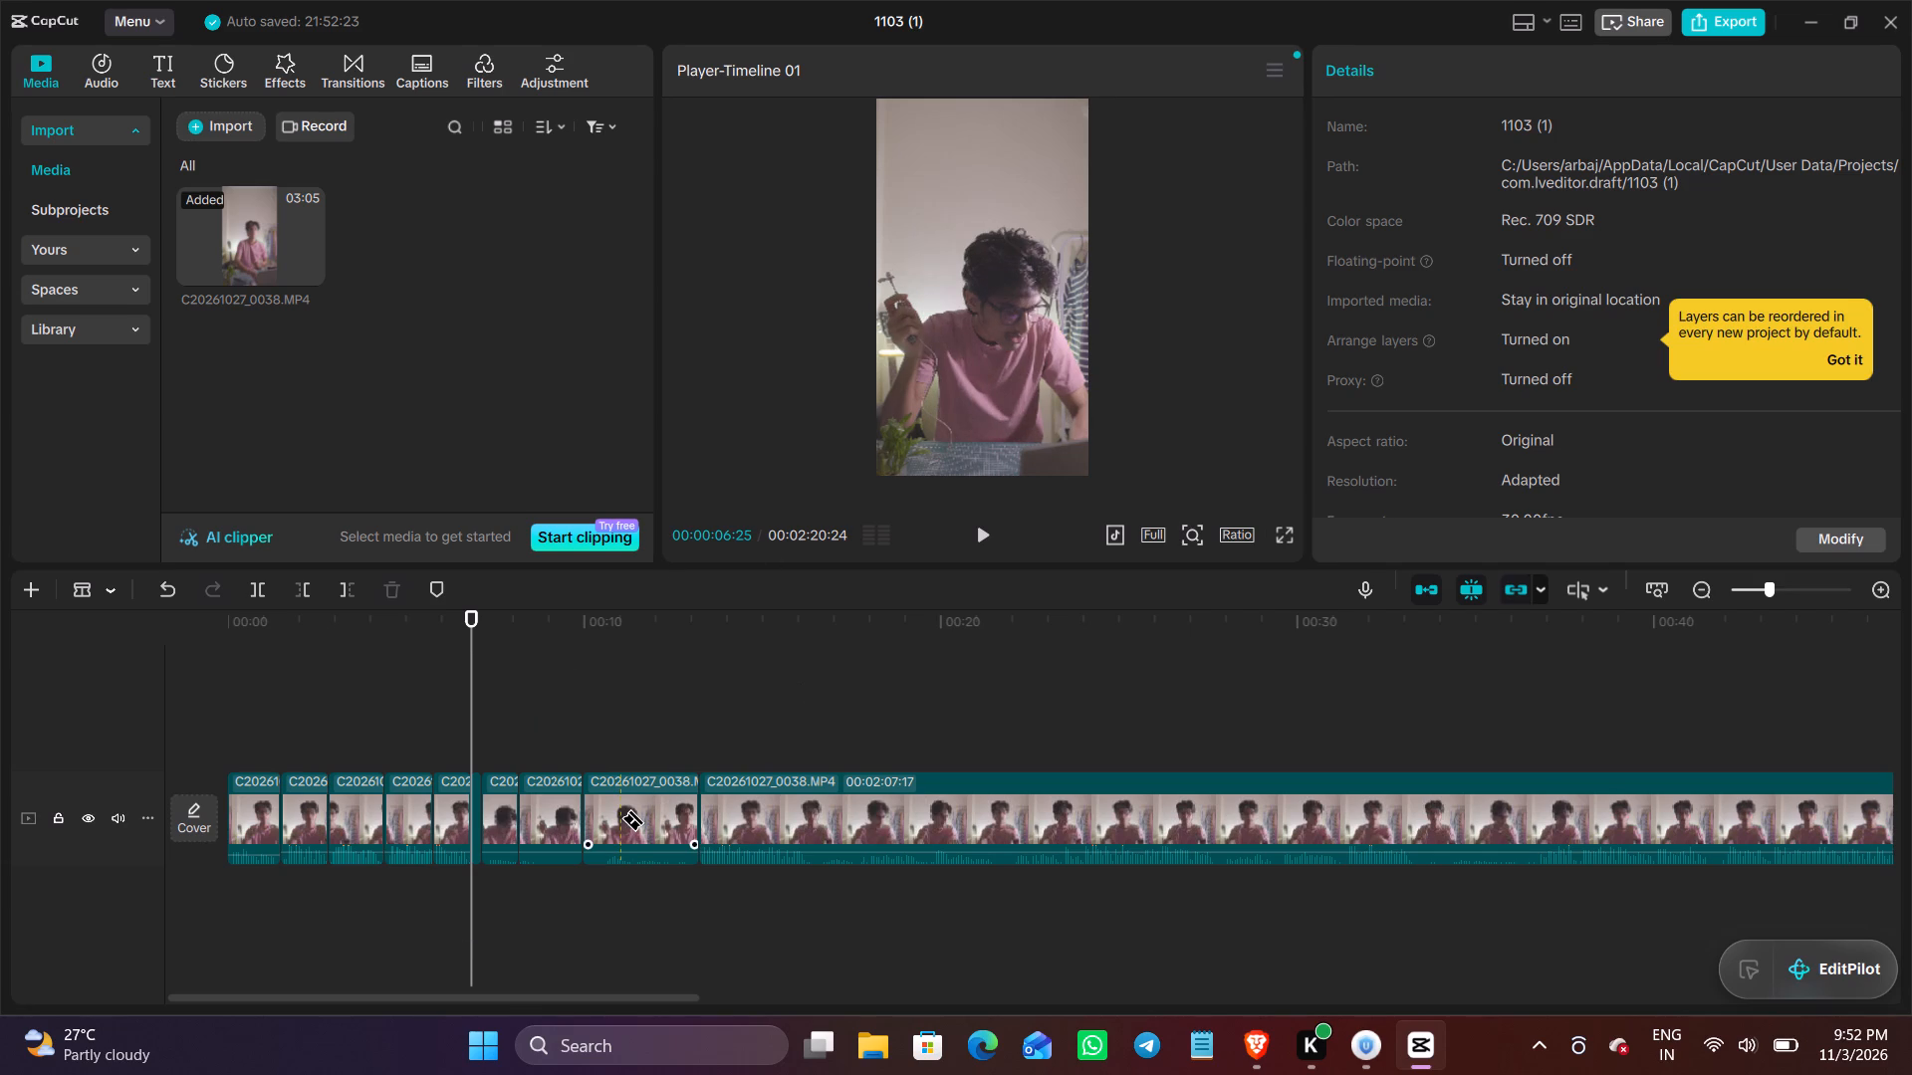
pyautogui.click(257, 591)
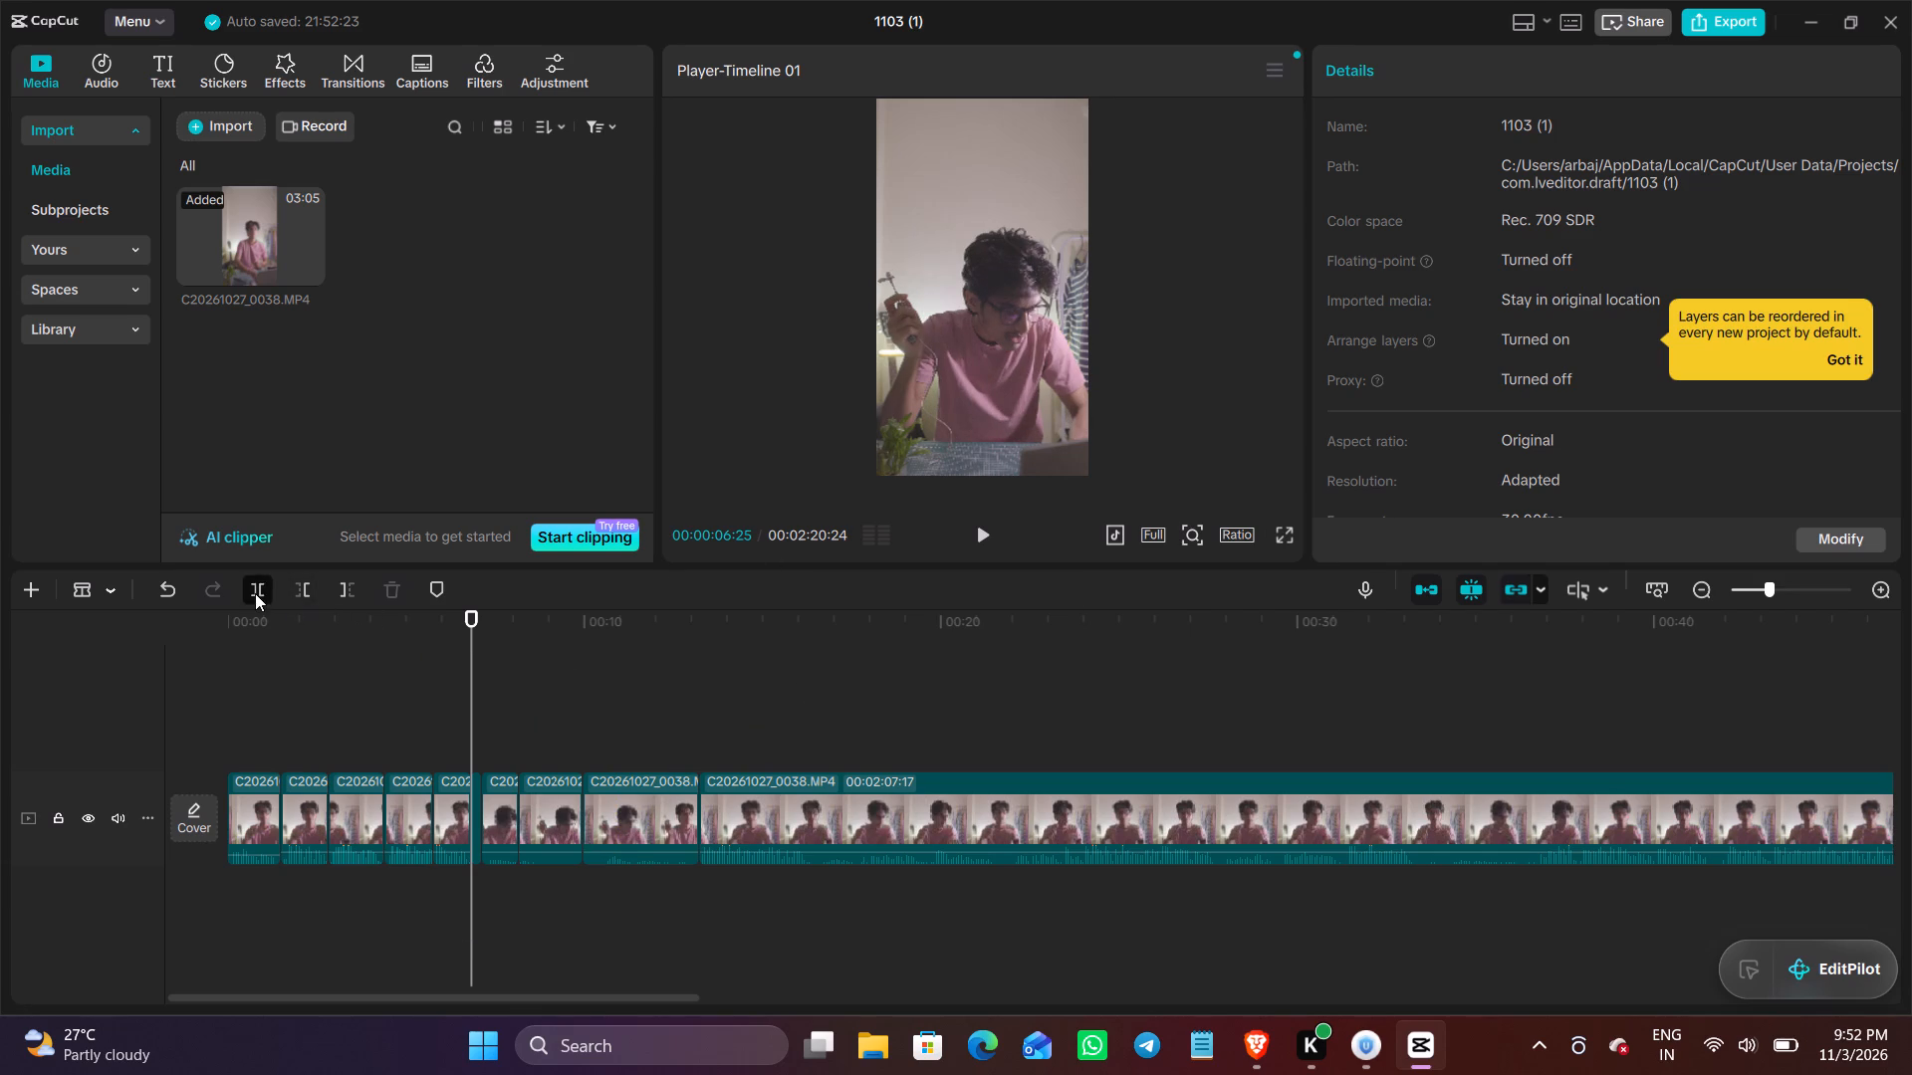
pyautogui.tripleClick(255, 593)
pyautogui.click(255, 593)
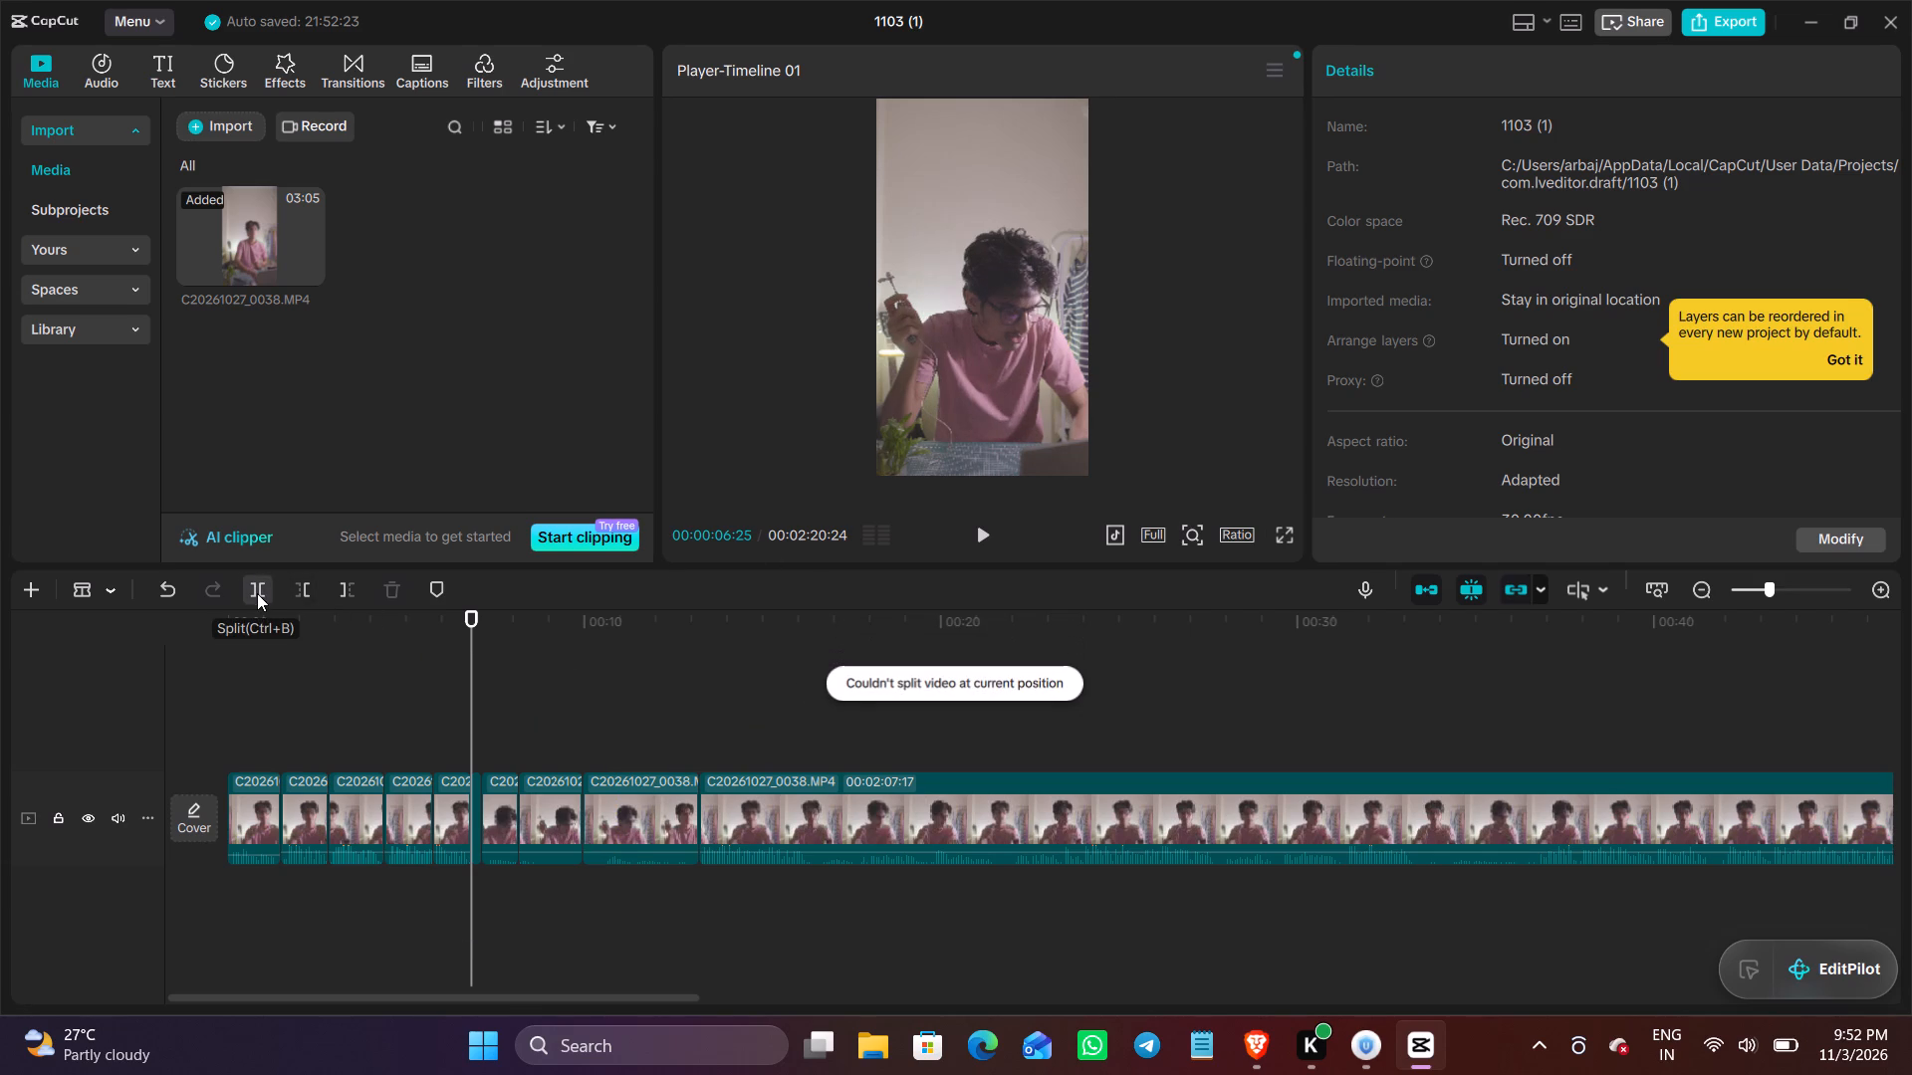
# Split the eighth clip at about 00:00:08:21.
pyautogui.rightClick(526, 817)
pyautogui.doubleClick(526, 817)
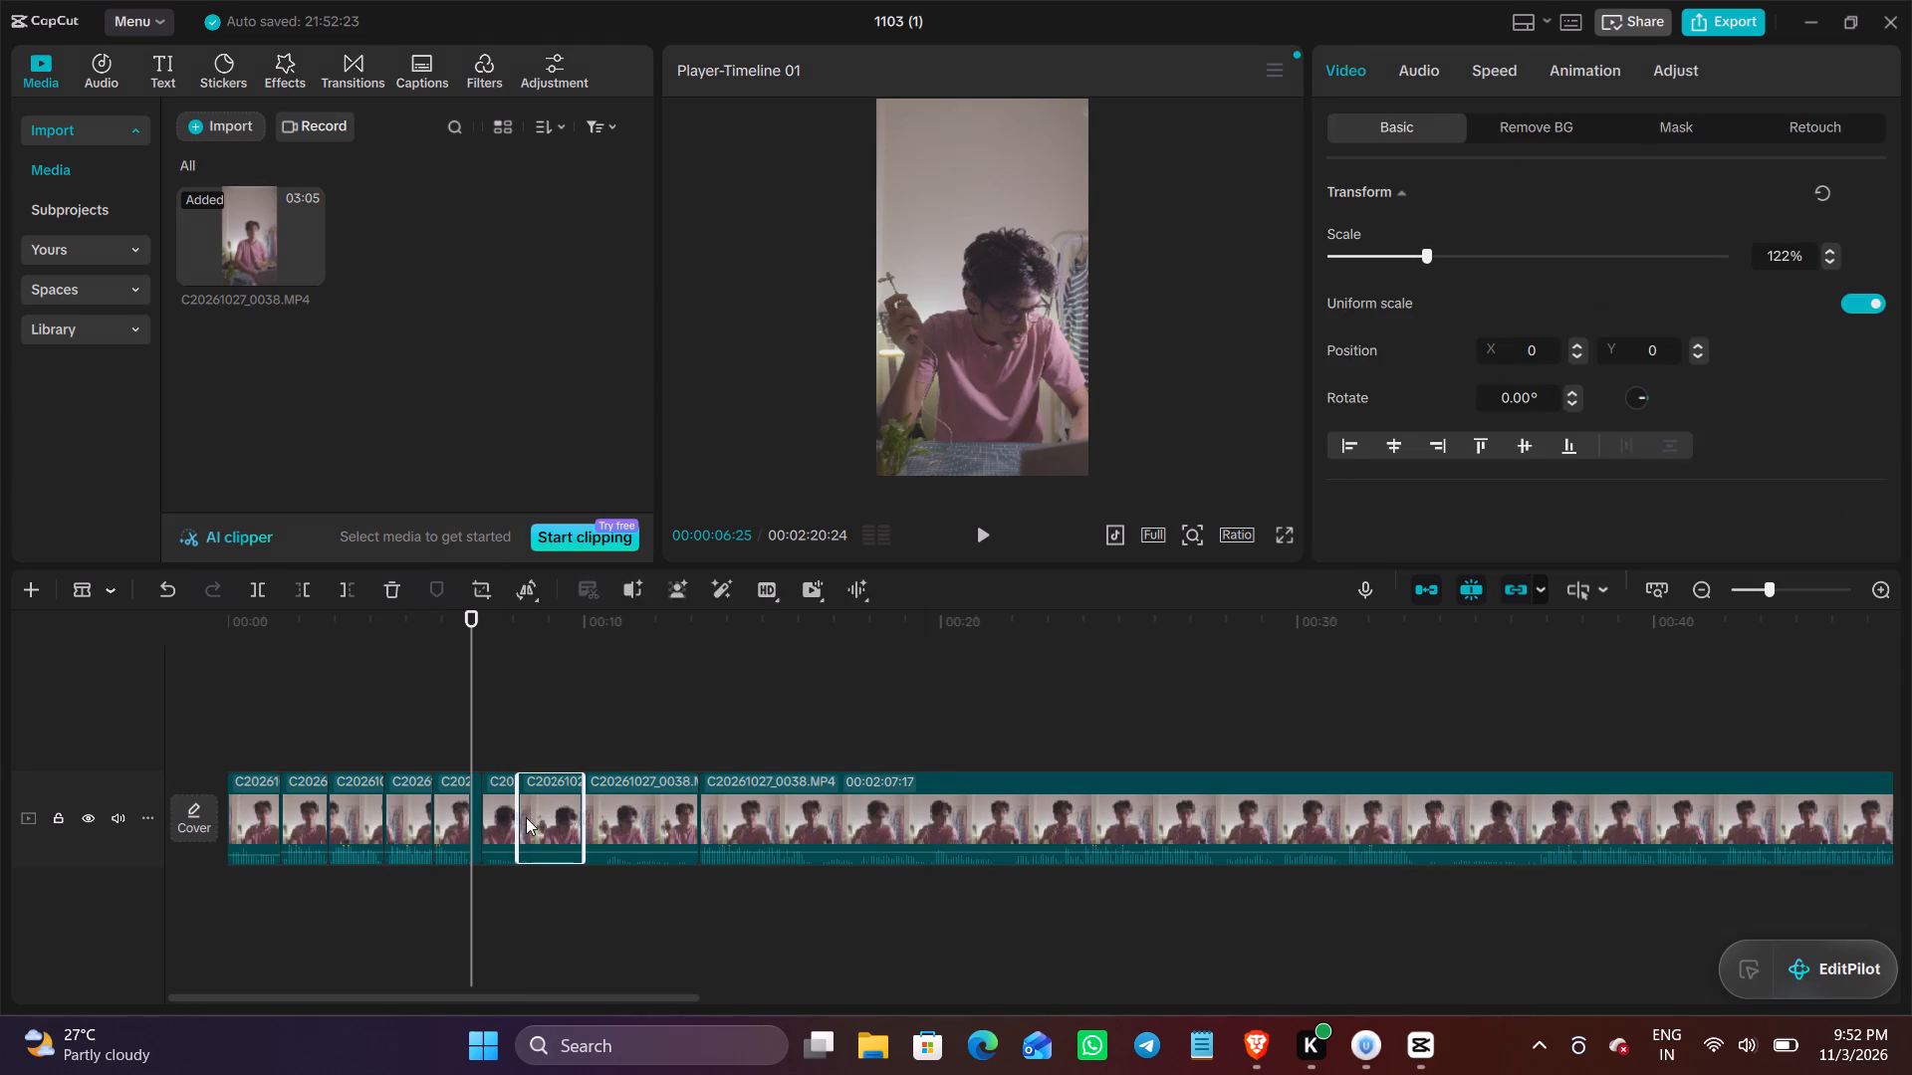
pyautogui.click(453, 889)
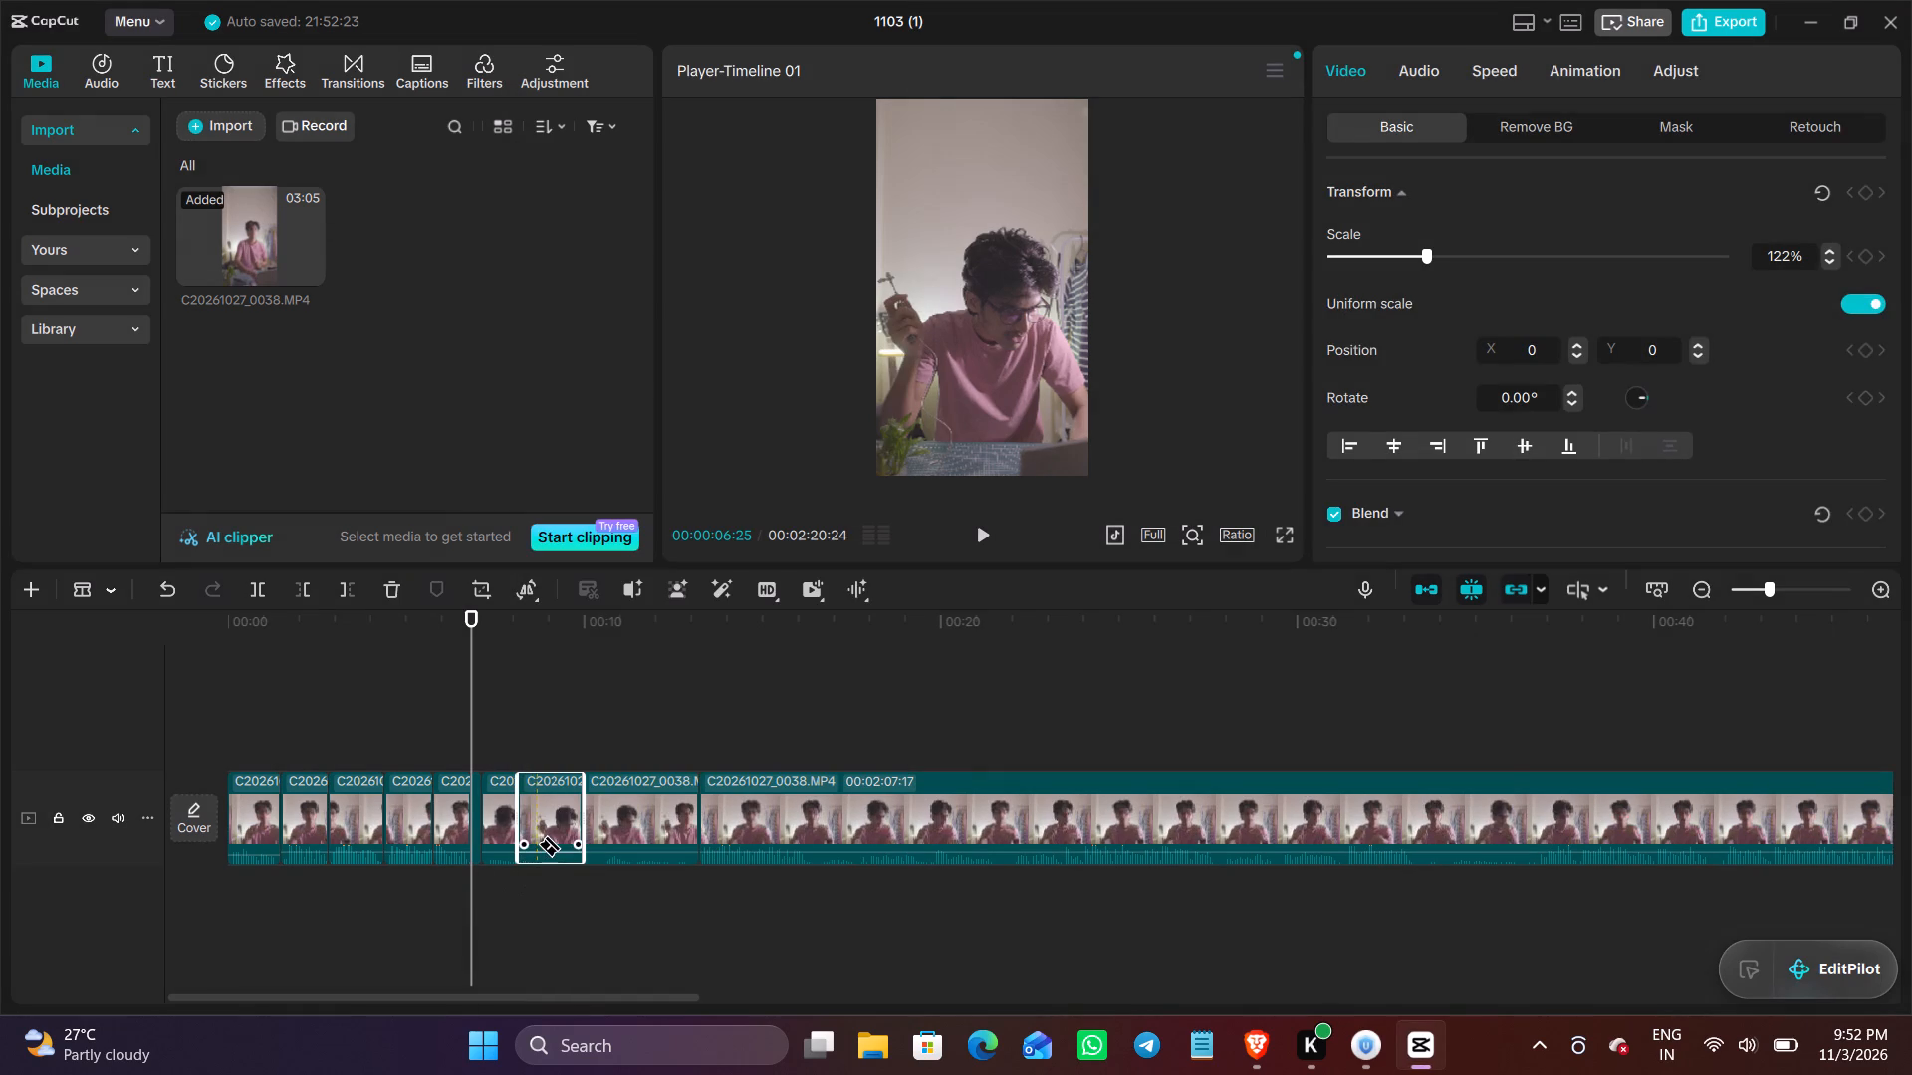
pyautogui.click(539, 825)
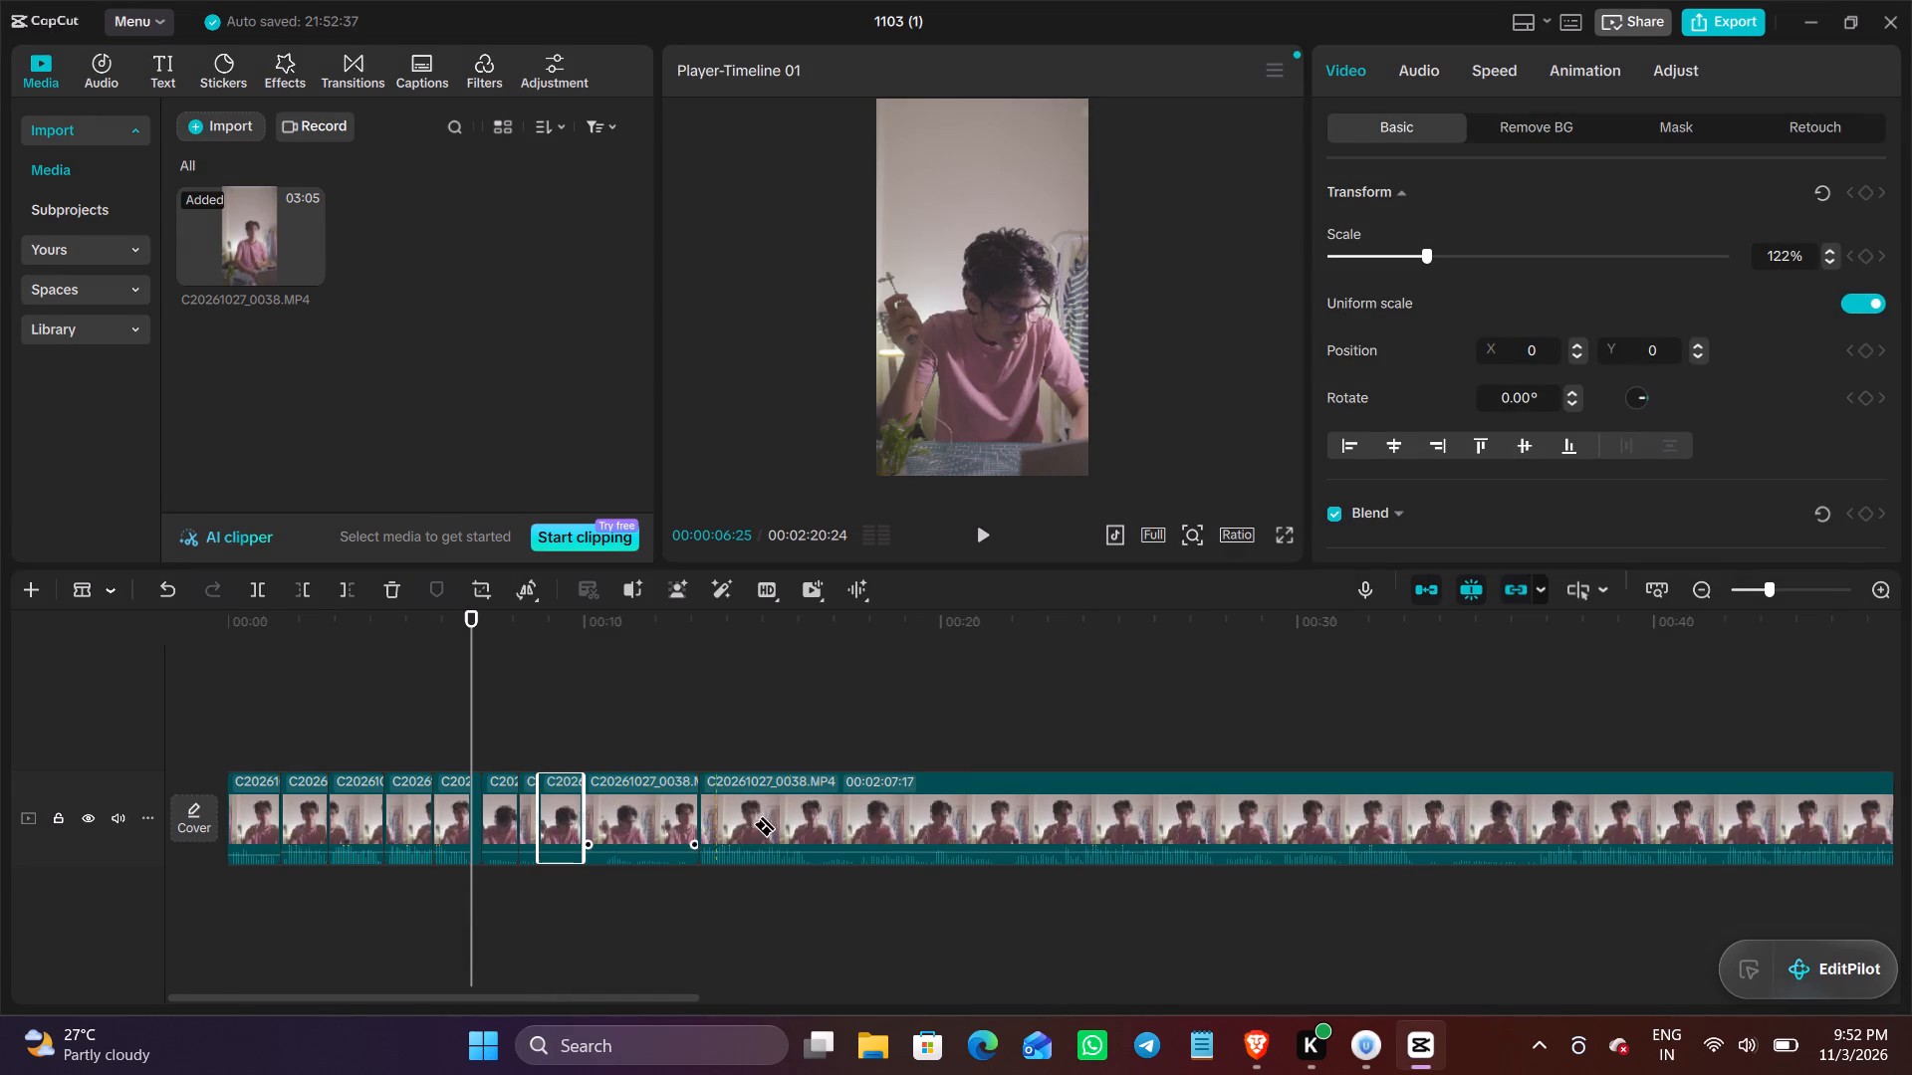
# Split the long last clip about 3 seconds after its beginning.
pyautogui.click(814, 848)
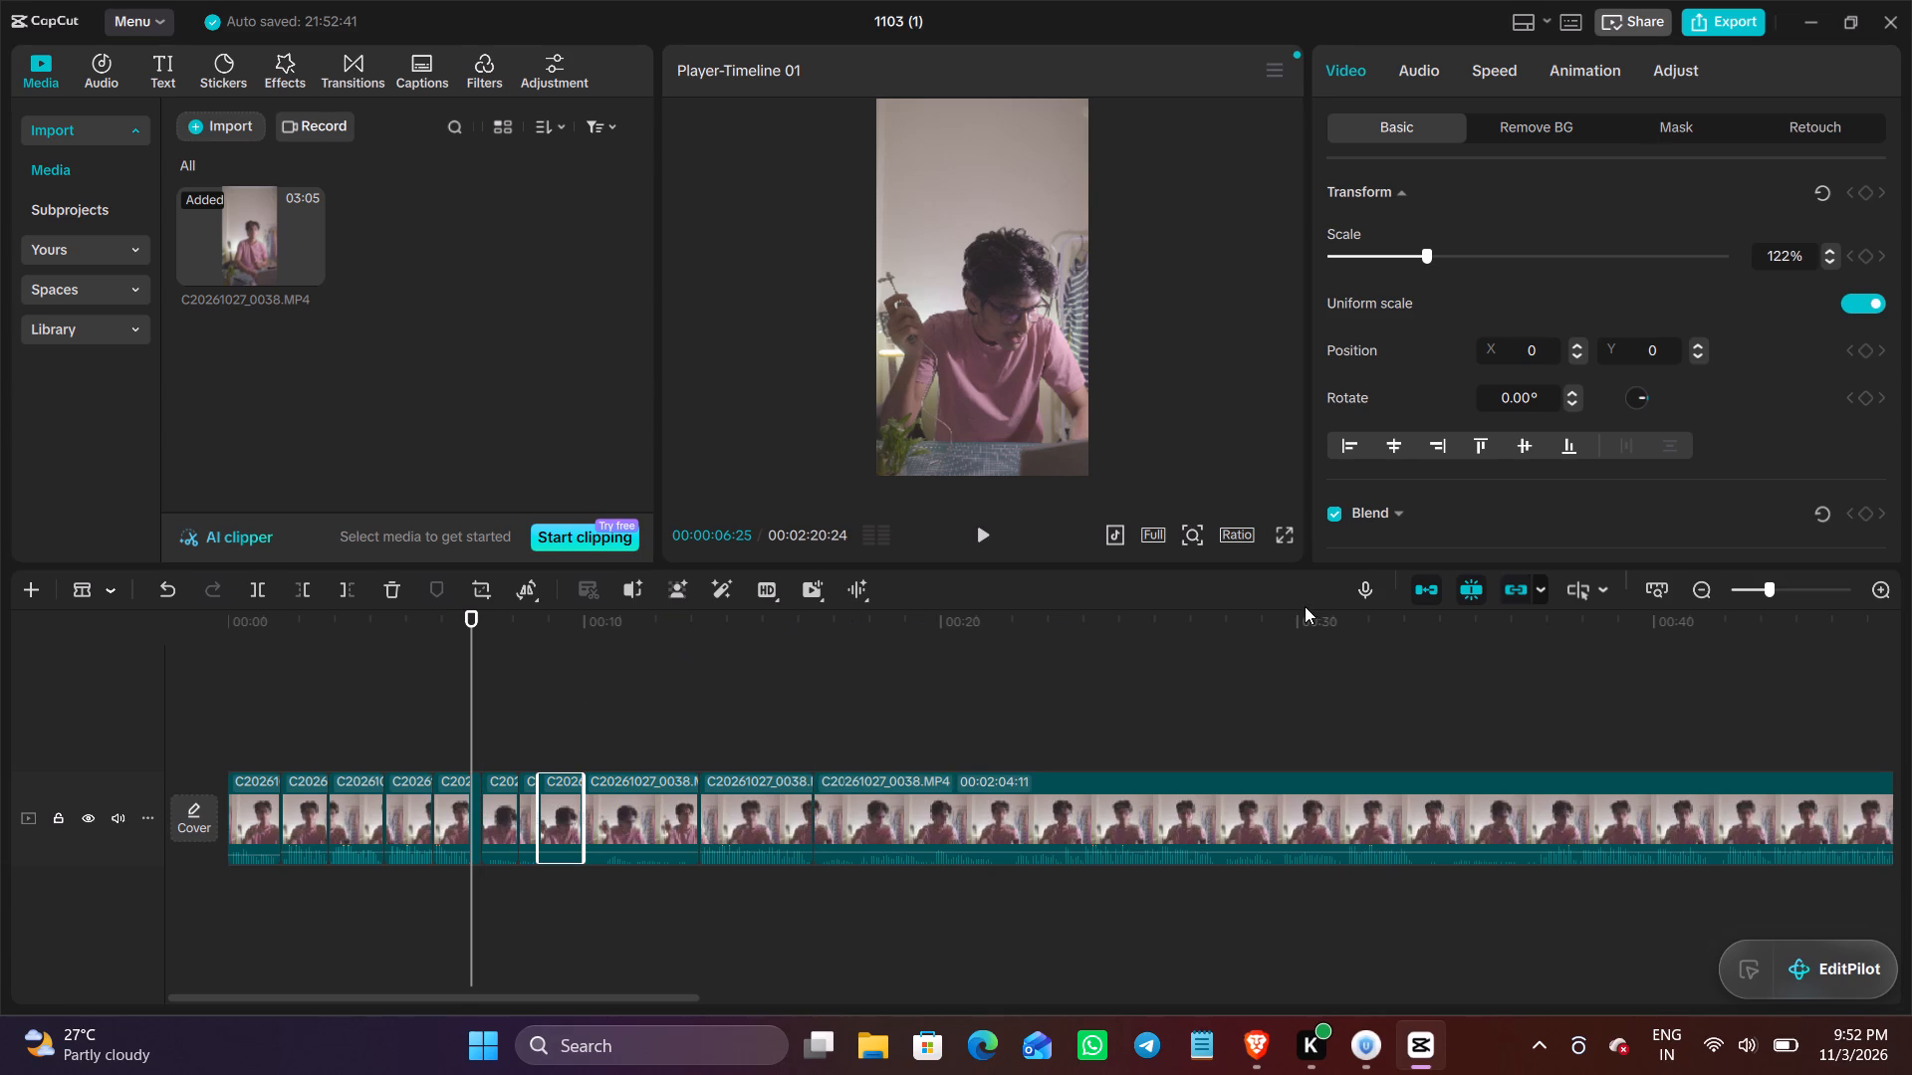
# Turn on the preview axis and split the second-to-last clip near its beginning, at 00:00:14:03.
pyautogui.click(1586, 593)
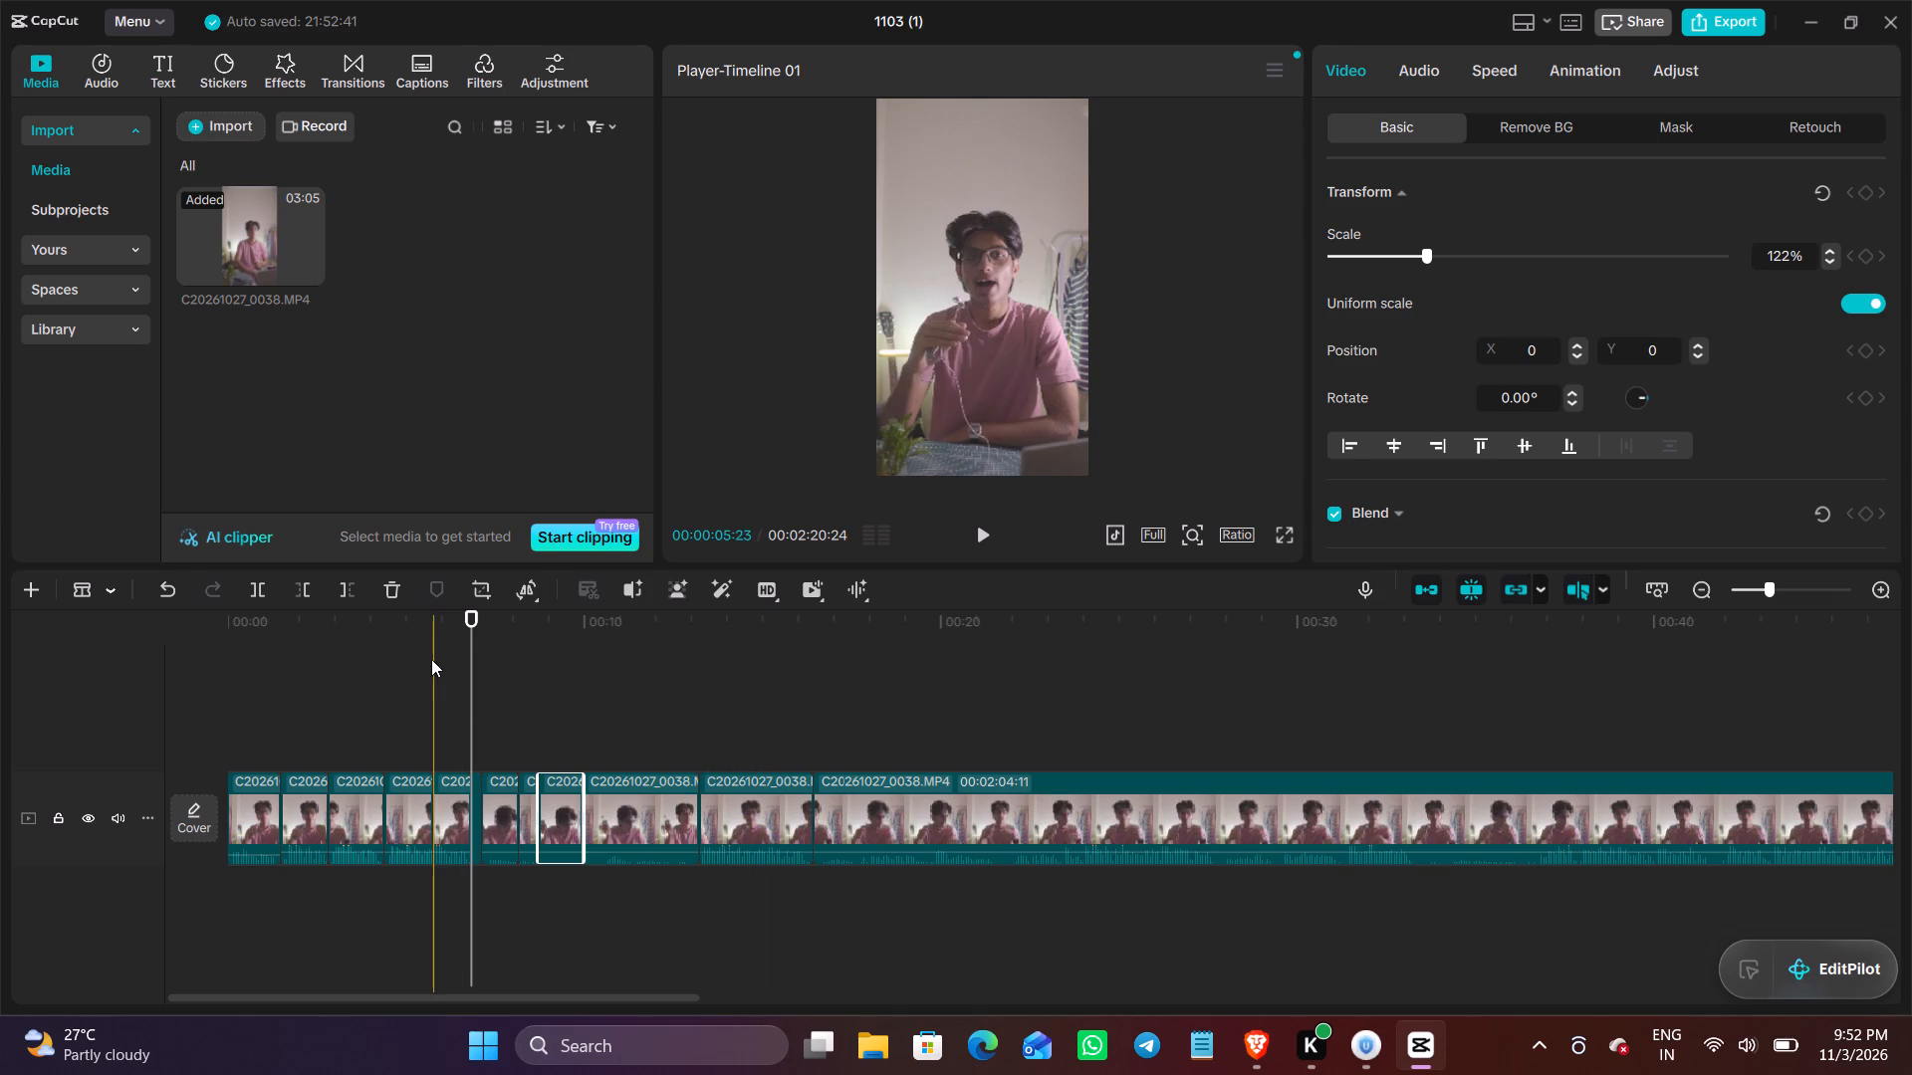
pyautogui.click(268, 589)
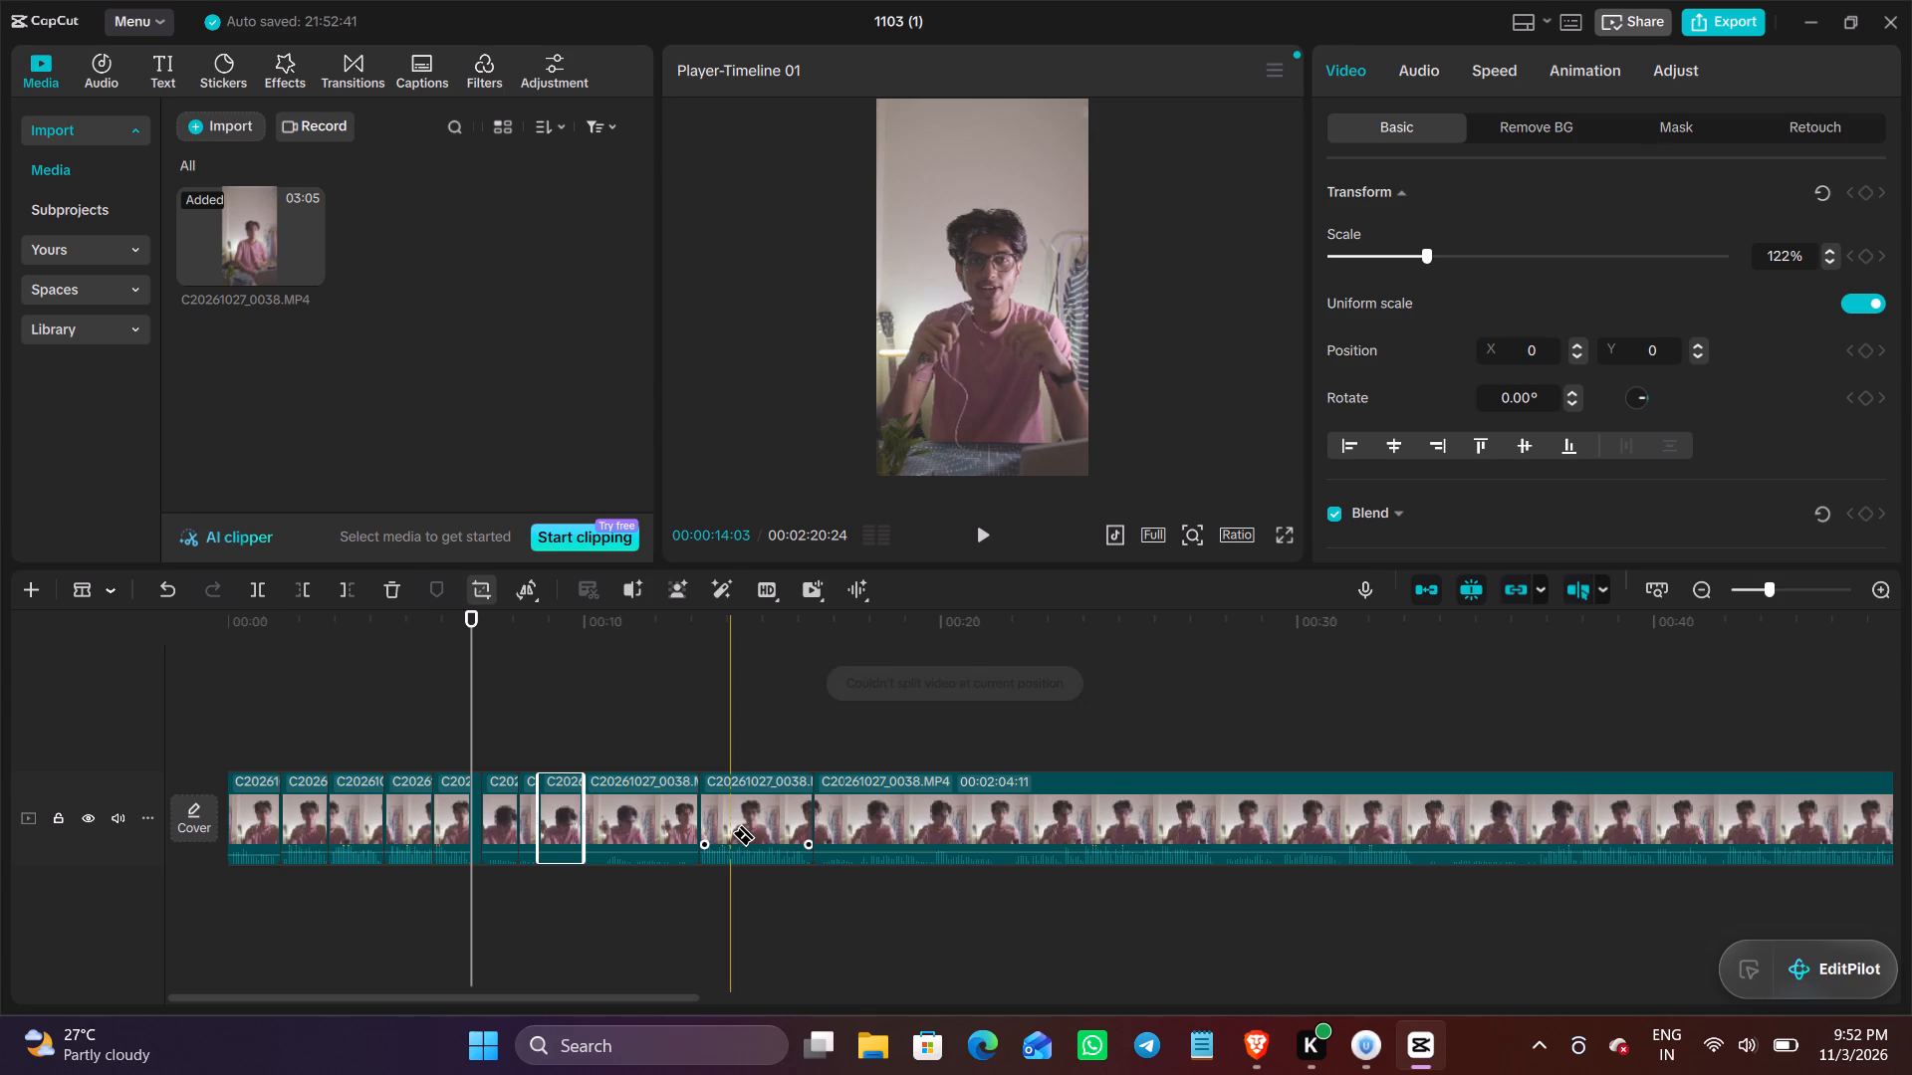
pyautogui.hotkey('ctrl', 'v')
pyautogui.hotkey('ctrl', 'b')
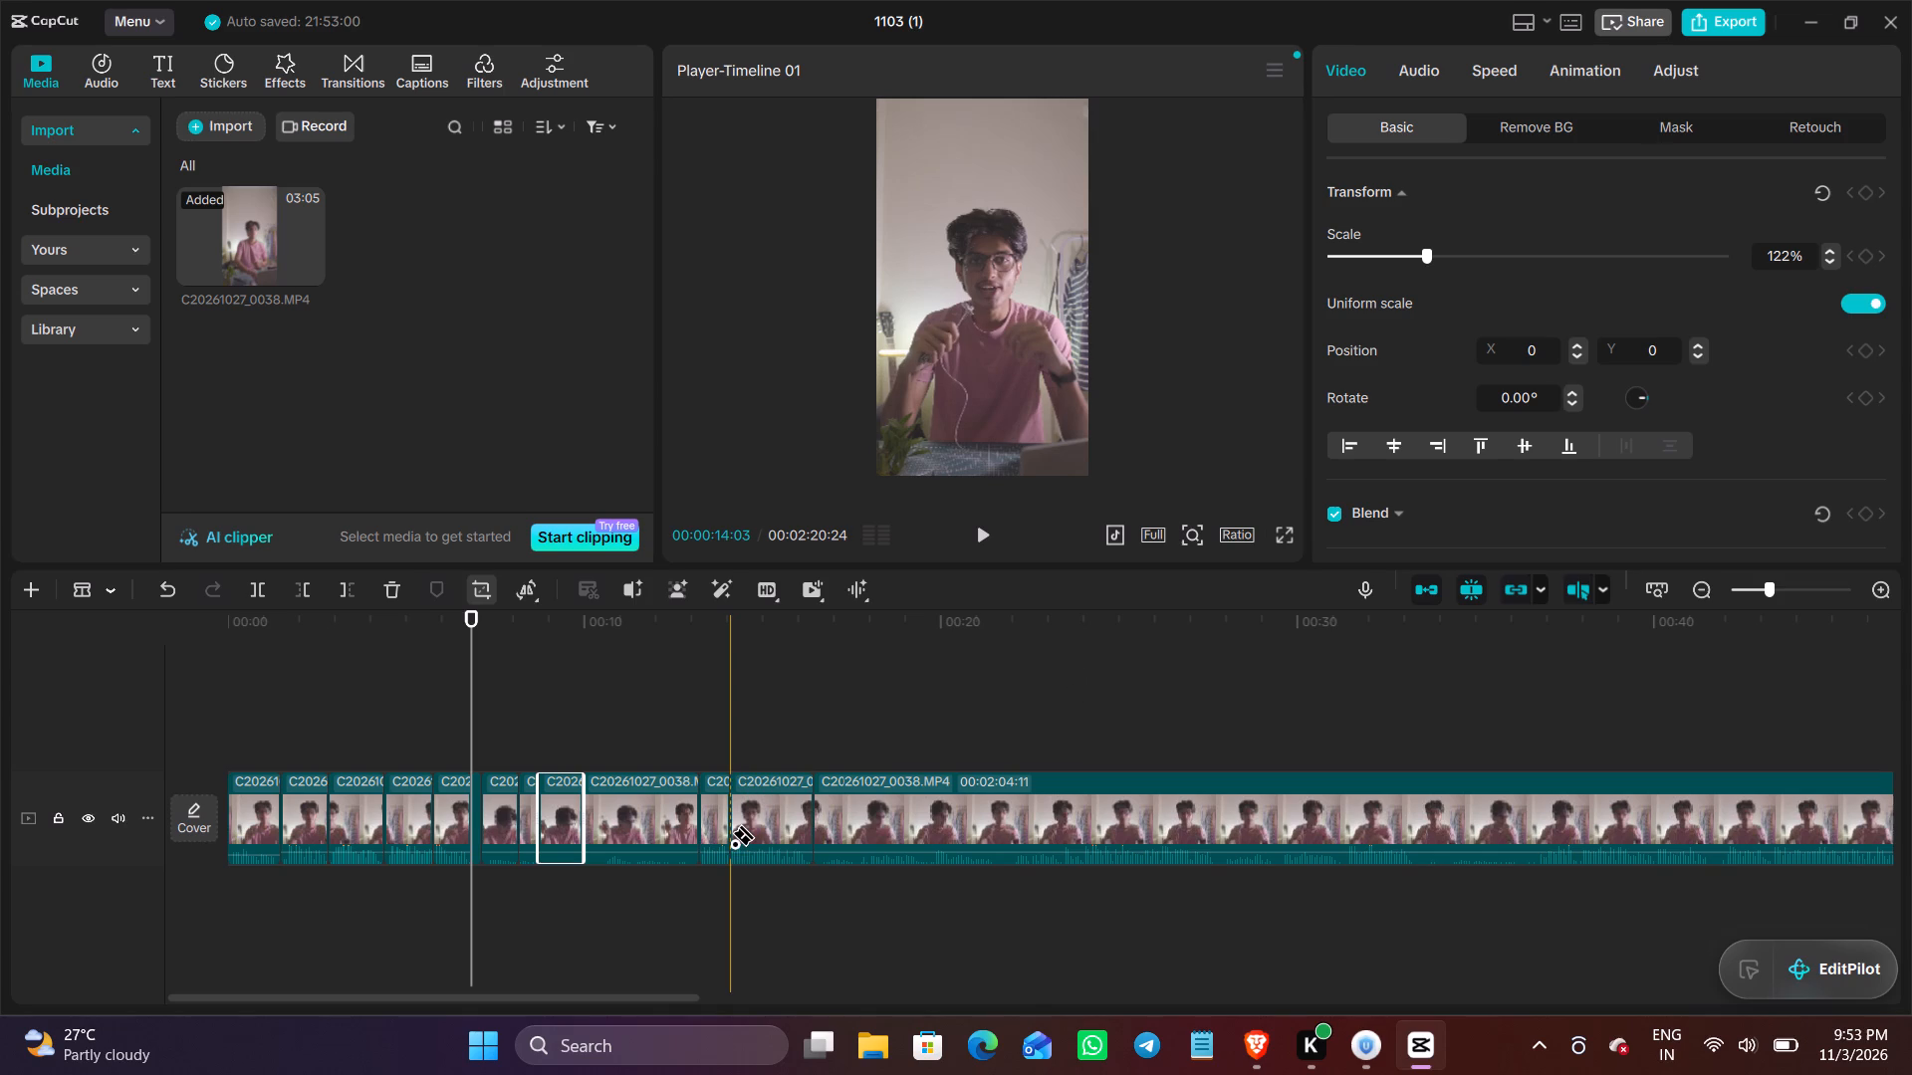
pyautogui.hotkey('ctrl', 'b')
pyautogui.hotkey('ctrl', 'b')
pyautogui.hotkey('ctrl', 'b')
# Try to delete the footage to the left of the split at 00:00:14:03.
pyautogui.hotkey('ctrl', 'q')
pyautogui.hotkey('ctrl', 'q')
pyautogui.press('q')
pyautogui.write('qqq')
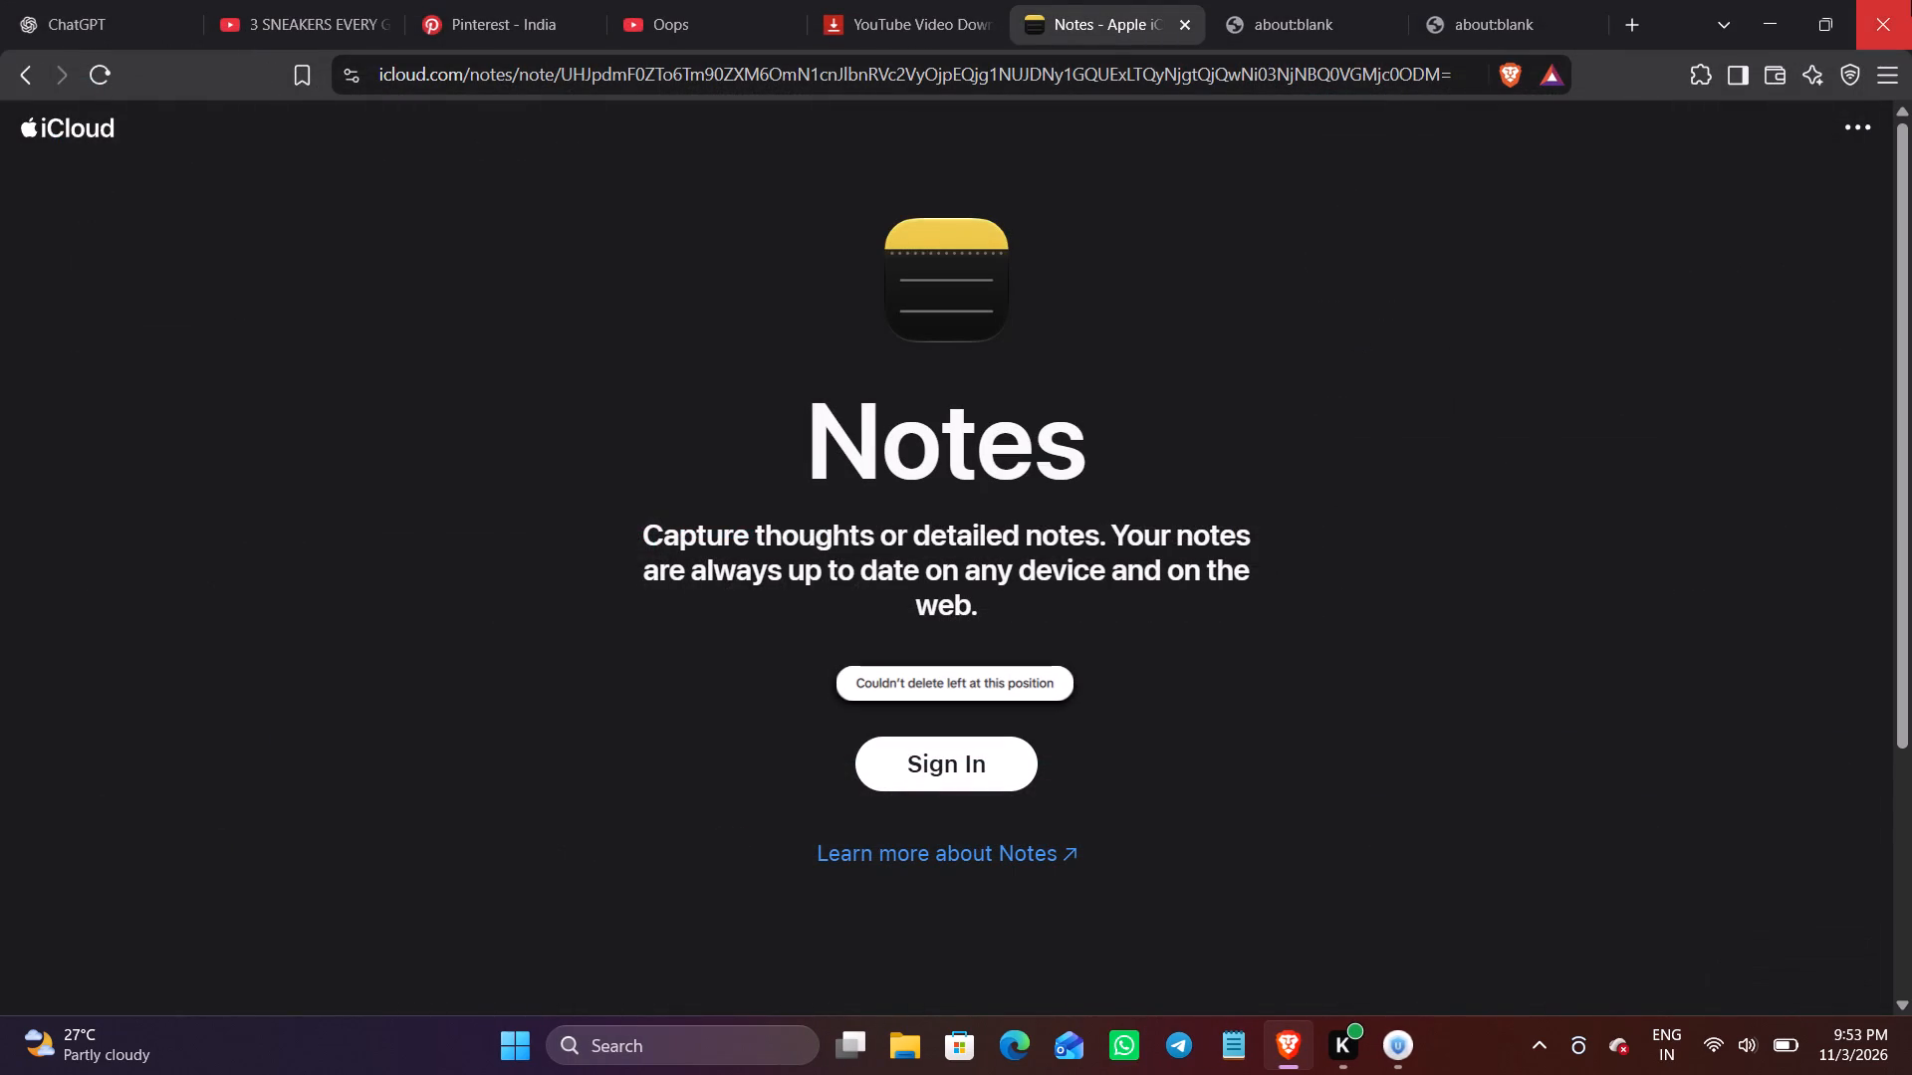
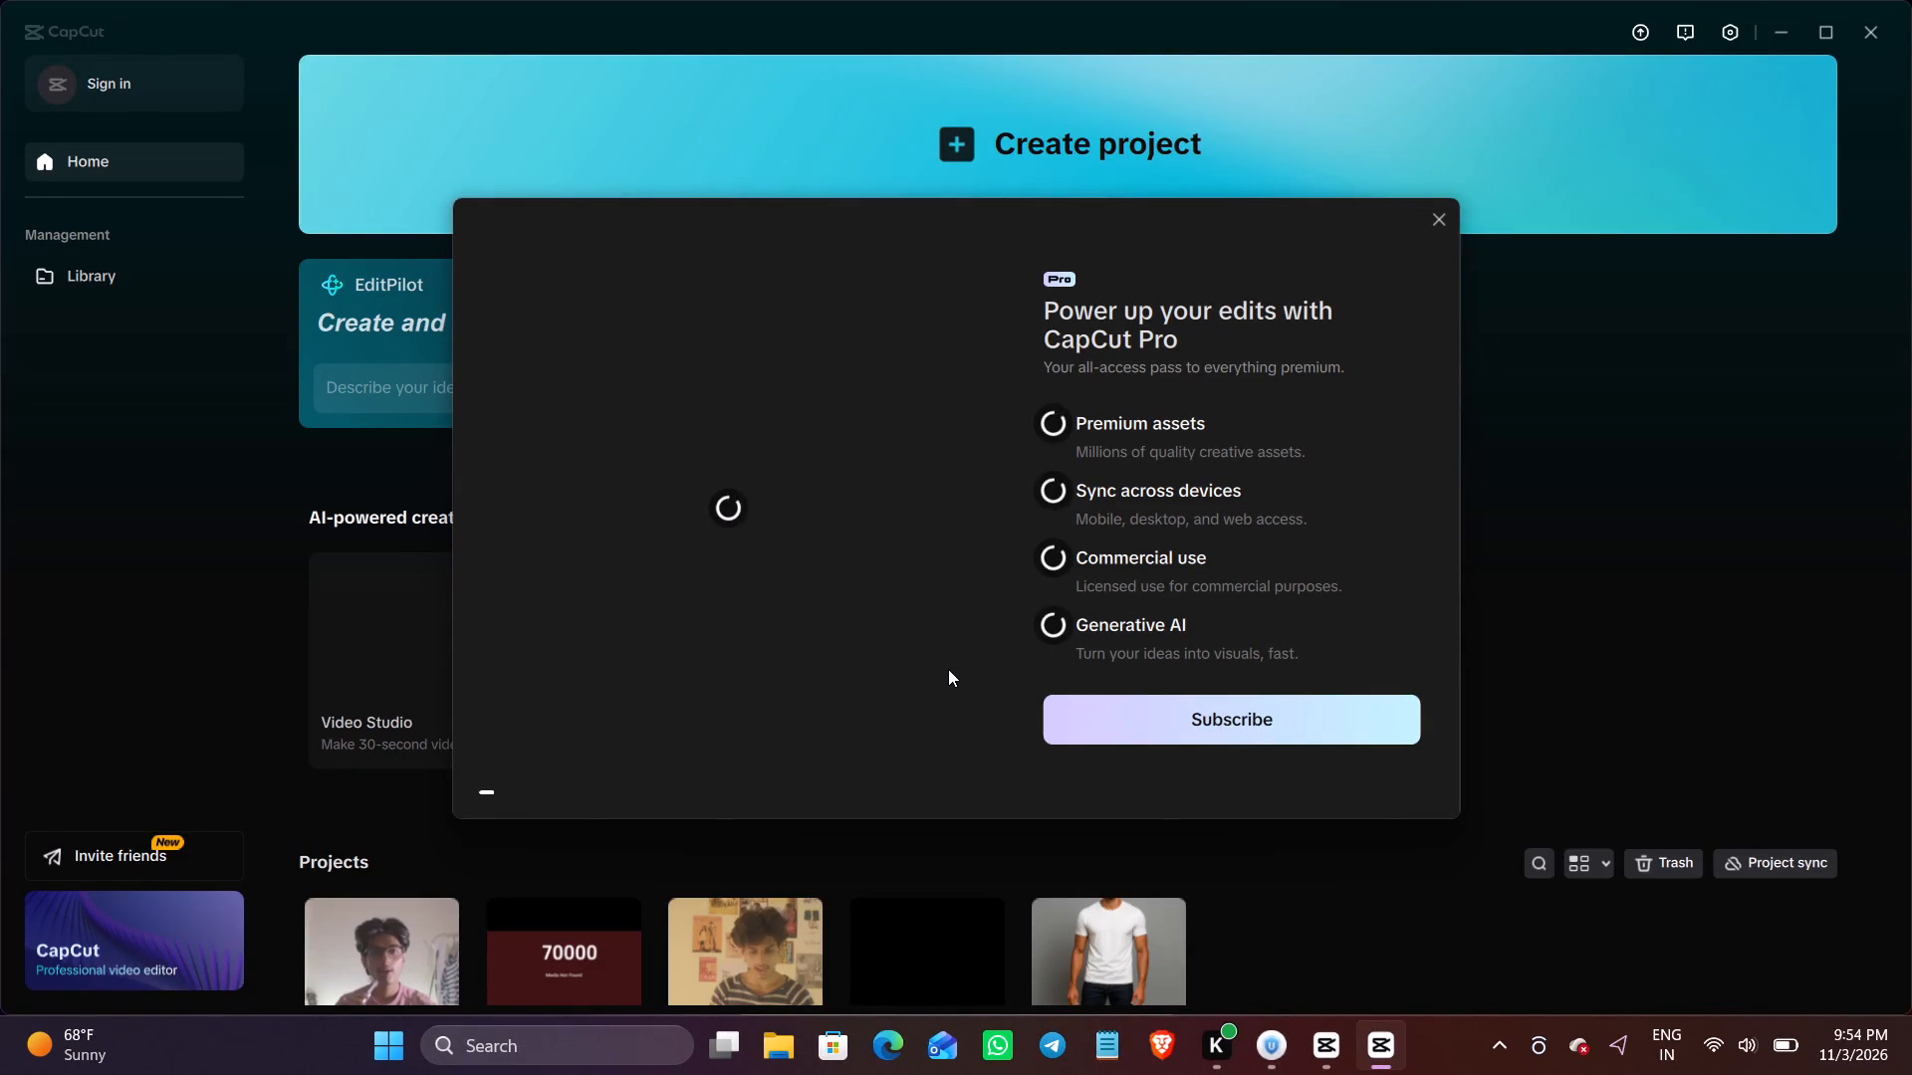
# Dismiss the CapCut Pro subscription offer and look over the home screen down to the saved projects.
pyautogui.click(1448, 225)
pyautogui.scroll(-3, 425, 834)
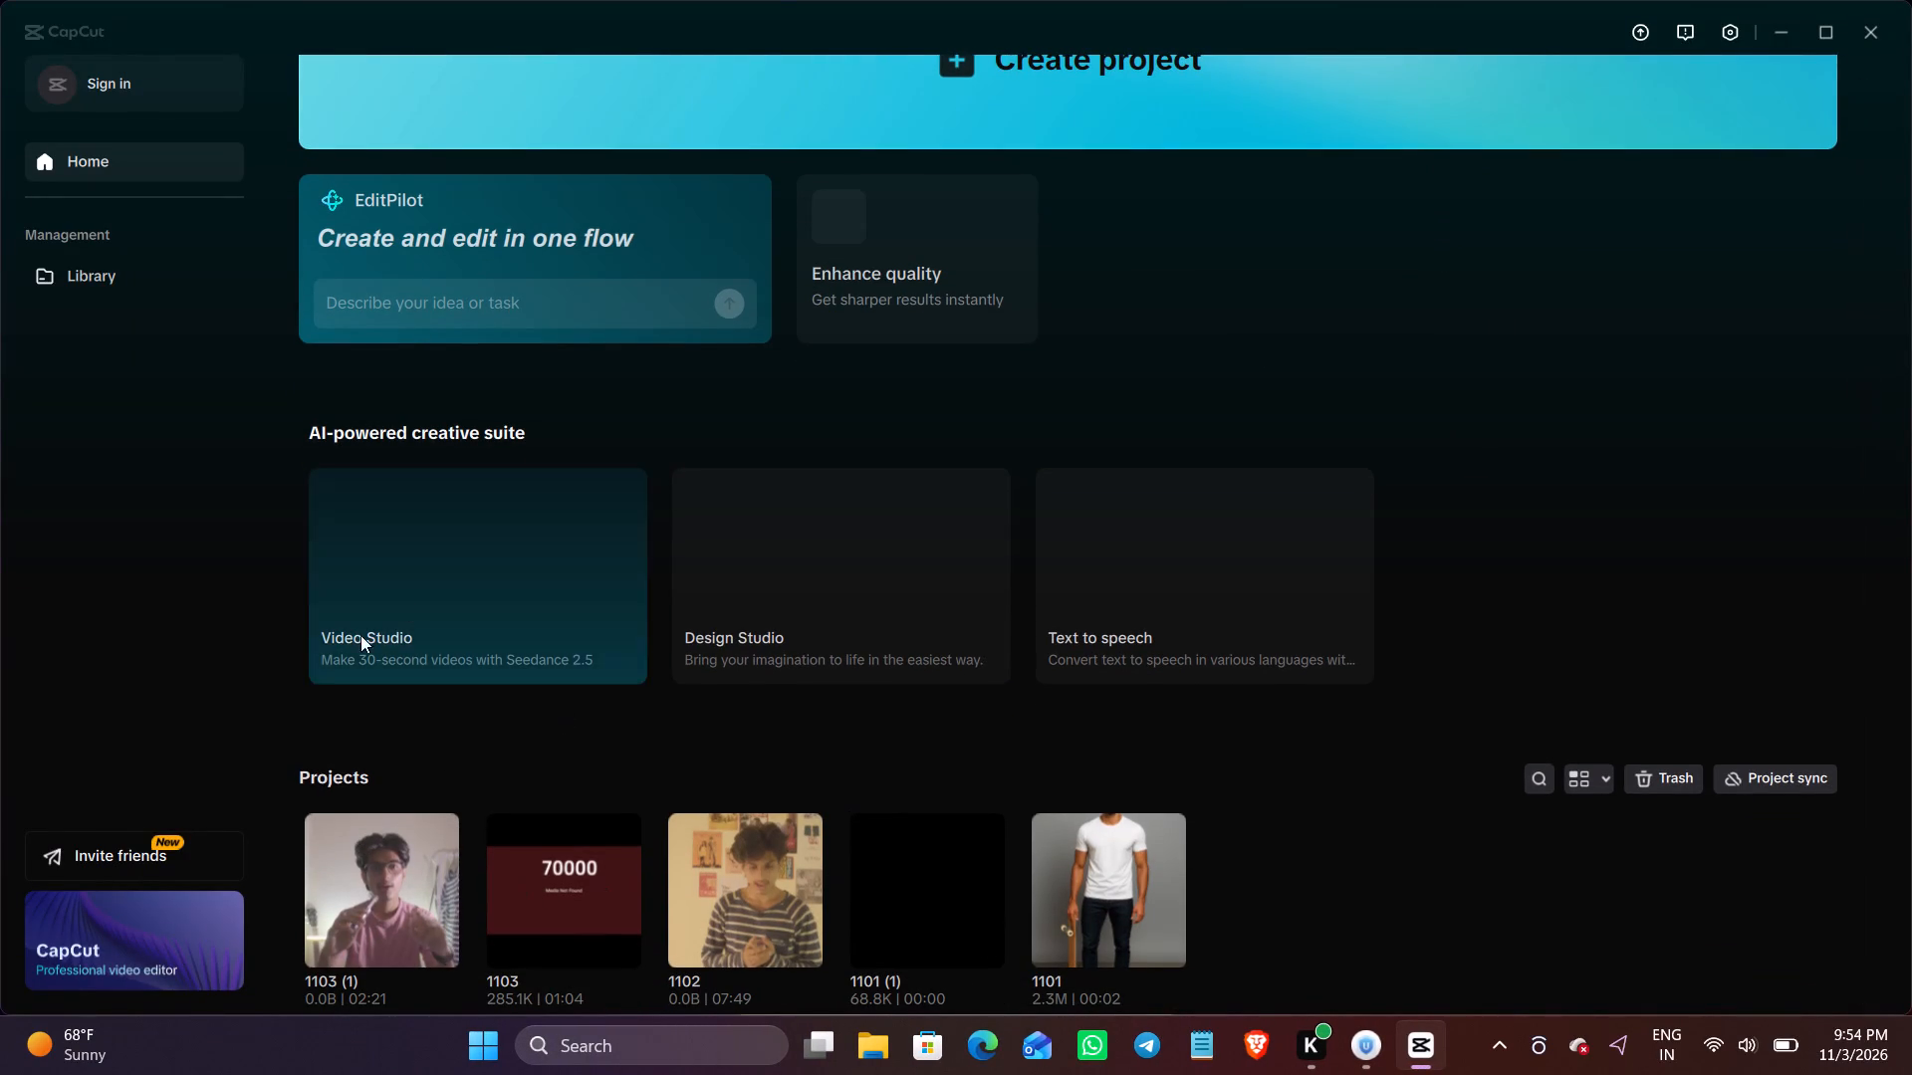
pyautogui.scroll(3, 770, 358)
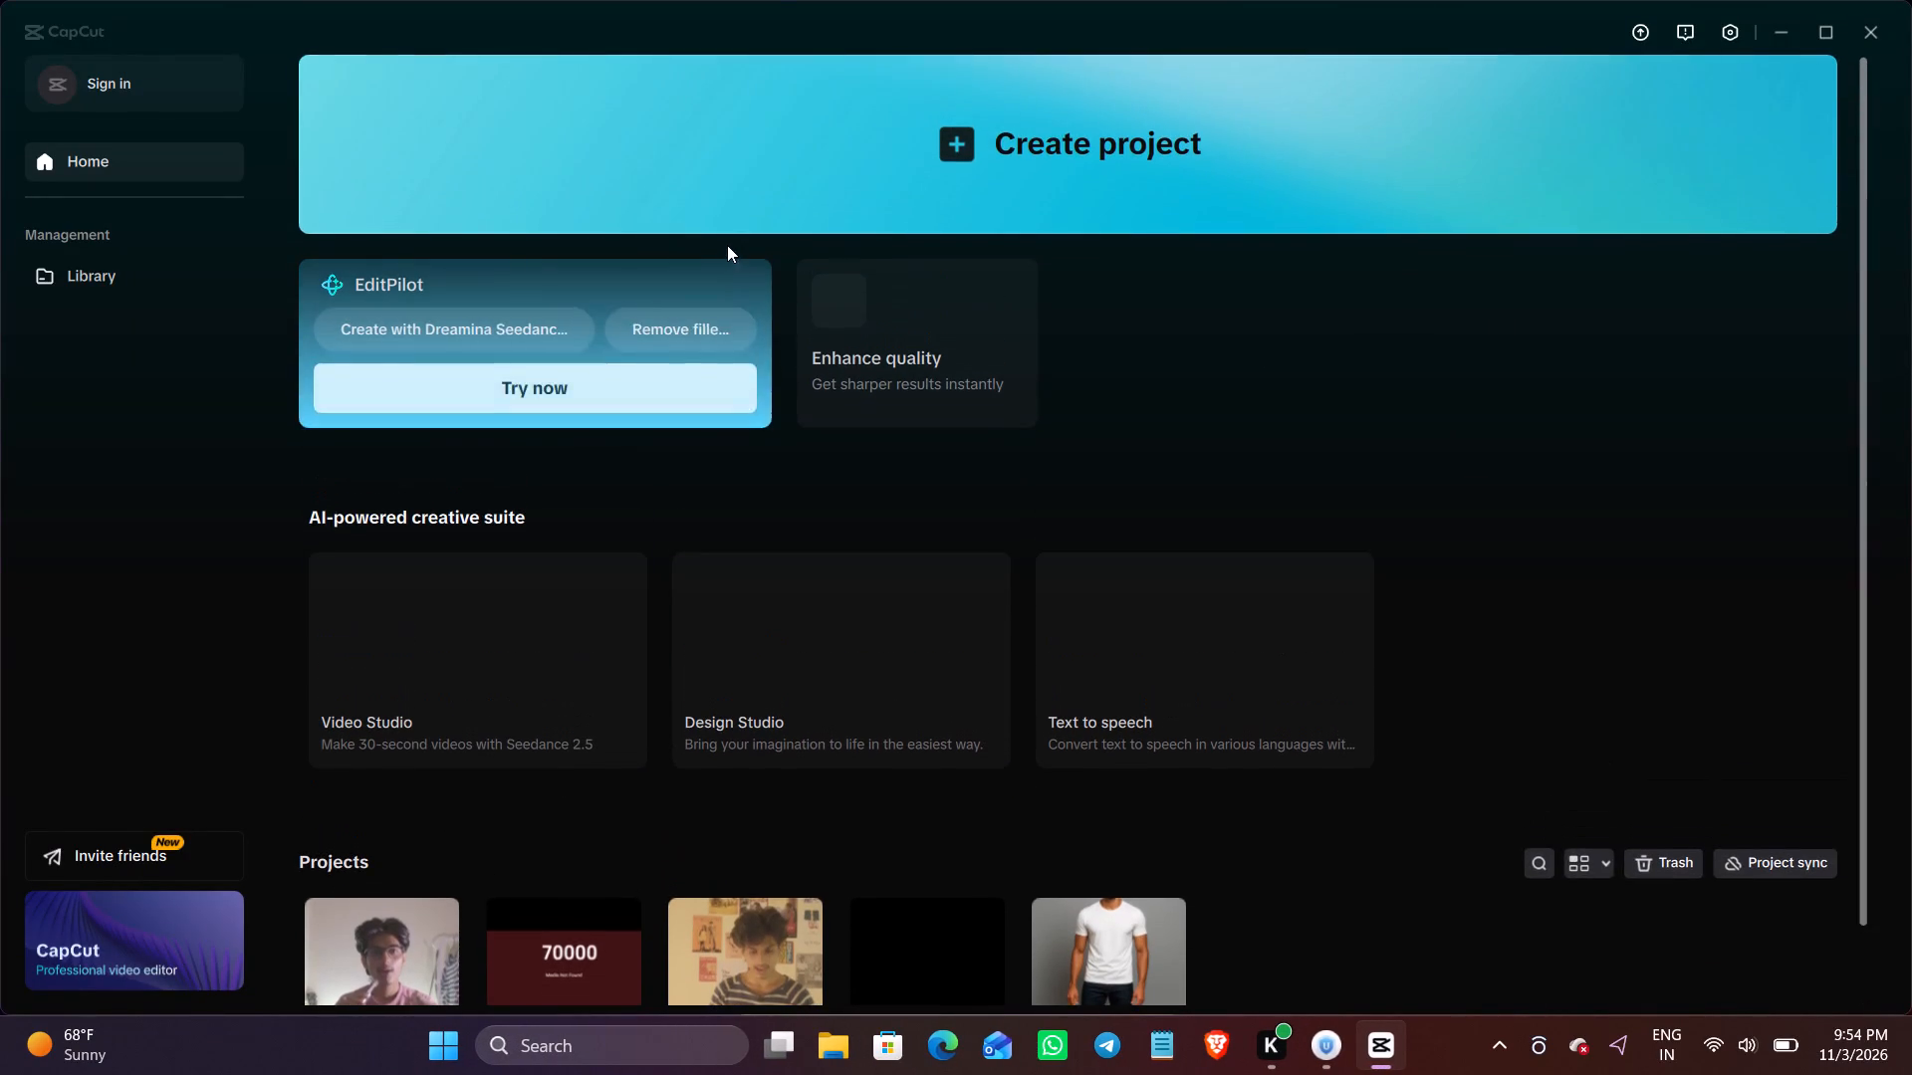
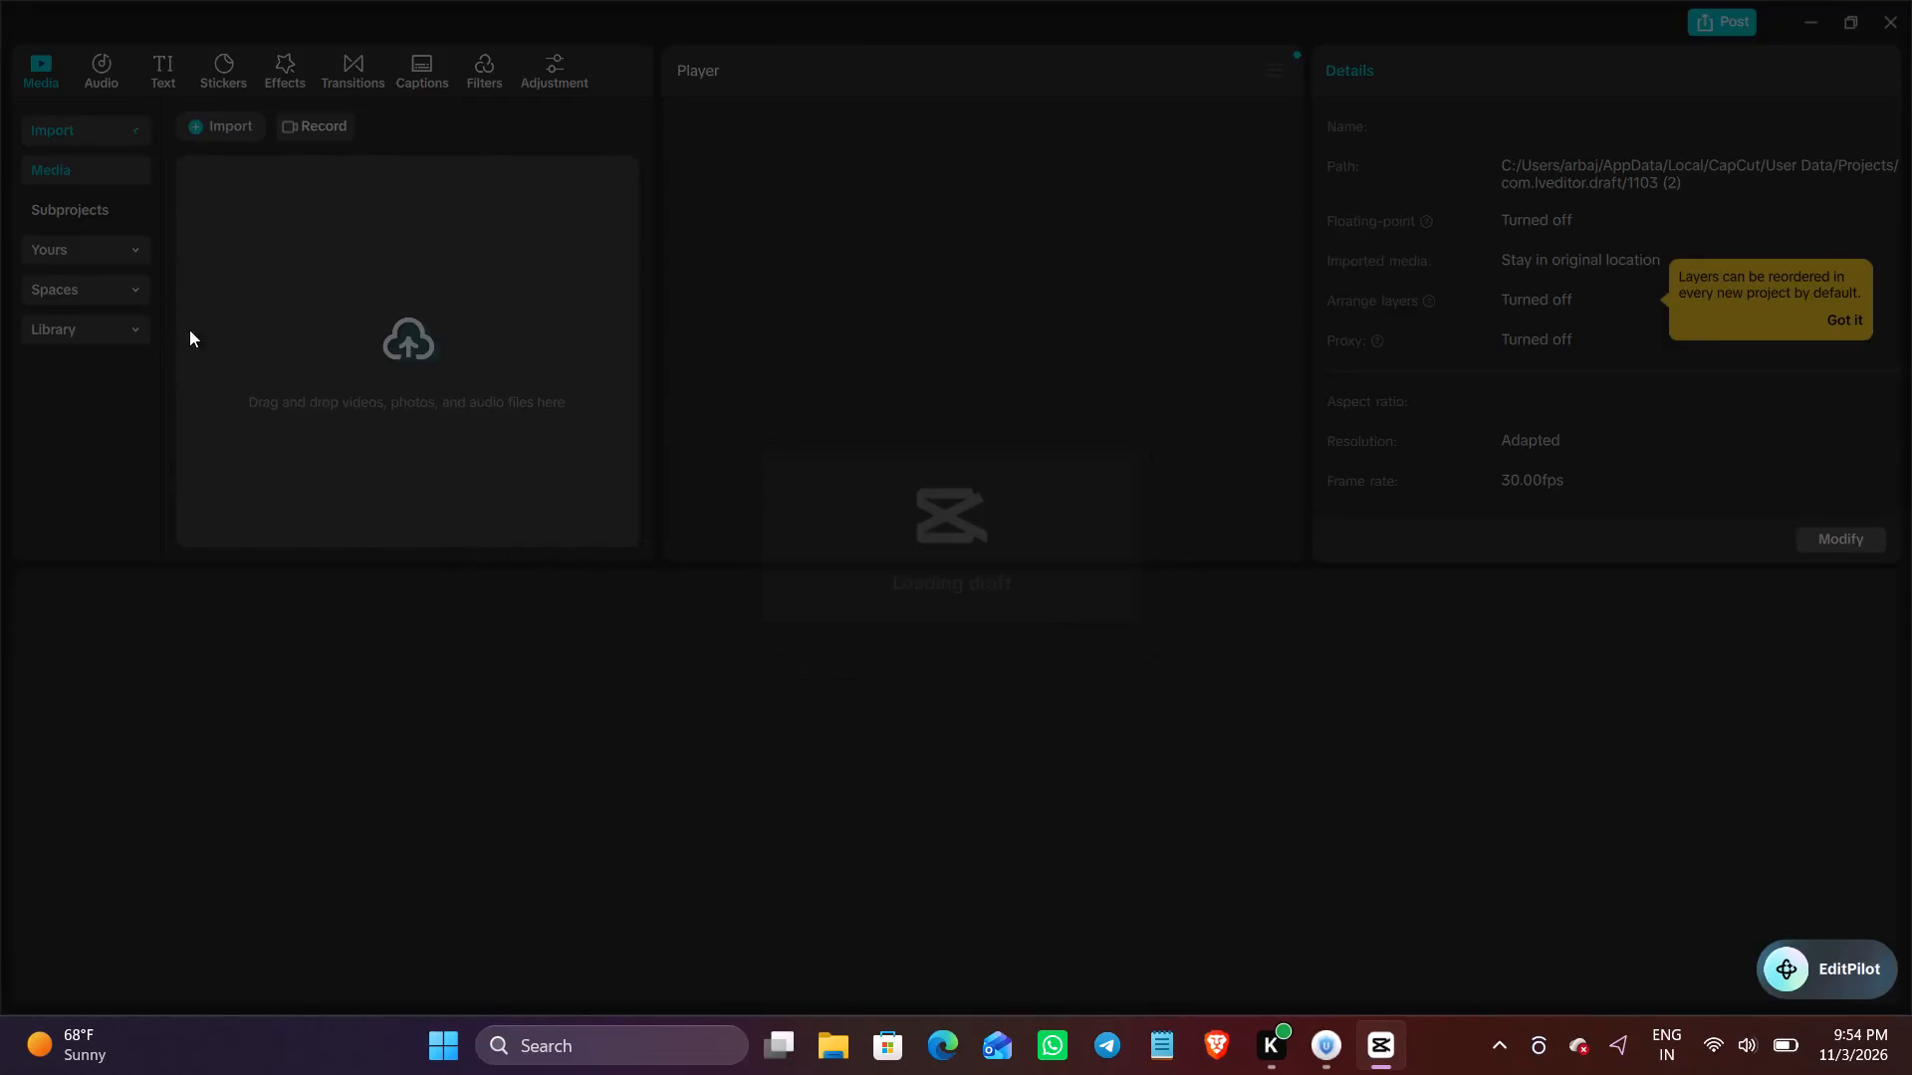
# Import the video C20261103_0073 from the Fashion folder on the 64x32 (D:) drive into the project media.
pyautogui.click(228, 121)
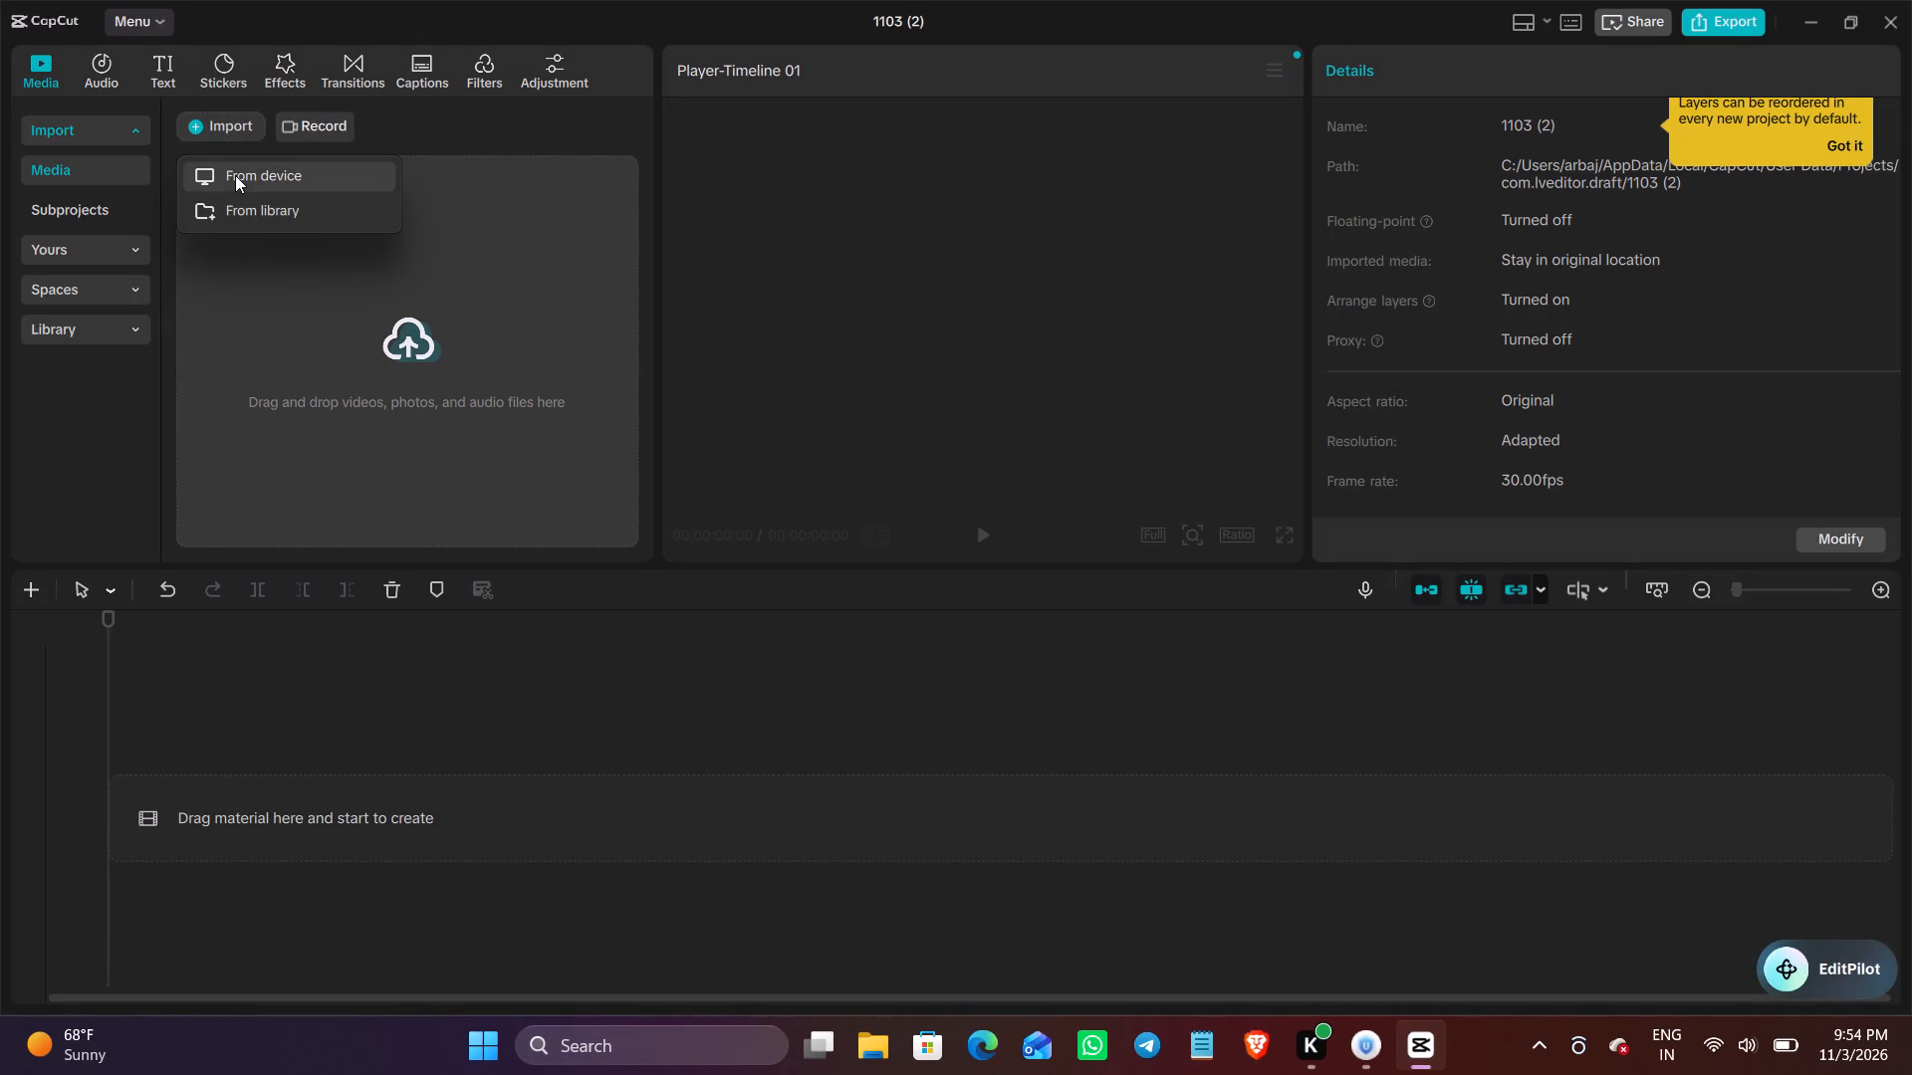
pyautogui.click(235, 175)
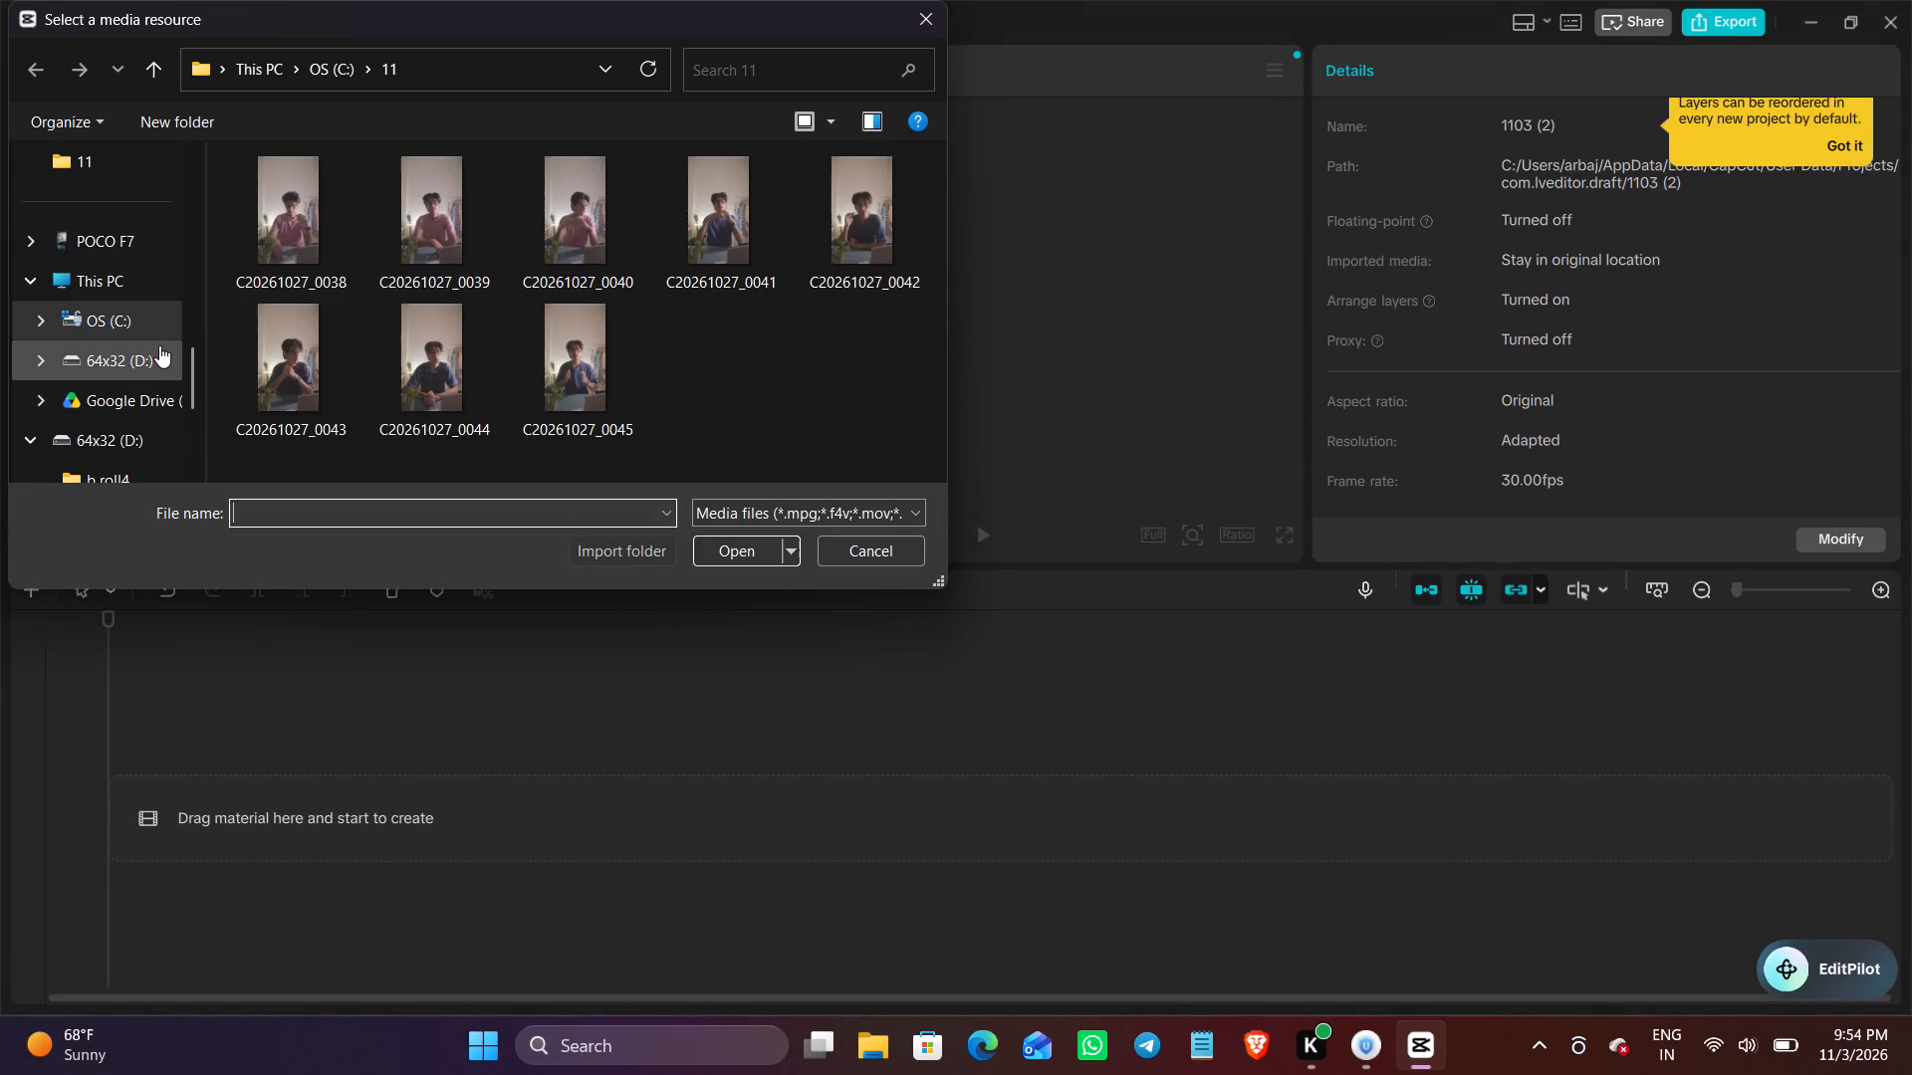
pyautogui.scroll(-7, 159, 345)
pyautogui.click(94, 356)
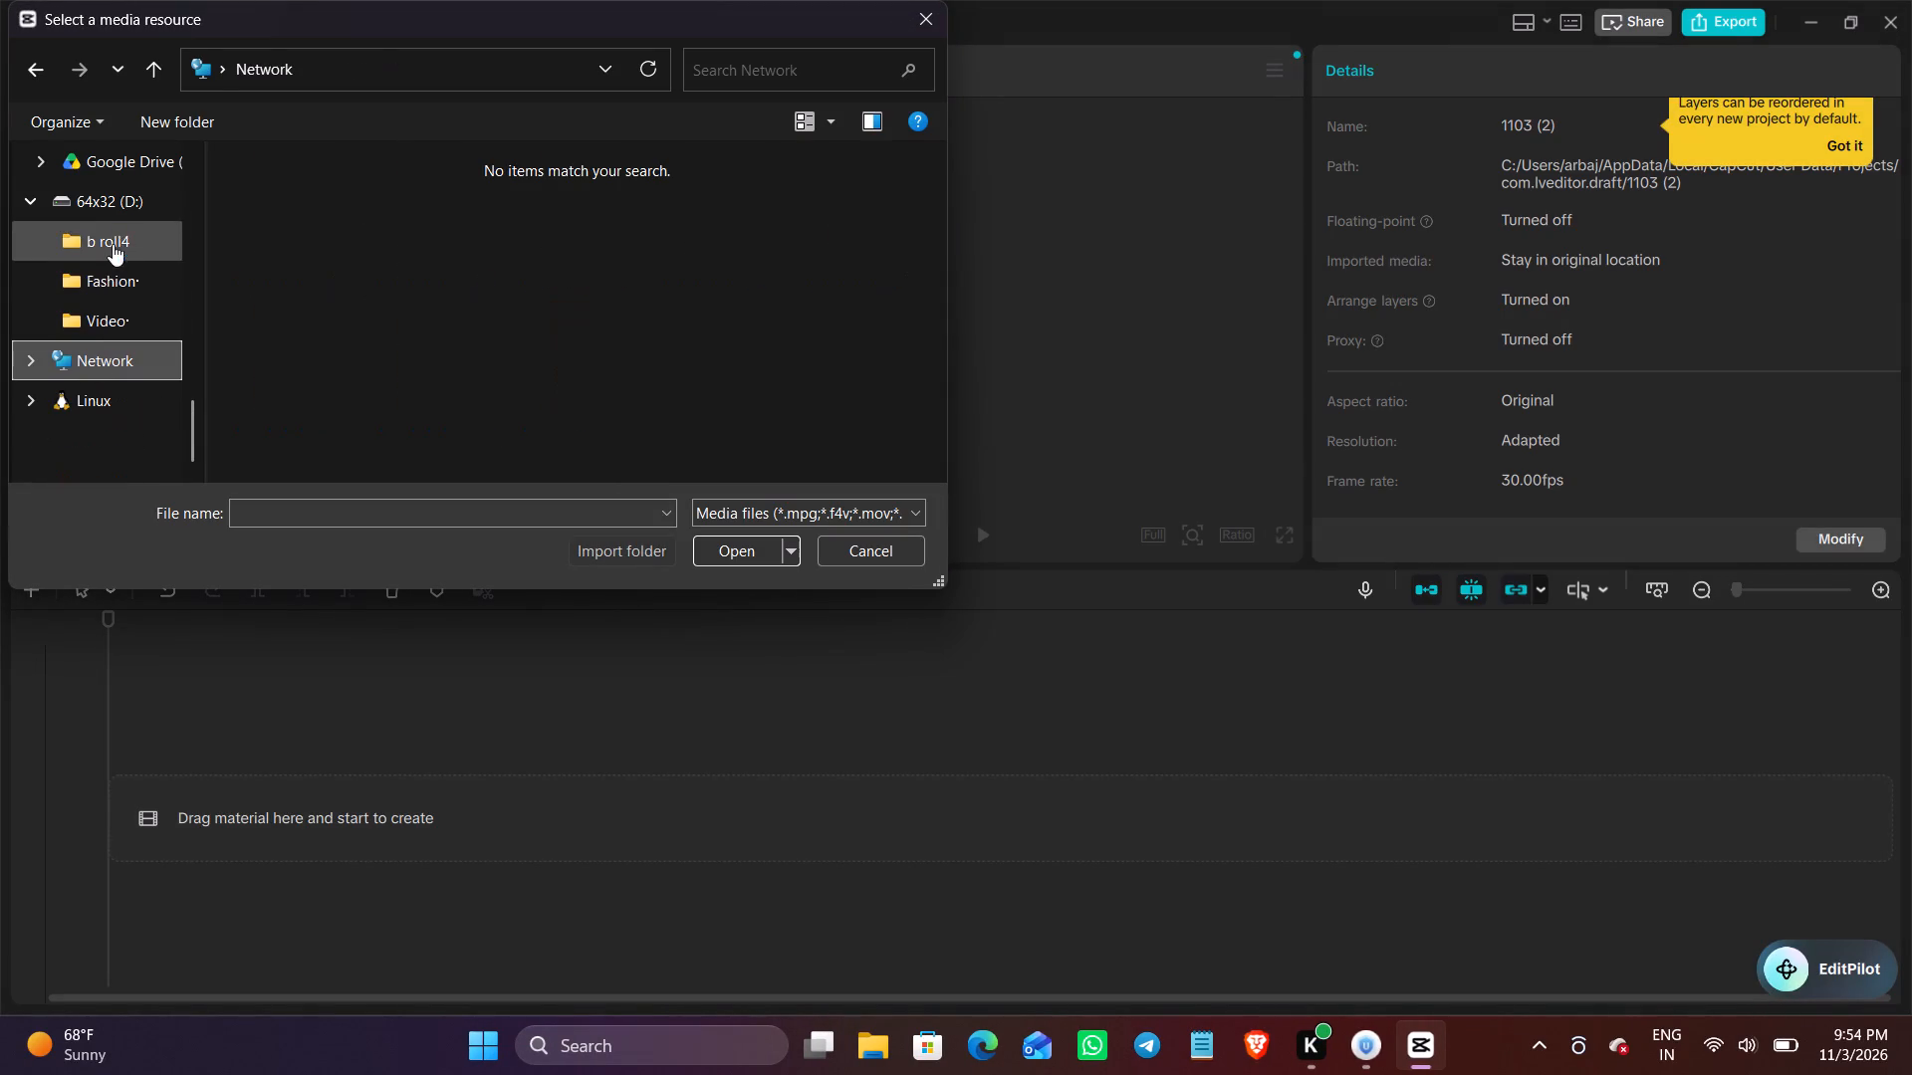
pyautogui.click(114, 208)
pyautogui.click(132, 290)
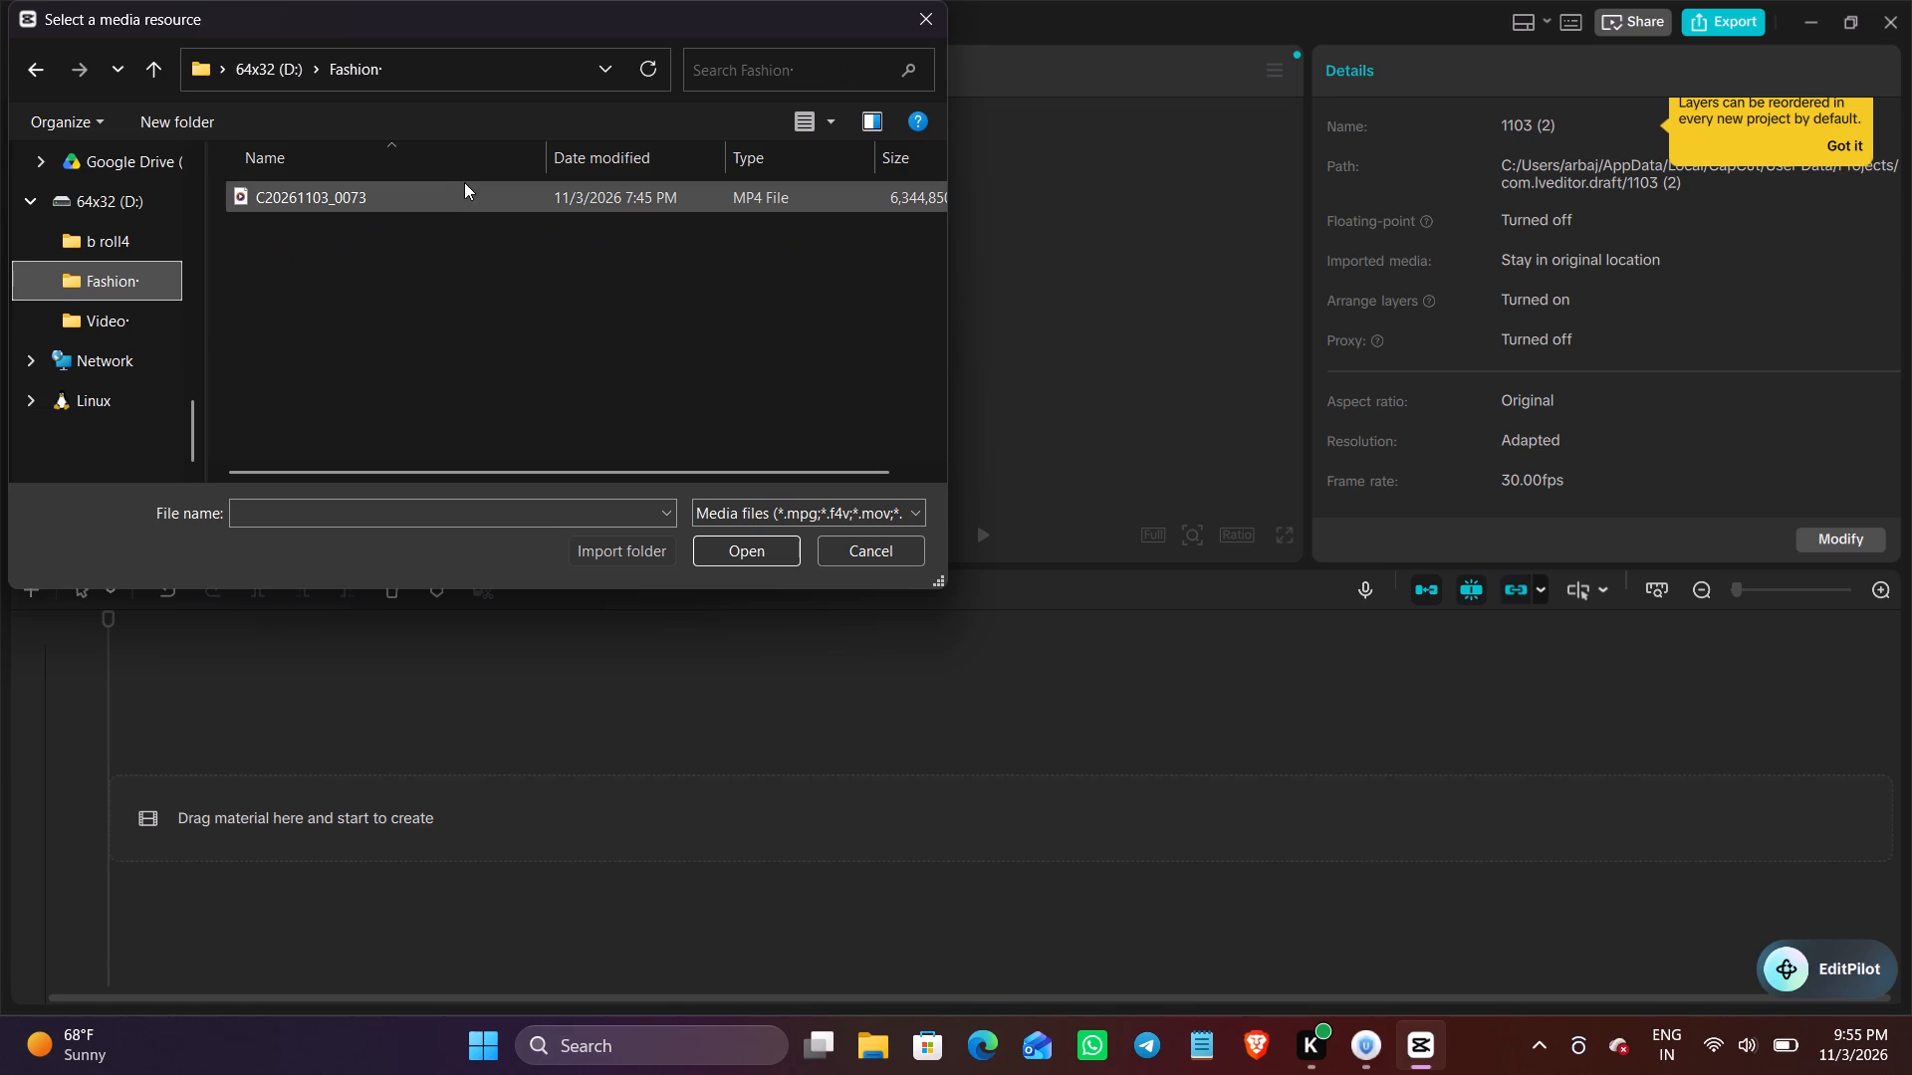
pyautogui.click(462, 182)
pyautogui.click(736, 550)
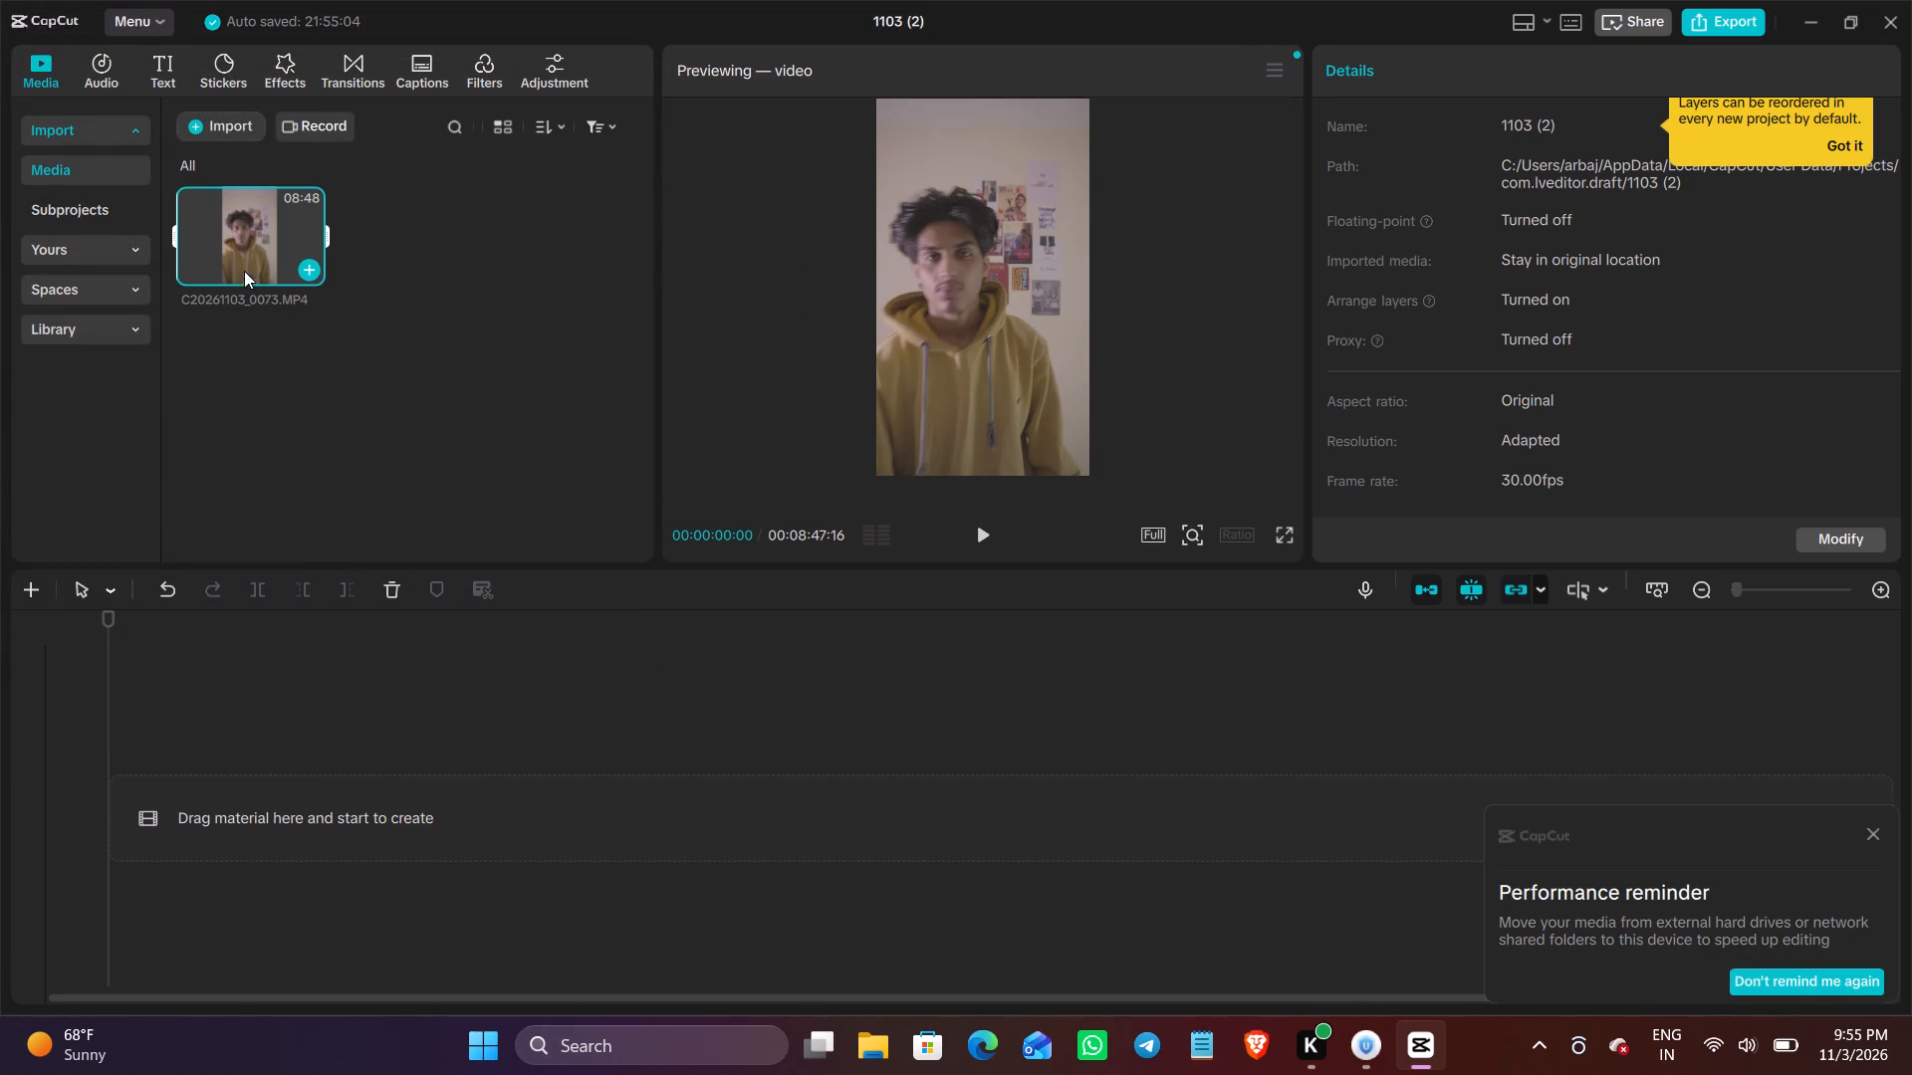
# Add the imported clip C20261103_0073 to the empty timeline.
pyautogui.click(309, 271)
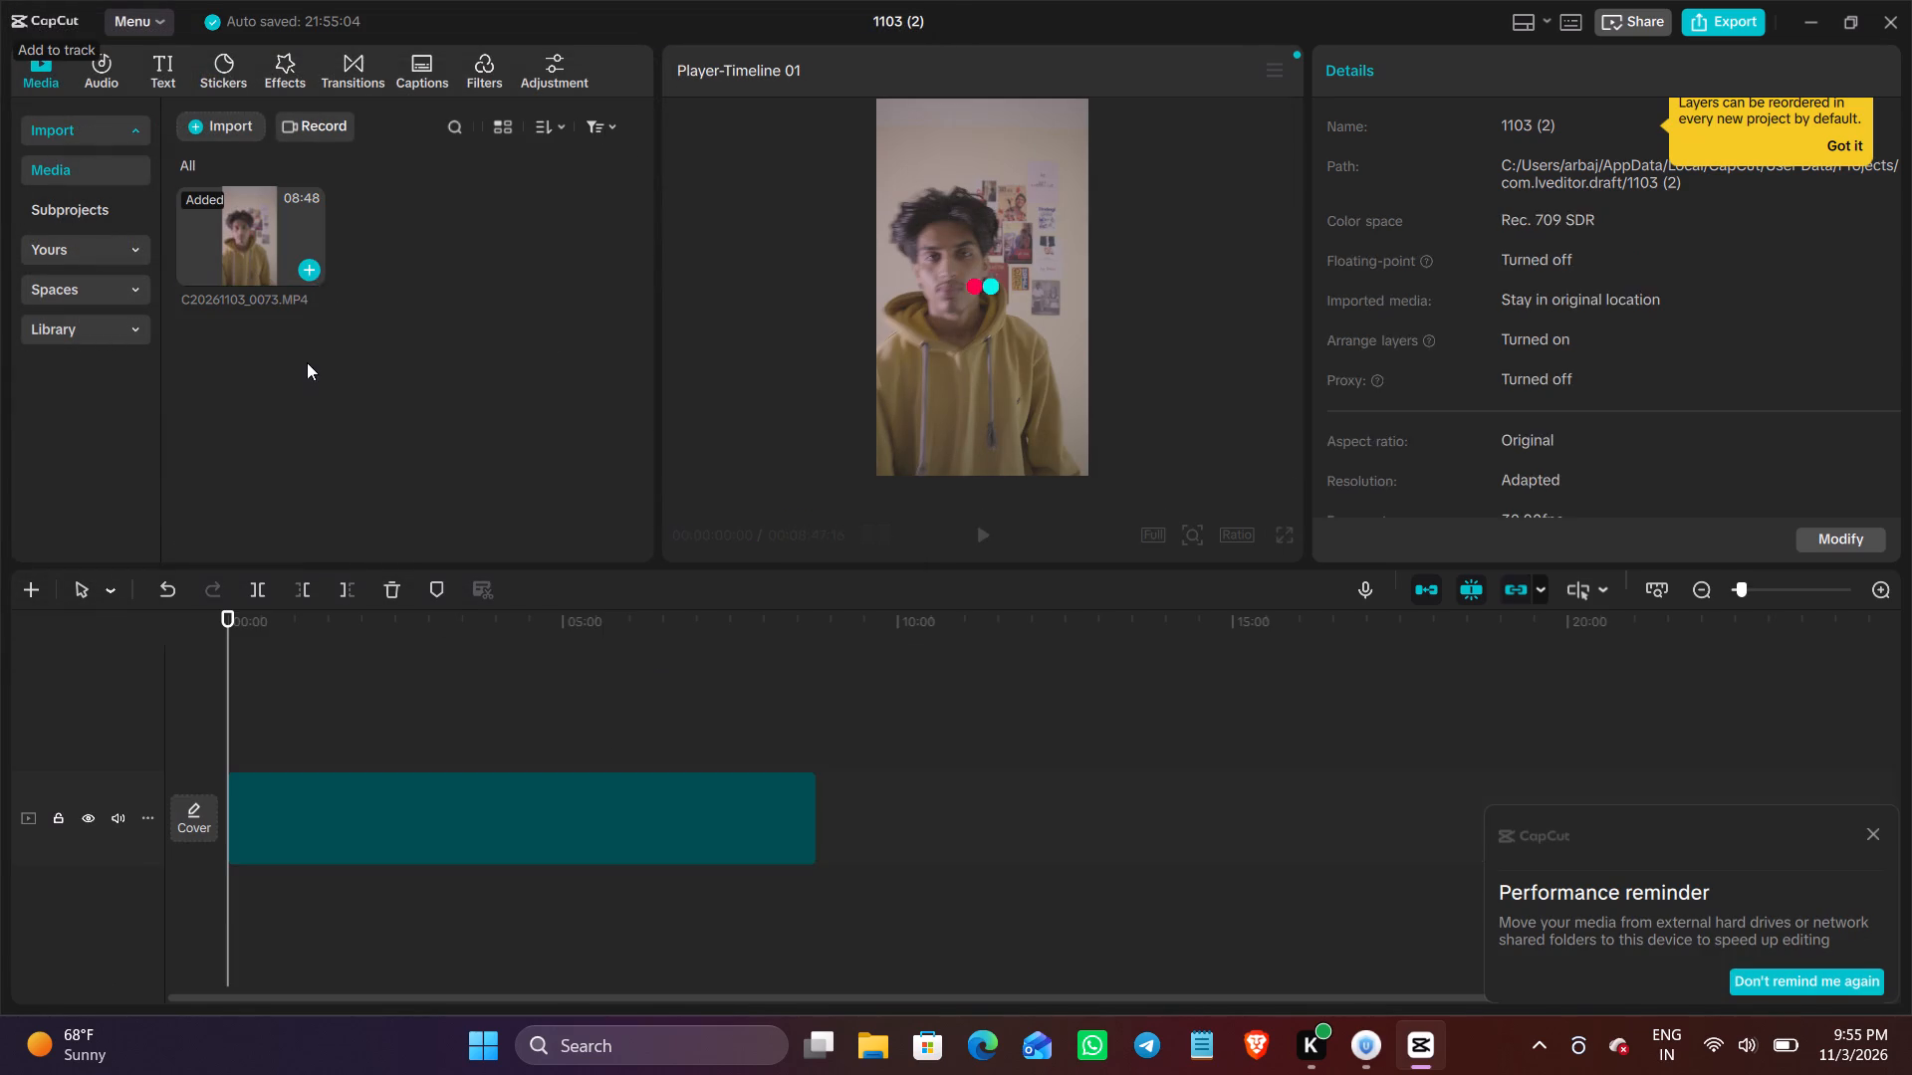
# Turn off the performance reminder for good and leave the EditPilot assistant closed.
pyautogui.click(1831, 979)
pyautogui.click(1826, 975)
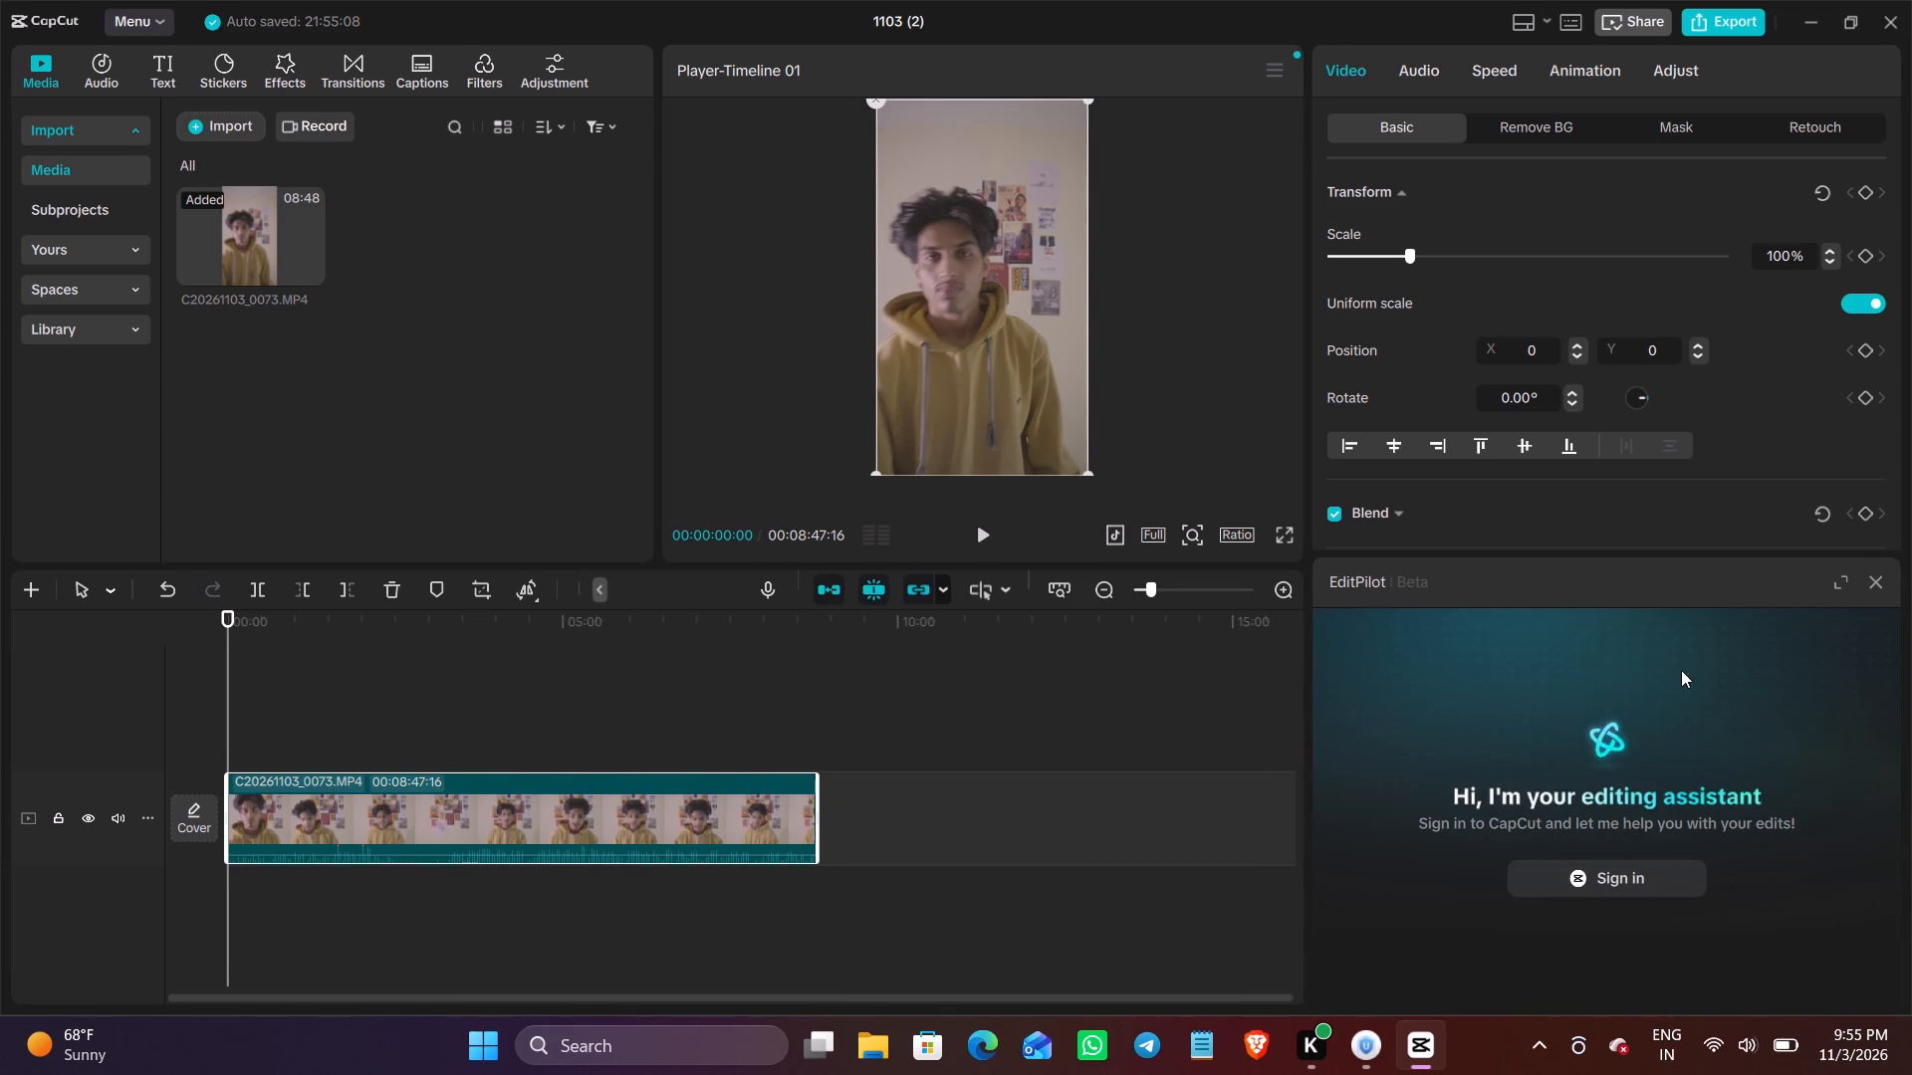
pyautogui.click(1888, 583)
# Run Split scenes on the C20261103_0073 clip in the timeline.
pyautogui.rightClick(490, 798)
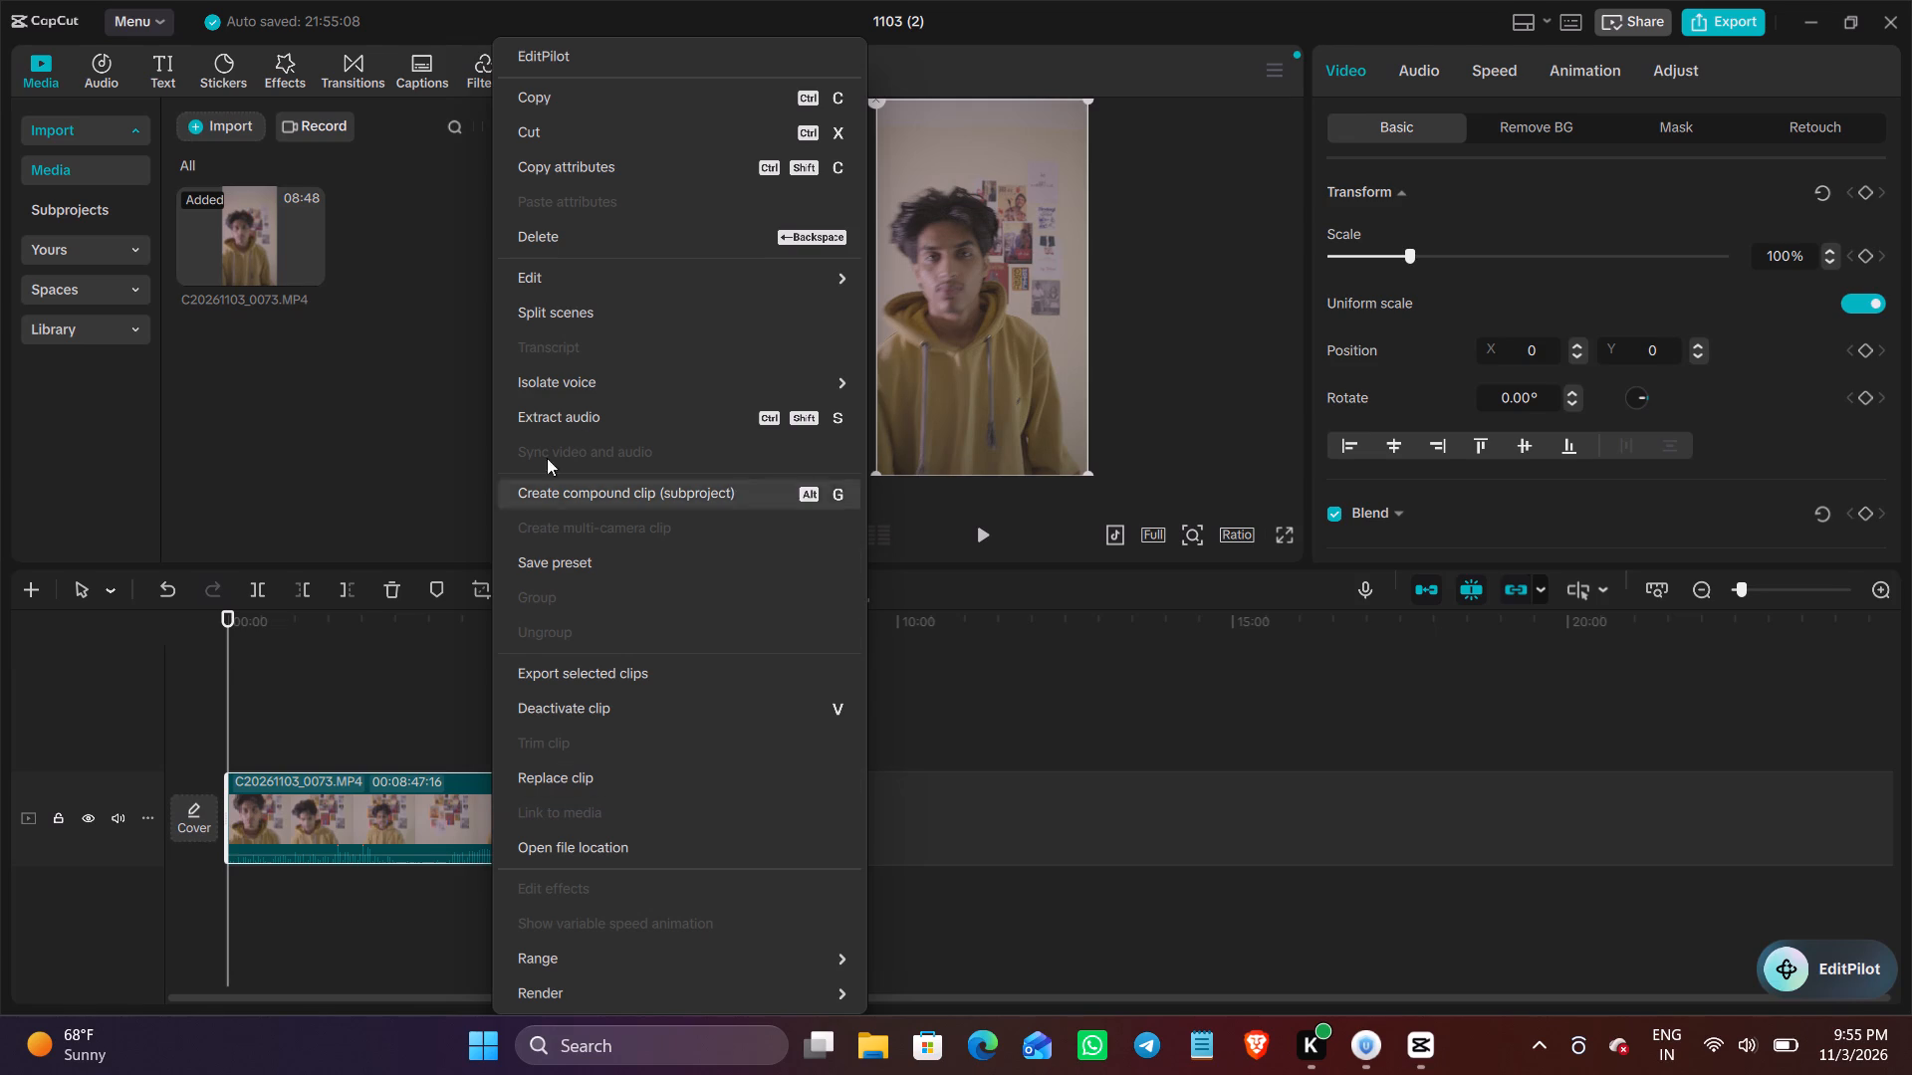
pyautogui.click(596, 307)
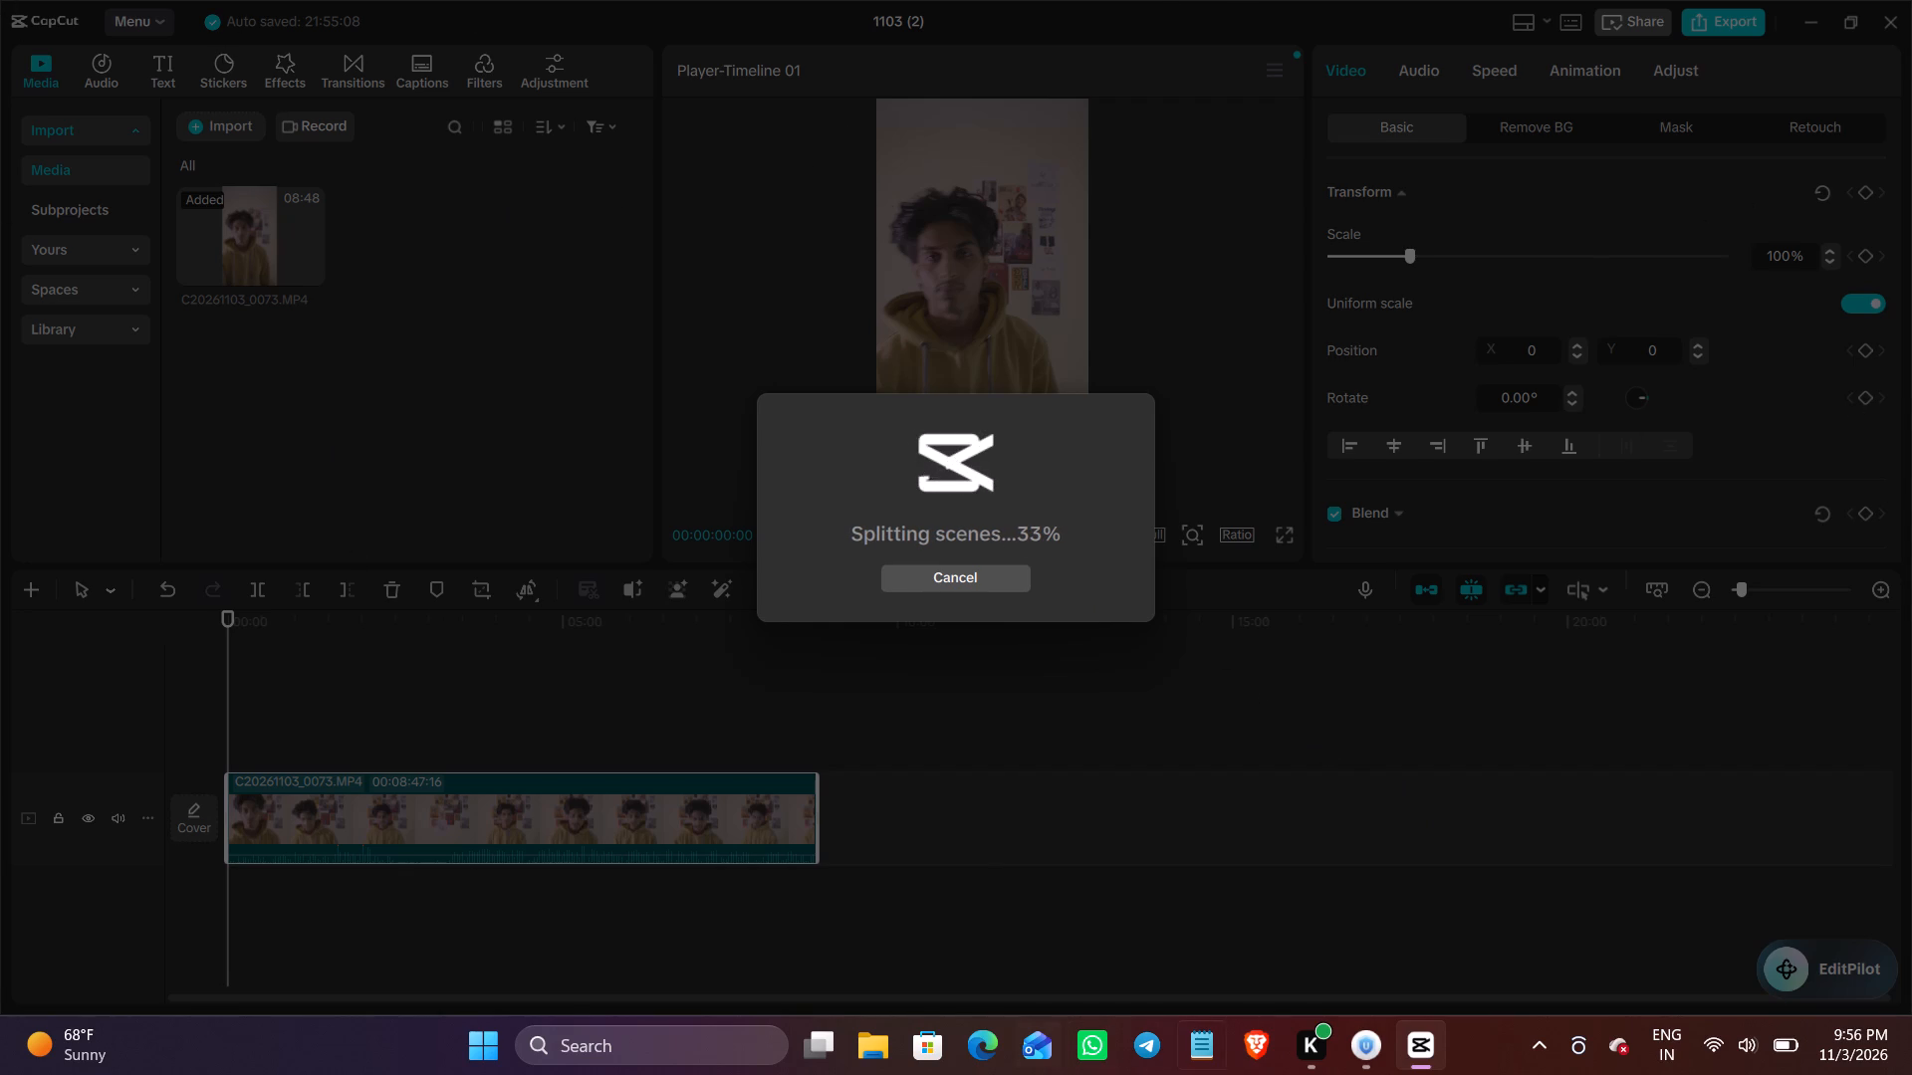
# Switch to Brave to look at the YouTube video downloader and YouTube Studio tabs, and return to CapCut.
pyautogui.click(1275, 1054)
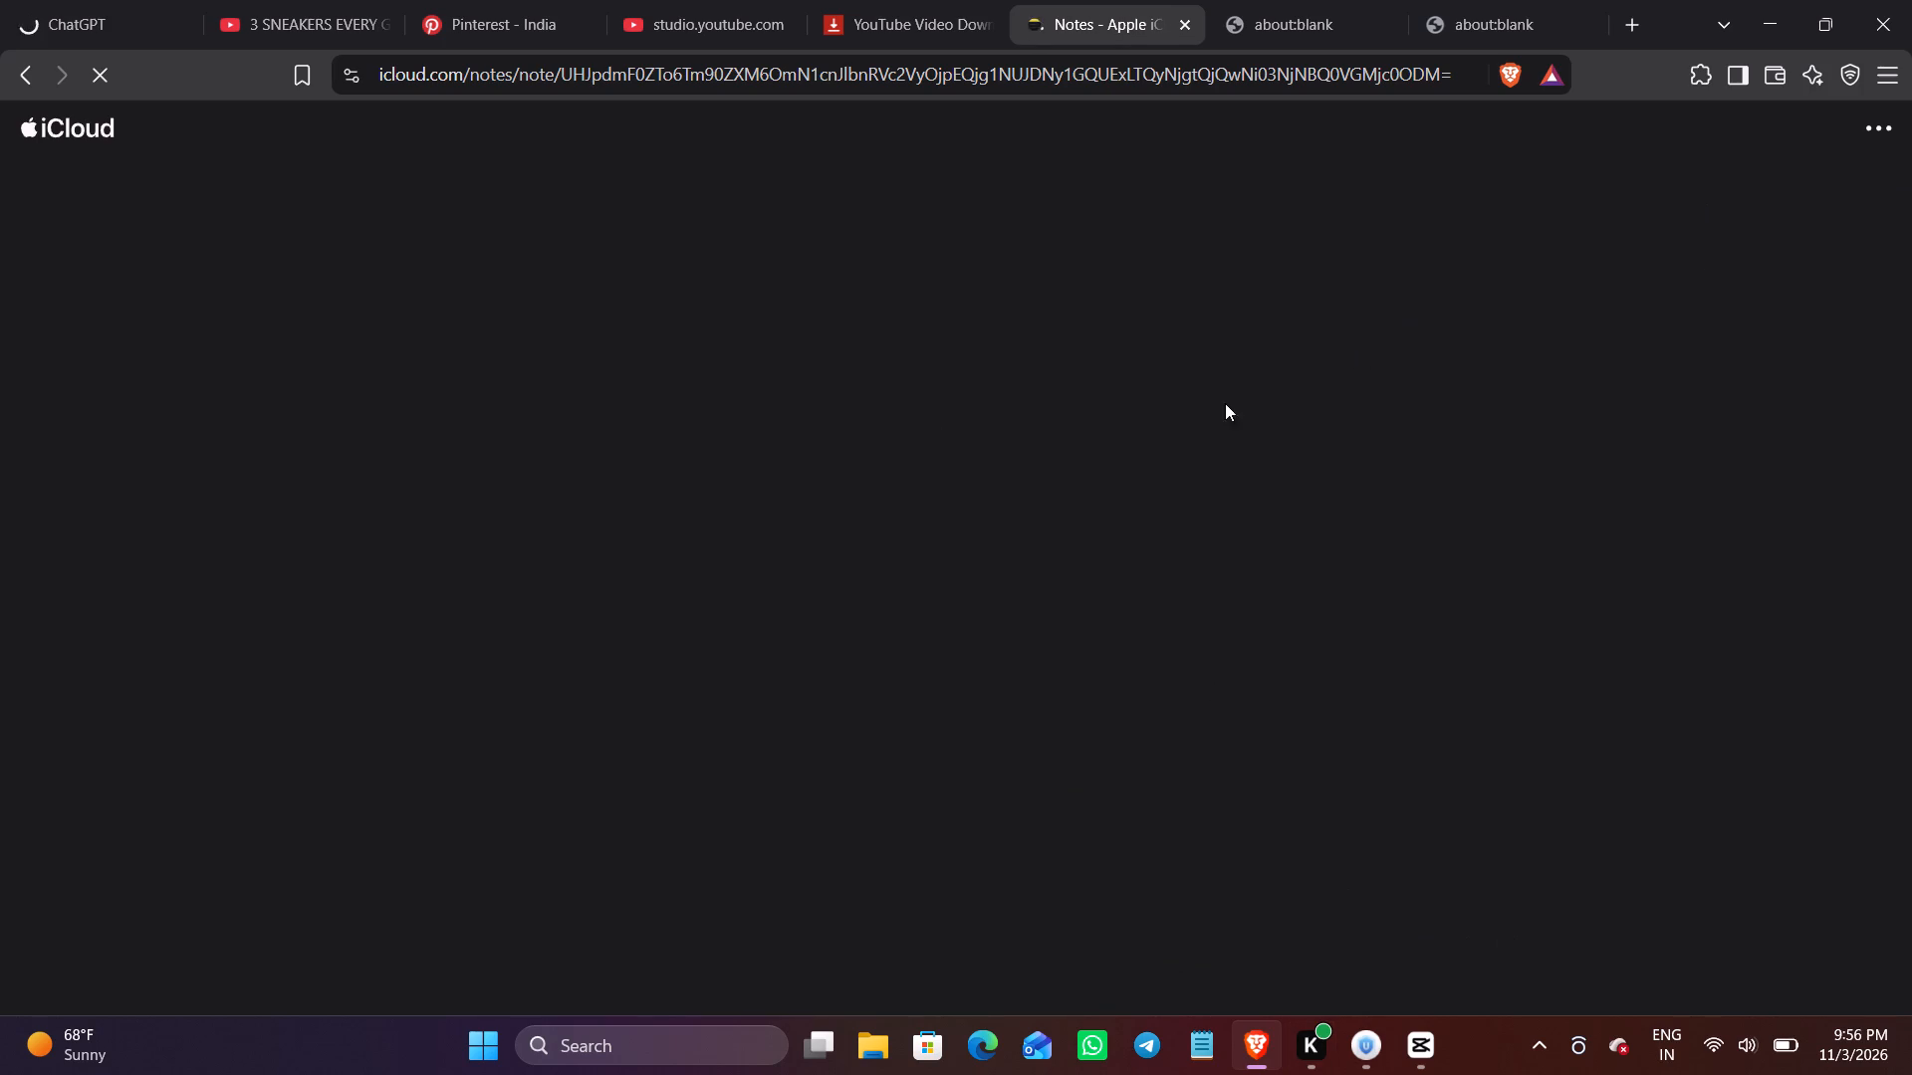
pyautogui.click(950, 0)
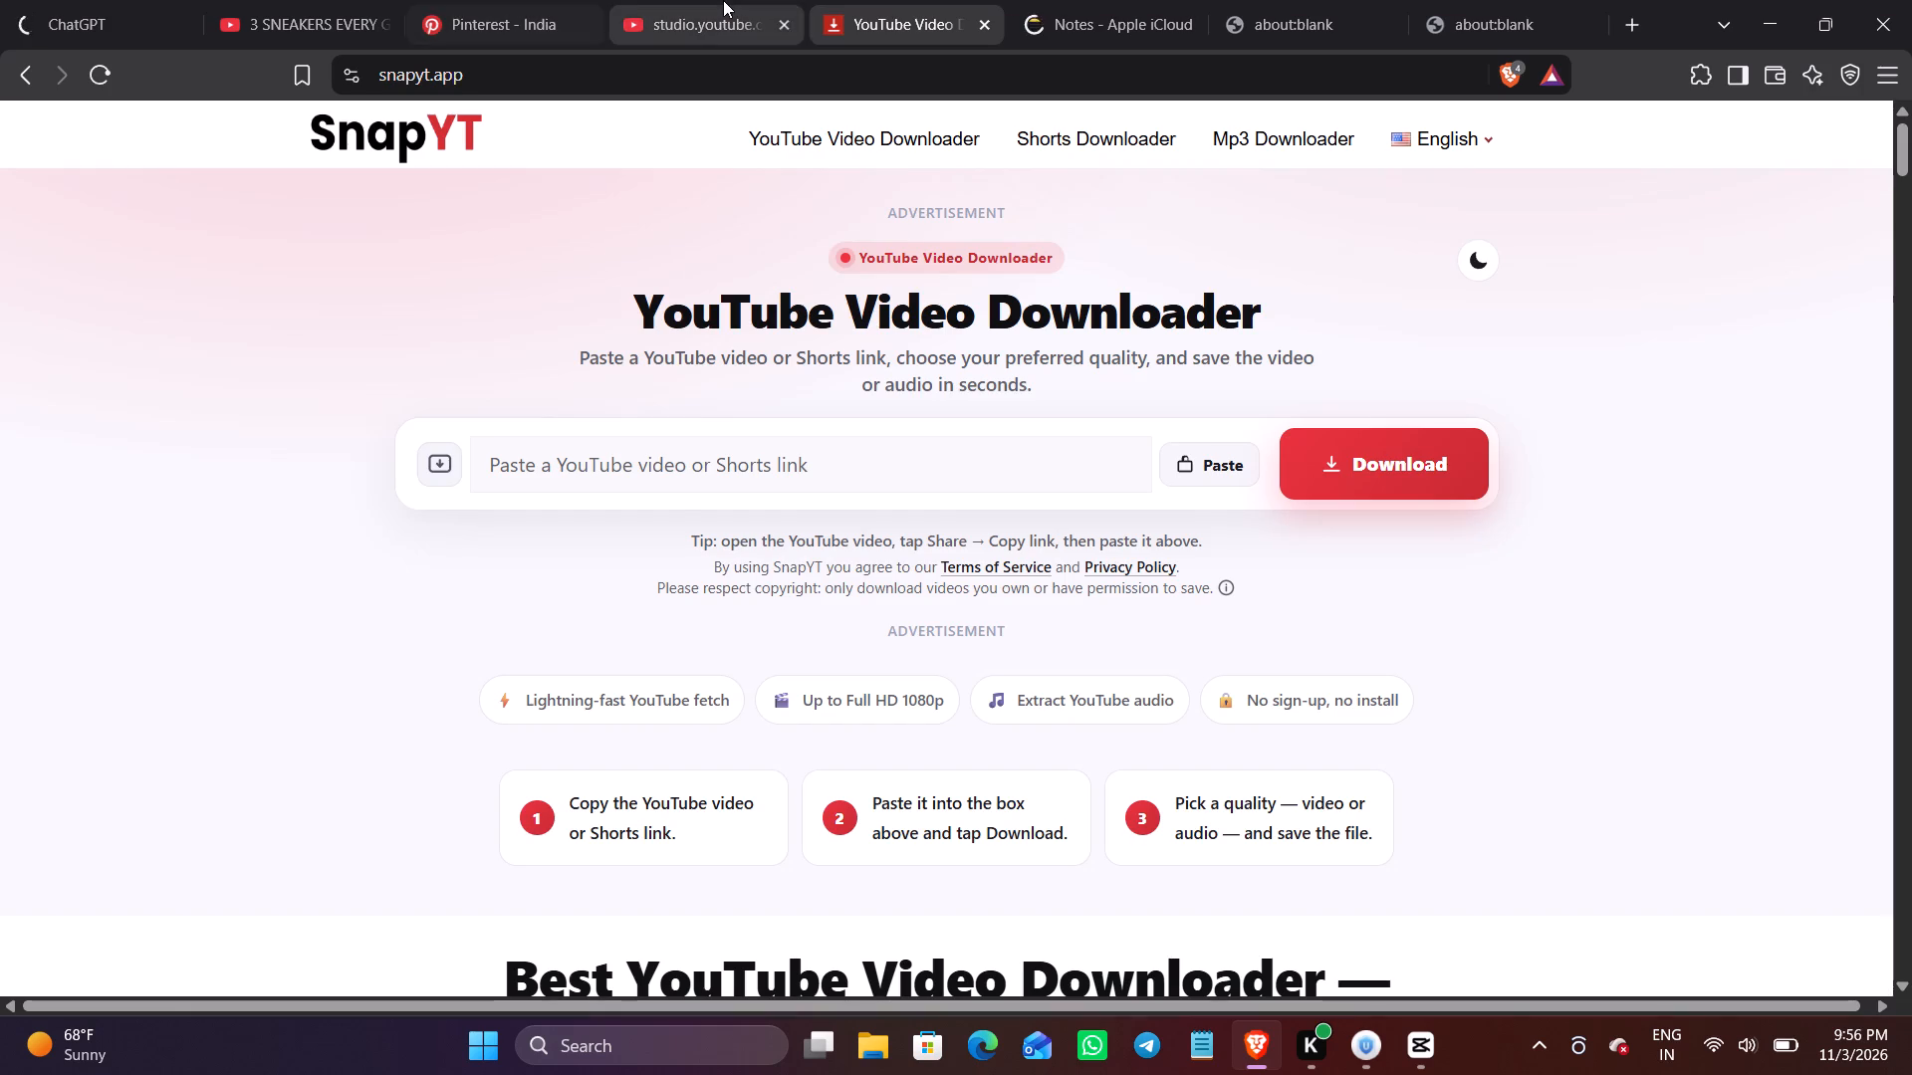
pyautogui.click(723, 0)
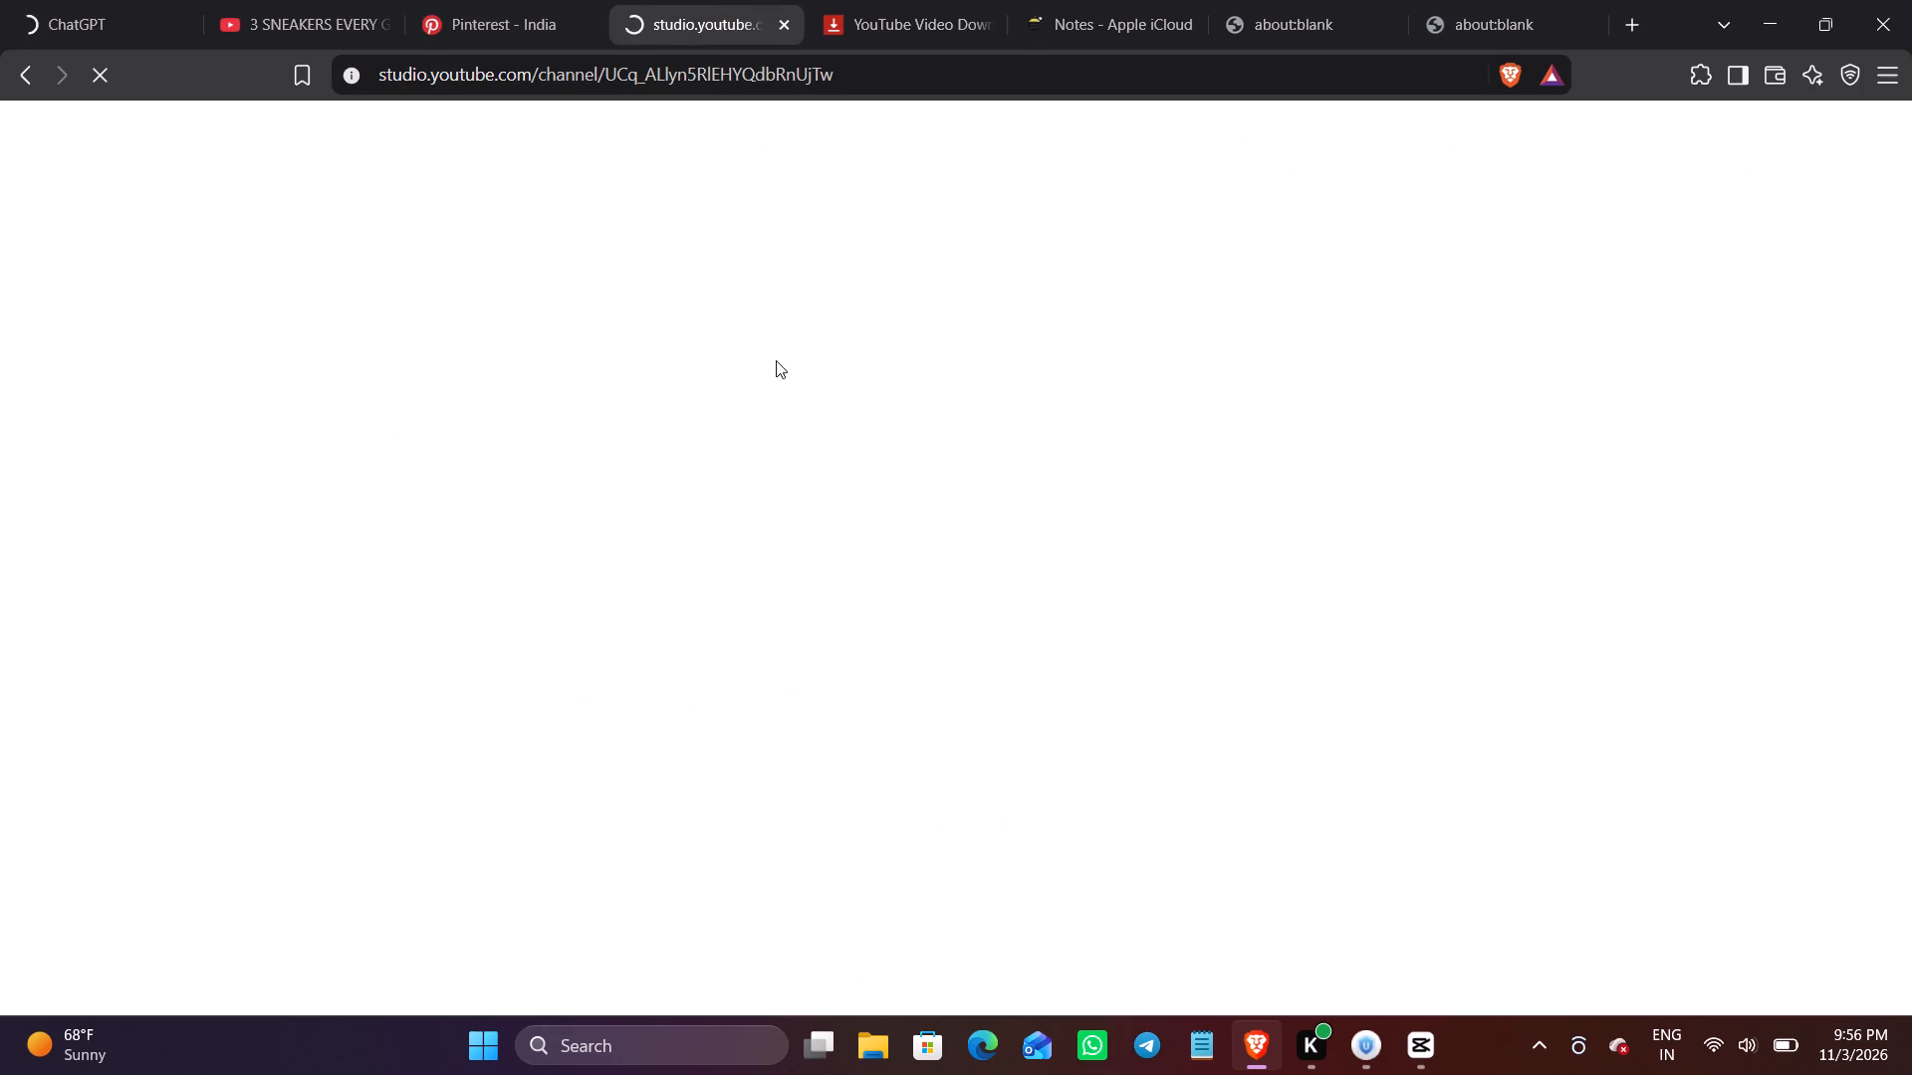
pyautogui.click(1423, 1060)
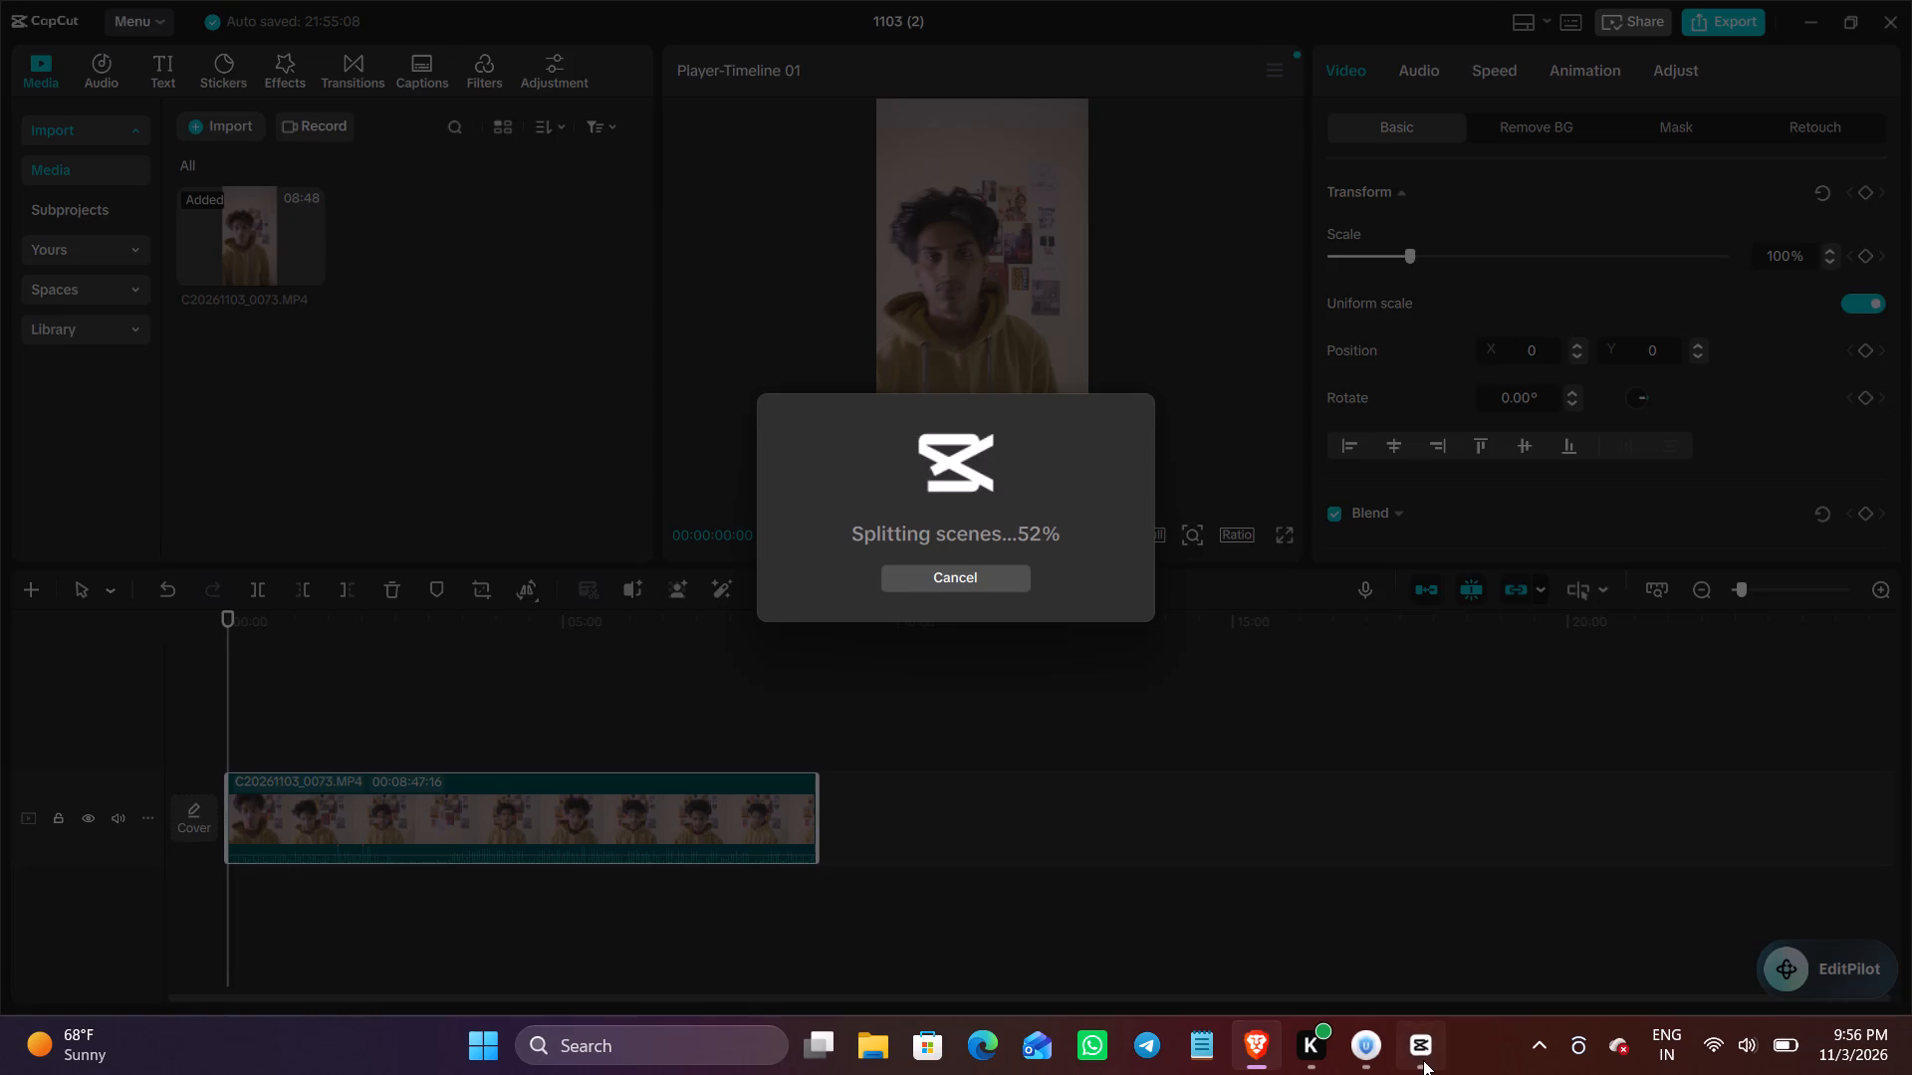
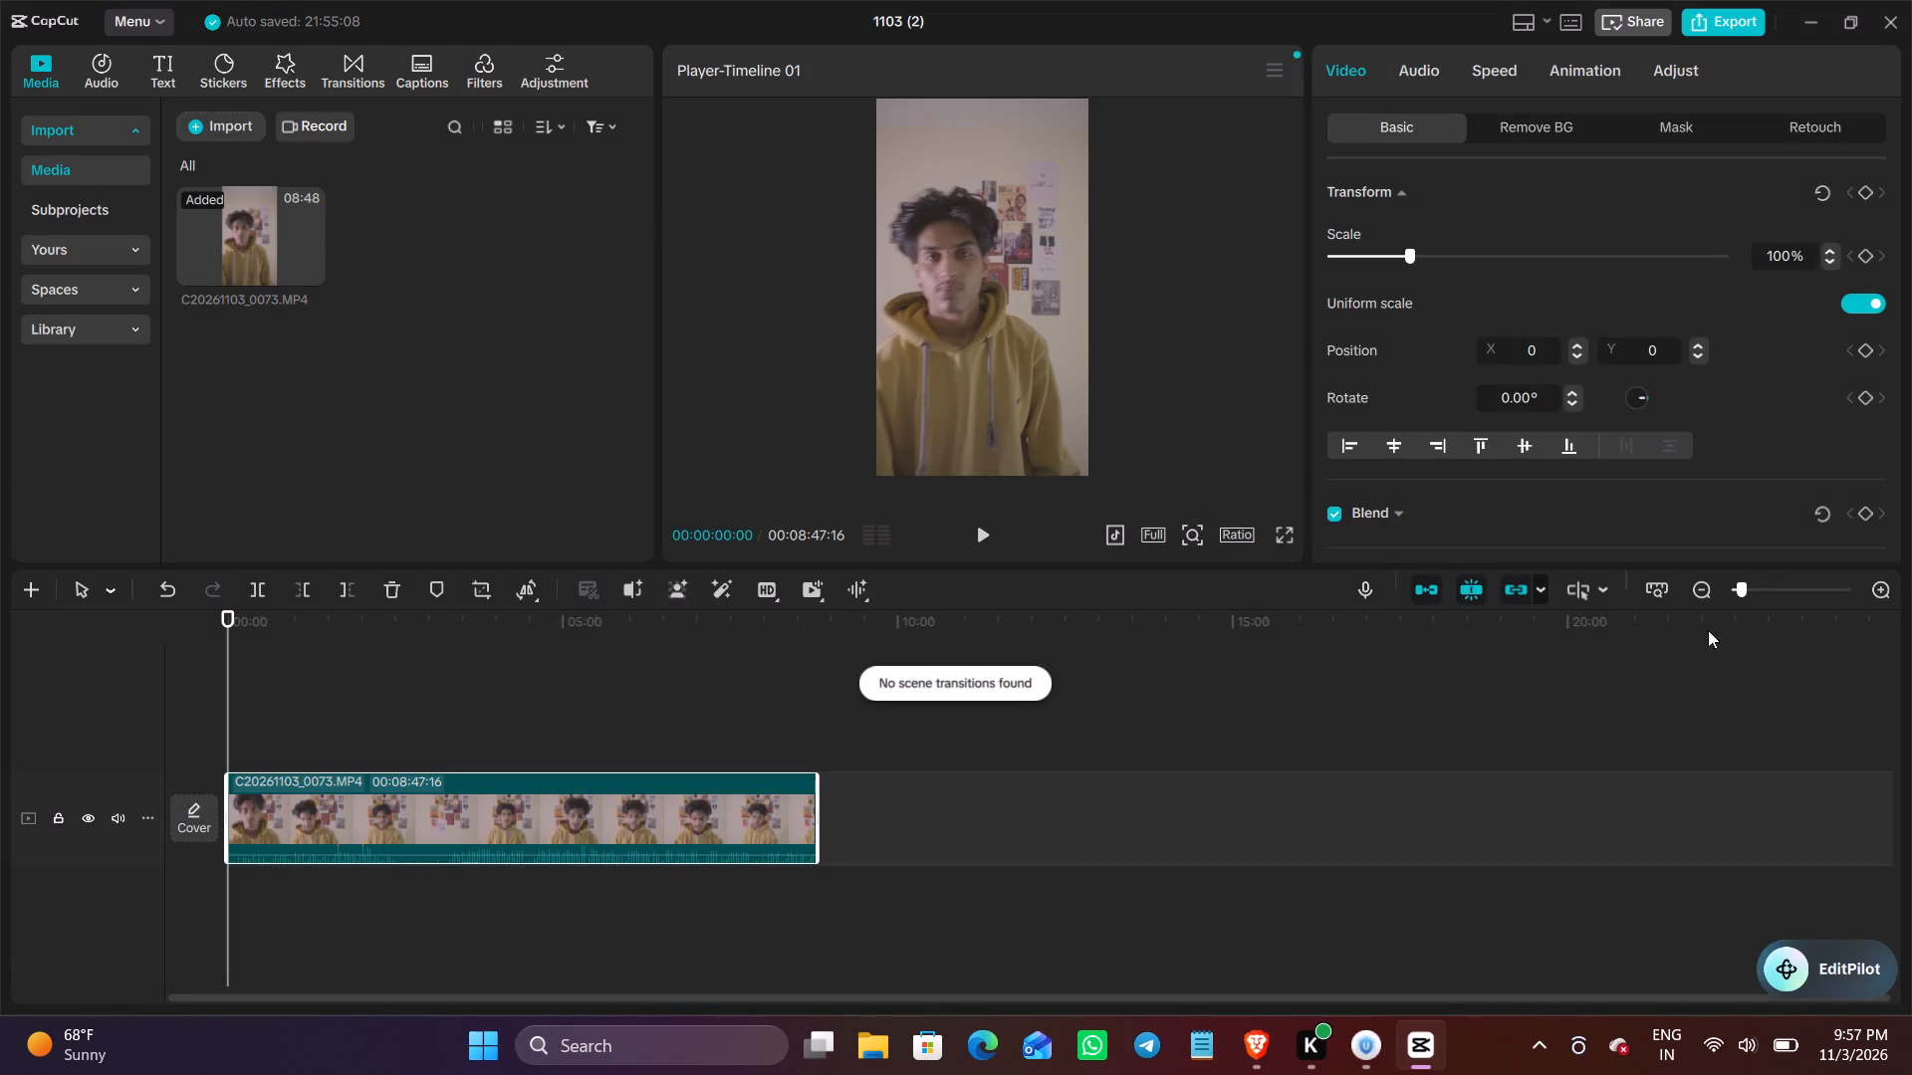
# Enable Reduce noise, Enhance voice and Normalize loudness for the C20261103_0073 clip in the timeline.
pyautogui.scroll(9, 460, 793)
pyautogui.scroll(-7, 468, 793)
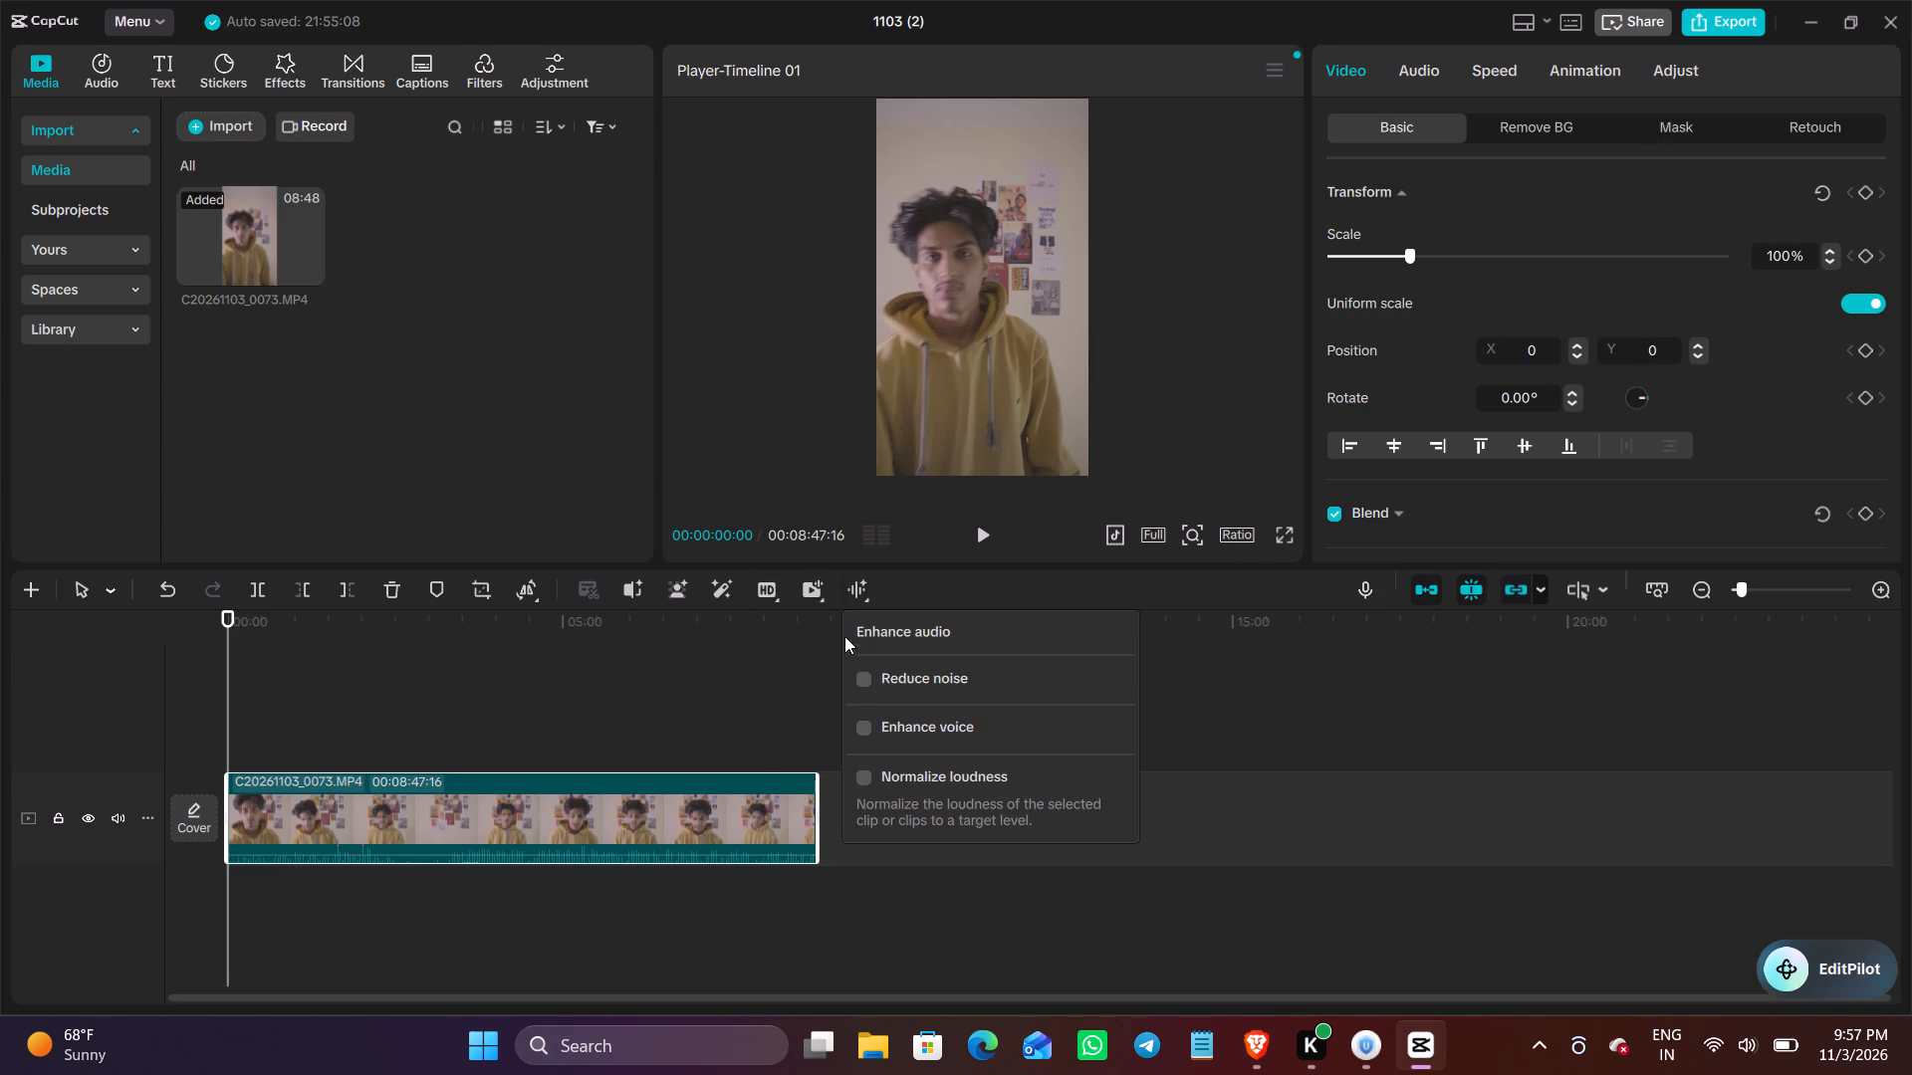
pyautogui.click(859, 677)
pyautogui.click(870, 727)
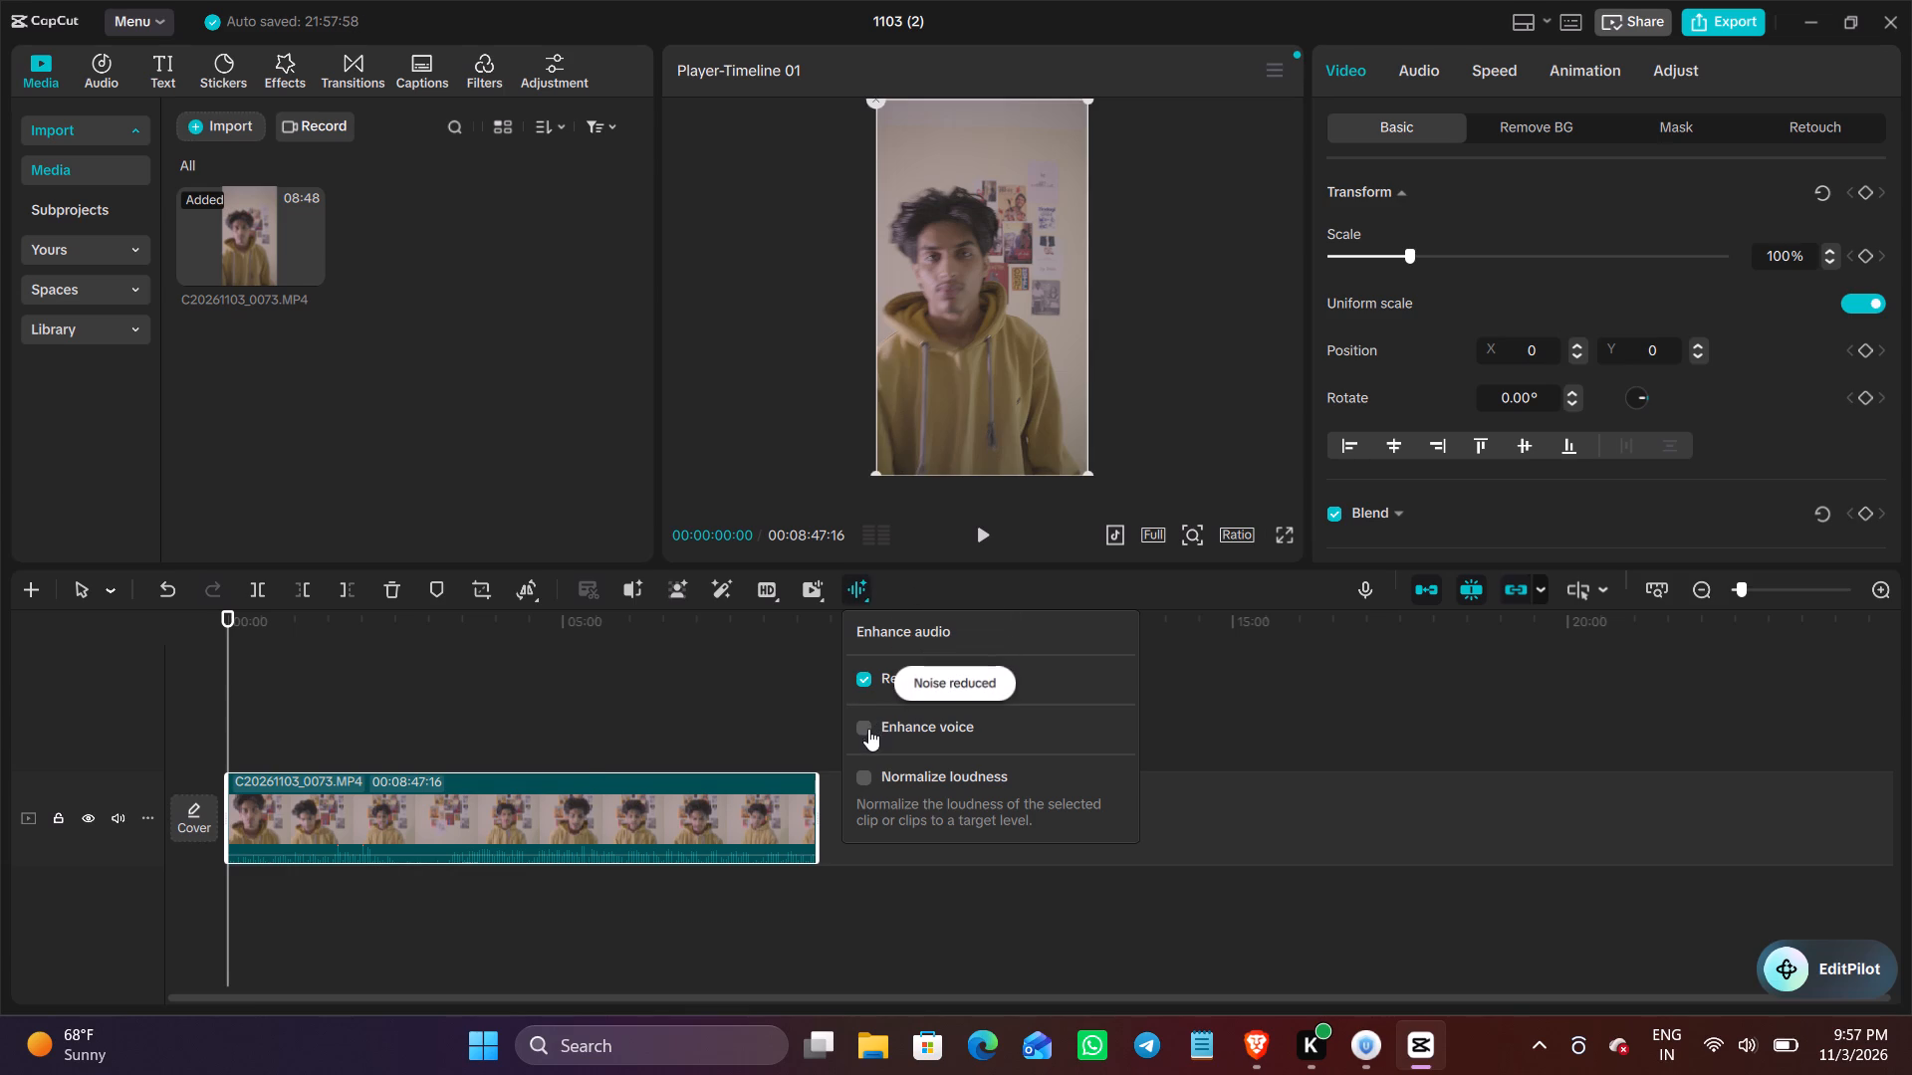
pyautogui.click(867, 807)
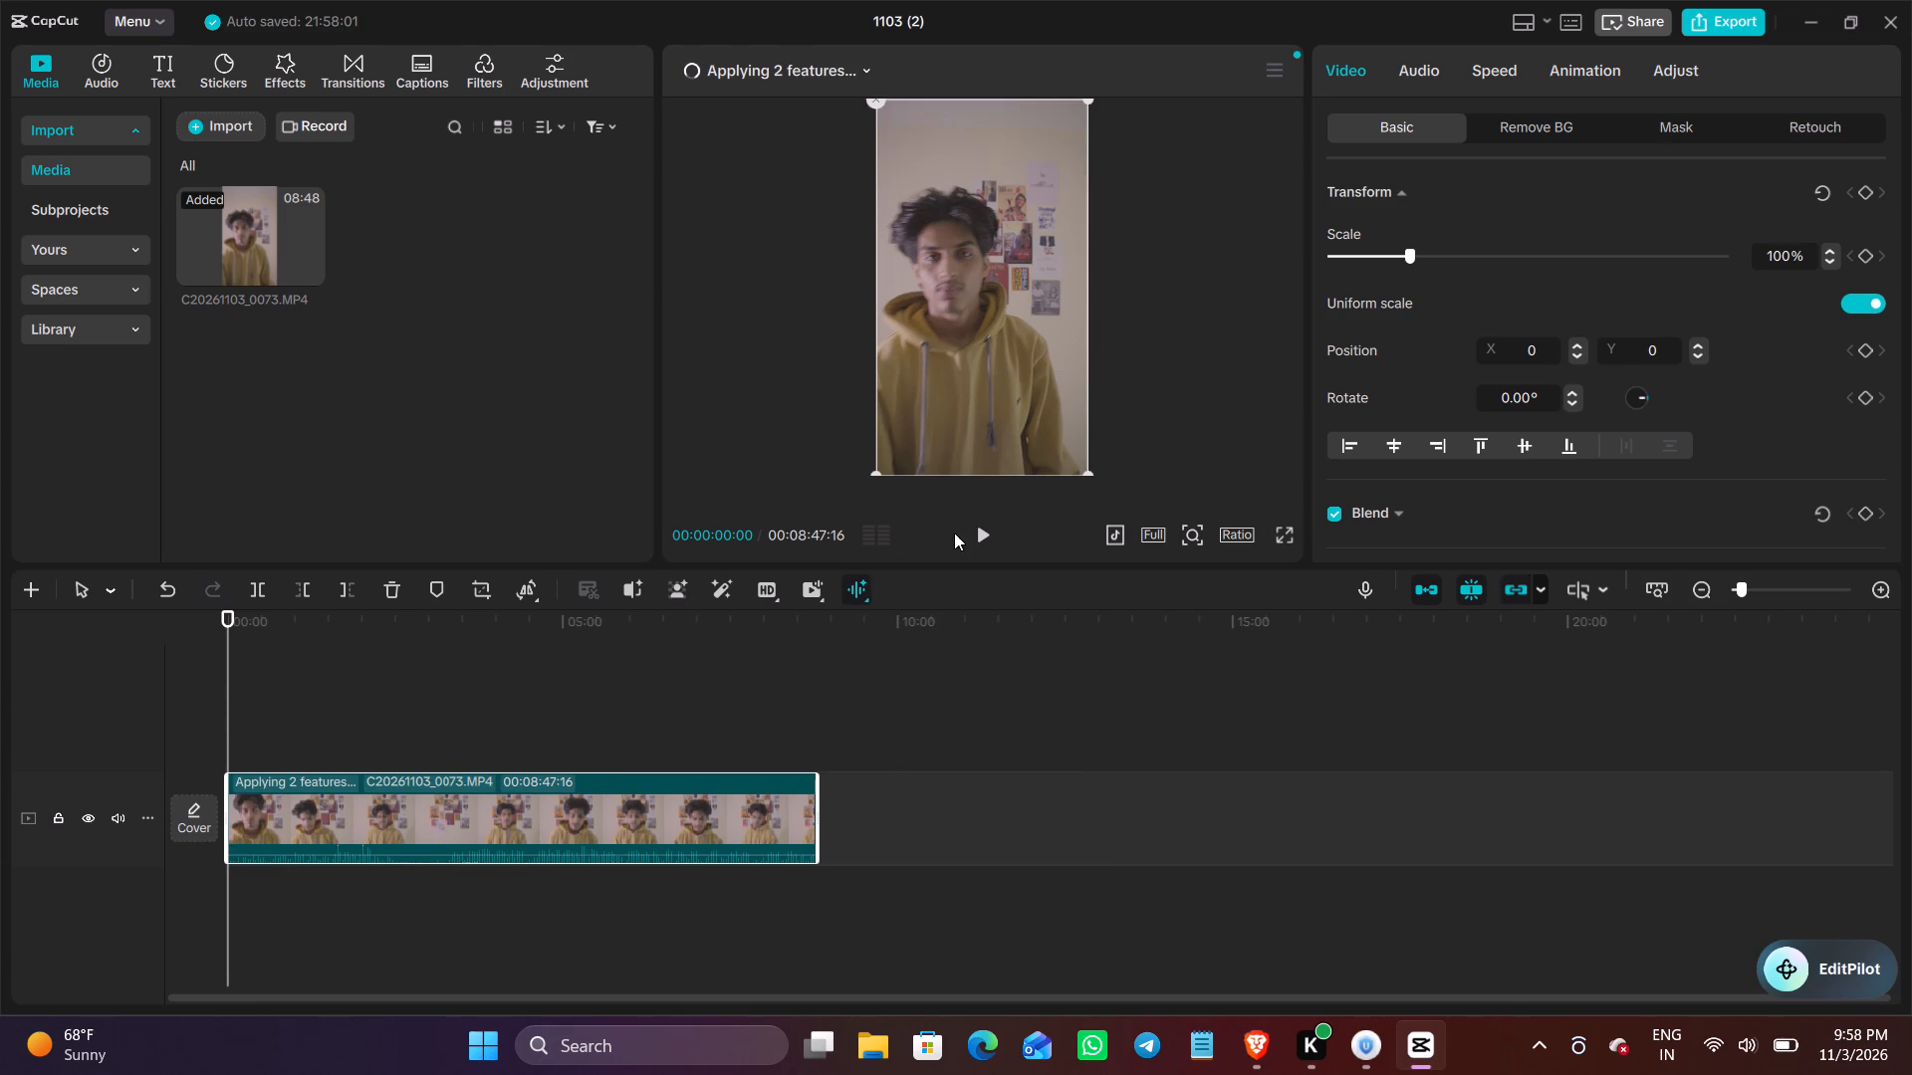
# Play the first nine seconds or so of the clip as a preview, and pause it.
pyautogui.click(981, 536)
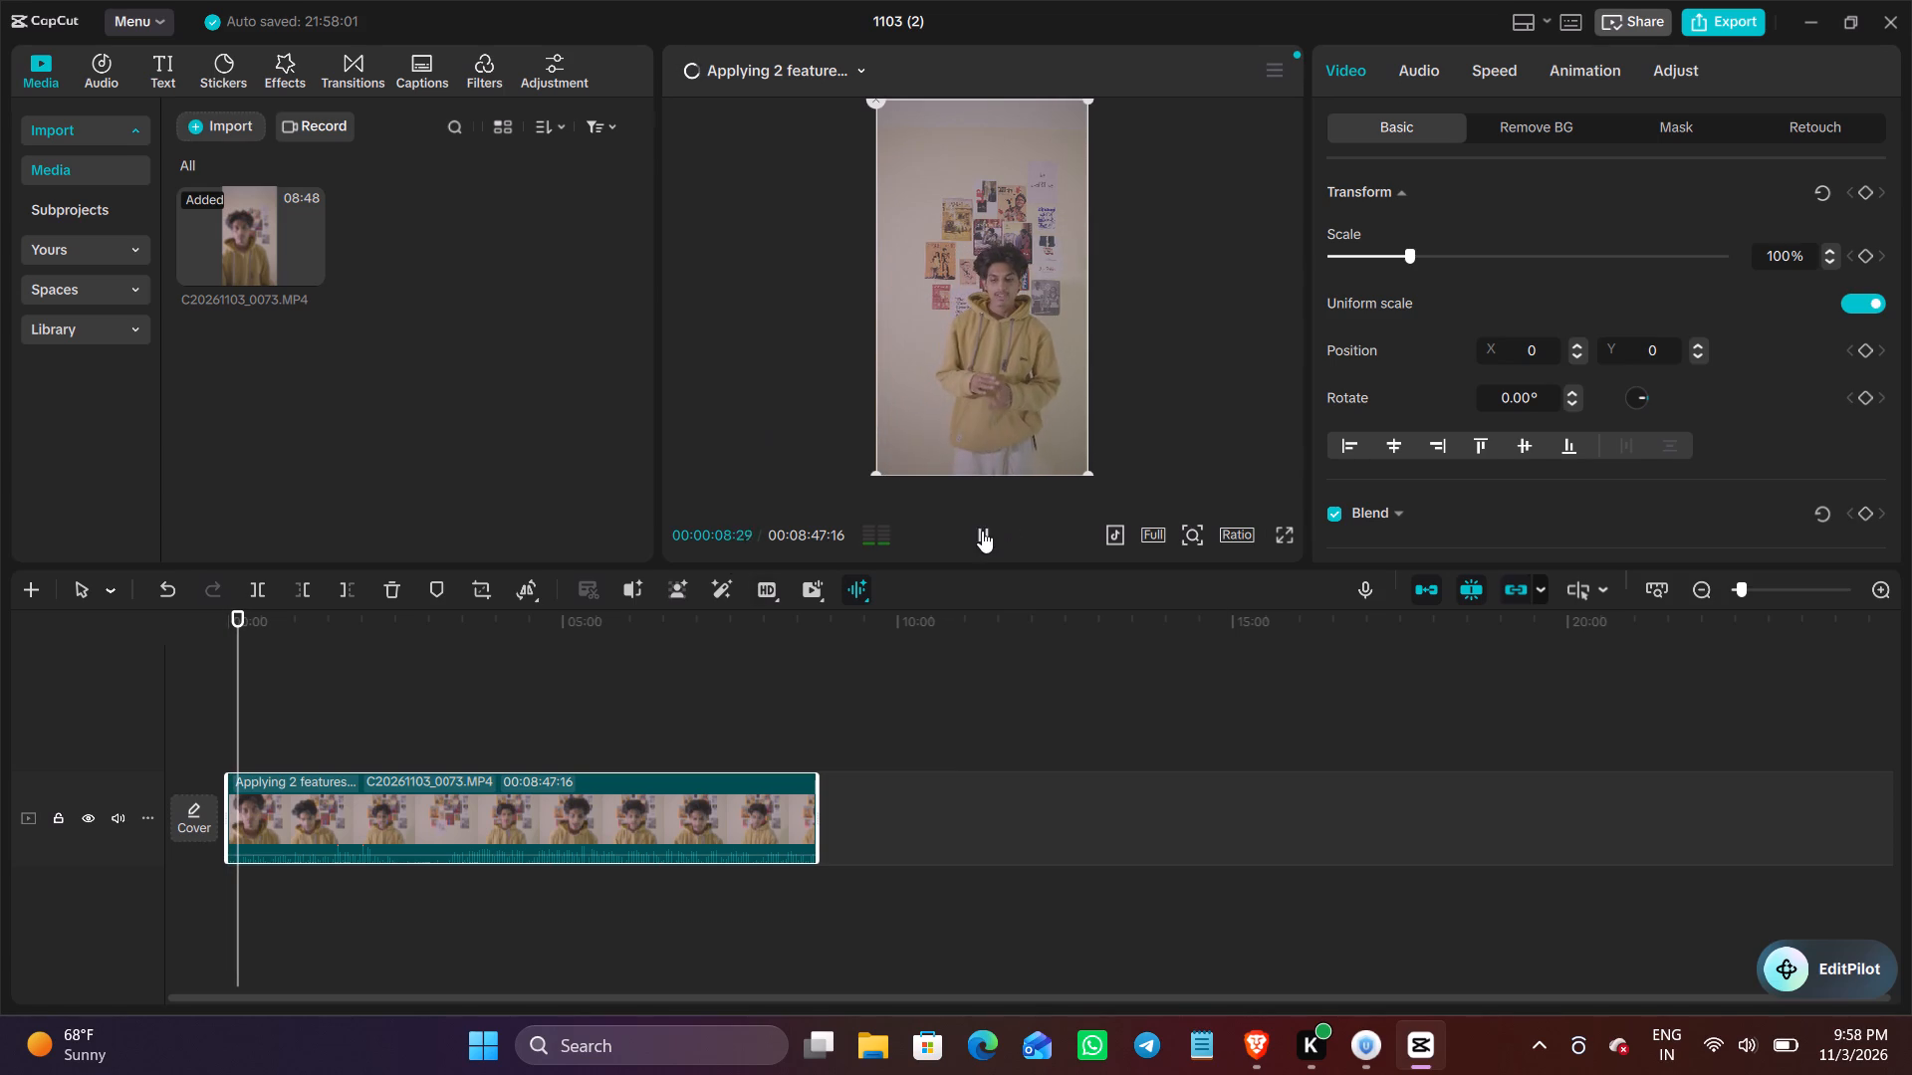
pyautogui.click(982, 528)
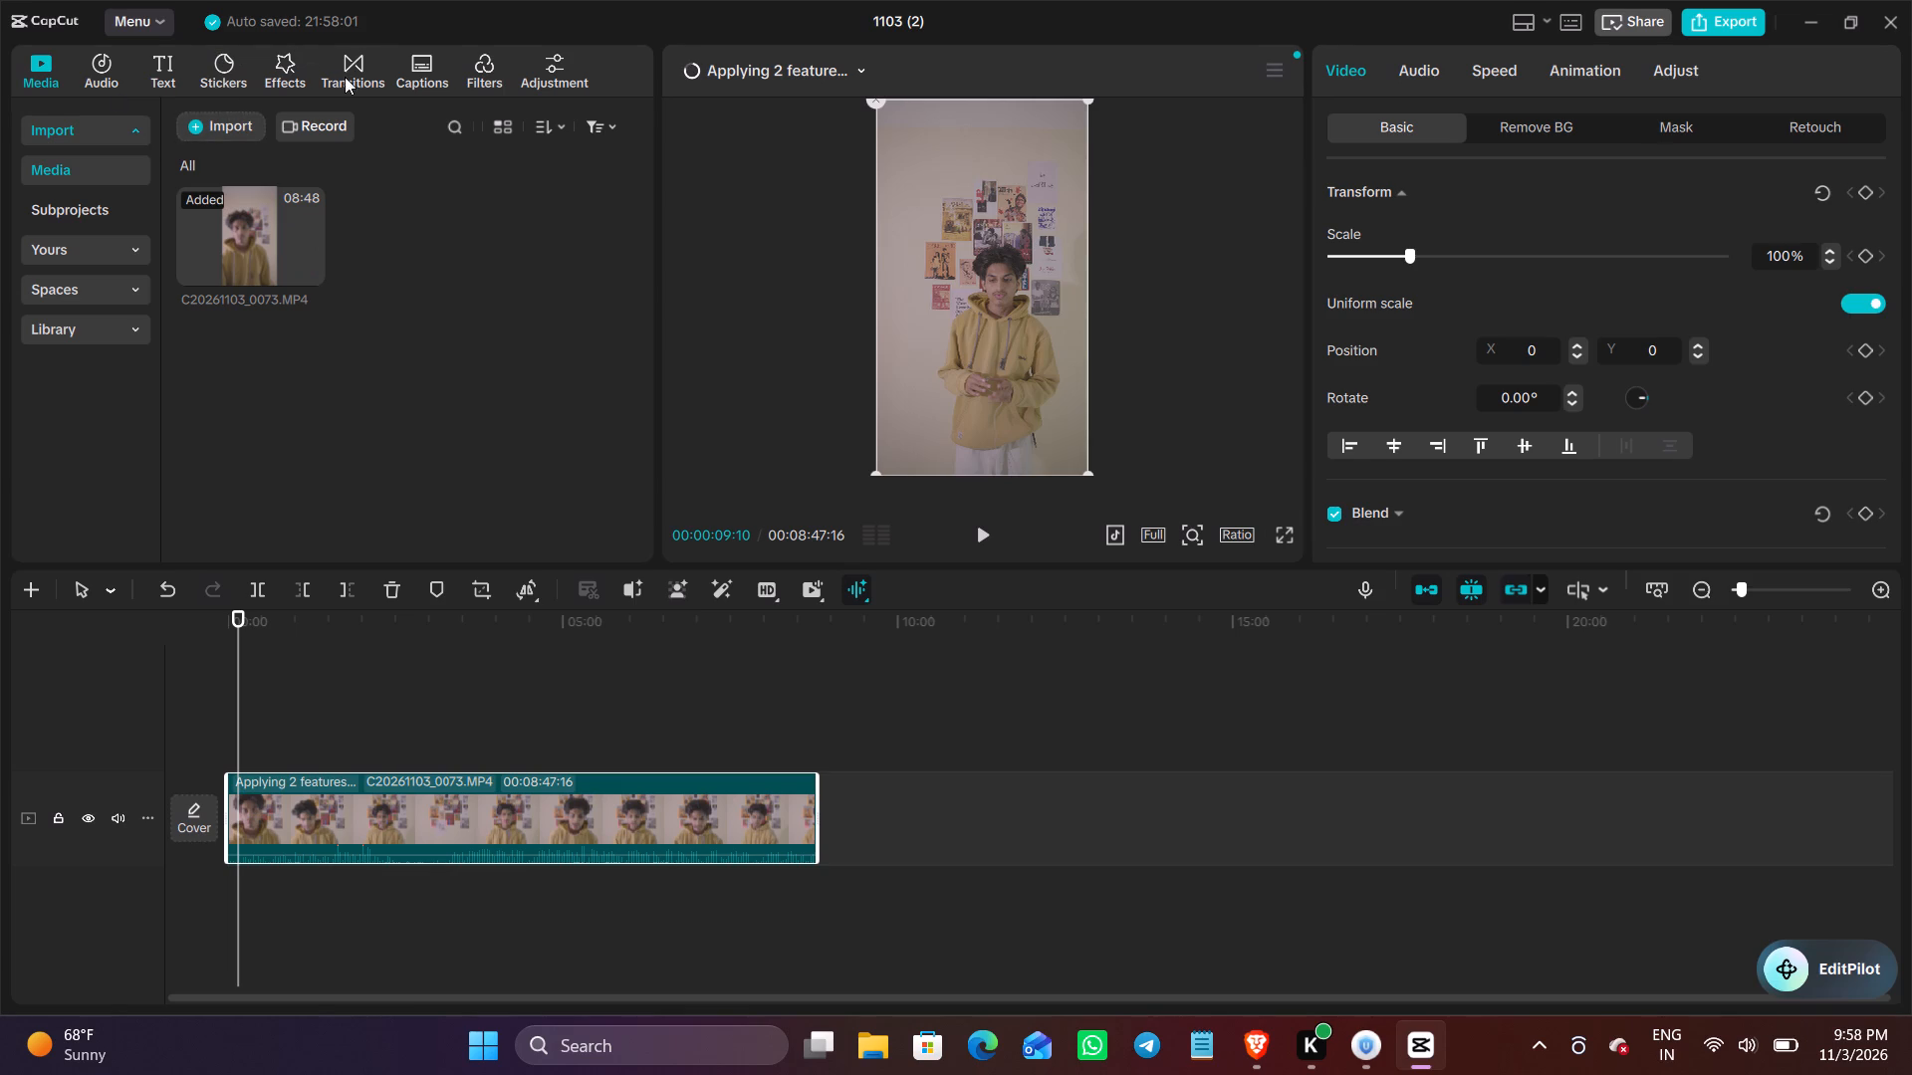
# Open the Transitions library.
pyautogui.click(369, 57)
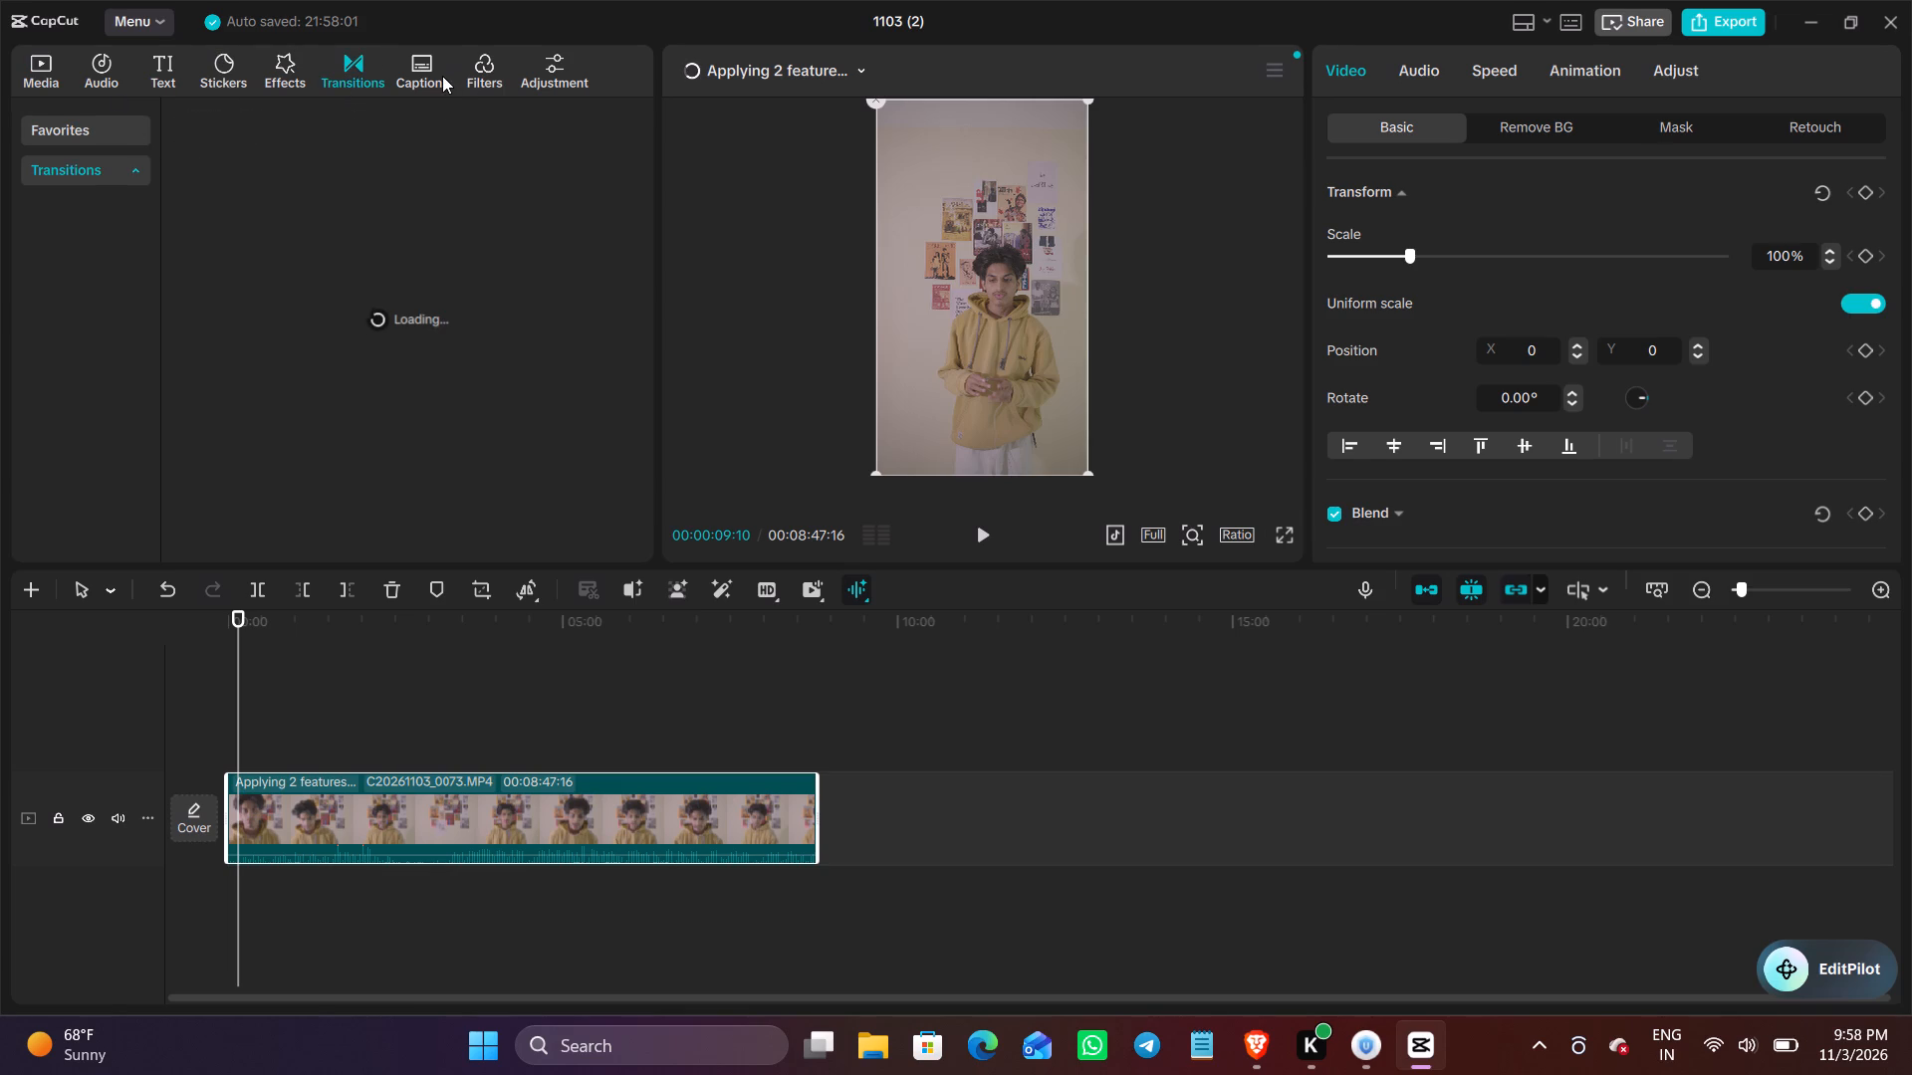
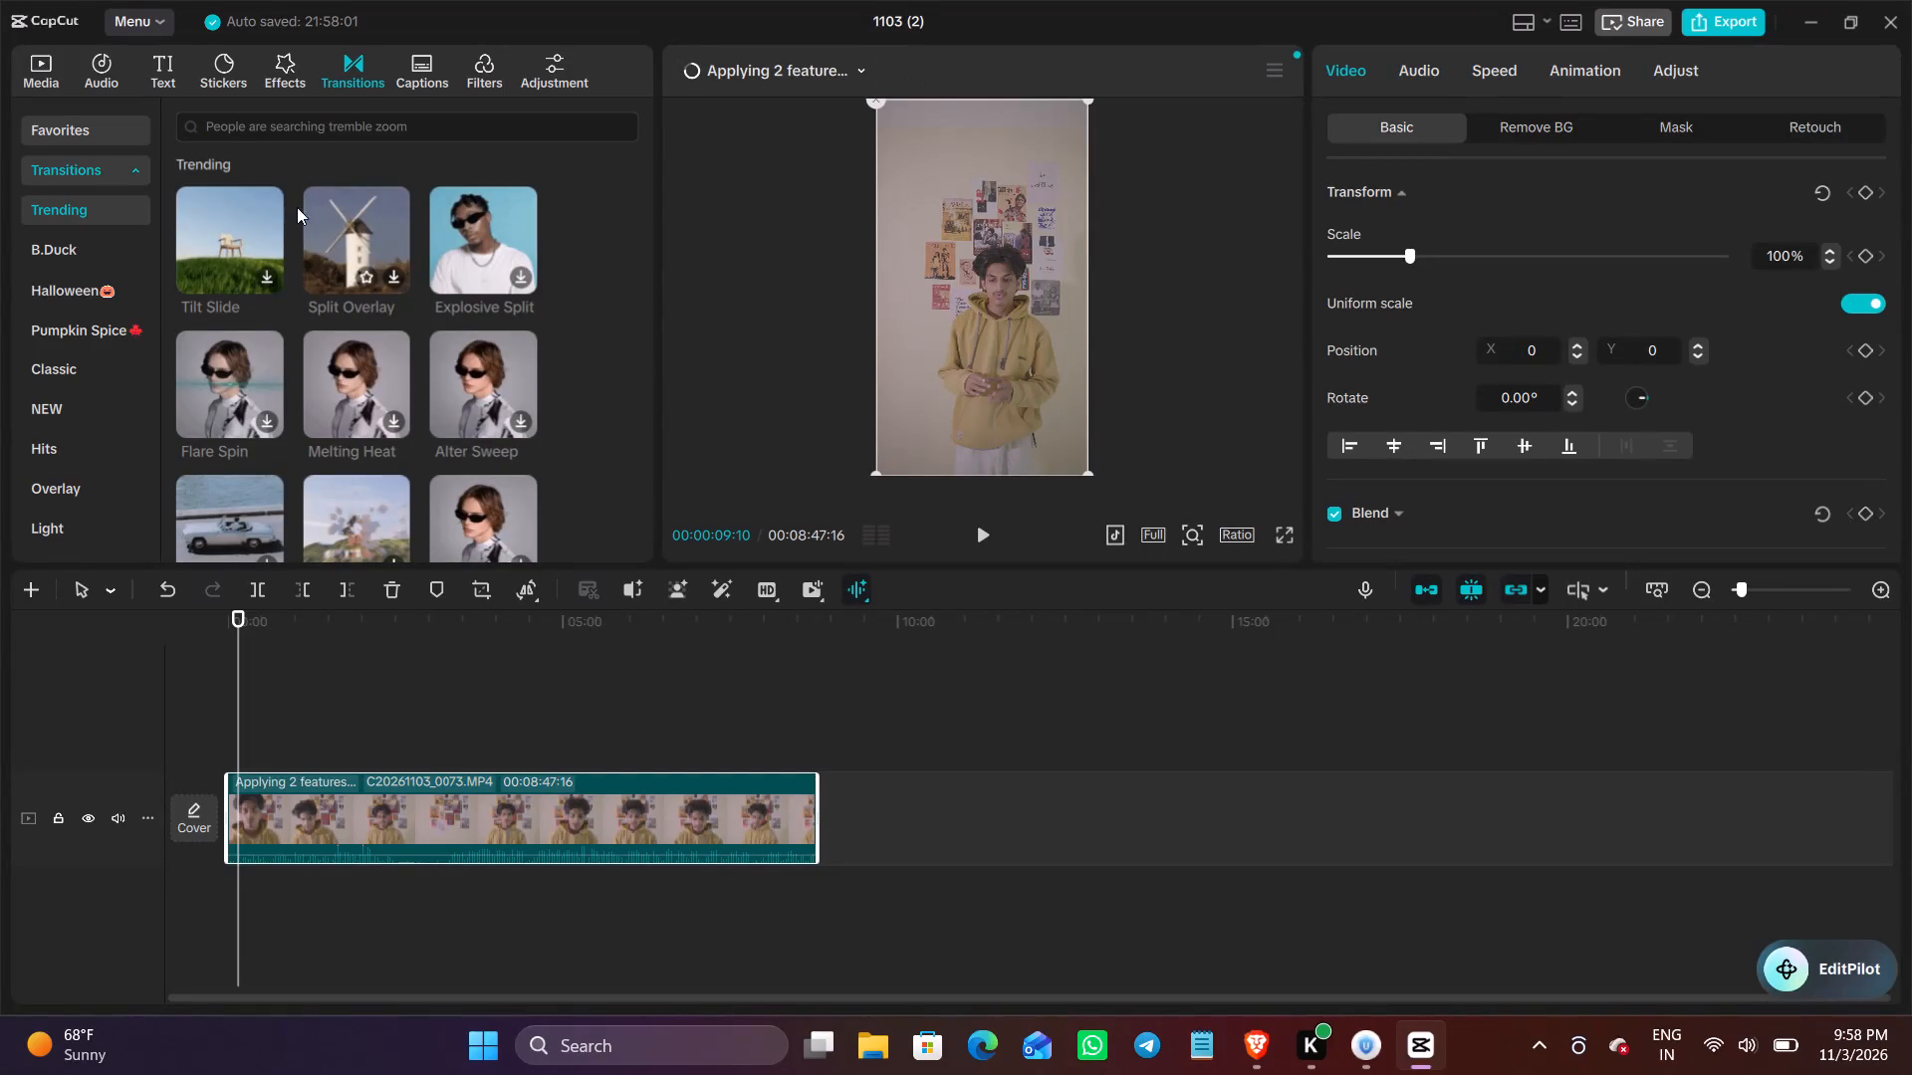
# Look into the Filters library, then the Adjustment library.
pyautogui.click(485, 73)
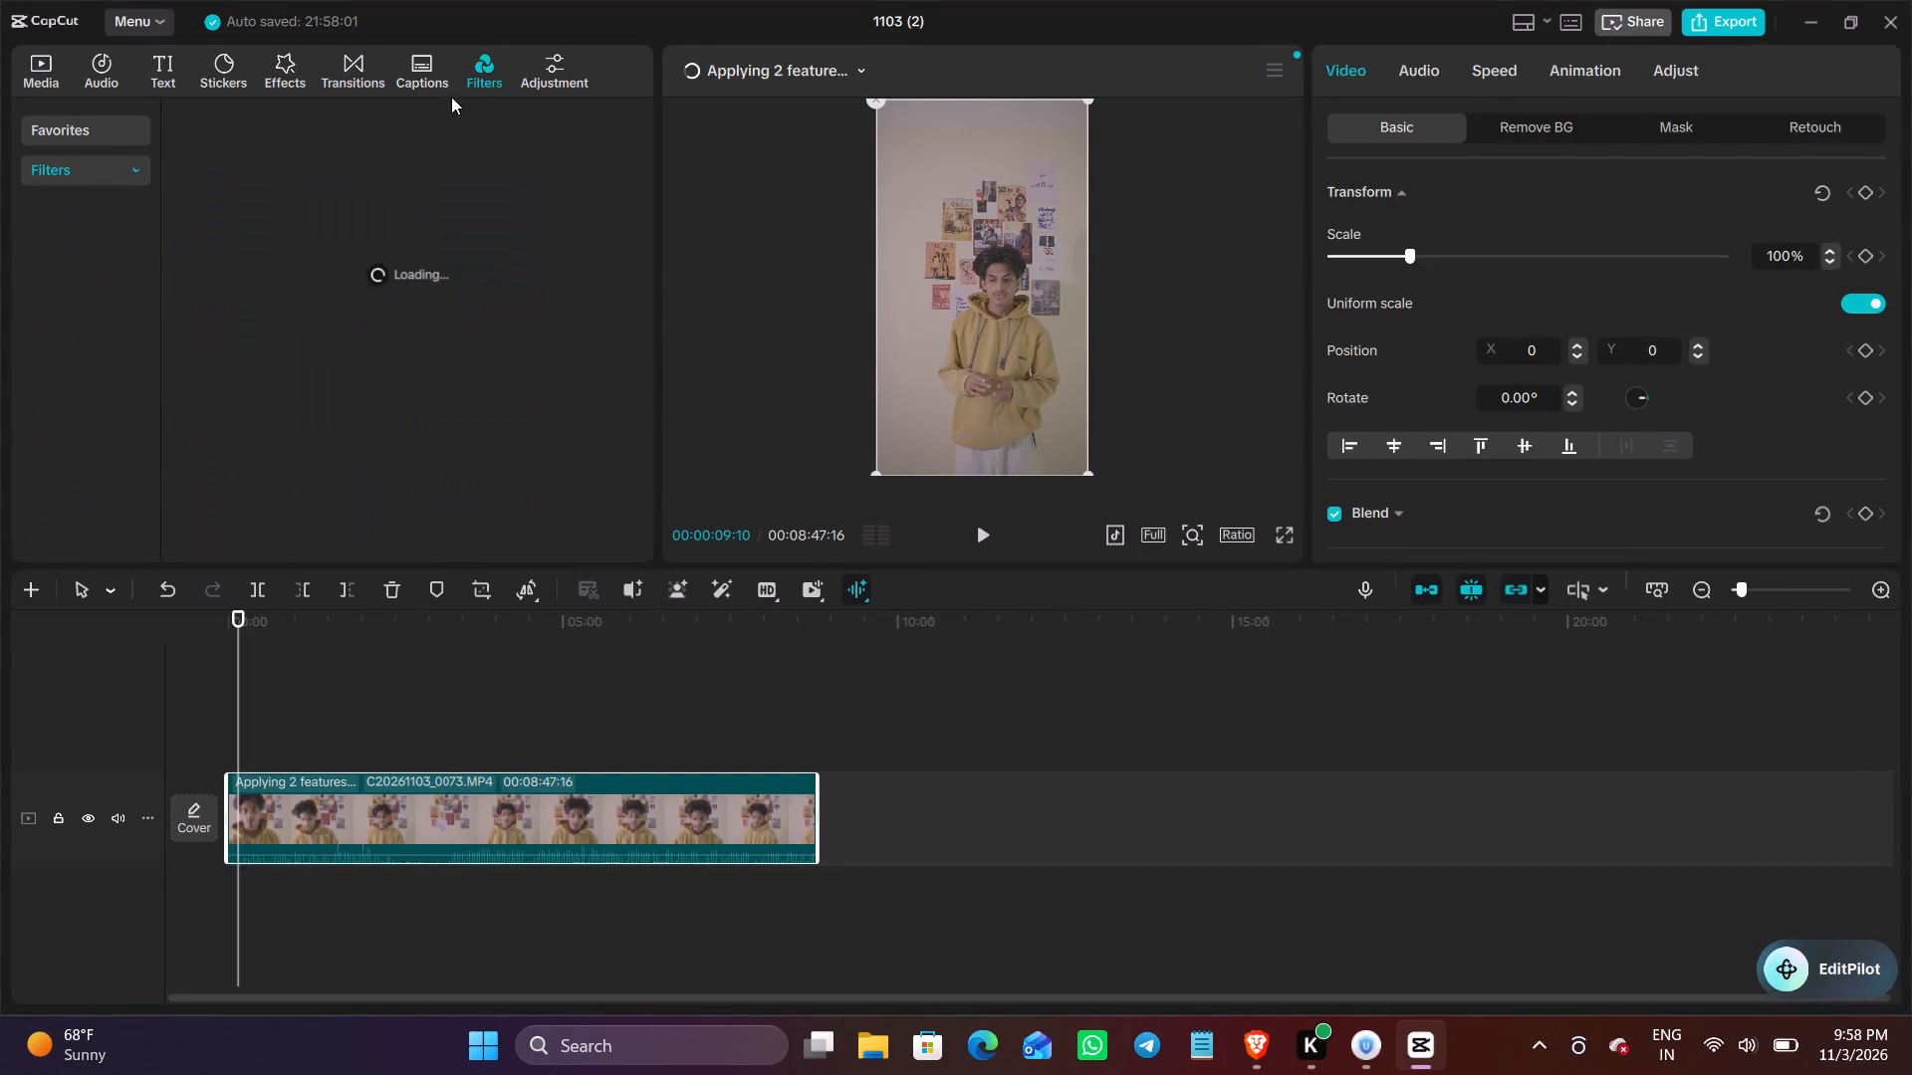
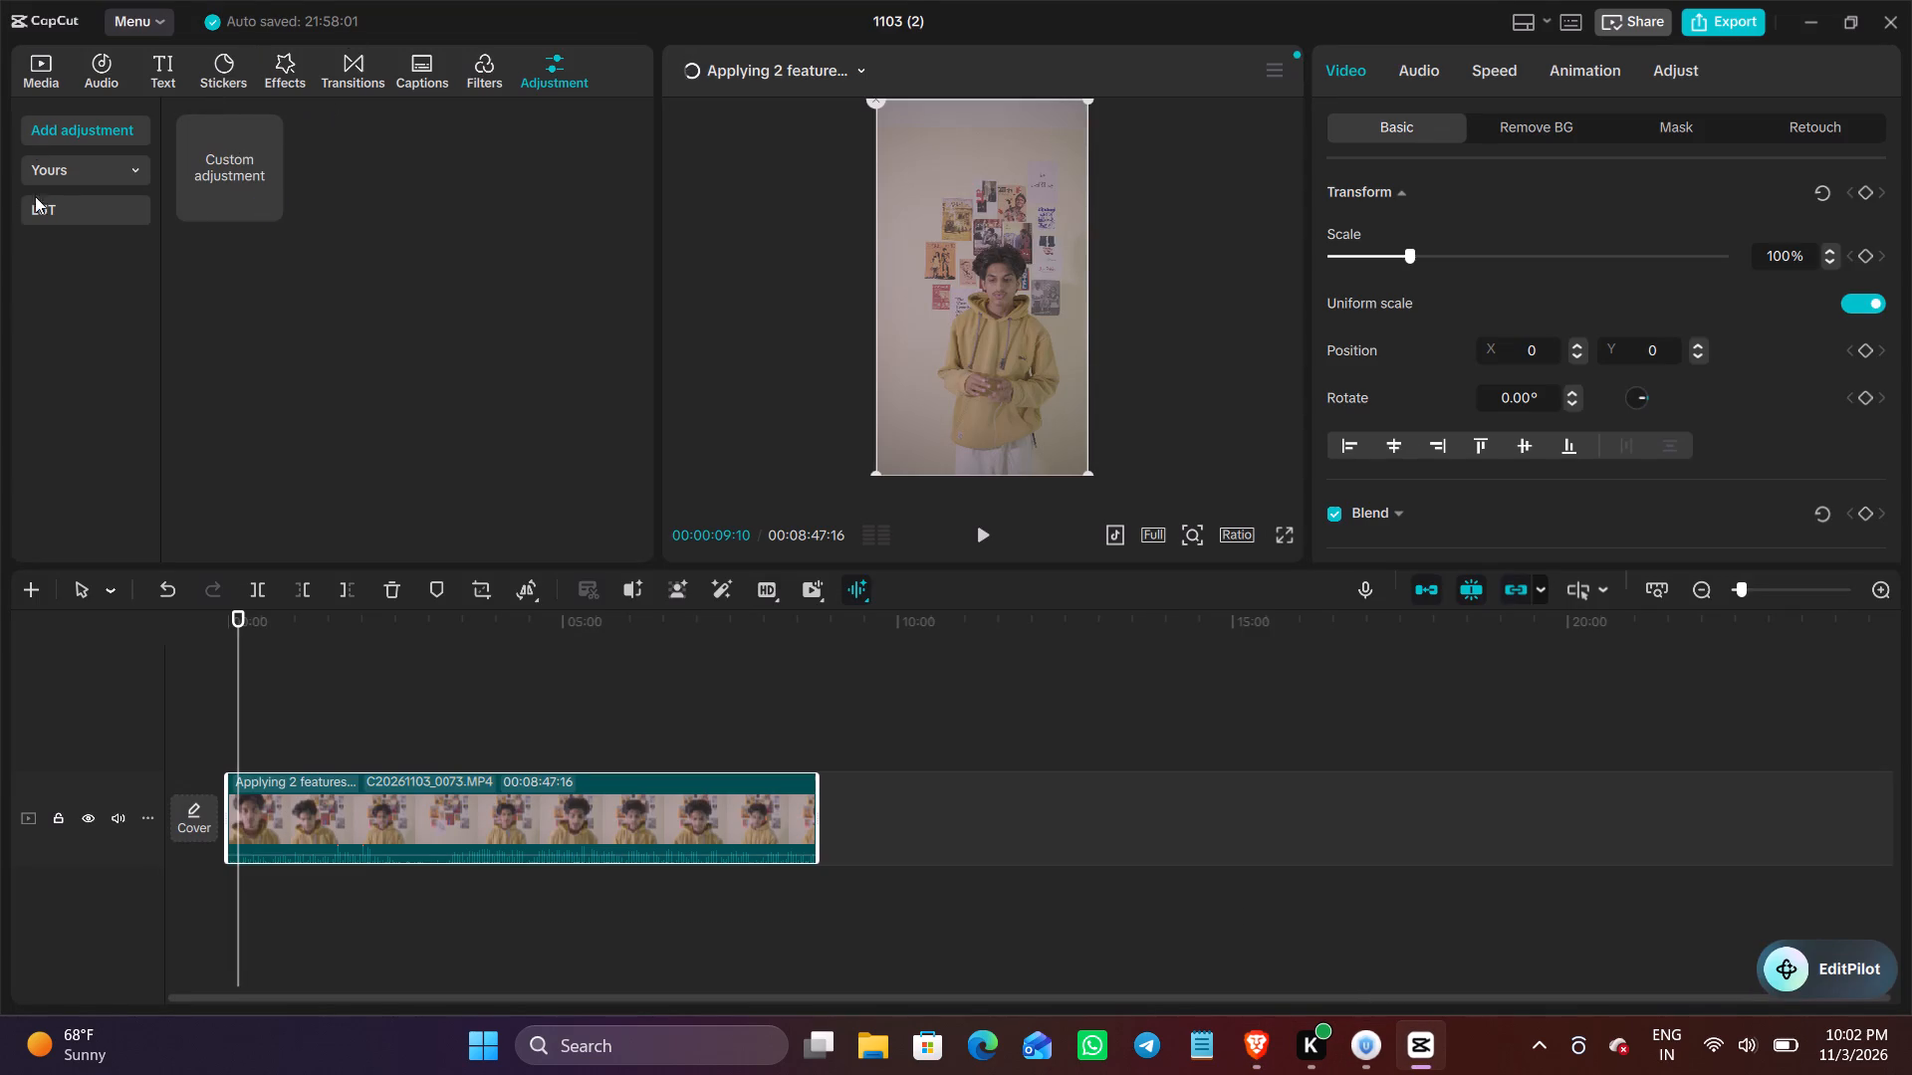
pyautogui.click(61, 210)
pyautogui.click(391, 187)
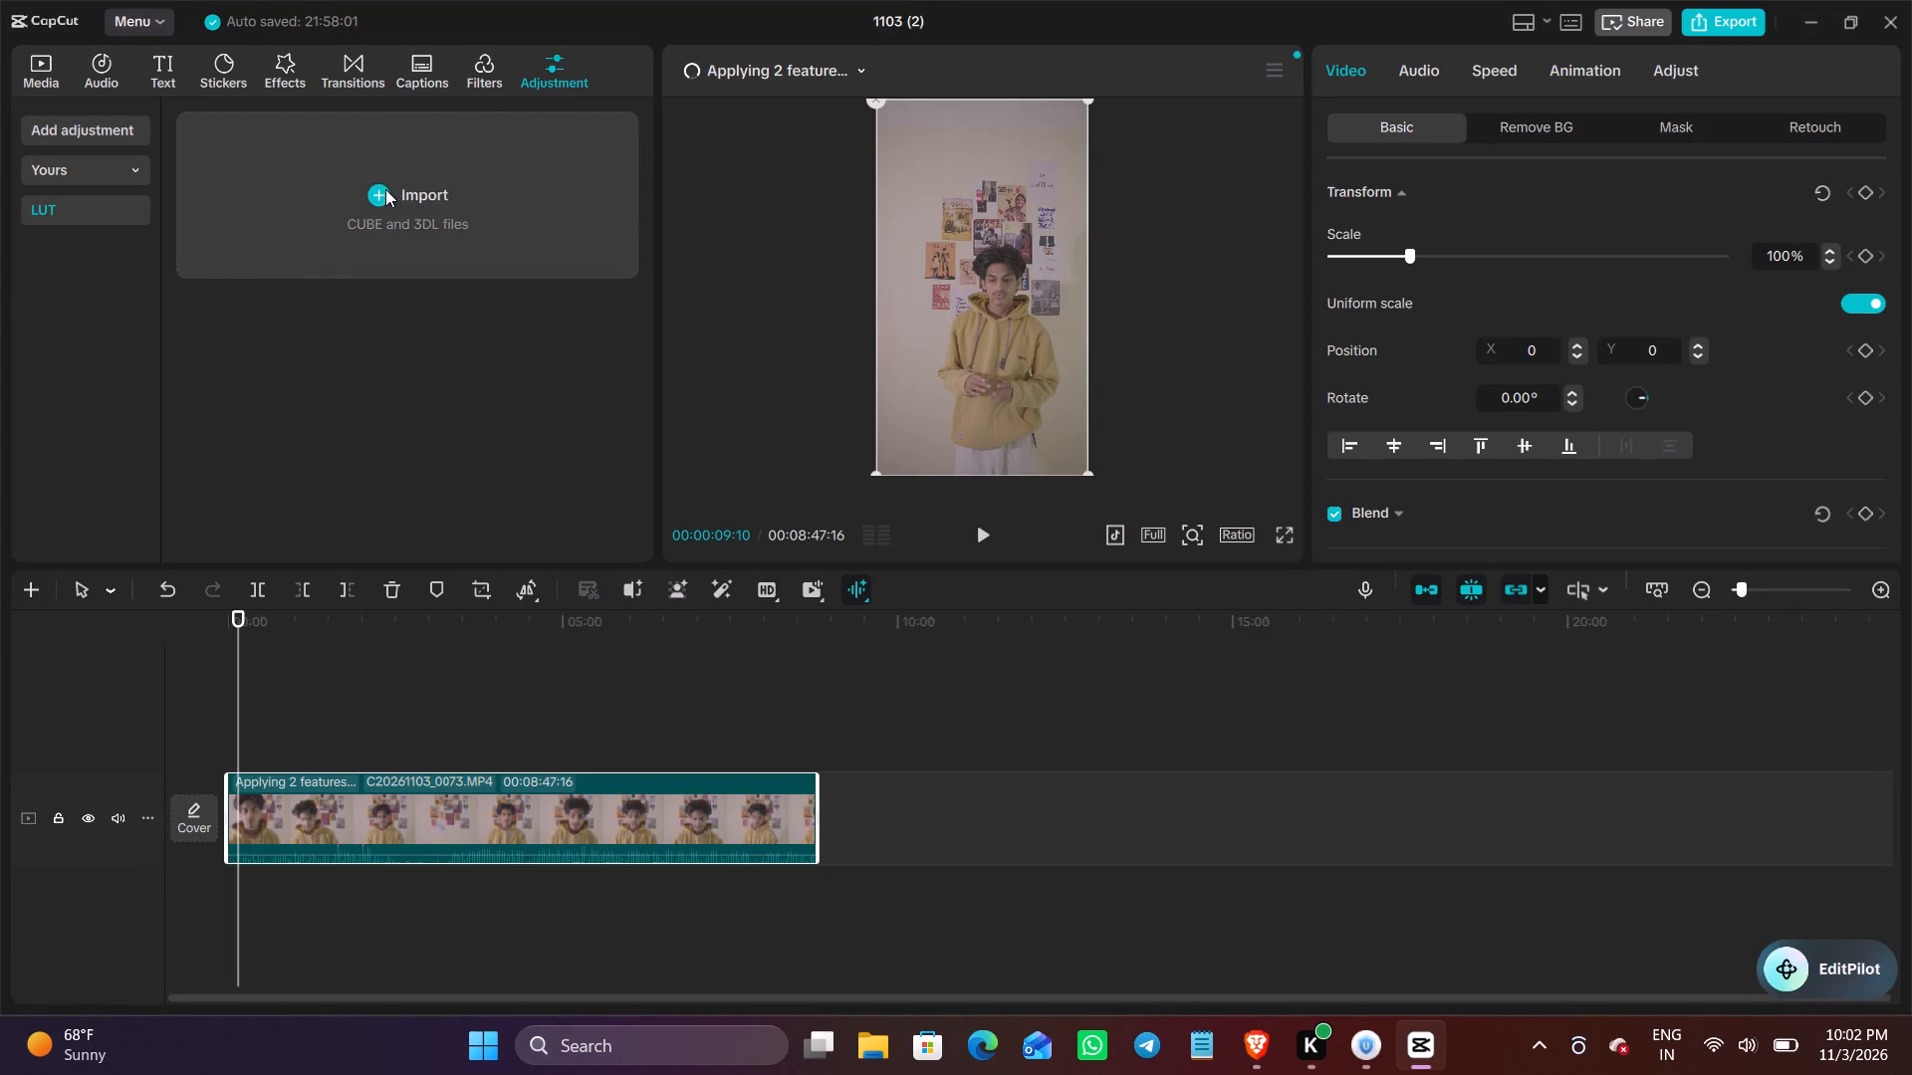
pyautogui.click(122, 379)
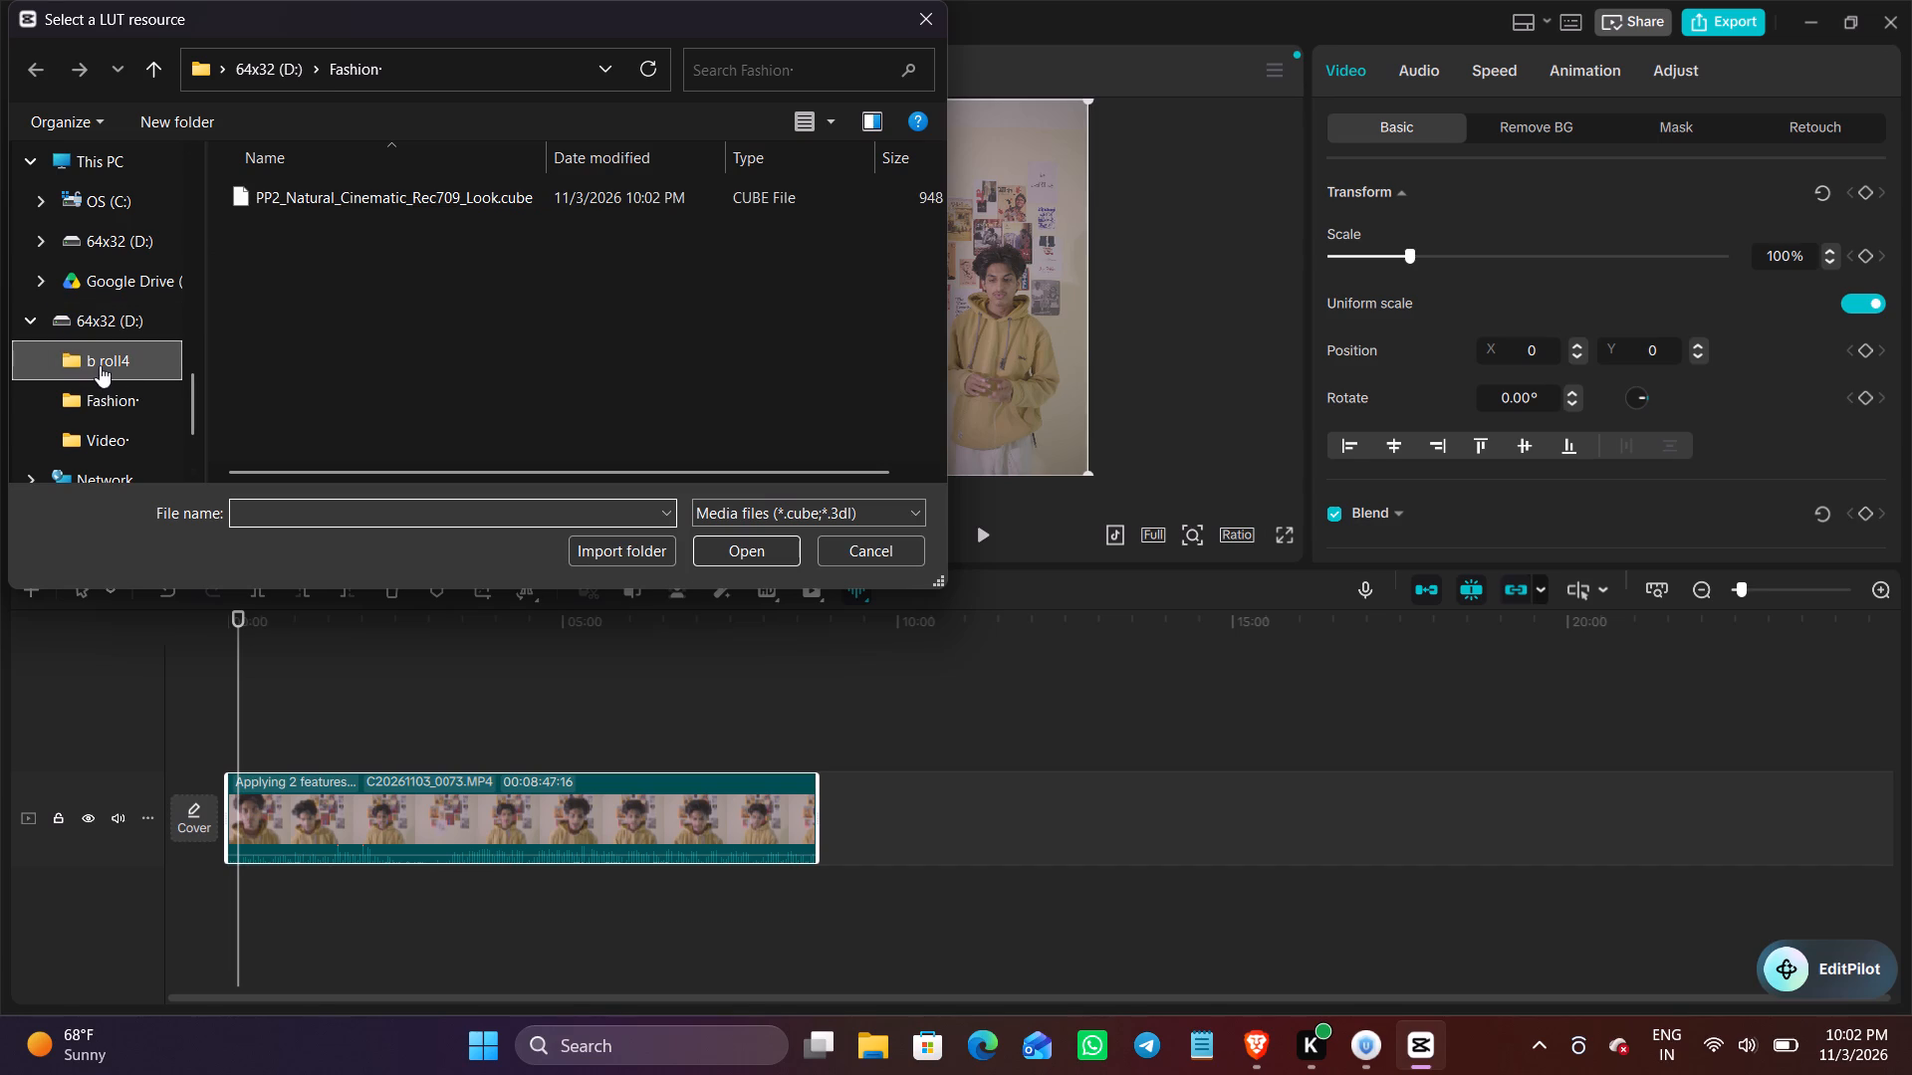
pyautogui.click(323, 197)
pyautogui.click(752, 538)
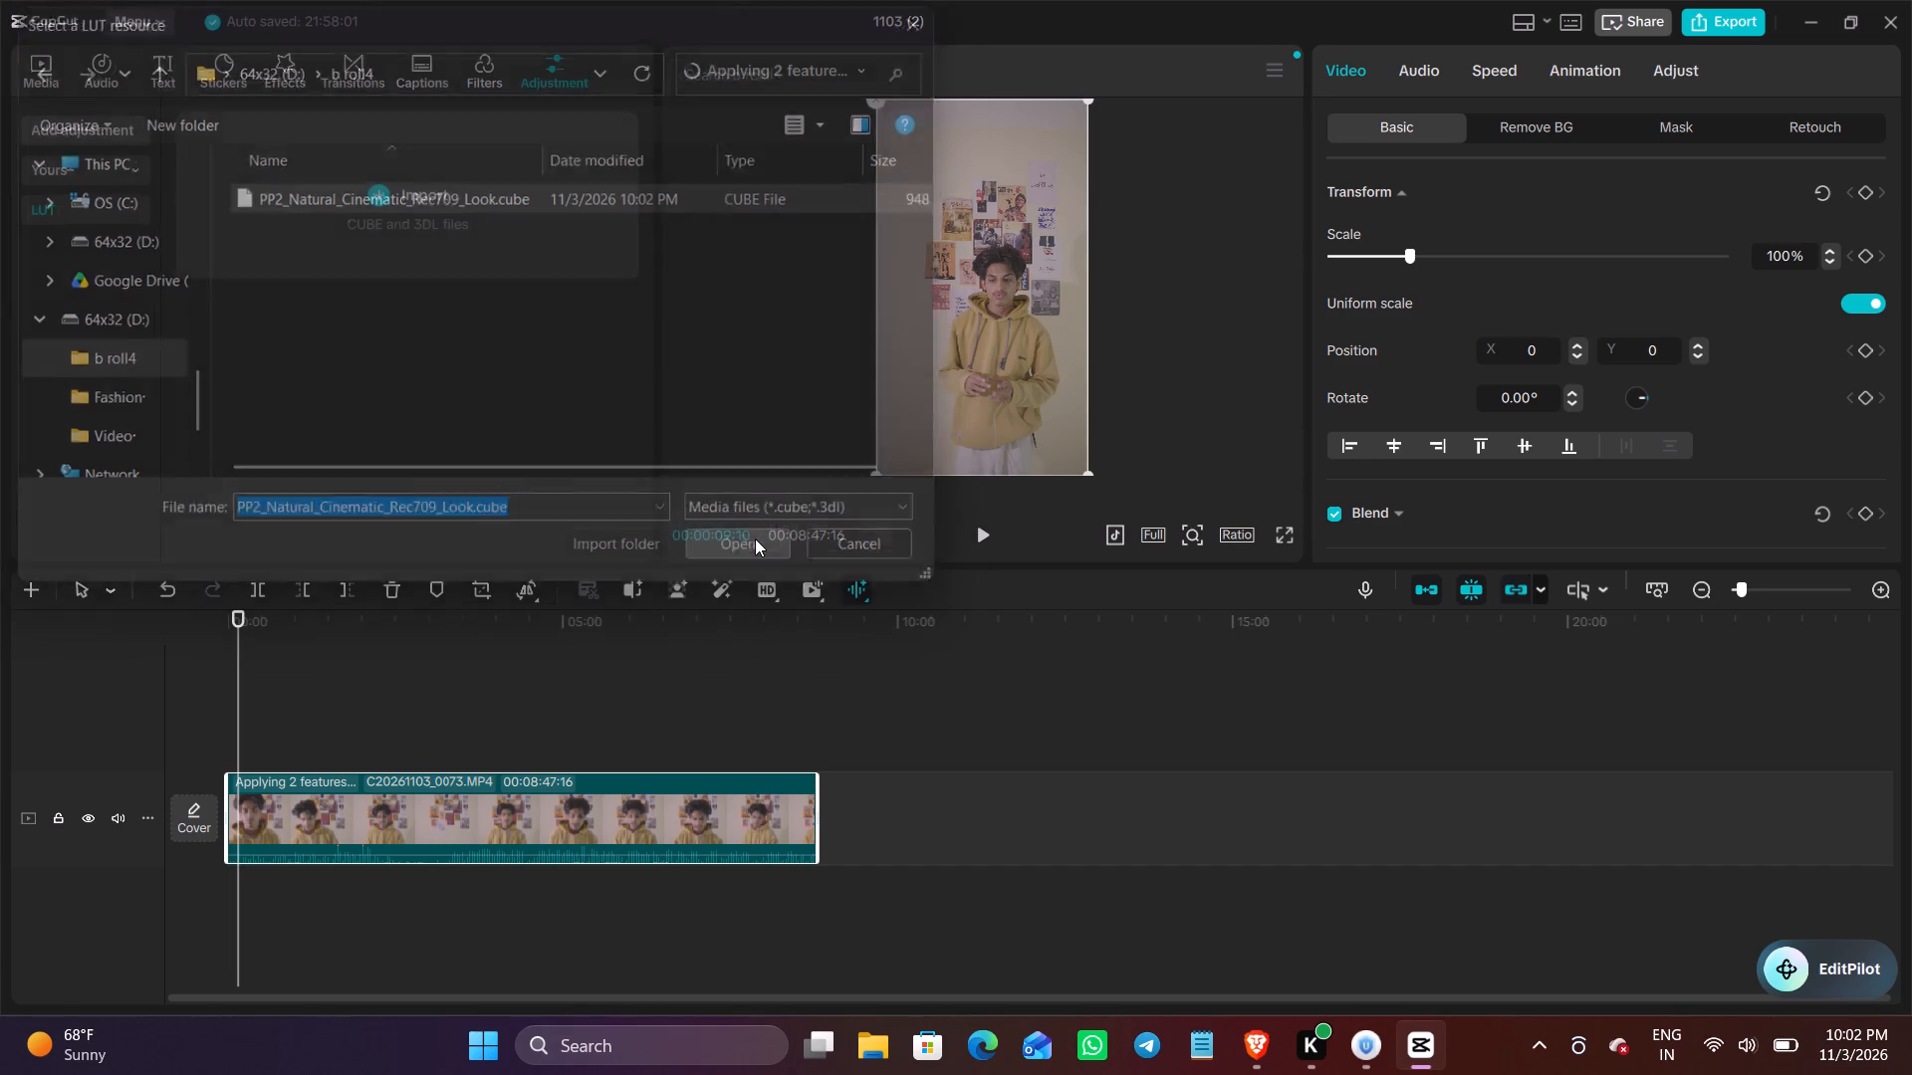
# Preview the imported LUT, place it as an adjustment layer above the video, and extend it past the clip's end to about 9:05.
pyautogui.click(249, 204)
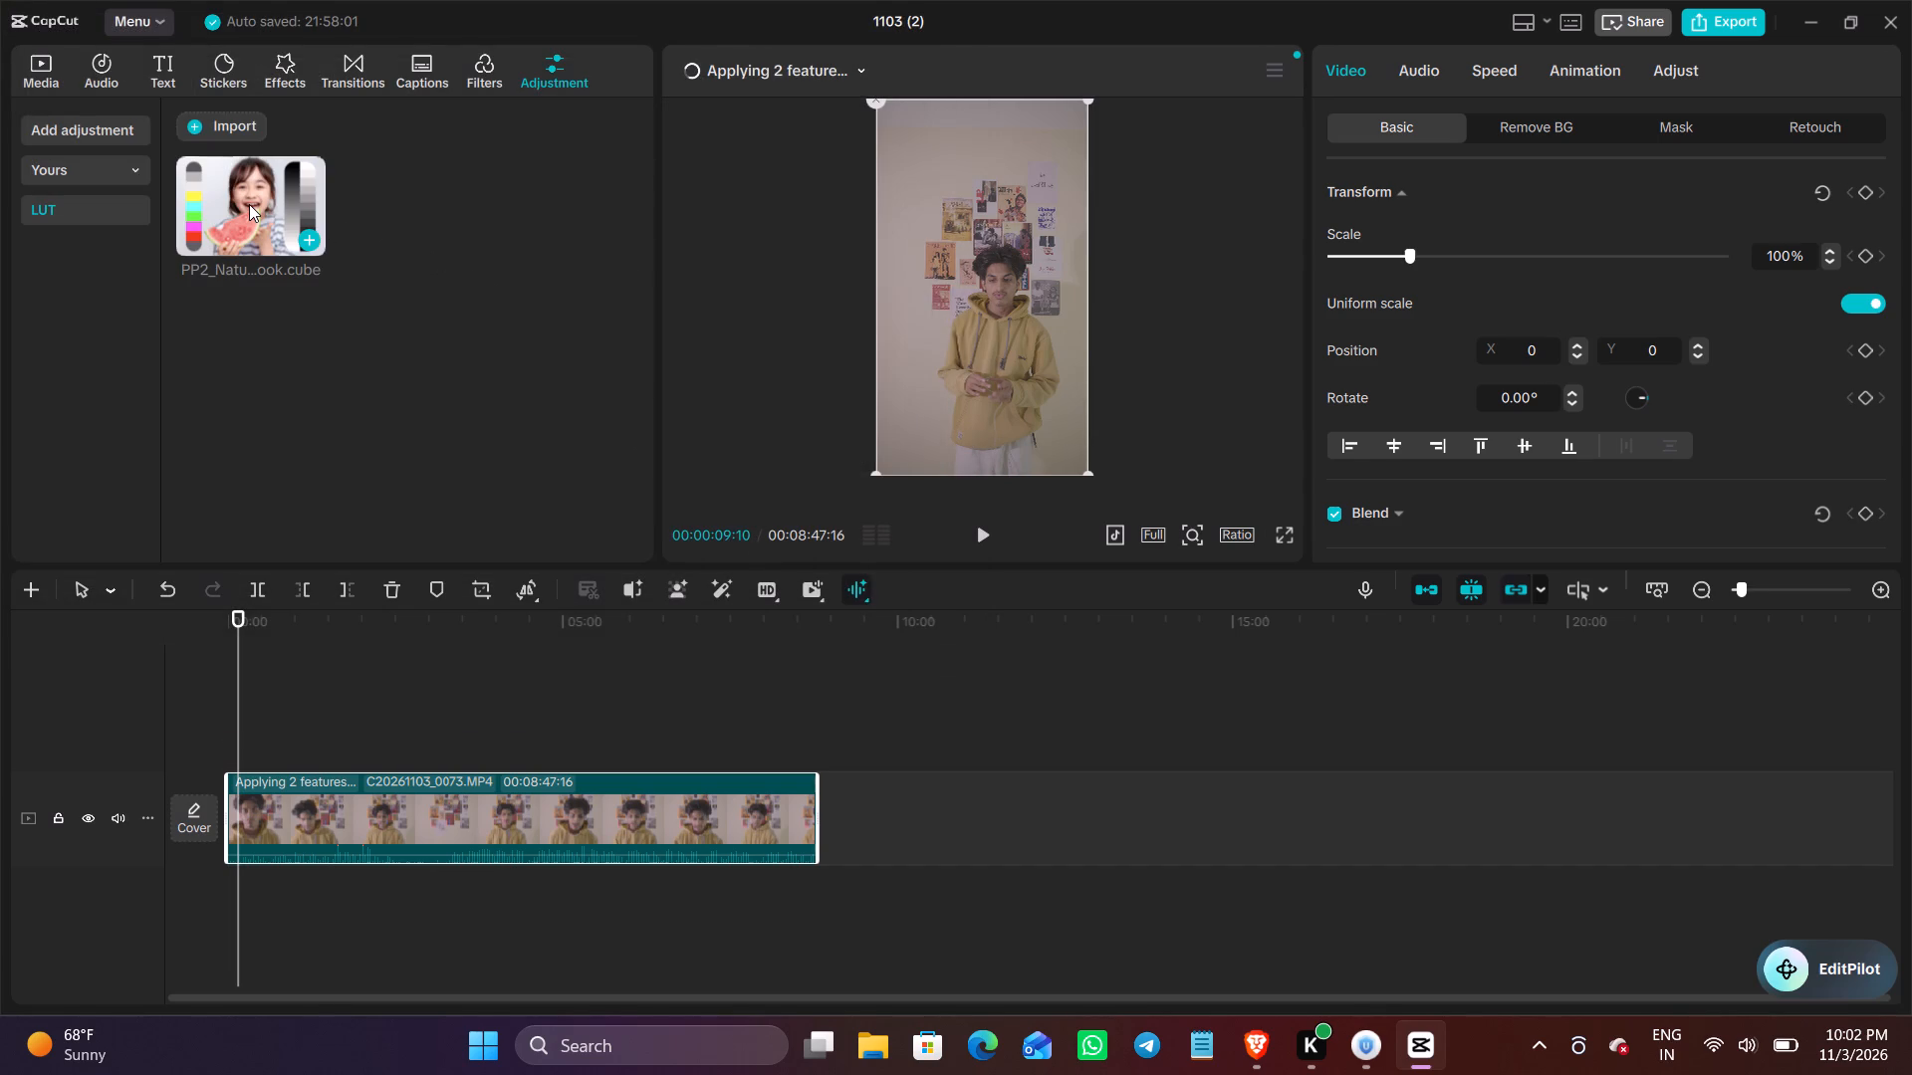
pyautogui.moveTo(249, 204); pyautogui.dragTo(233, 281)
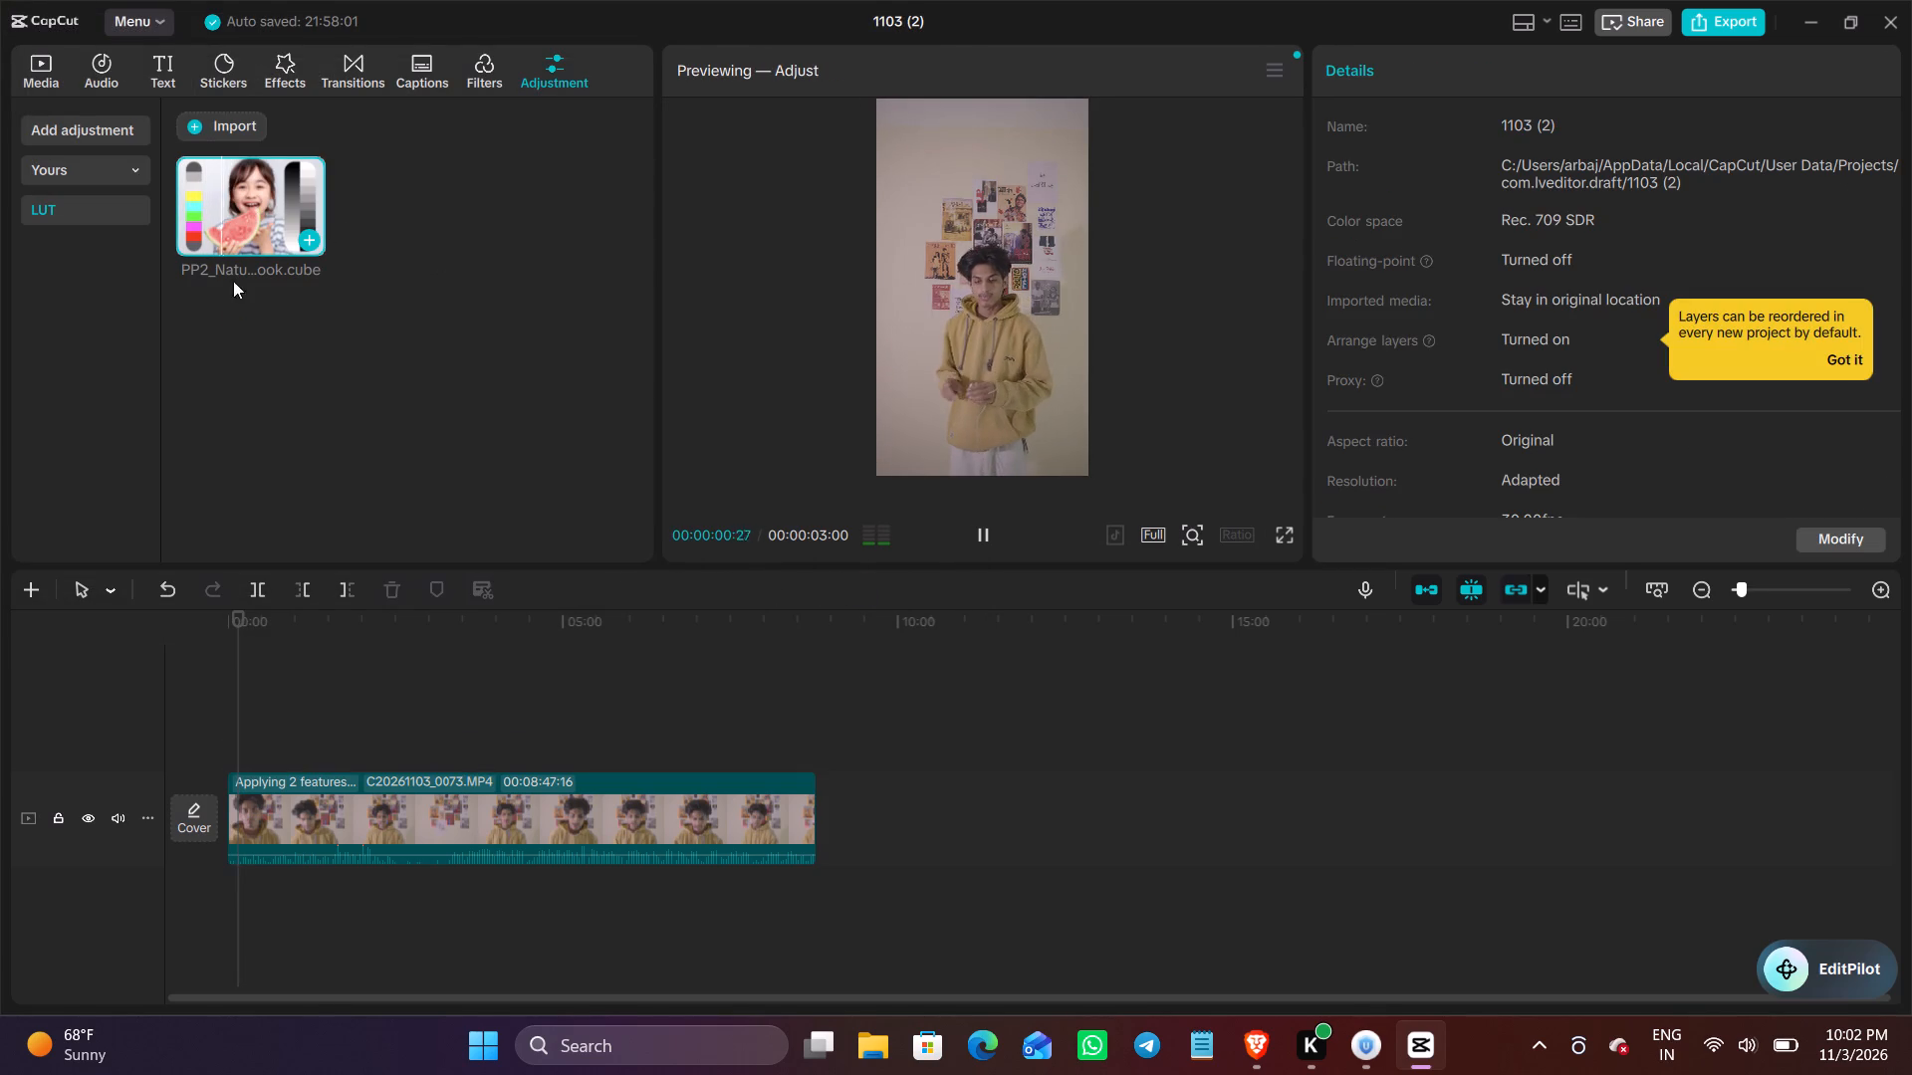
pyautogui.moveTo(233, 281); pyautogui.dragTo(231, 748)
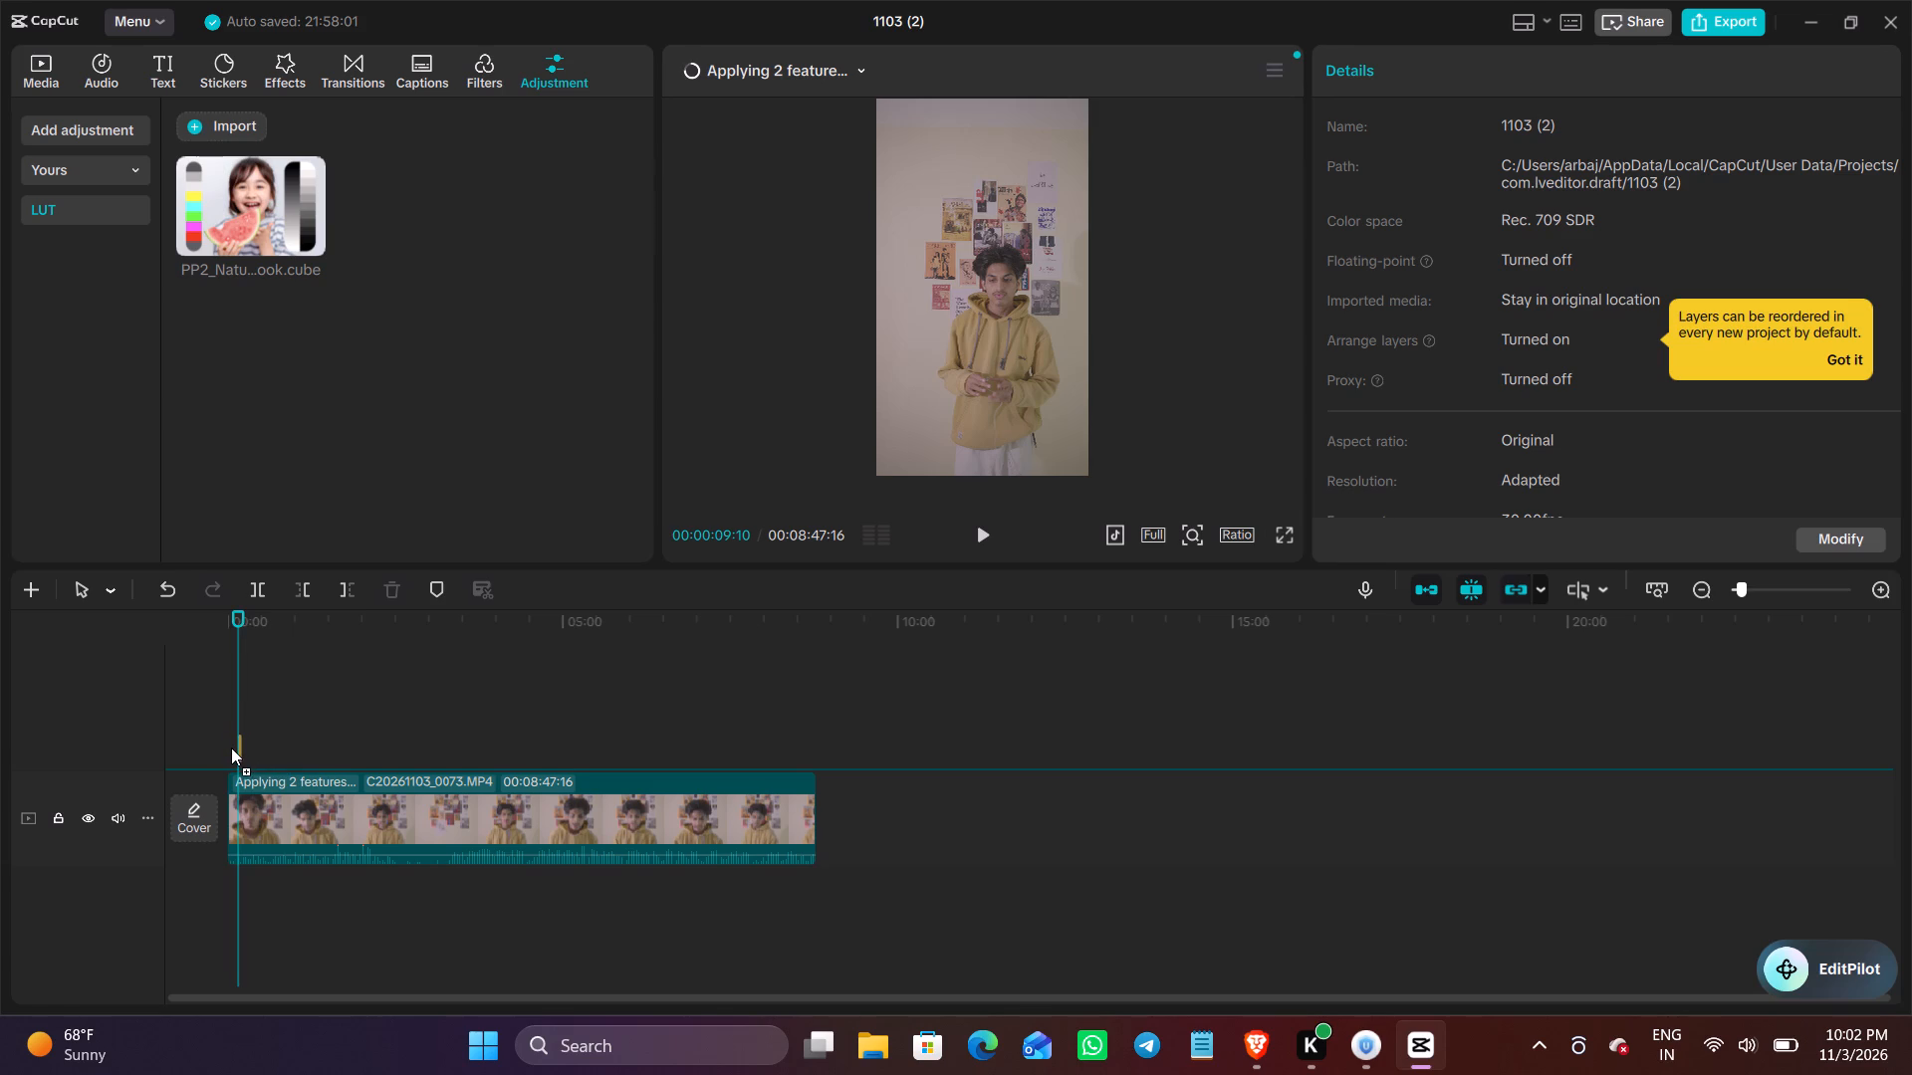
pyautogui.moveTo(231, 748); pyautogui.dragTo(229, 749)
pyautogui.moveTo(243, 754); pyautogui.dragTo(269, 758)
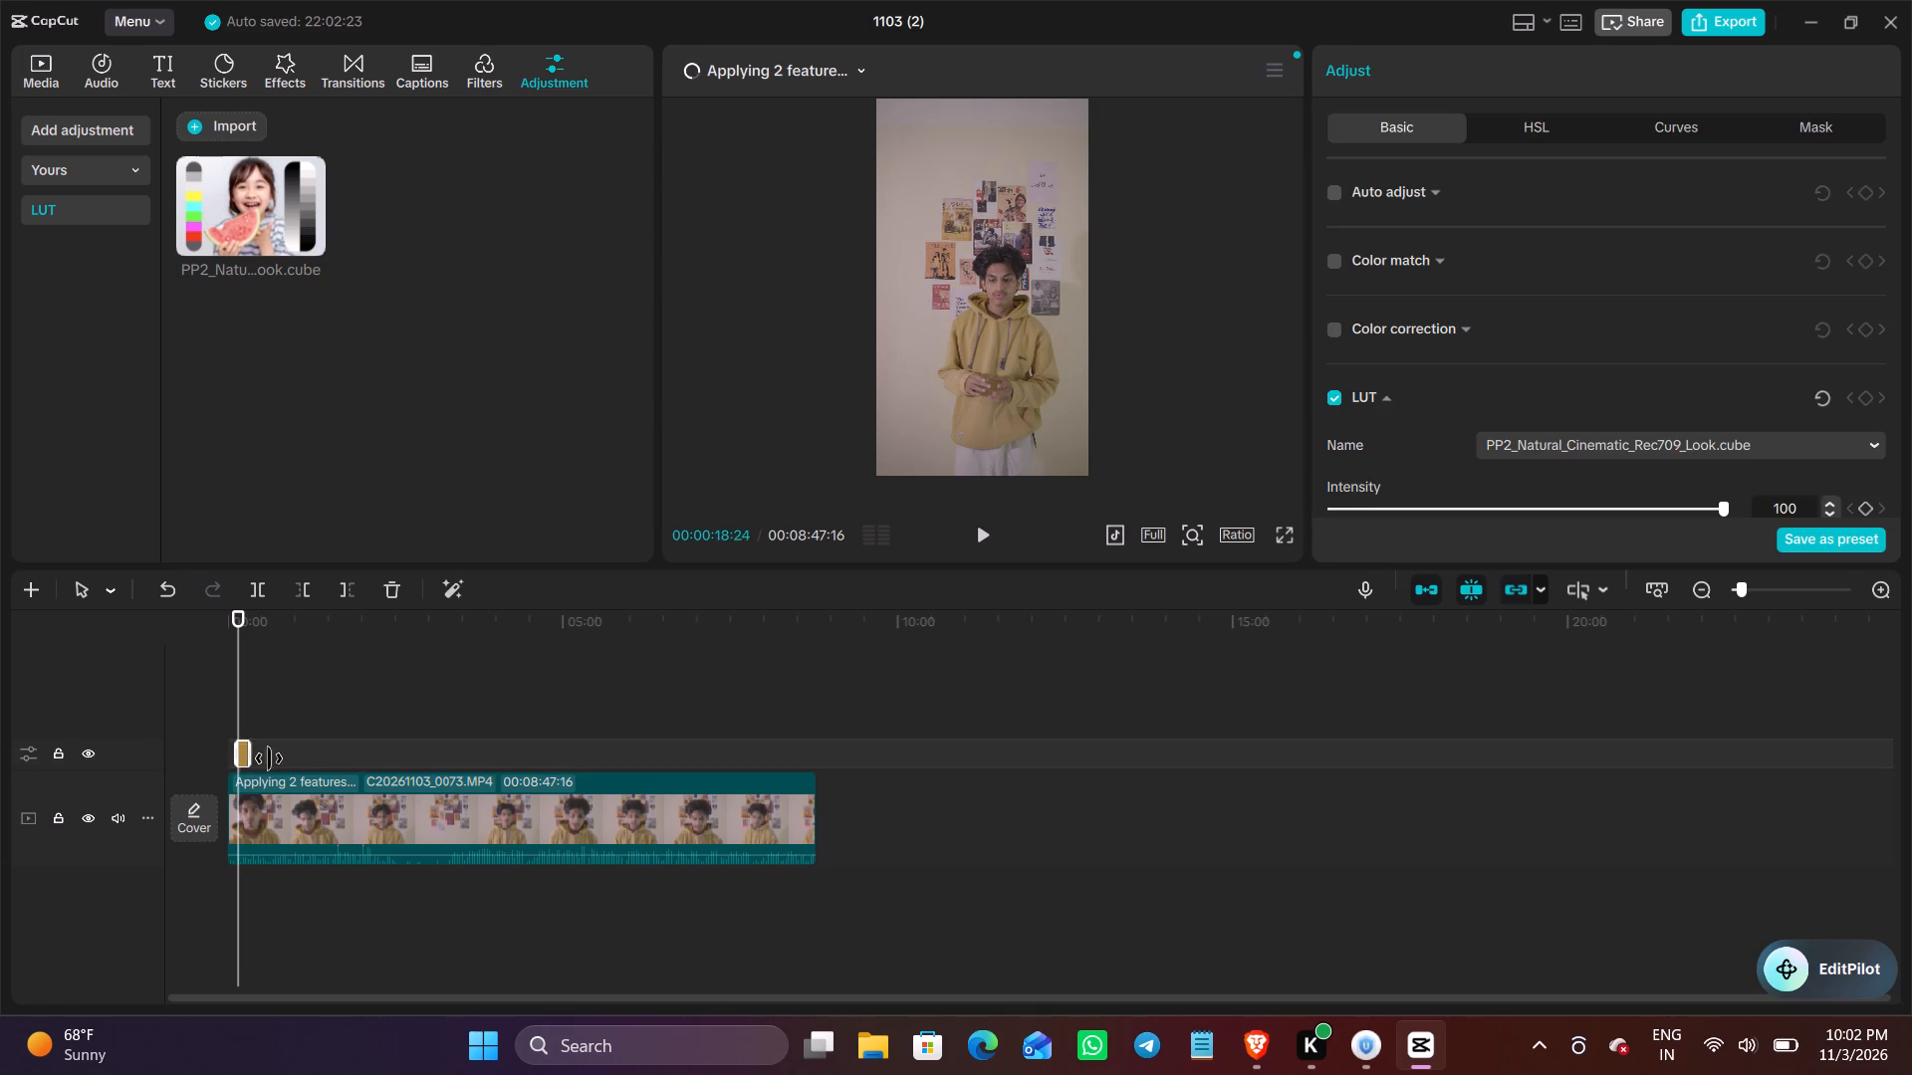
pyautogui.moveTo(269, 758); pyautogui.dragTo(833, 806)
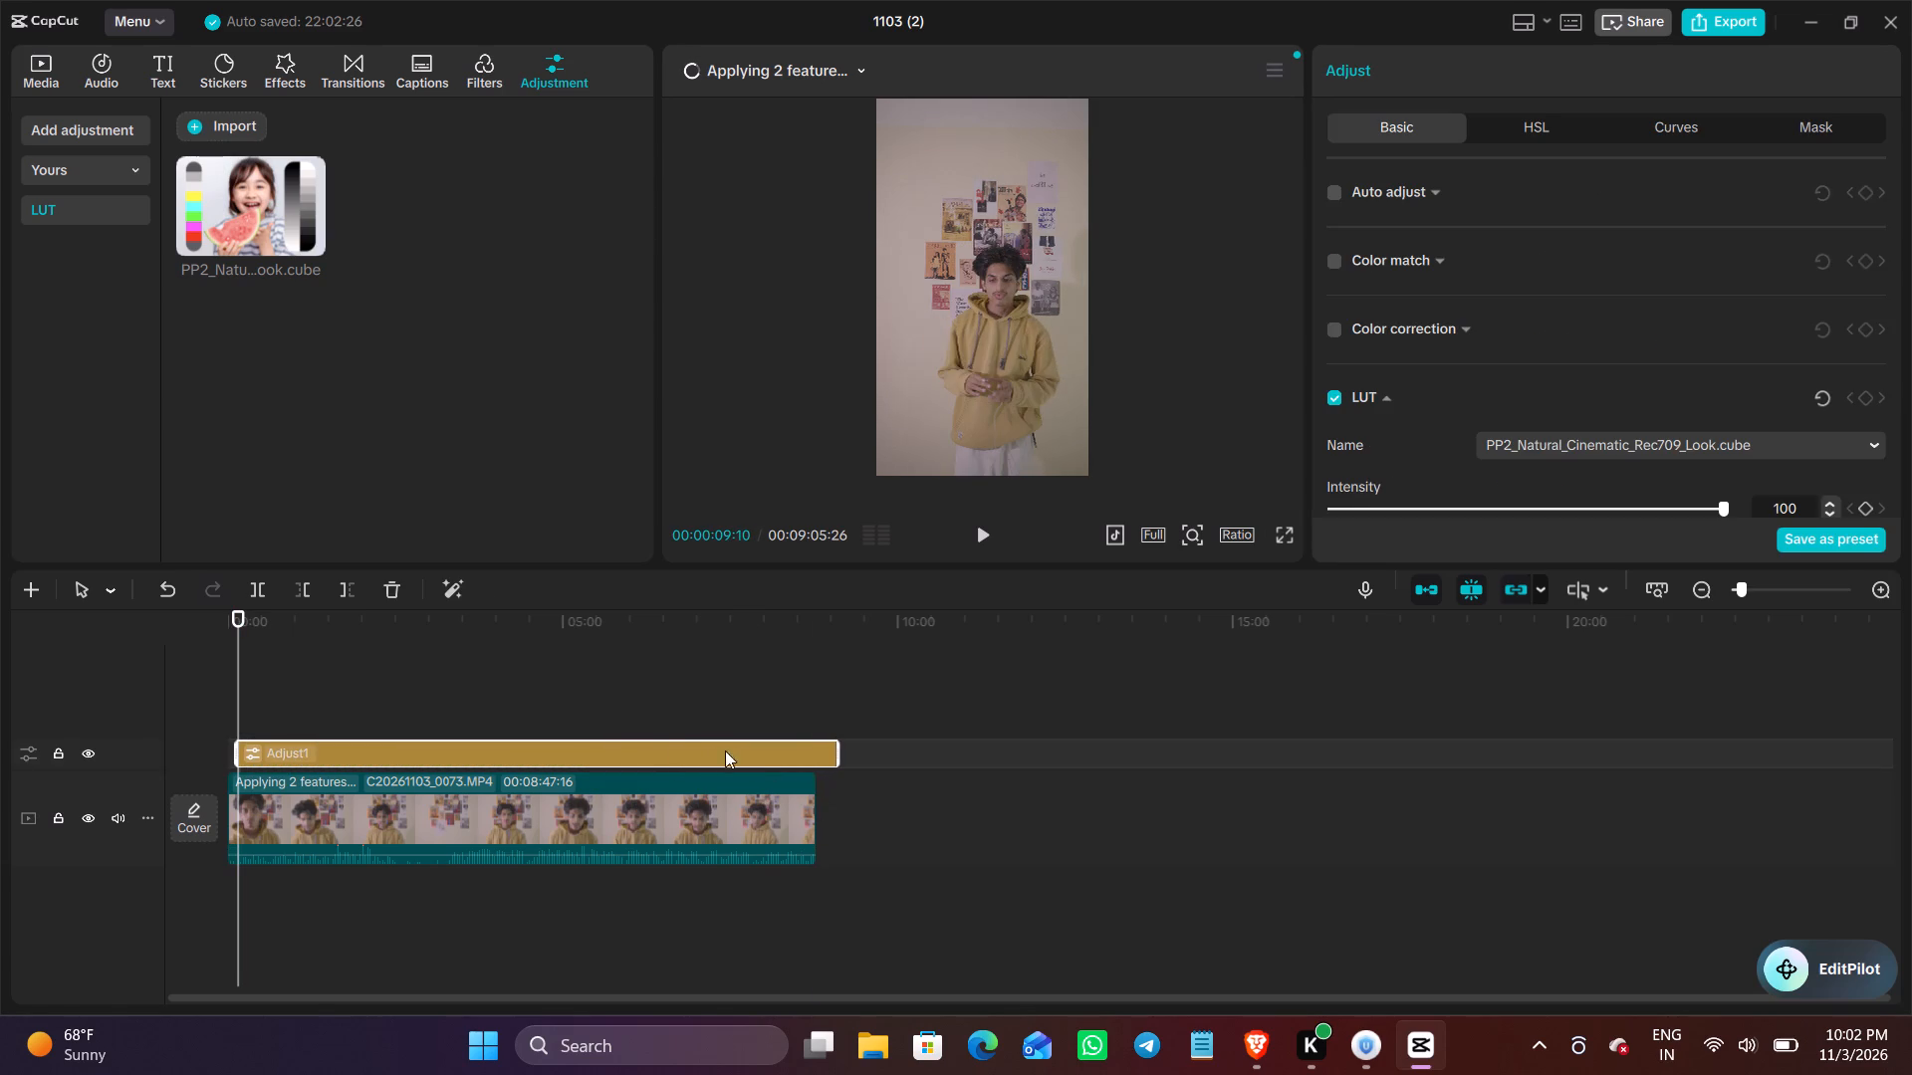
# Play the opening briefly and trim the adjustment layer's start to about 1:54, leaving the opening ungraded.
pyautogui.click(976, 531)
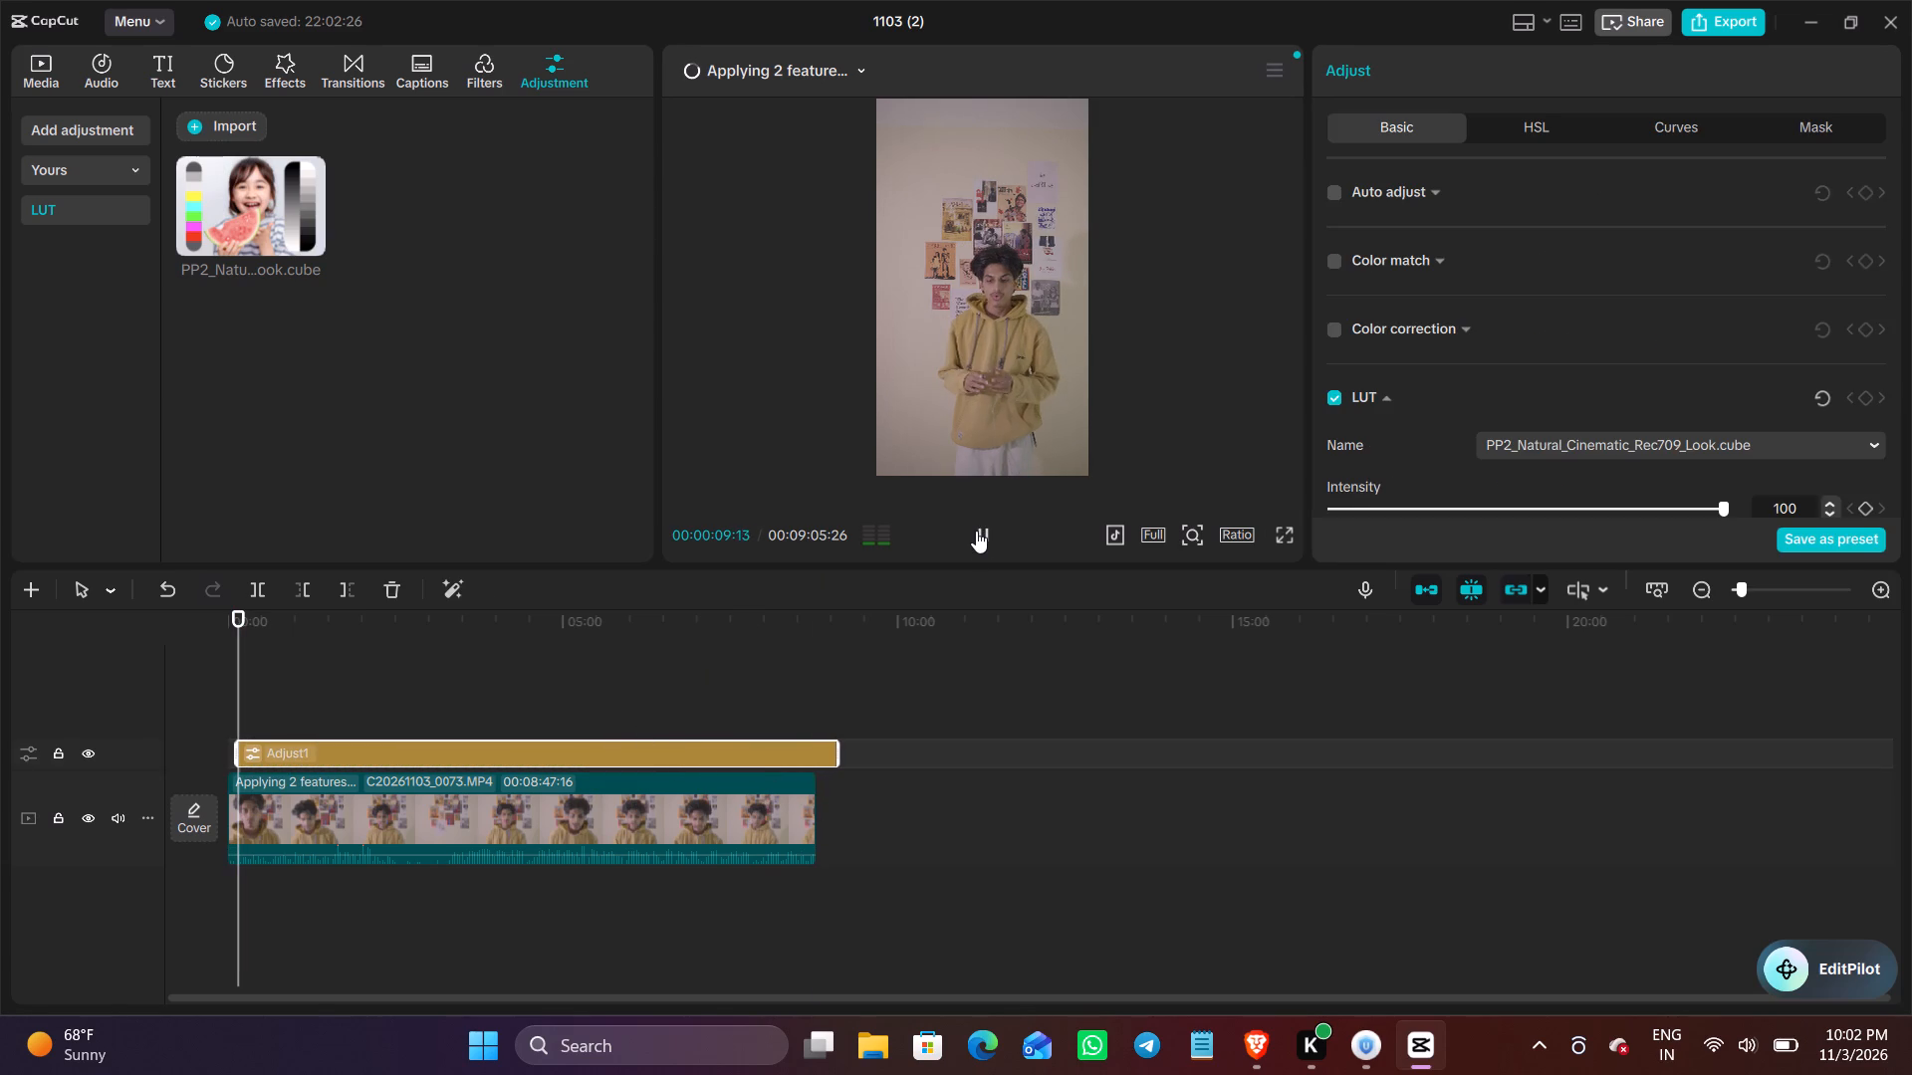
pyautogui.click(976, 531)
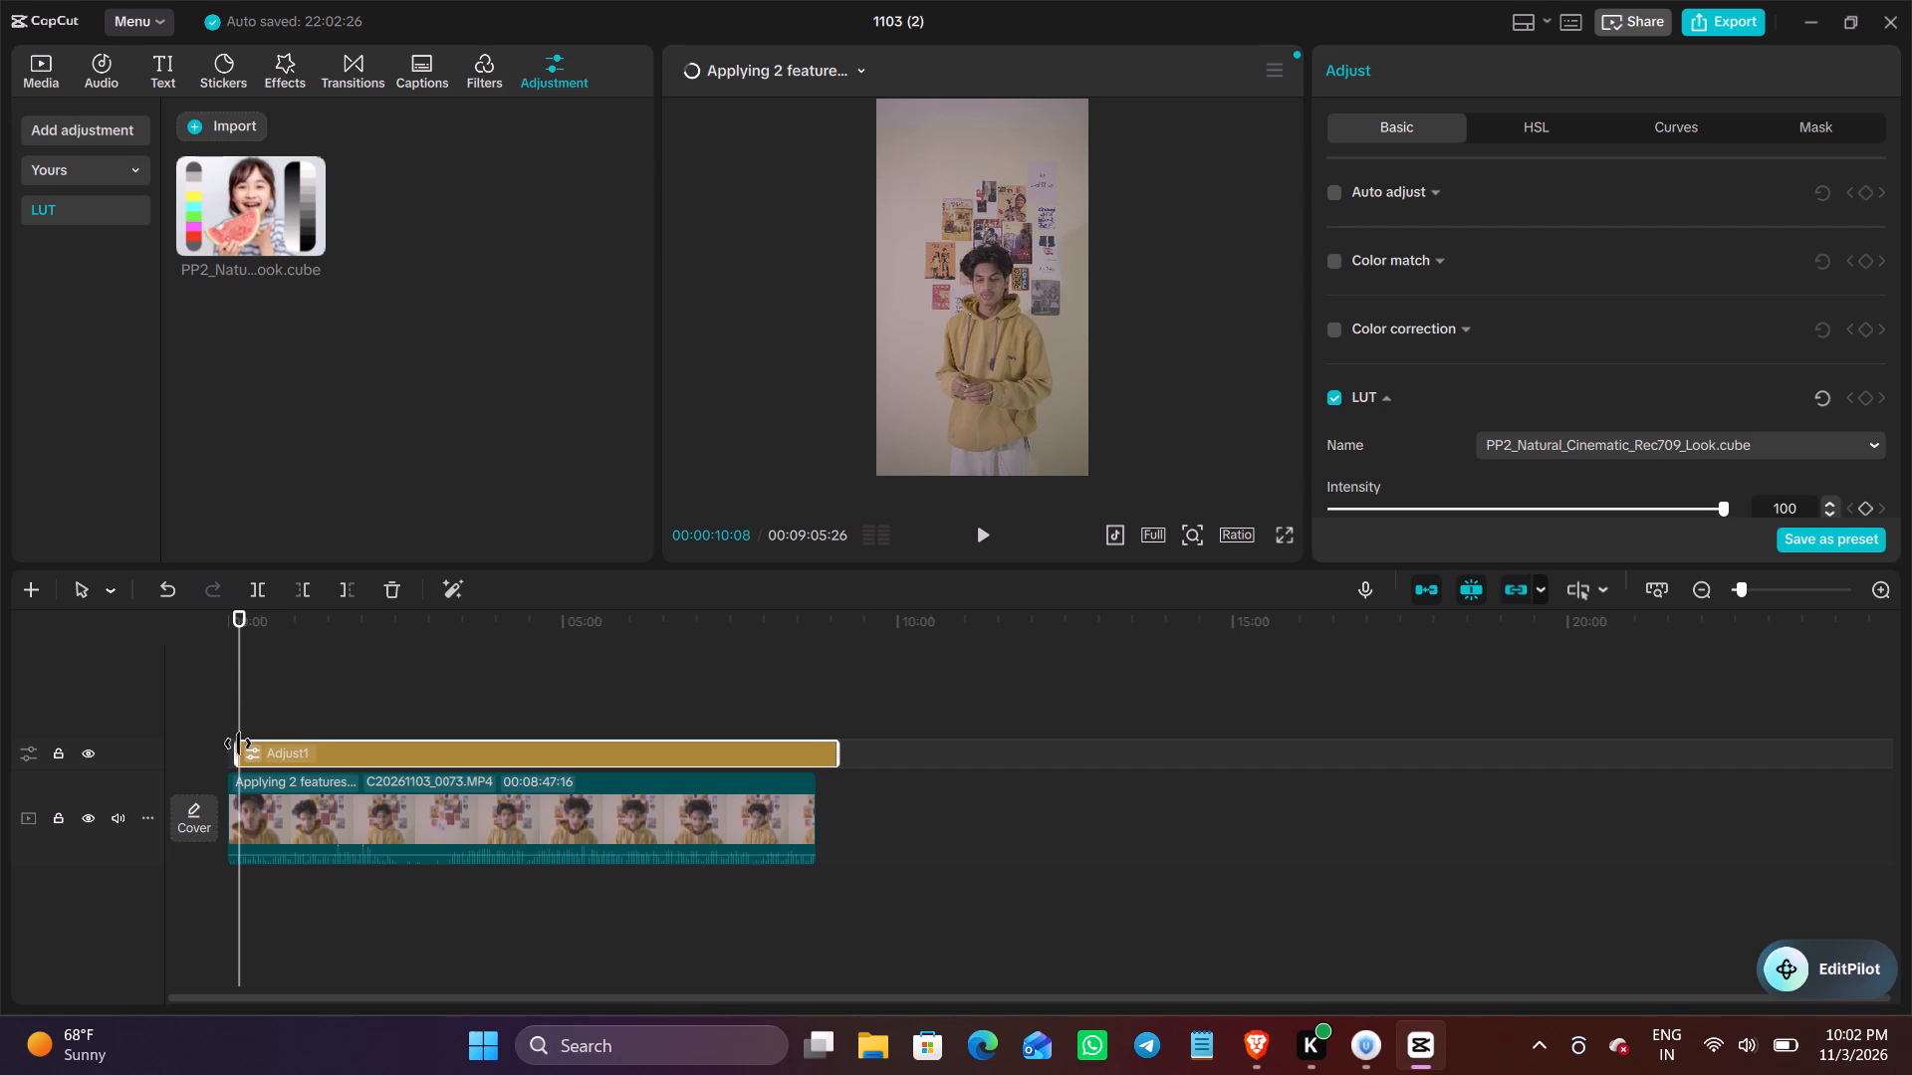
pyautogui.moveTo(245, 754); pyautogui.dragTo(362, 766)
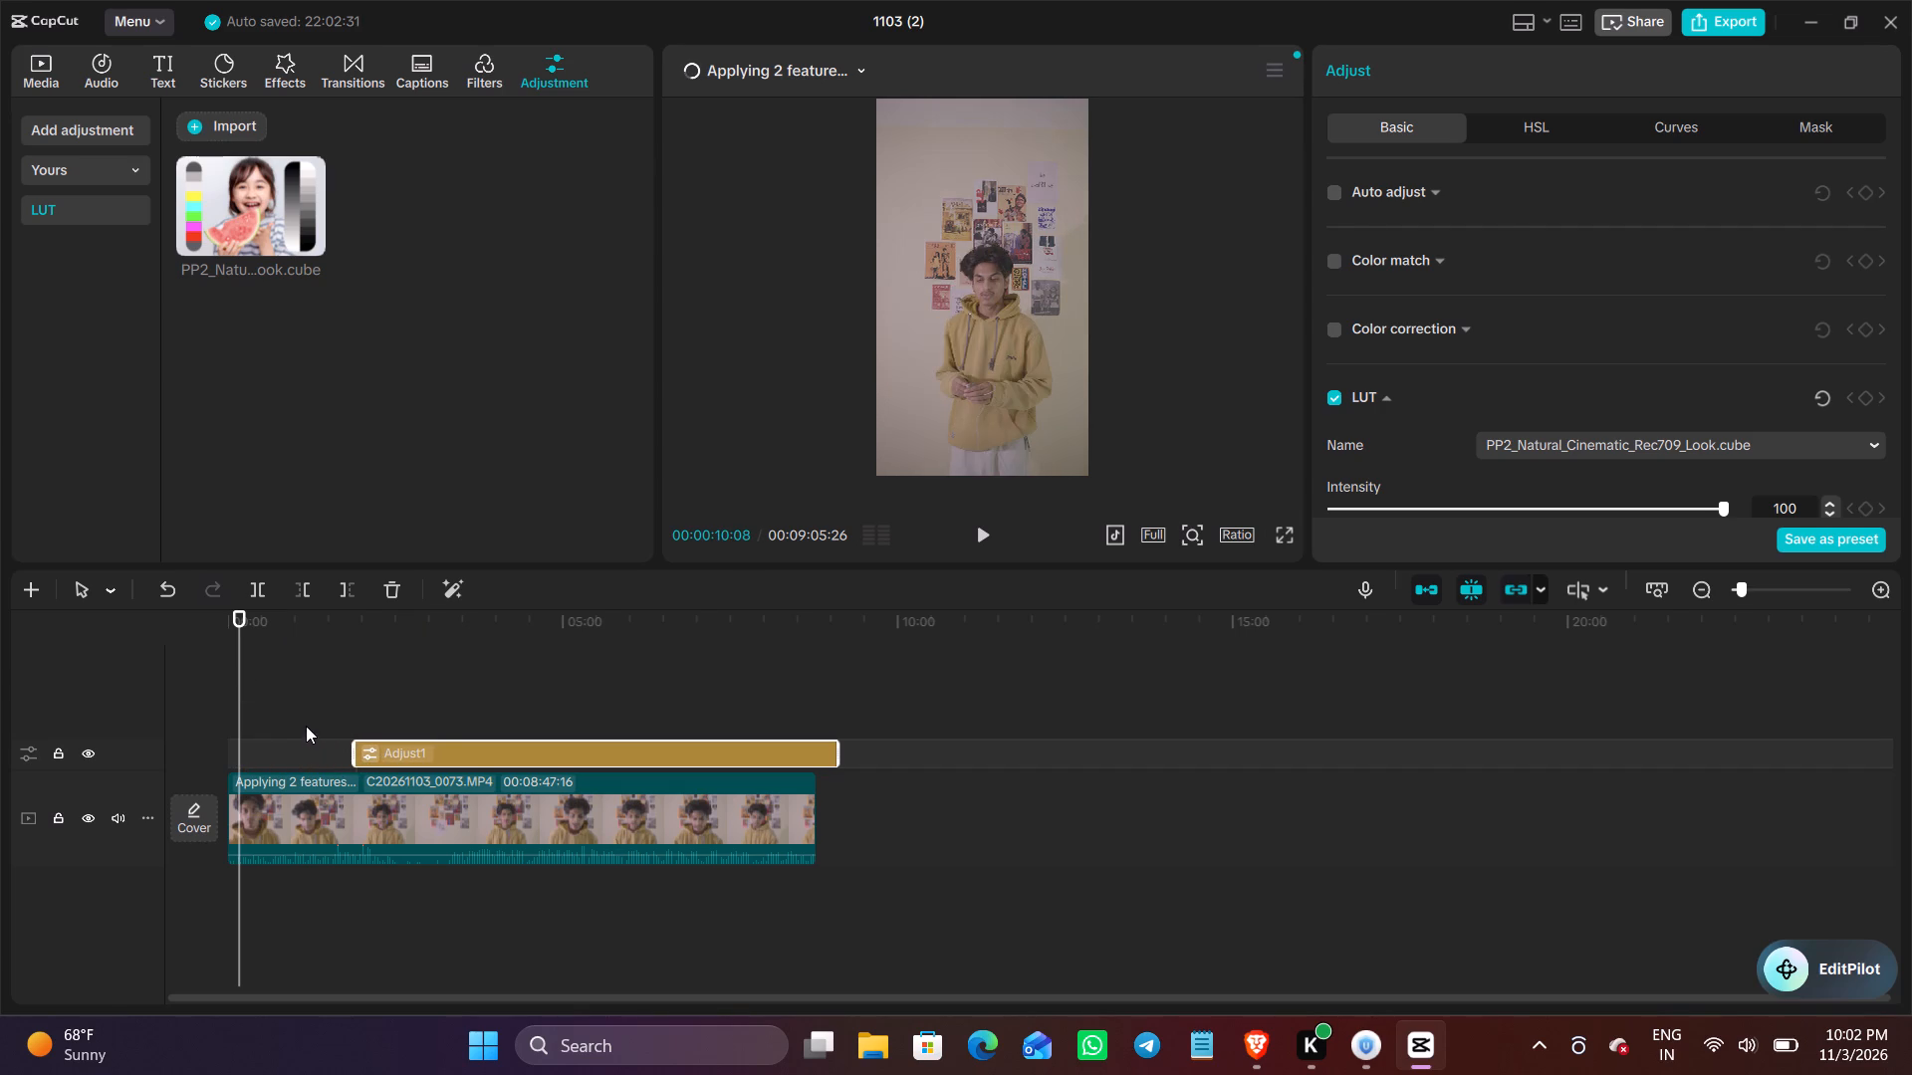
# Compare frames before and after the adjustment layer's start to judge the LUT's effect on the footage.
pyautogui.click(306, 726)
pyautogui.click(431, 695)
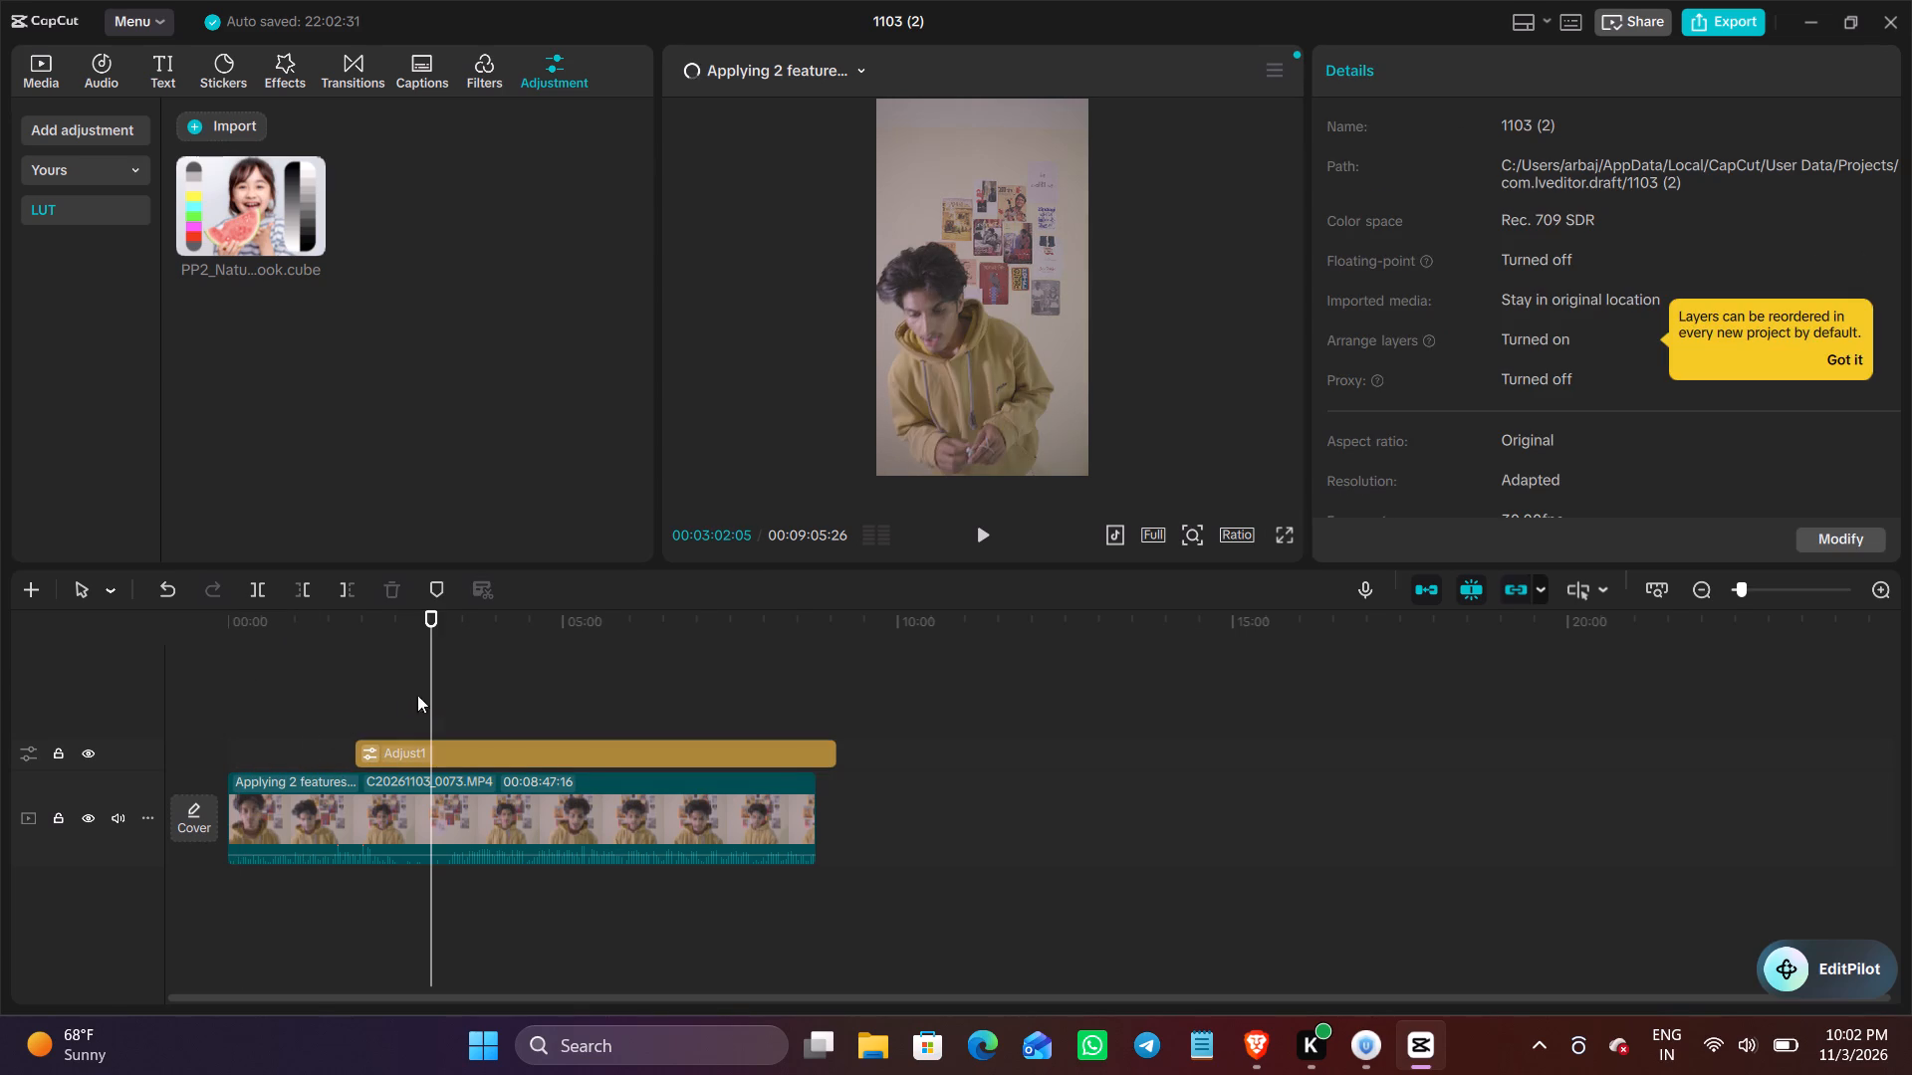
pyautogui.click(334, 726)
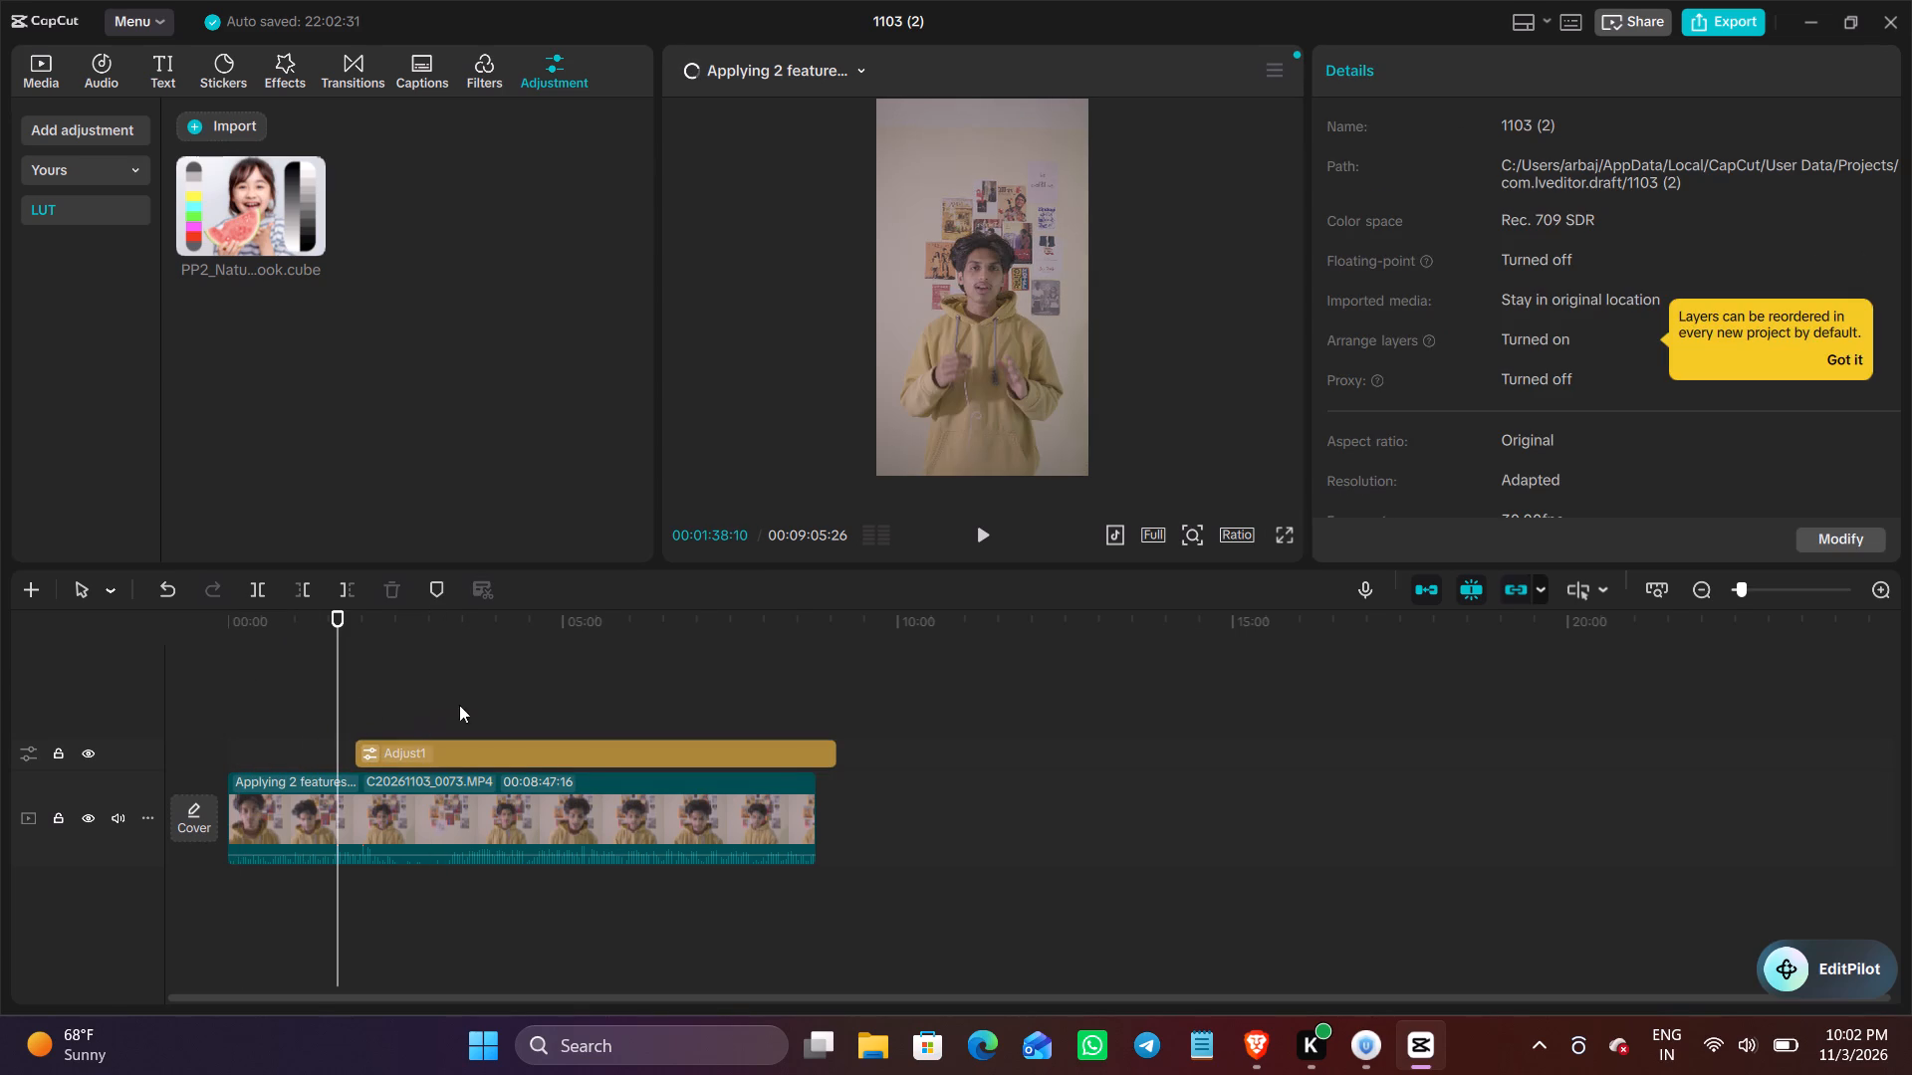
pyautogui.click(565, 693)
pyautogui.click(352, 658)
pyautogui.click(424, 650)
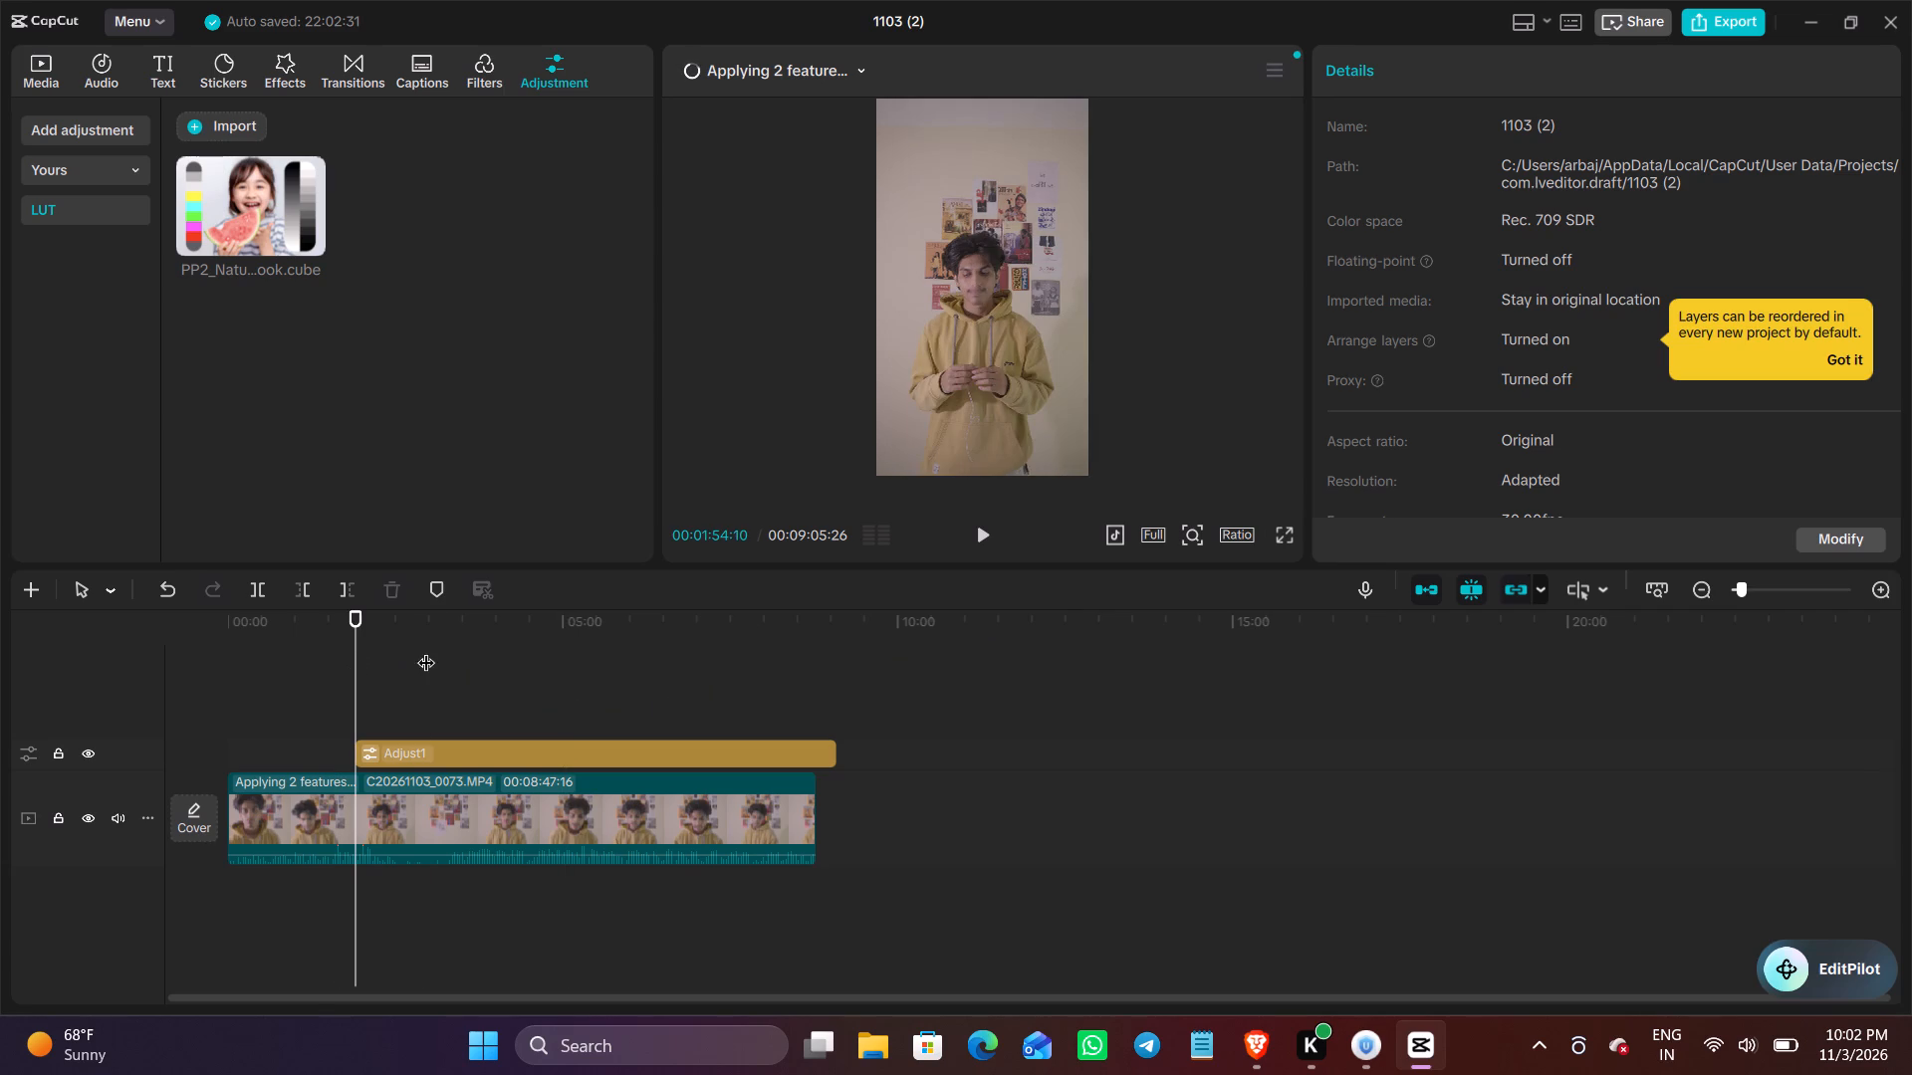
pyautogui.click(288, 655)
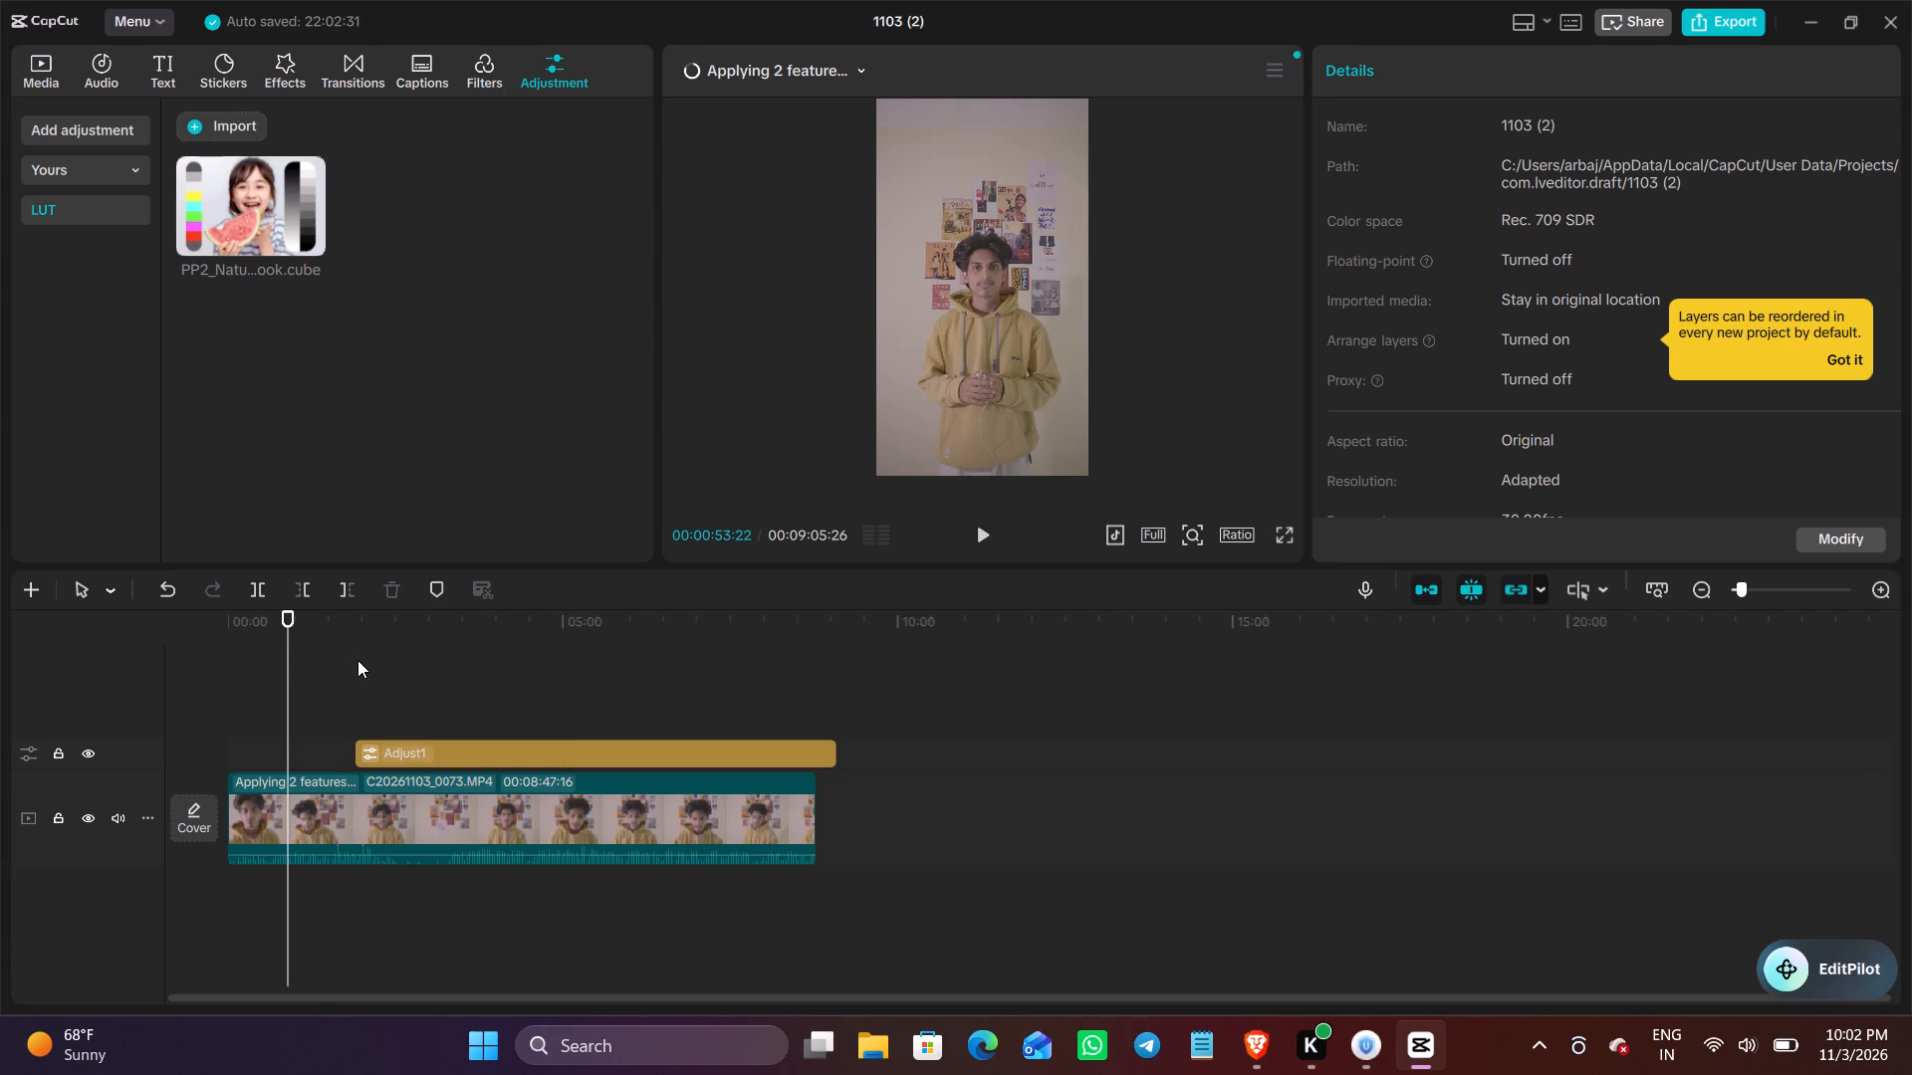
pyautogui.click(366, 660)
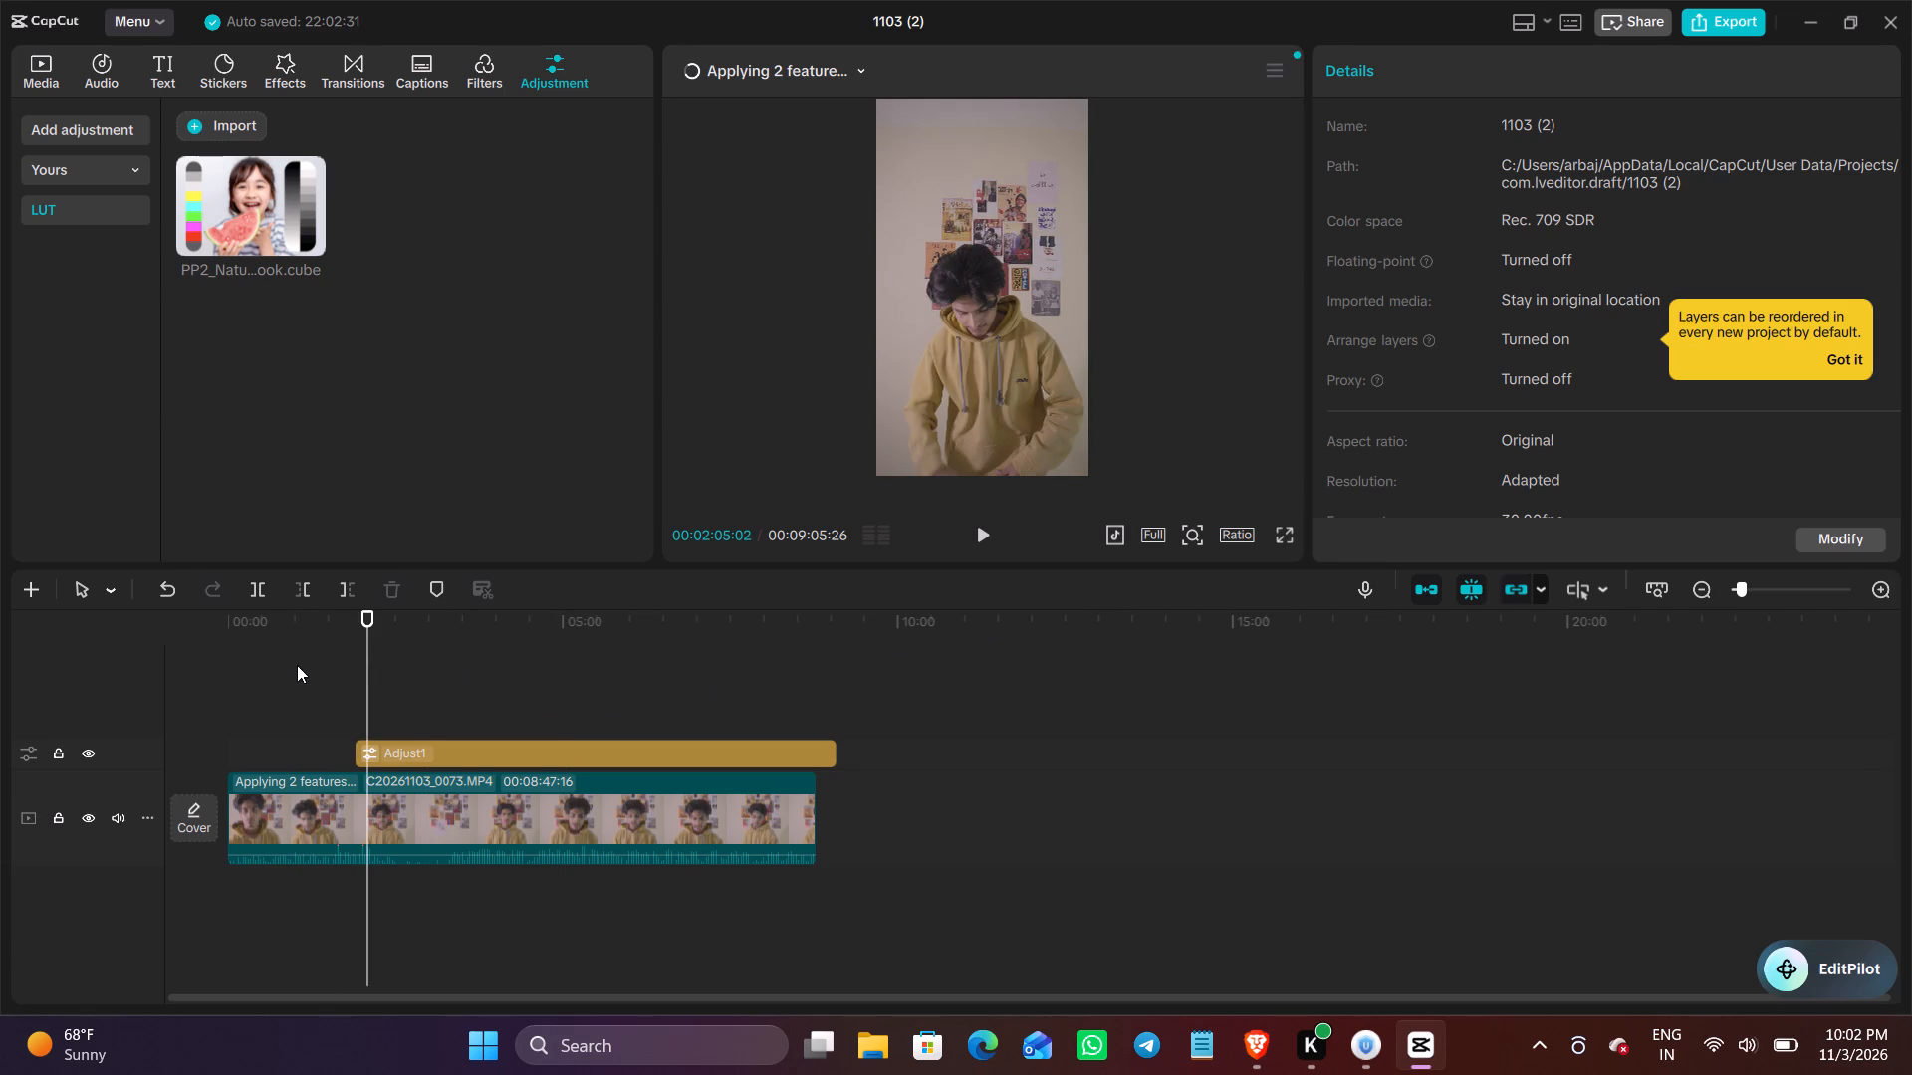
pyautogui.click(297, 666)
pyautogui.click(370, 673)
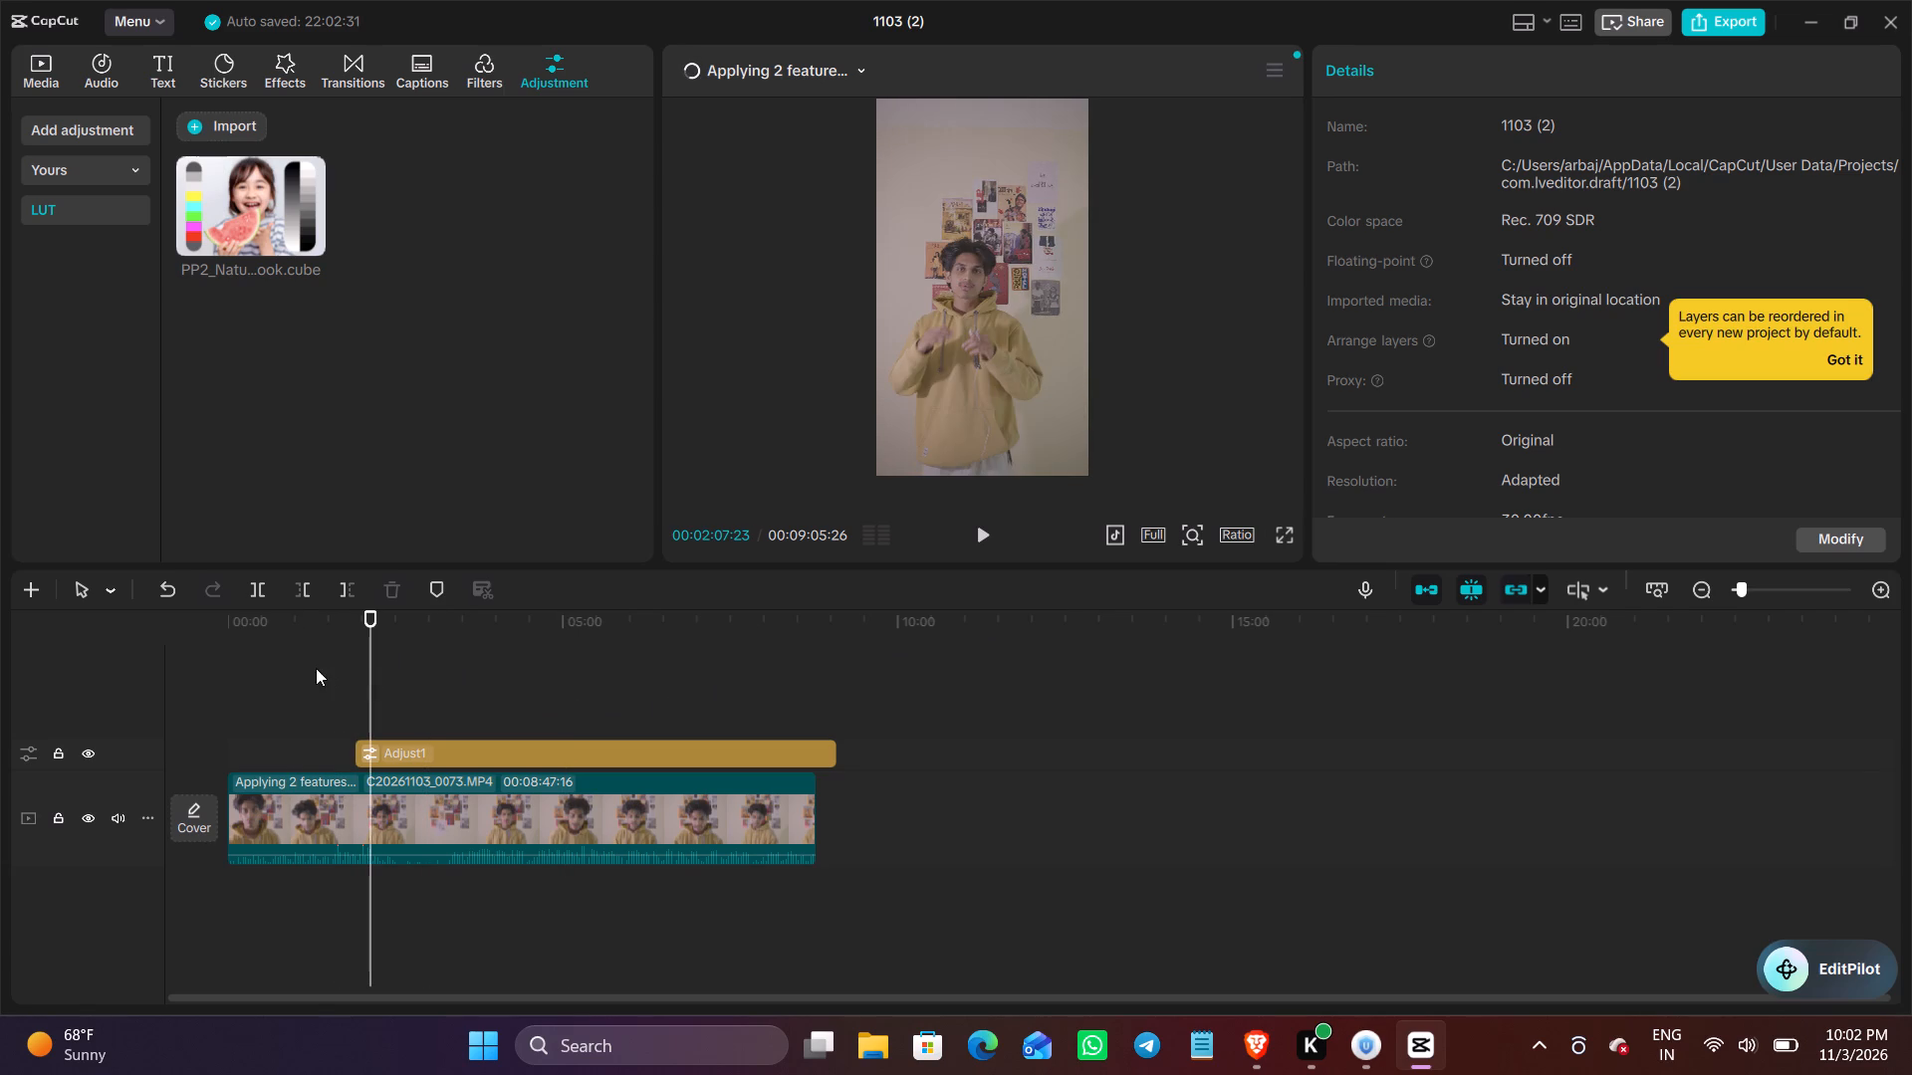
pyautogui.click(301, 666)
pyautogui.click(374, 671)
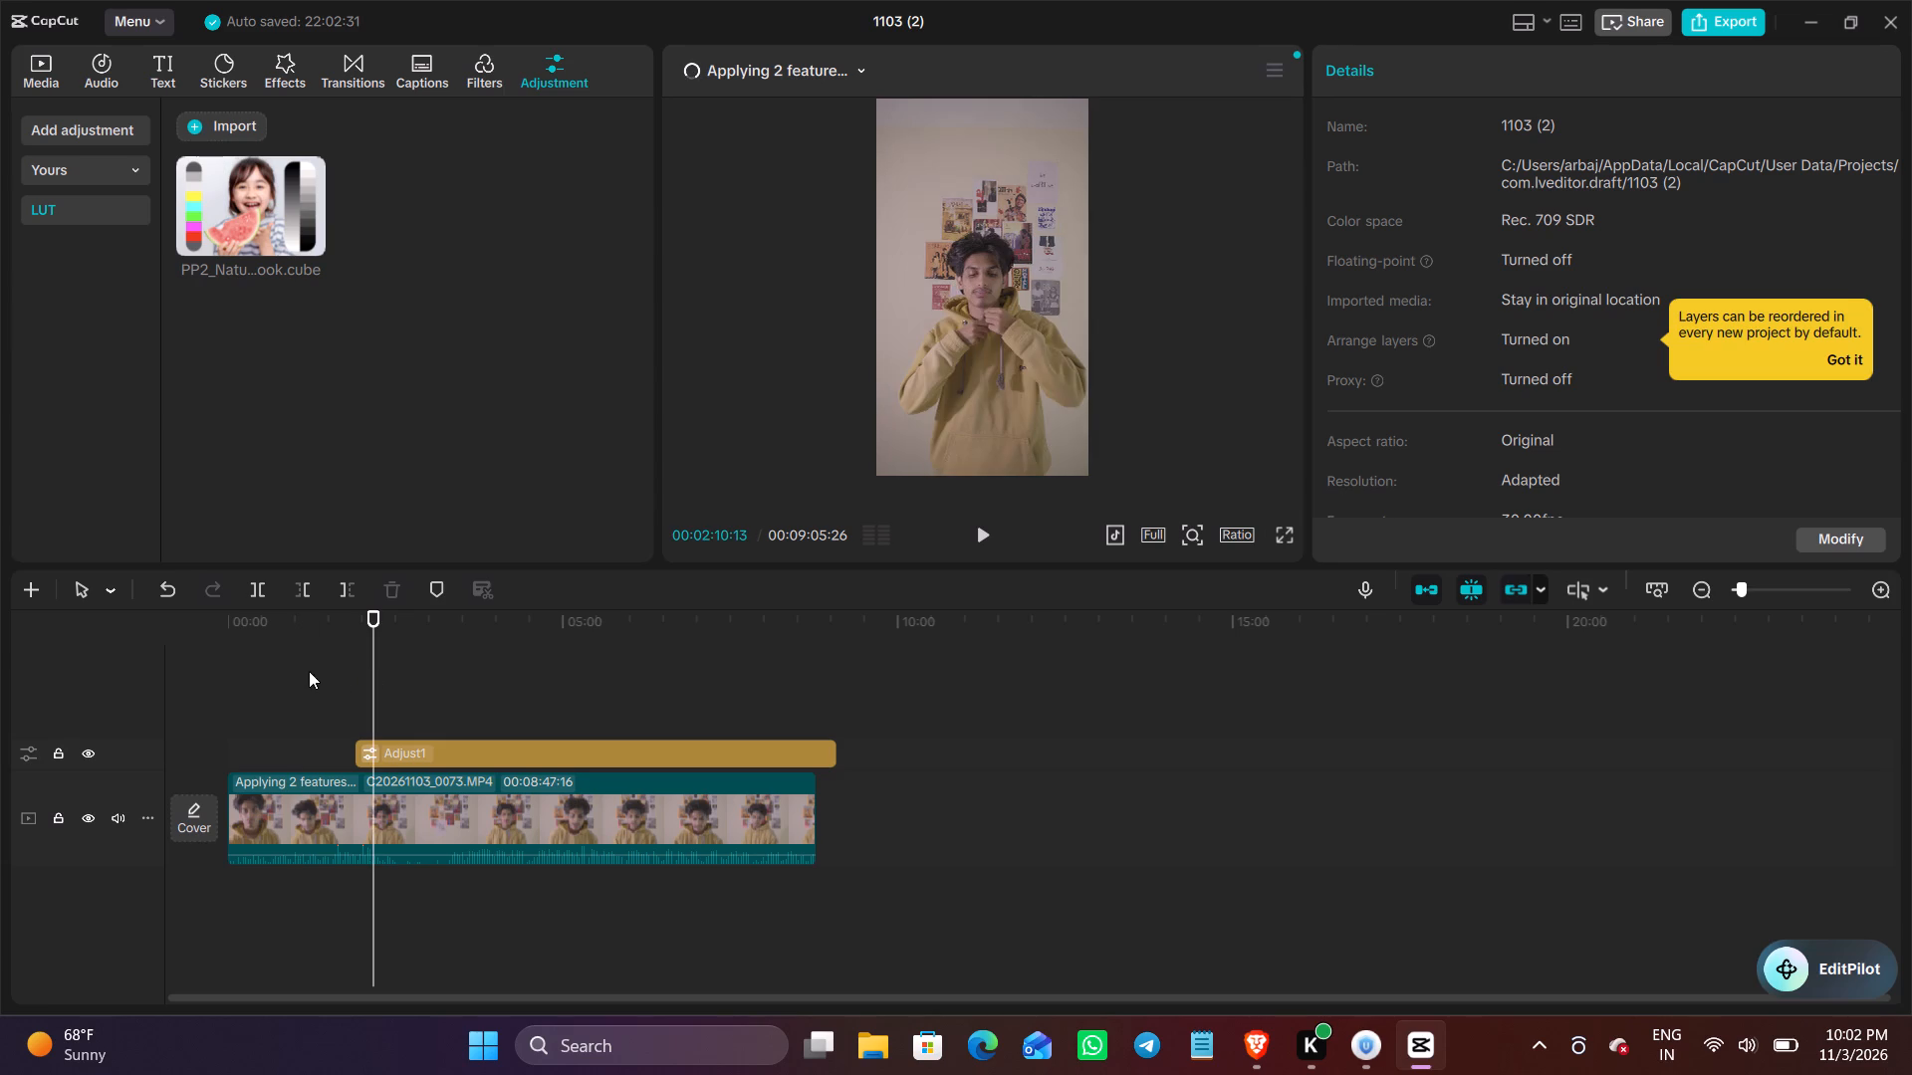
pyautogui.click(305, 671)
pyautogui.click(394, 671)
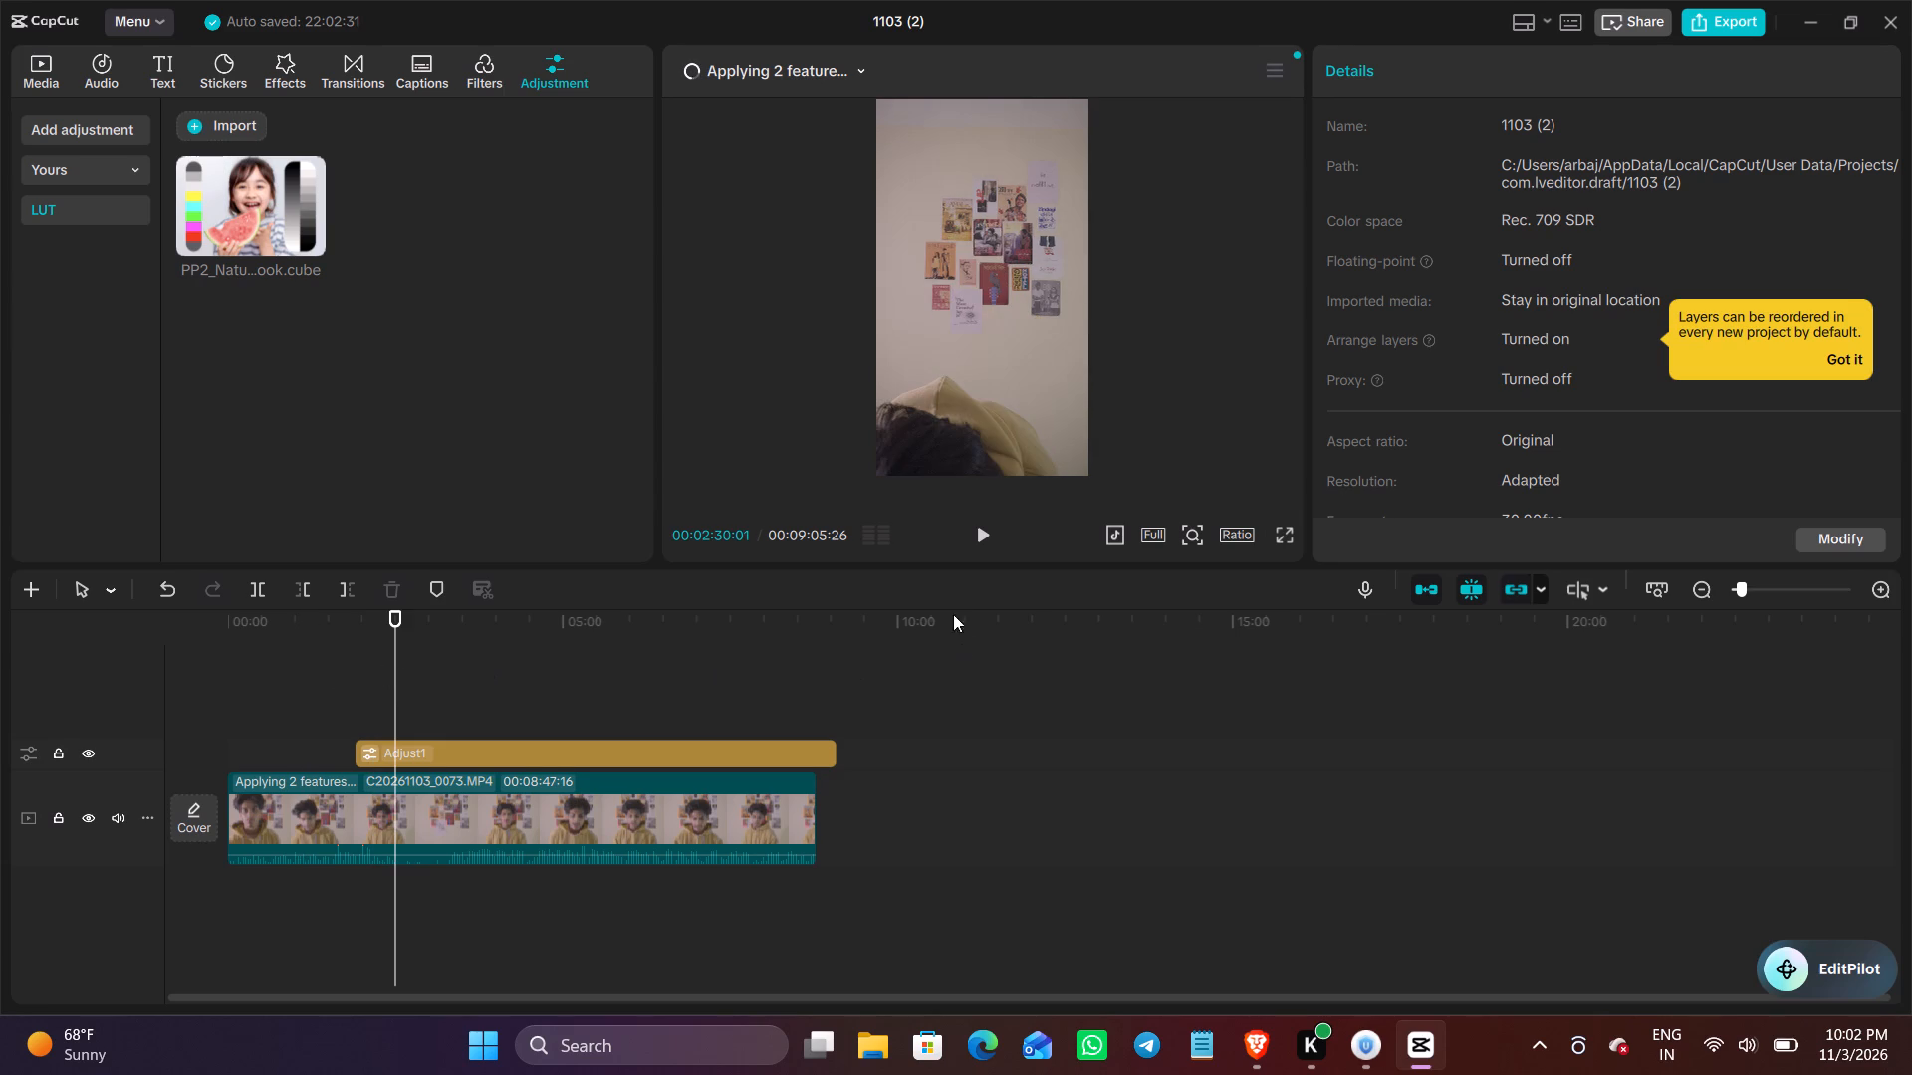
# Play the LUT-graded footage full screen, skip ahead to about 5:20, and return to the editing view.
pyautogui.click(979, 551)
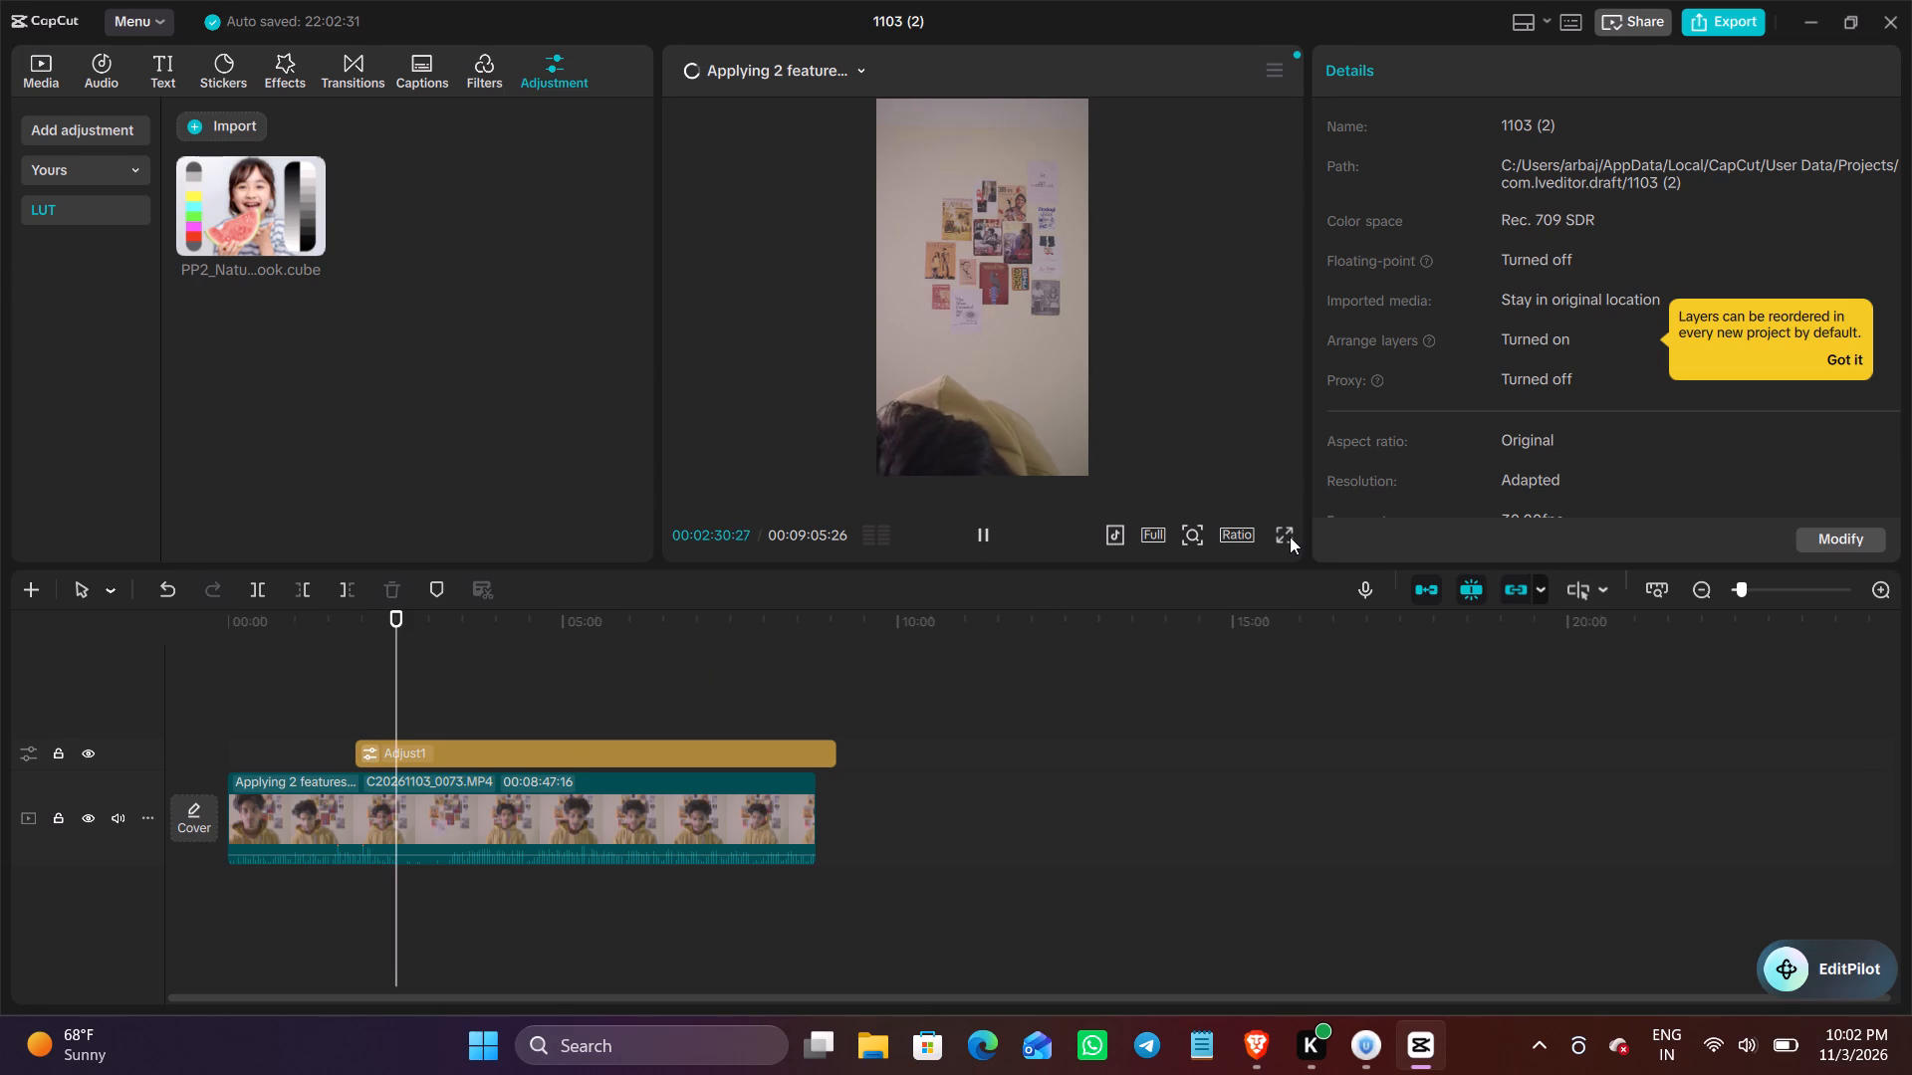
pyautogui.click(1290, 537)
pyautogui.click(1283, 535)
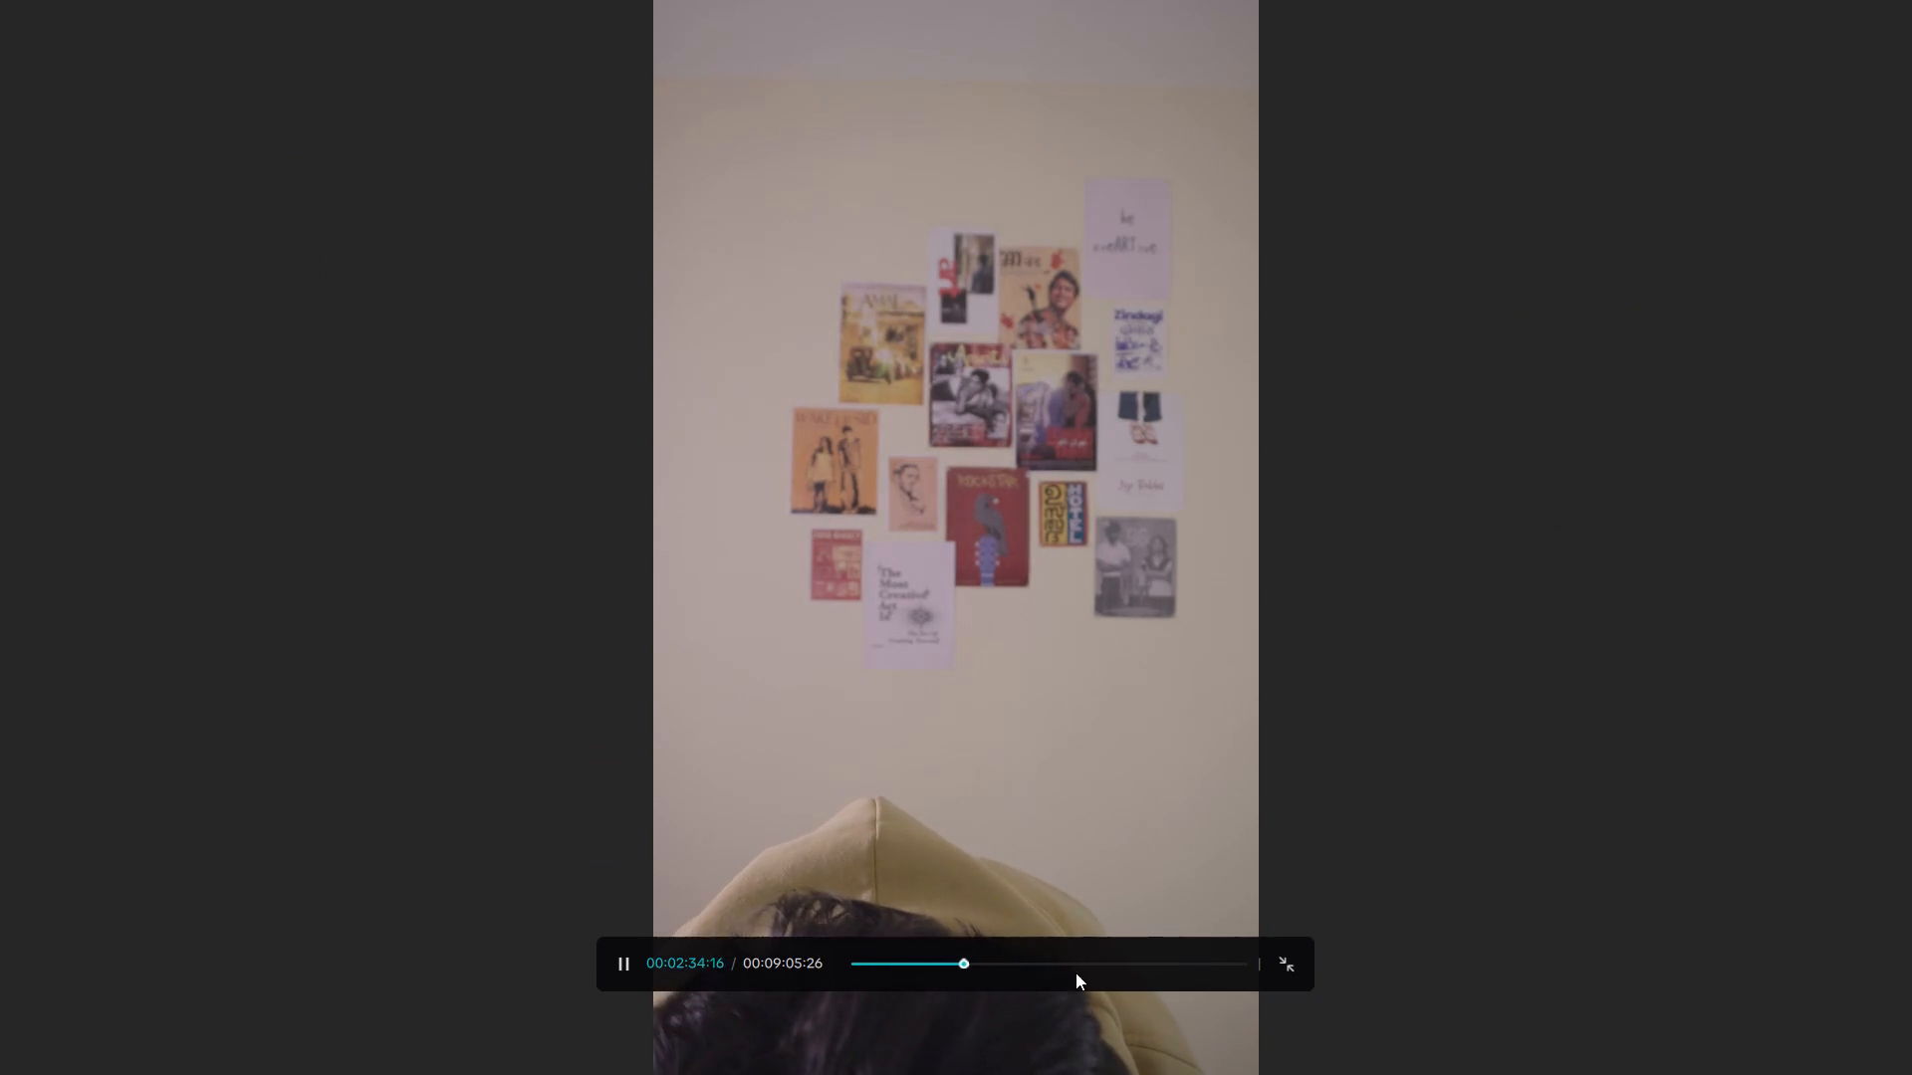
pyautogui.click(1081, 960)
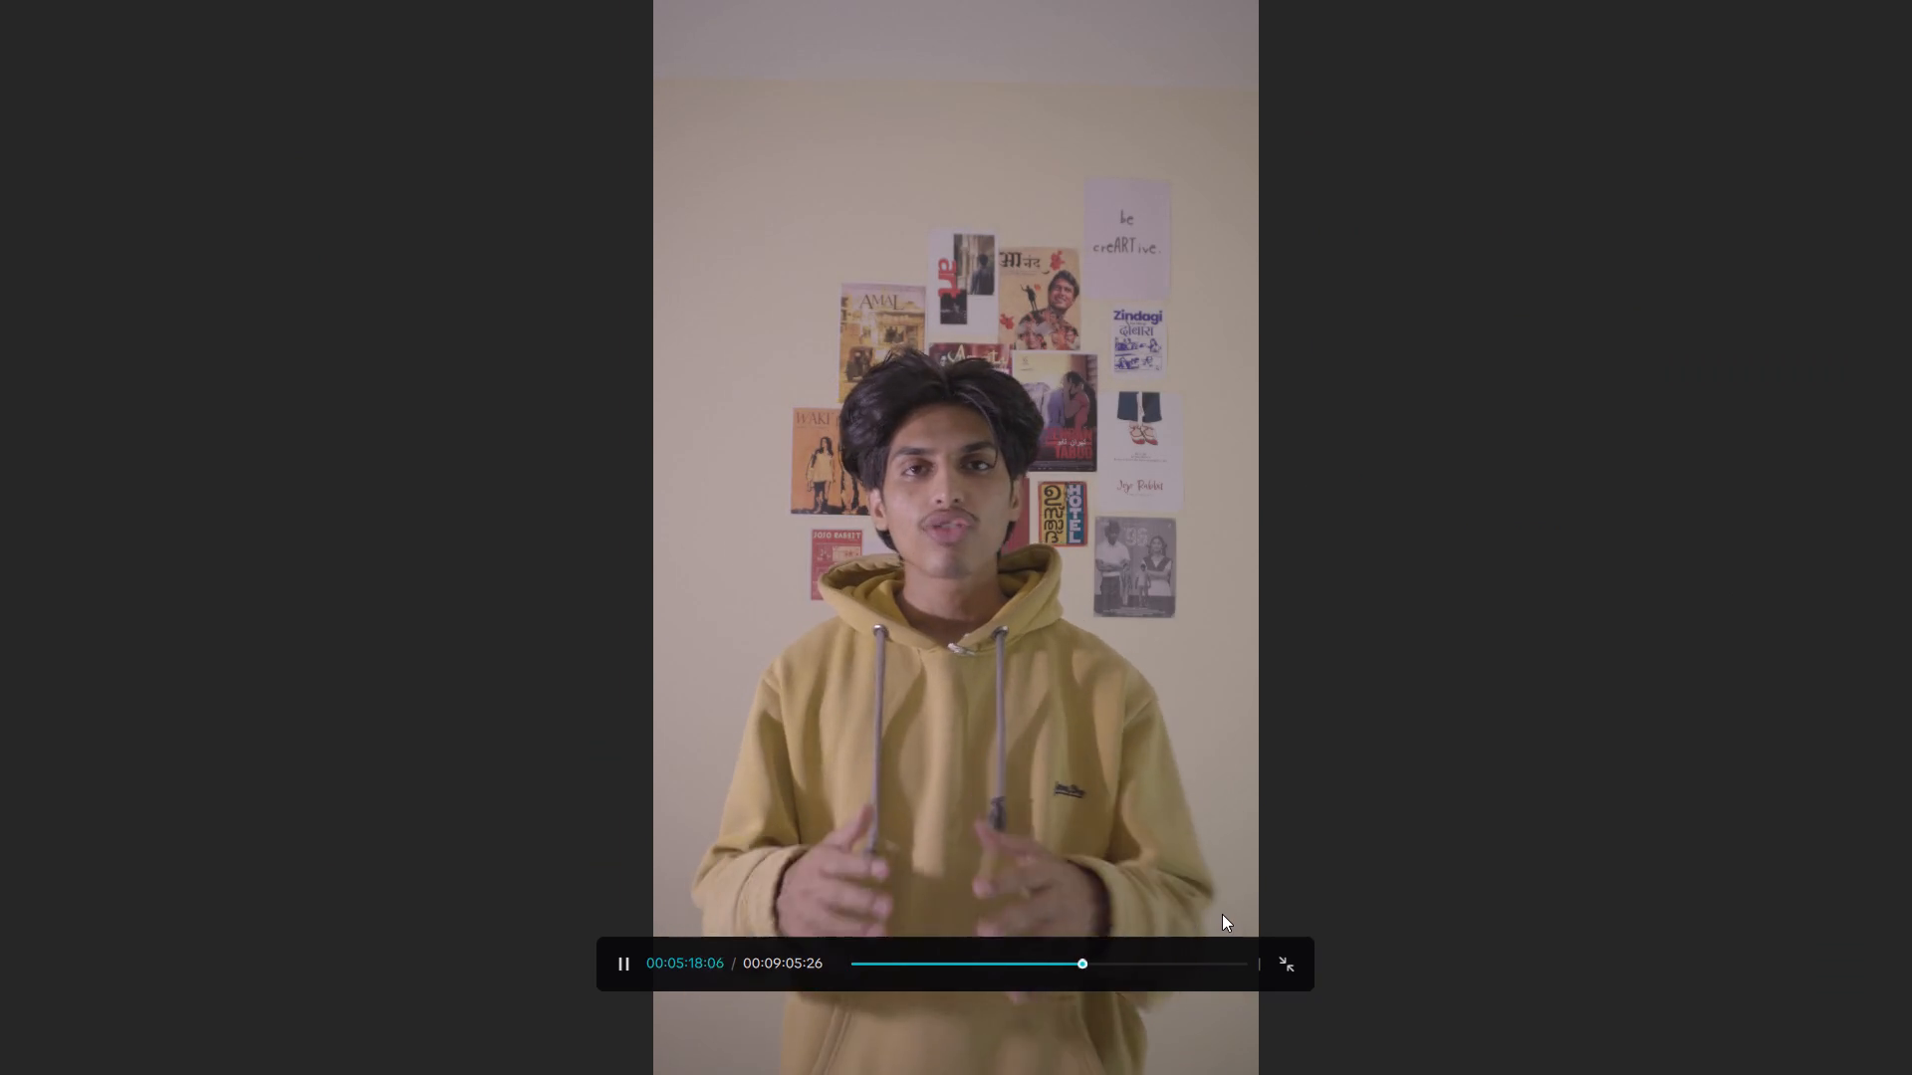
pyautogui.click(1295, 950)
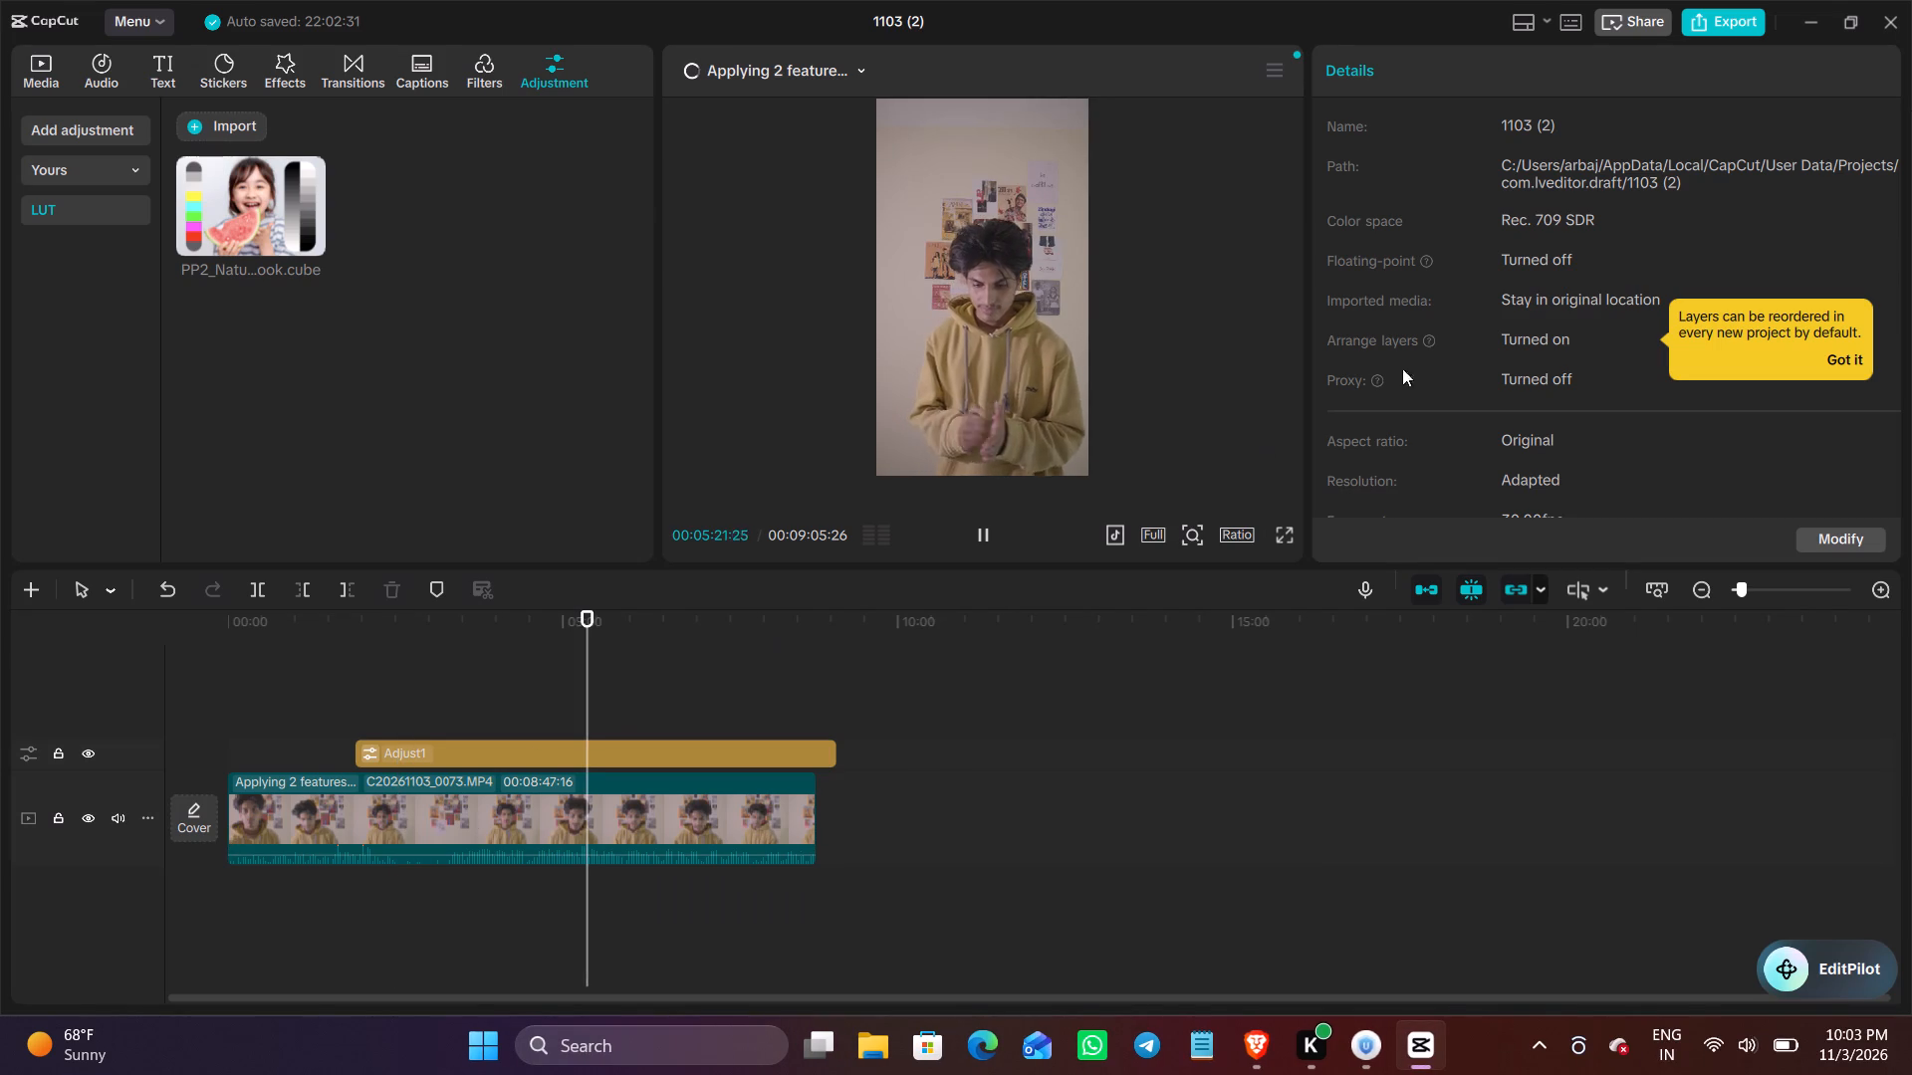
pyautogui.keyDown('ctrl'); pyautogui.scroll(3, 1911, 26); pyautogui.keyUp('ctrl')
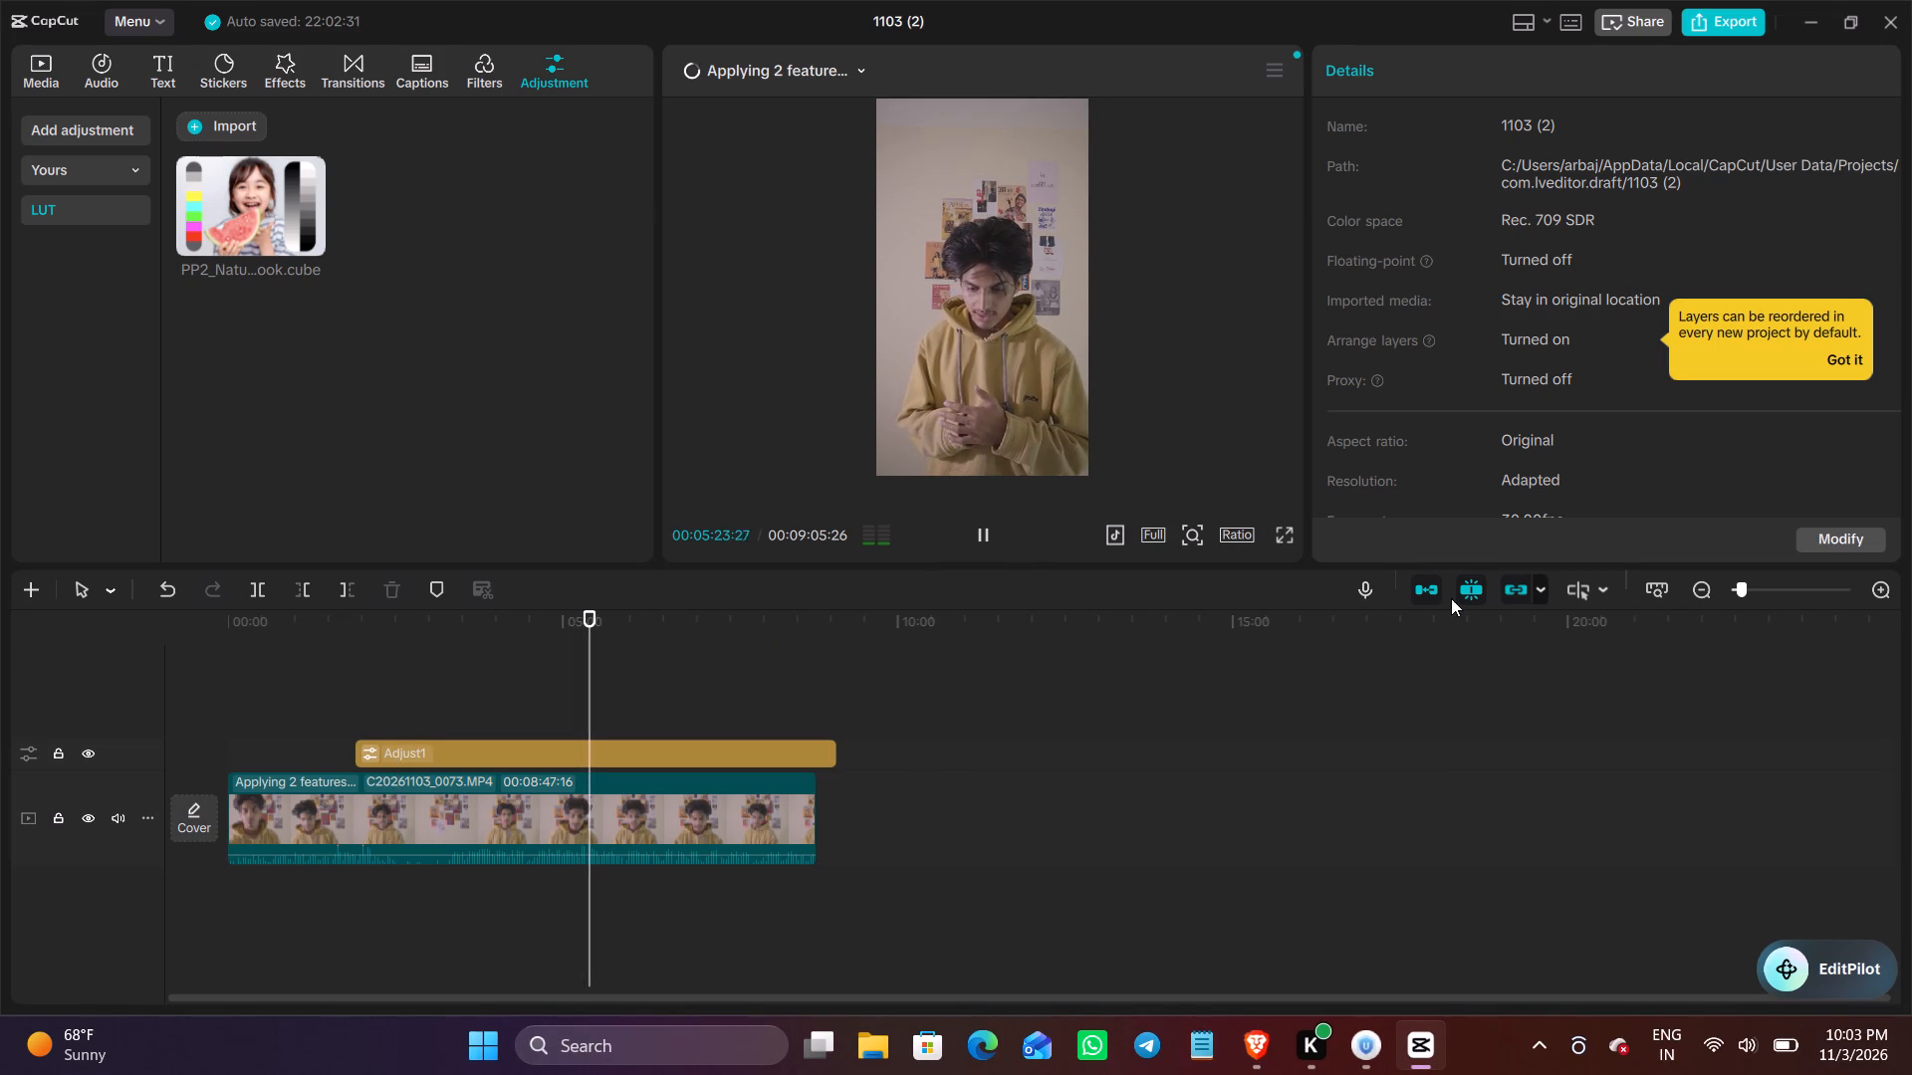
pyautogui.hscroll(4, 880, 1074)
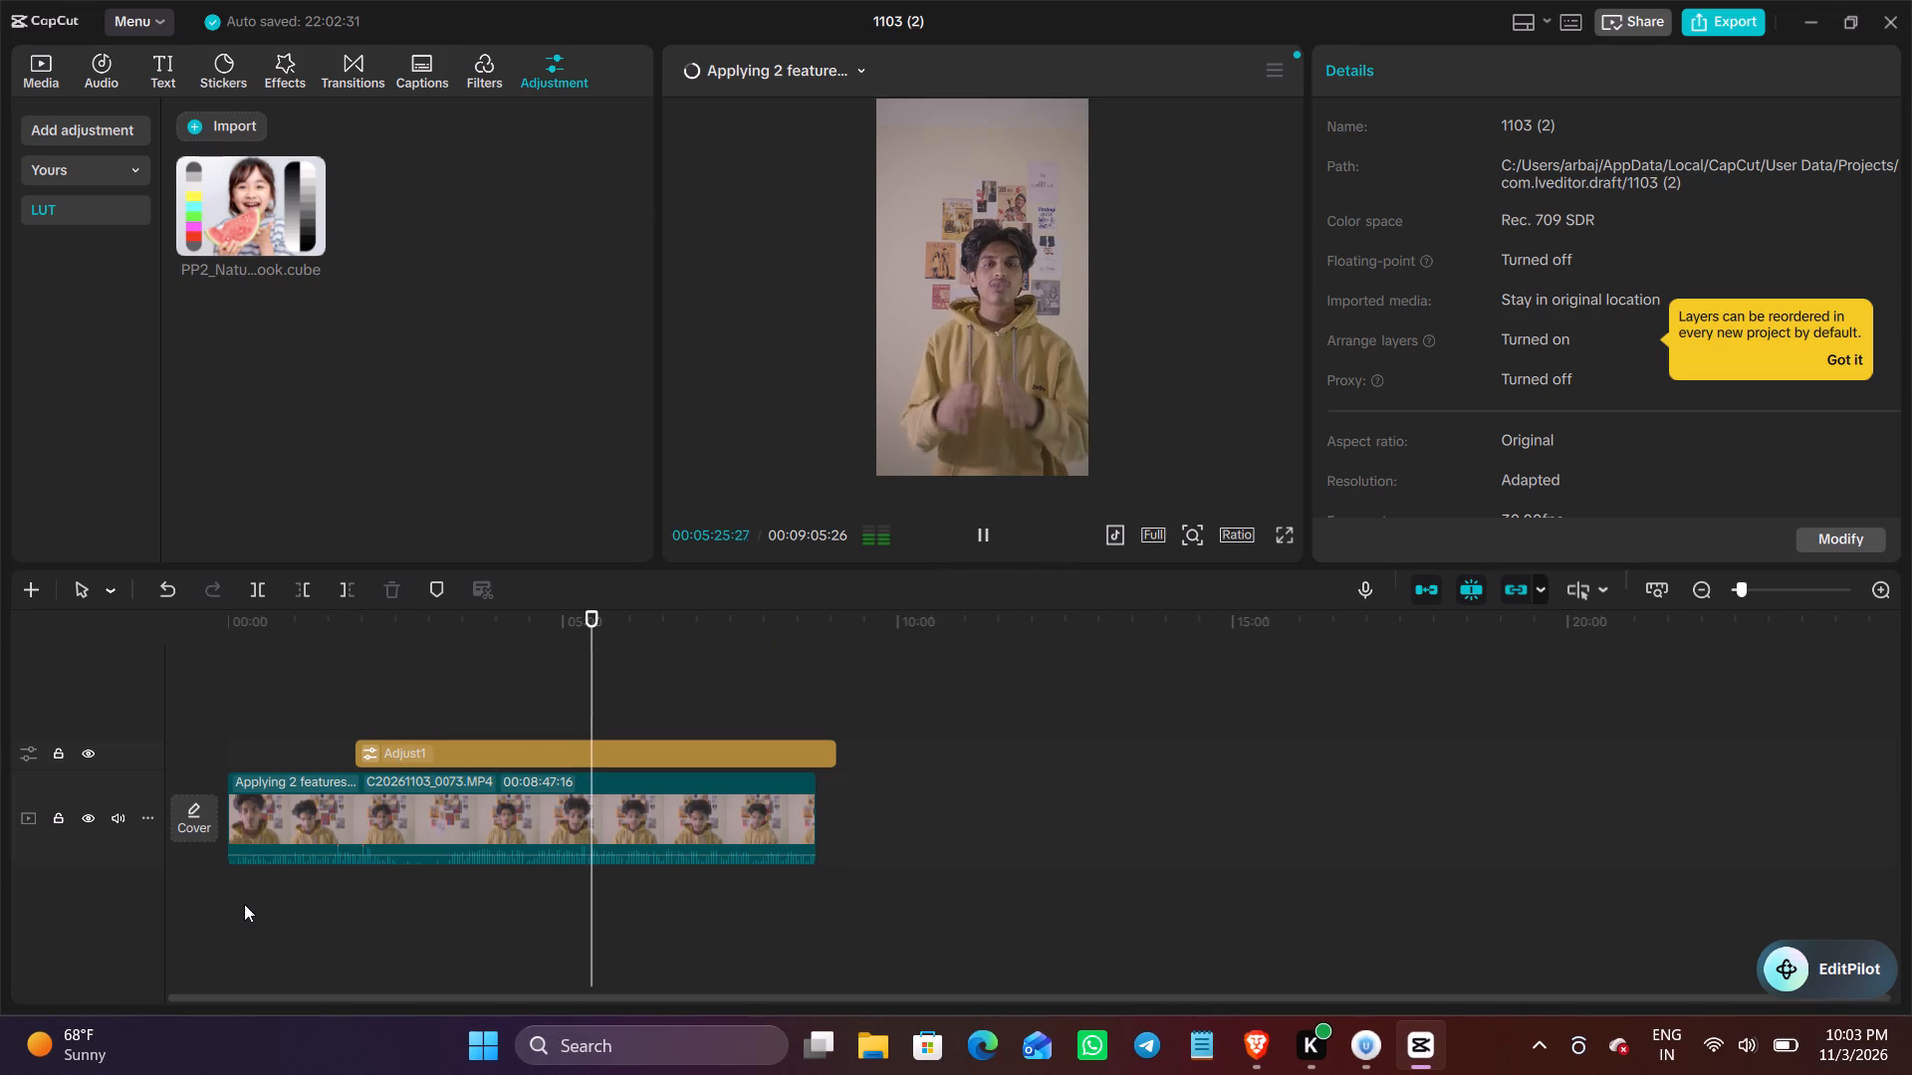
# Move the playhead back to the beginning of the video clip and enlarge the timeline around its opening.
pyautogui.click(244, 904)
pyautogui.click(241, 875)
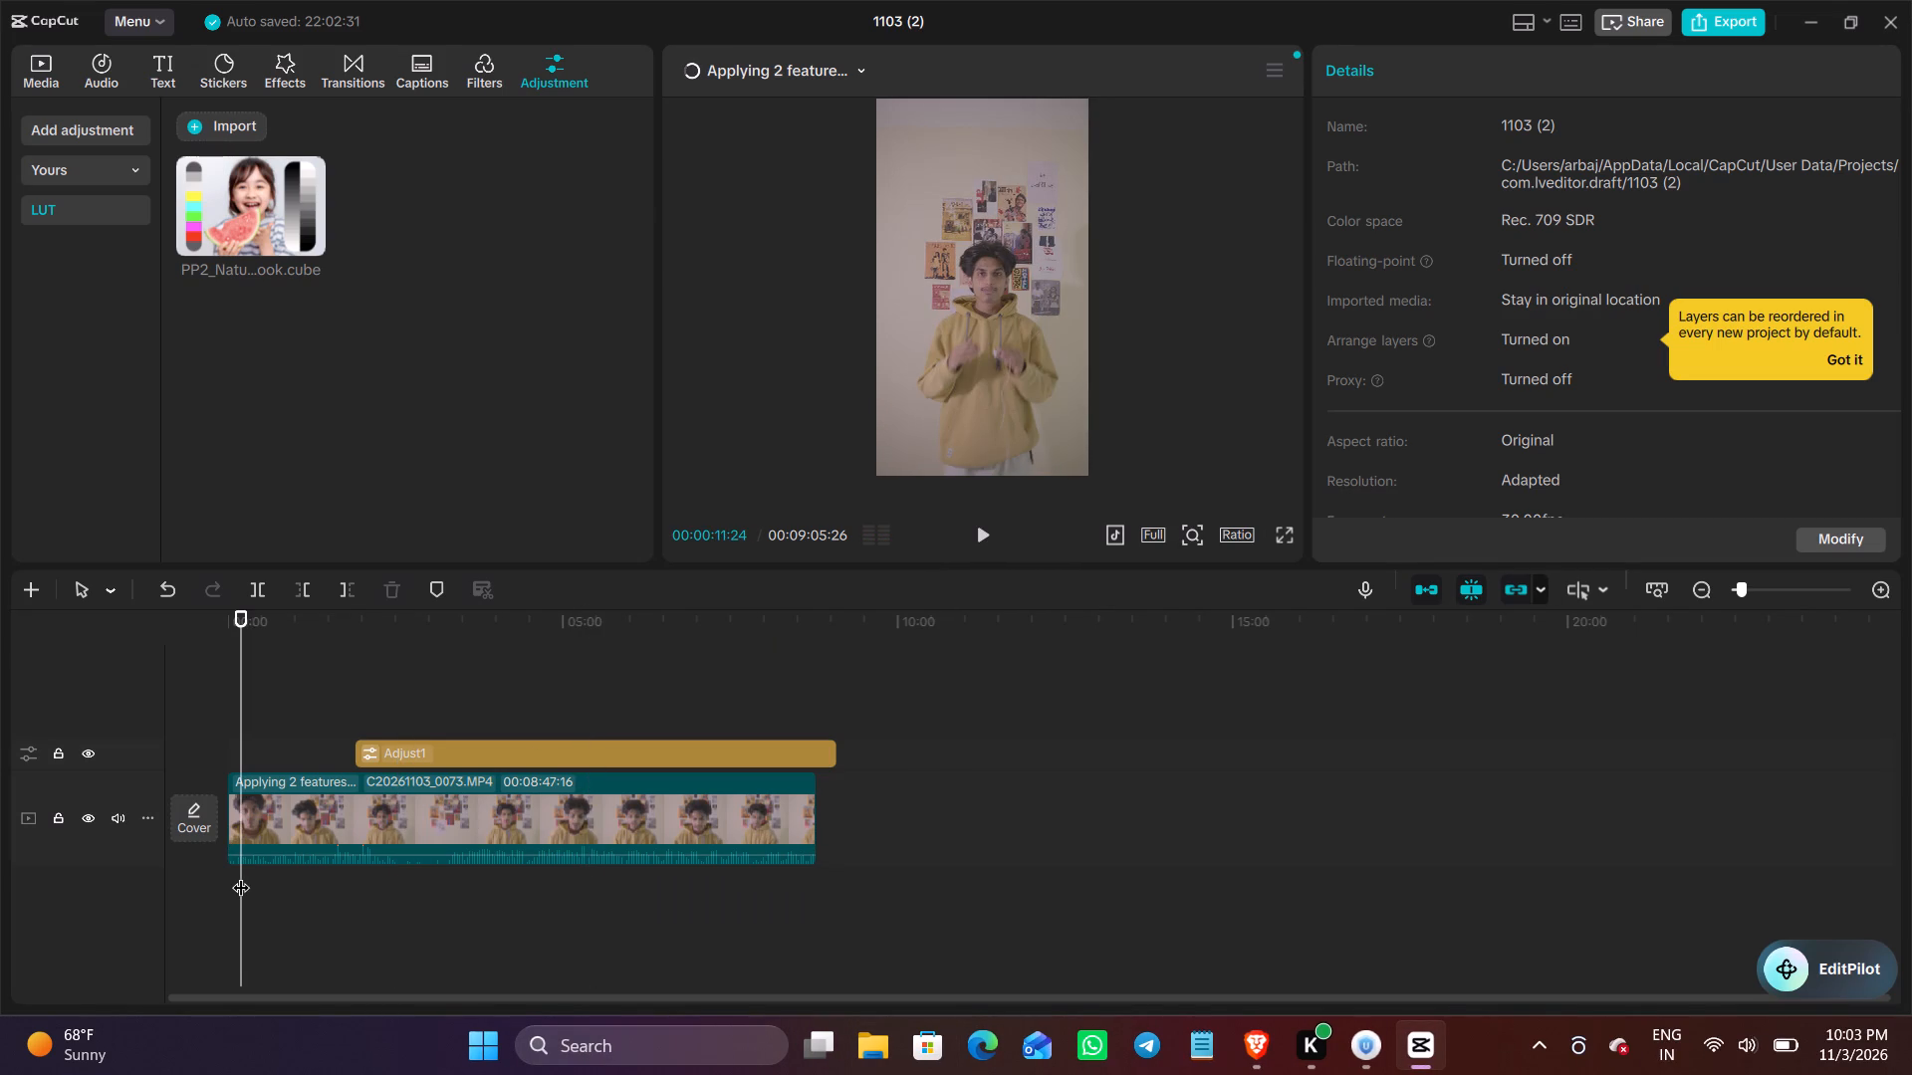
pyautogui.keyDown('ctrl'); pyautogui.scroll(20, 239, 872); pyautogui.keyUp('ctrl')
pyautogui.keyDown('ctrl'); pyautogui.scroll(6, 239, 872); pyautogui.keyUp('ctrl')
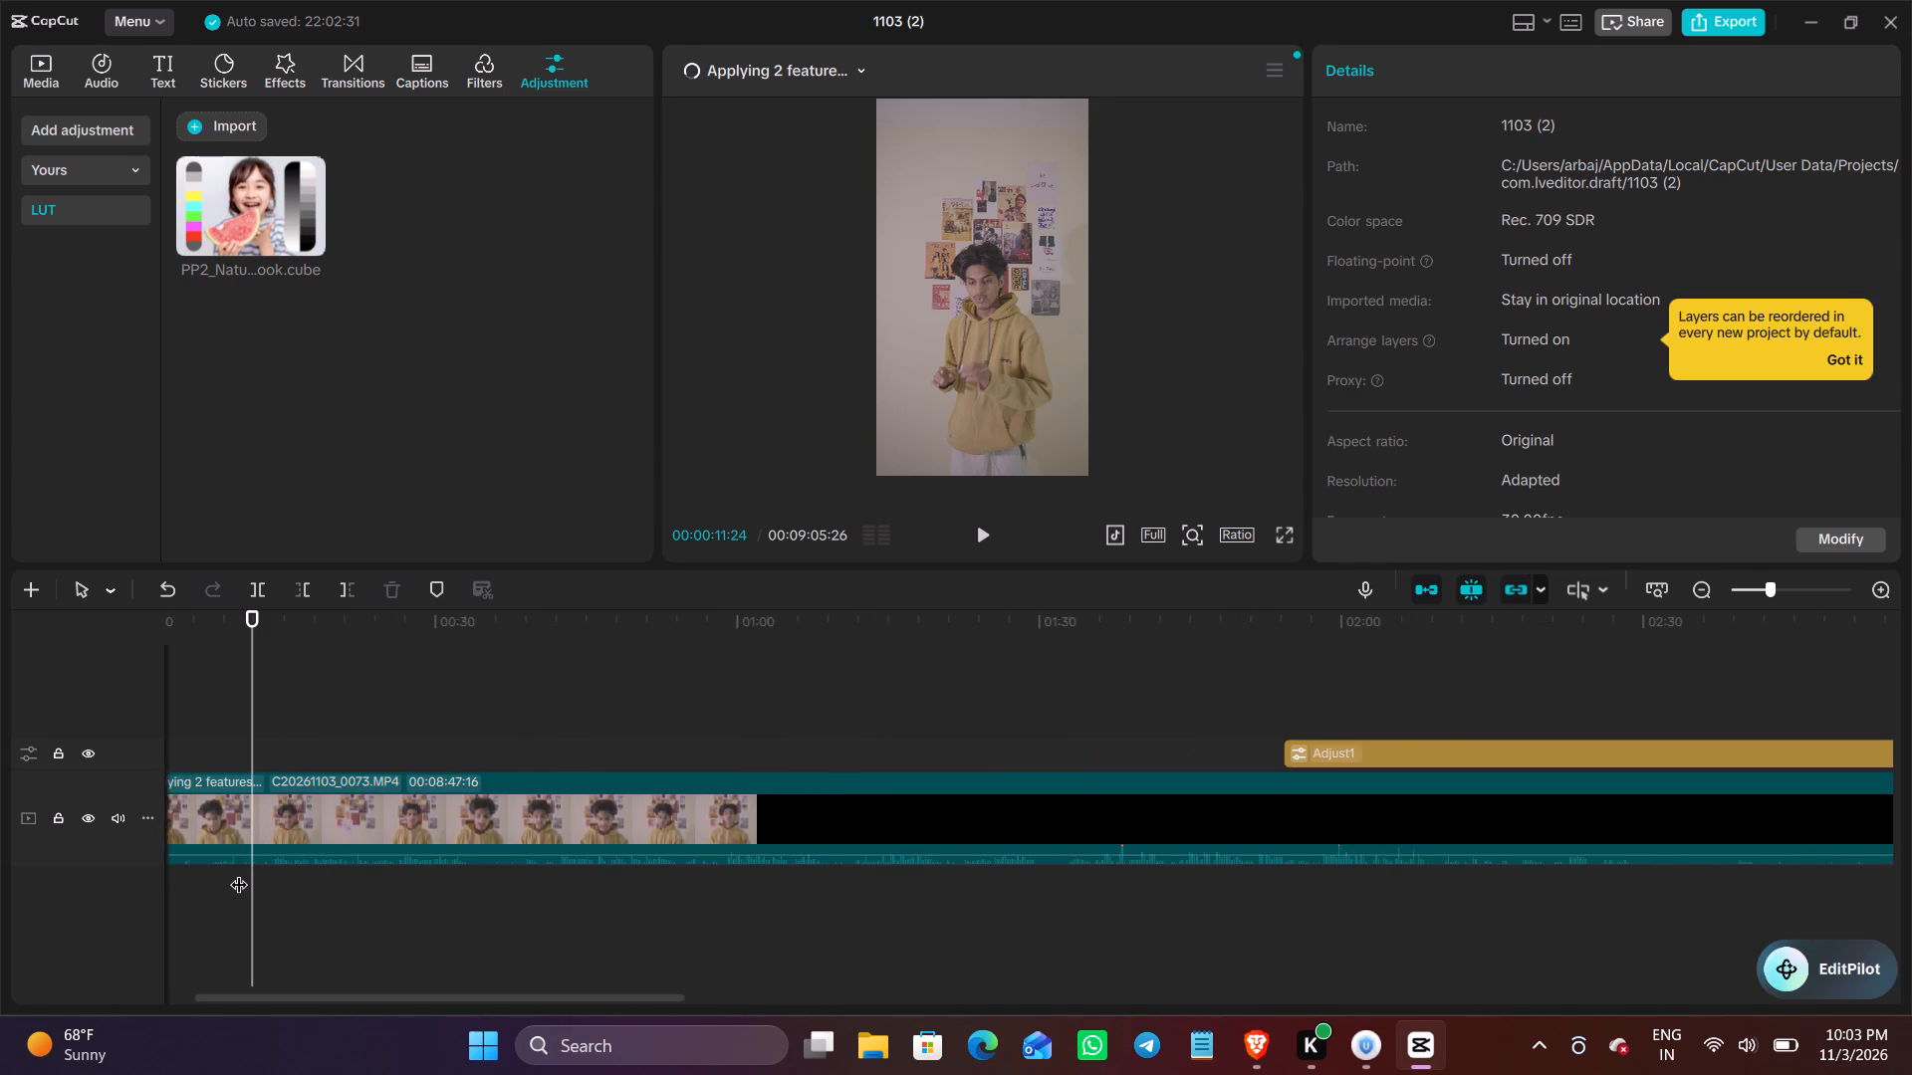
pyautogui.hscroll(5, 239, 872)
pyautogui.click(229, 874)
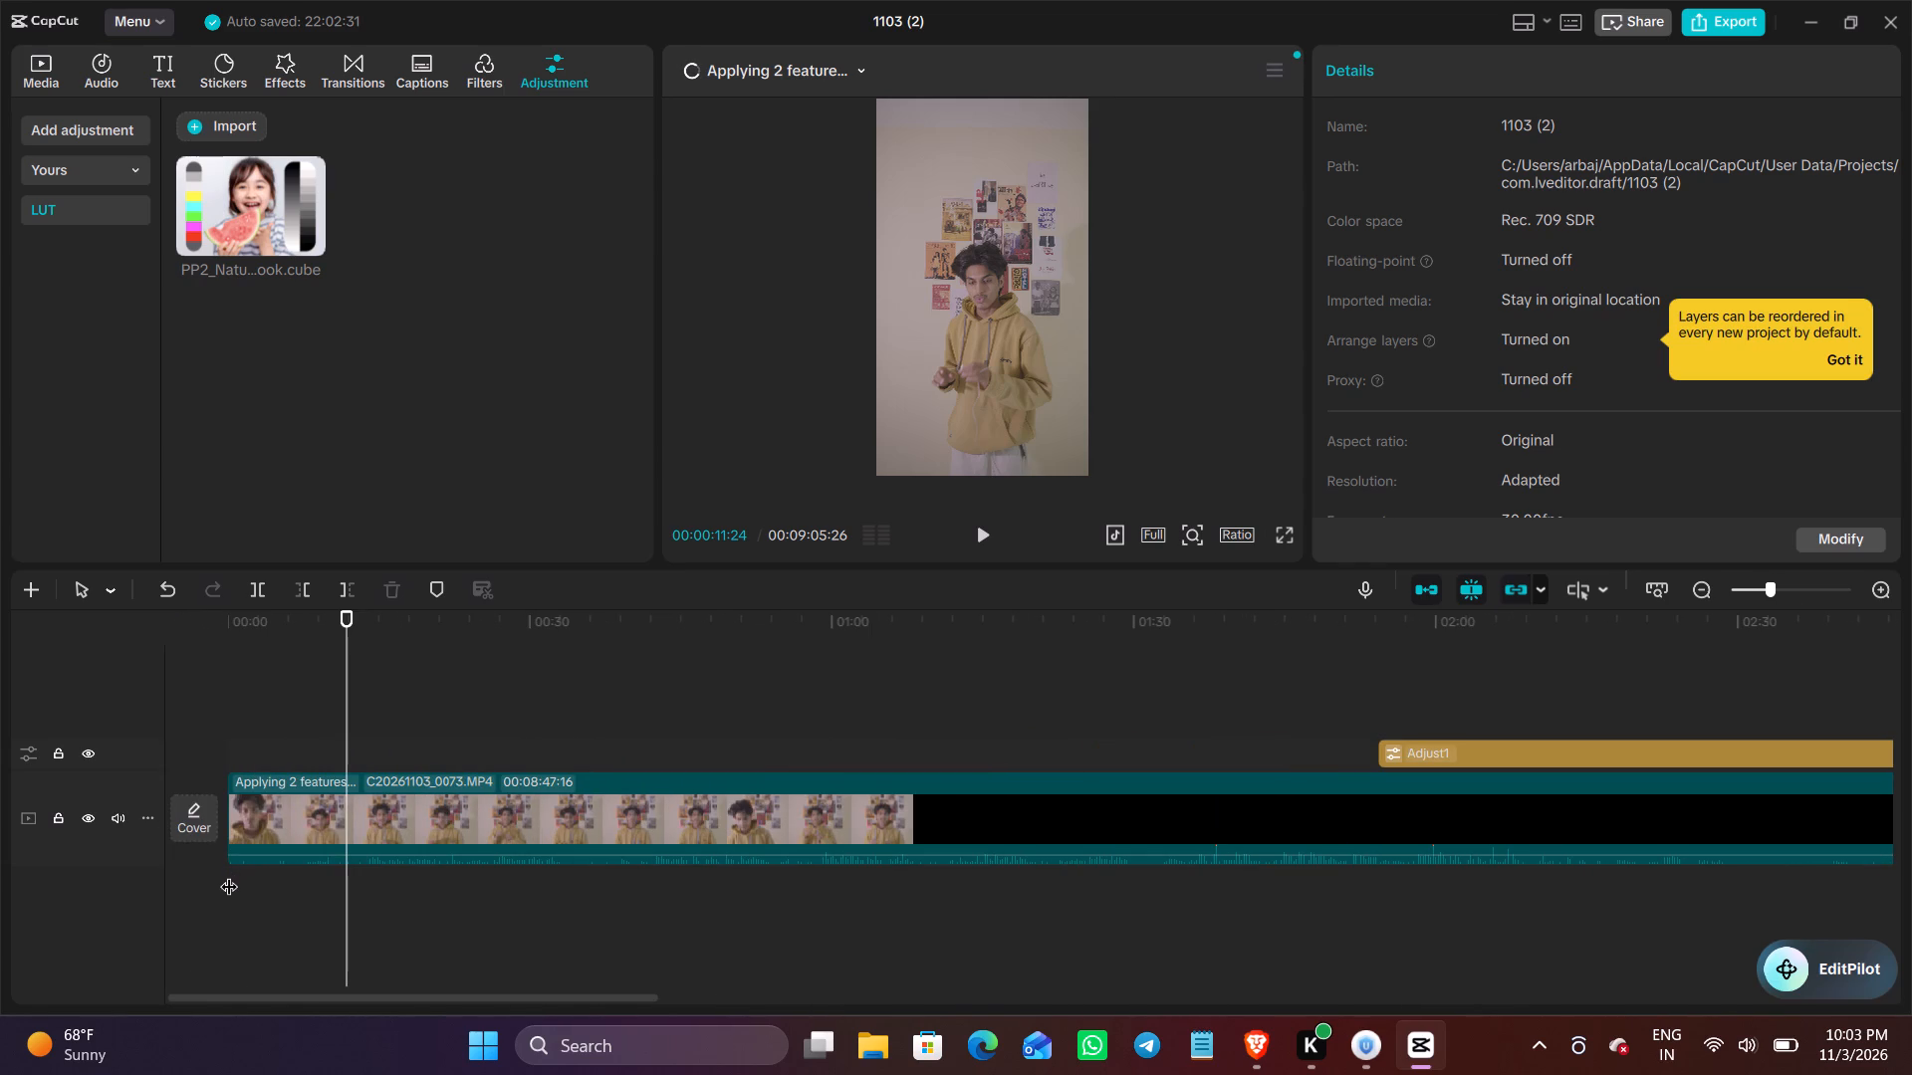
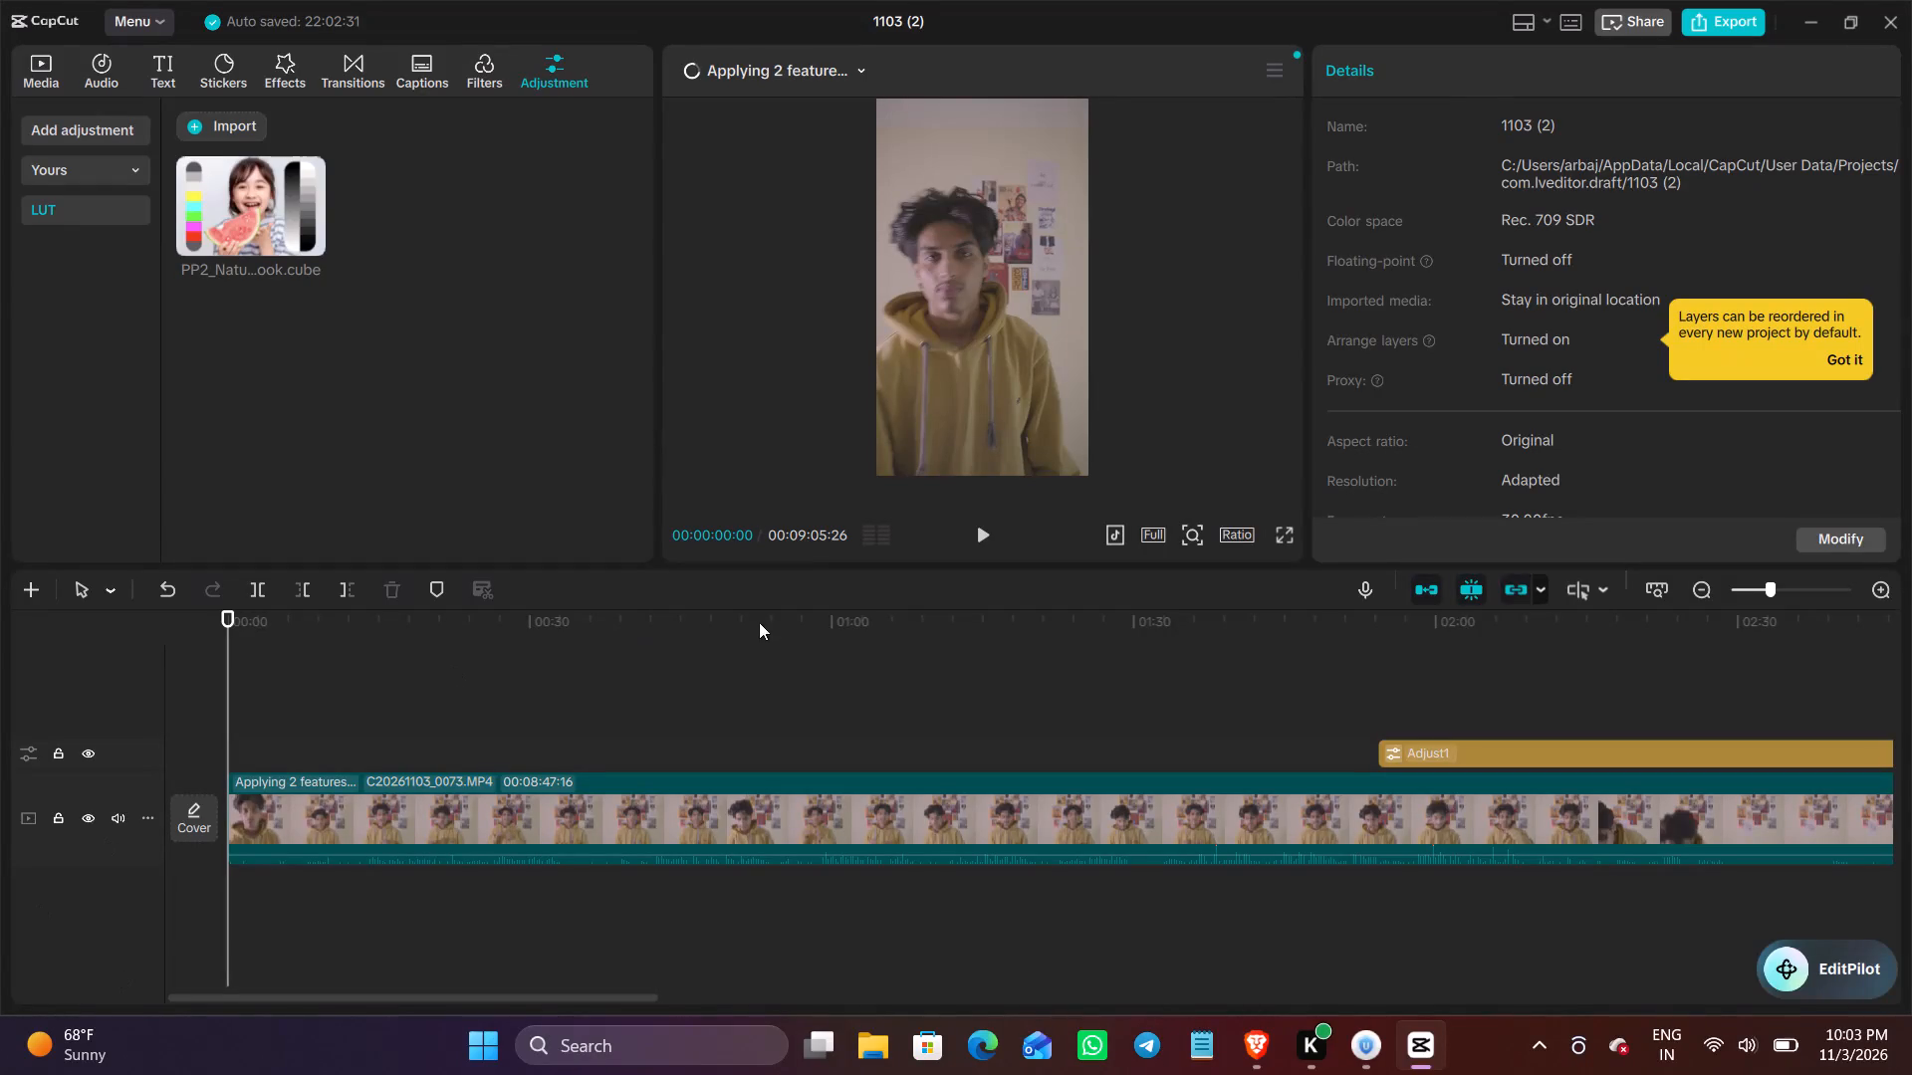
# Play the first couple of seconds of the video clip and pause.
pyautogui.click(987, 531)
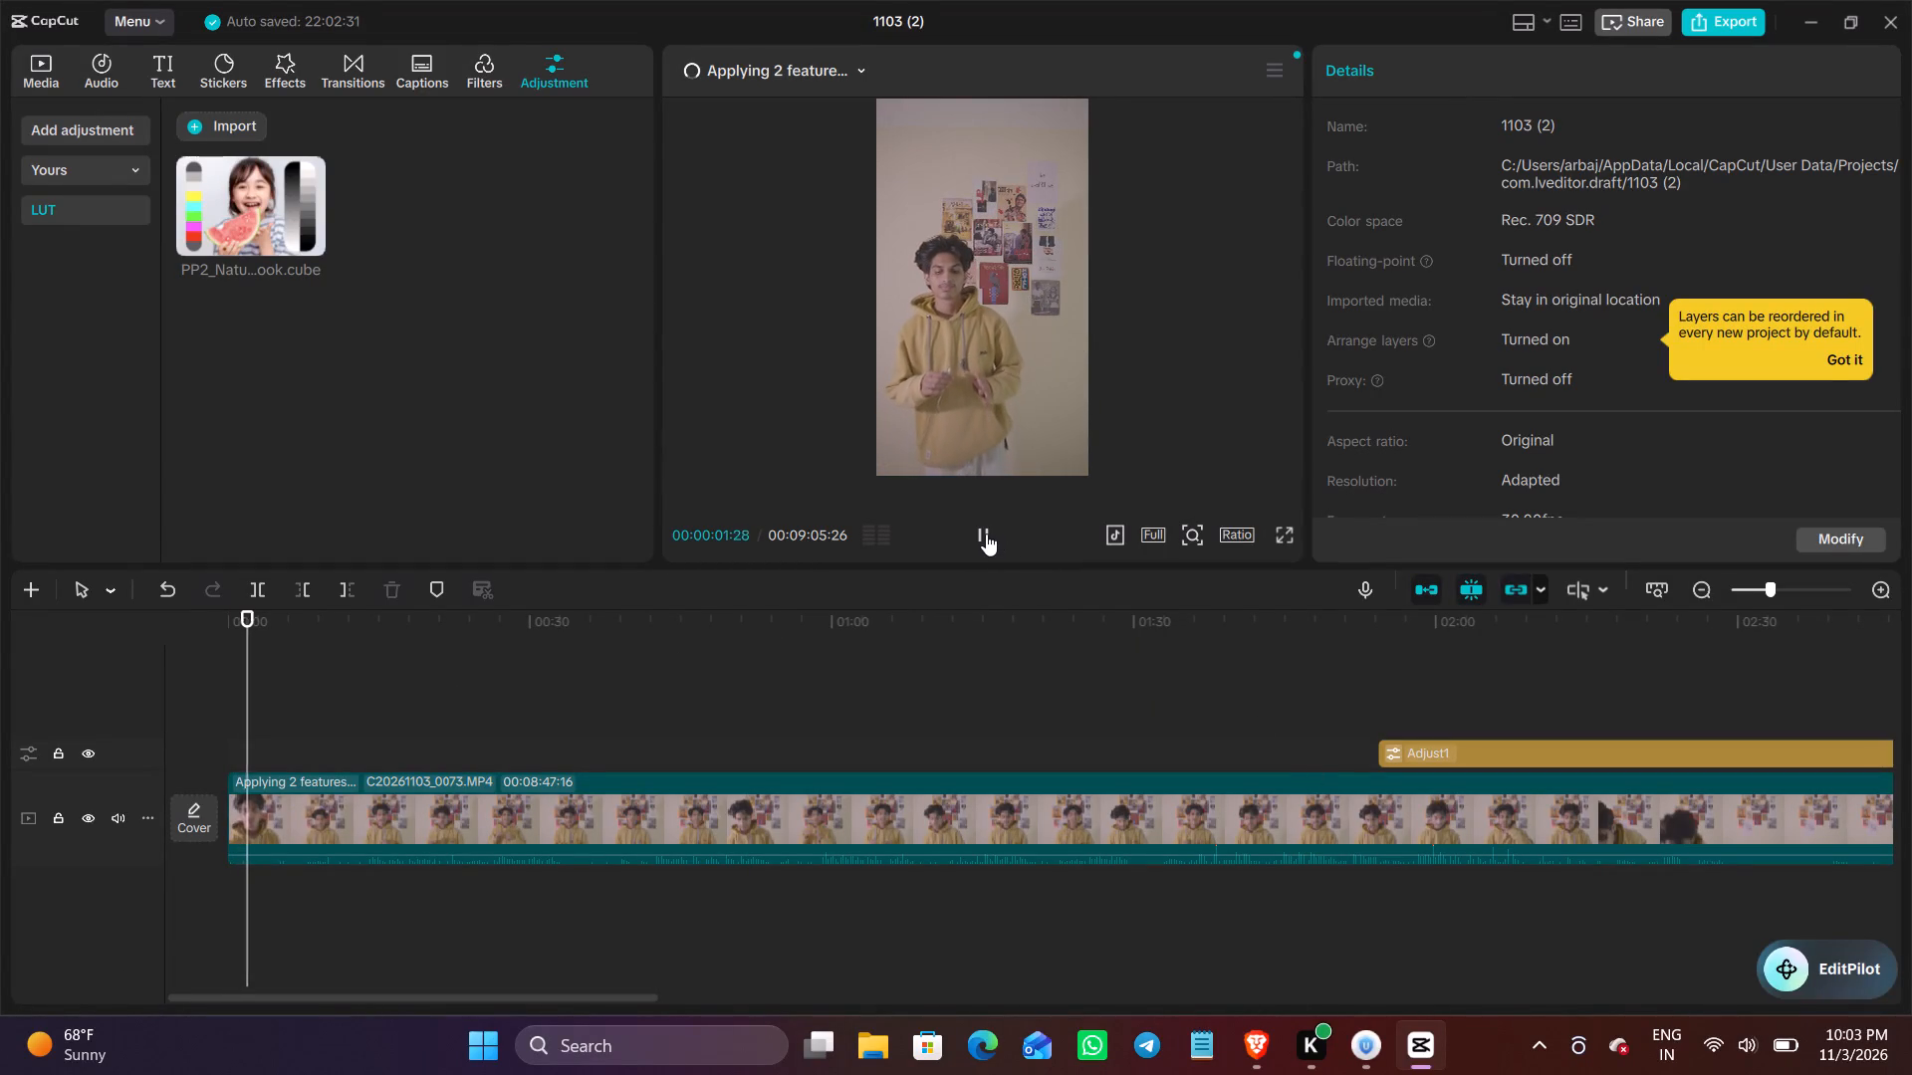
pyautogui.click(986, 534)
# Check the system's quick settings for the Bluetooth earbuds connection and sound volume.
pyautogui.click(1528, 1052)
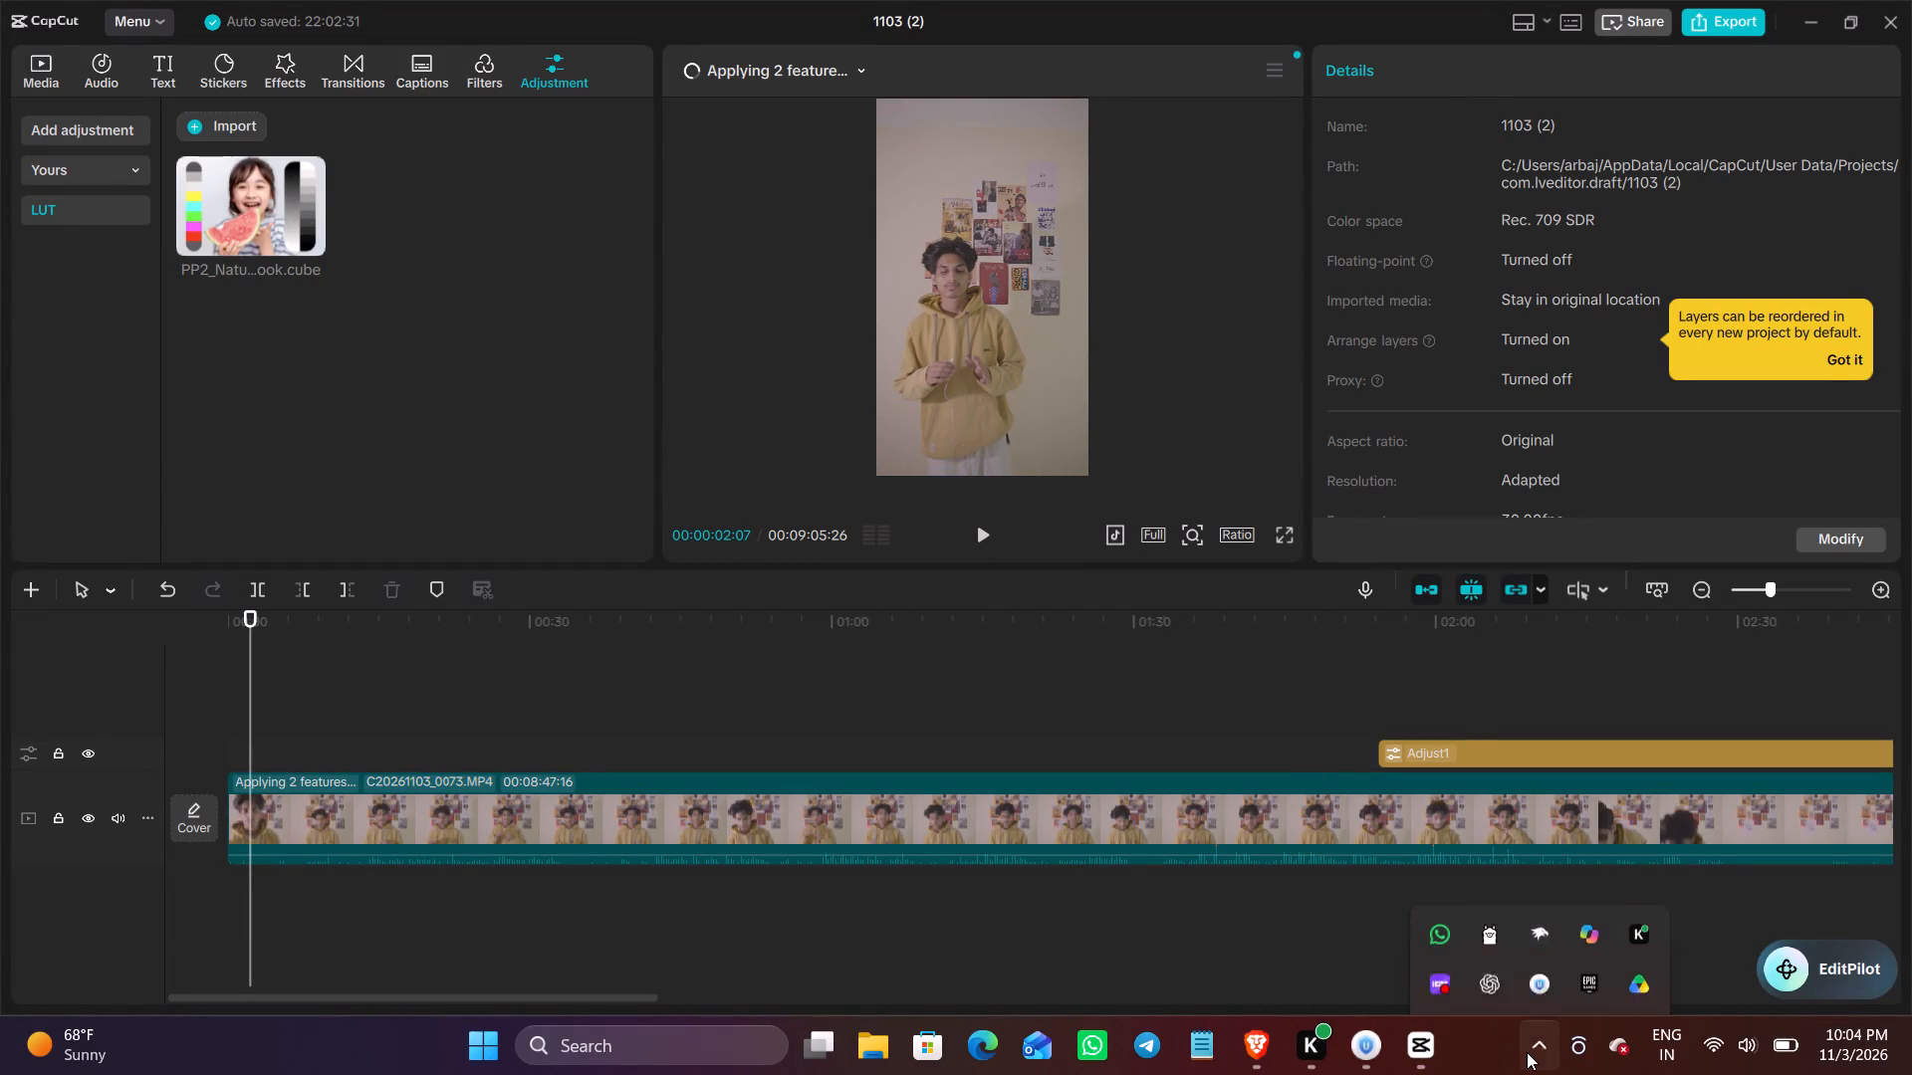
pyautogui.click(1871, 1046)
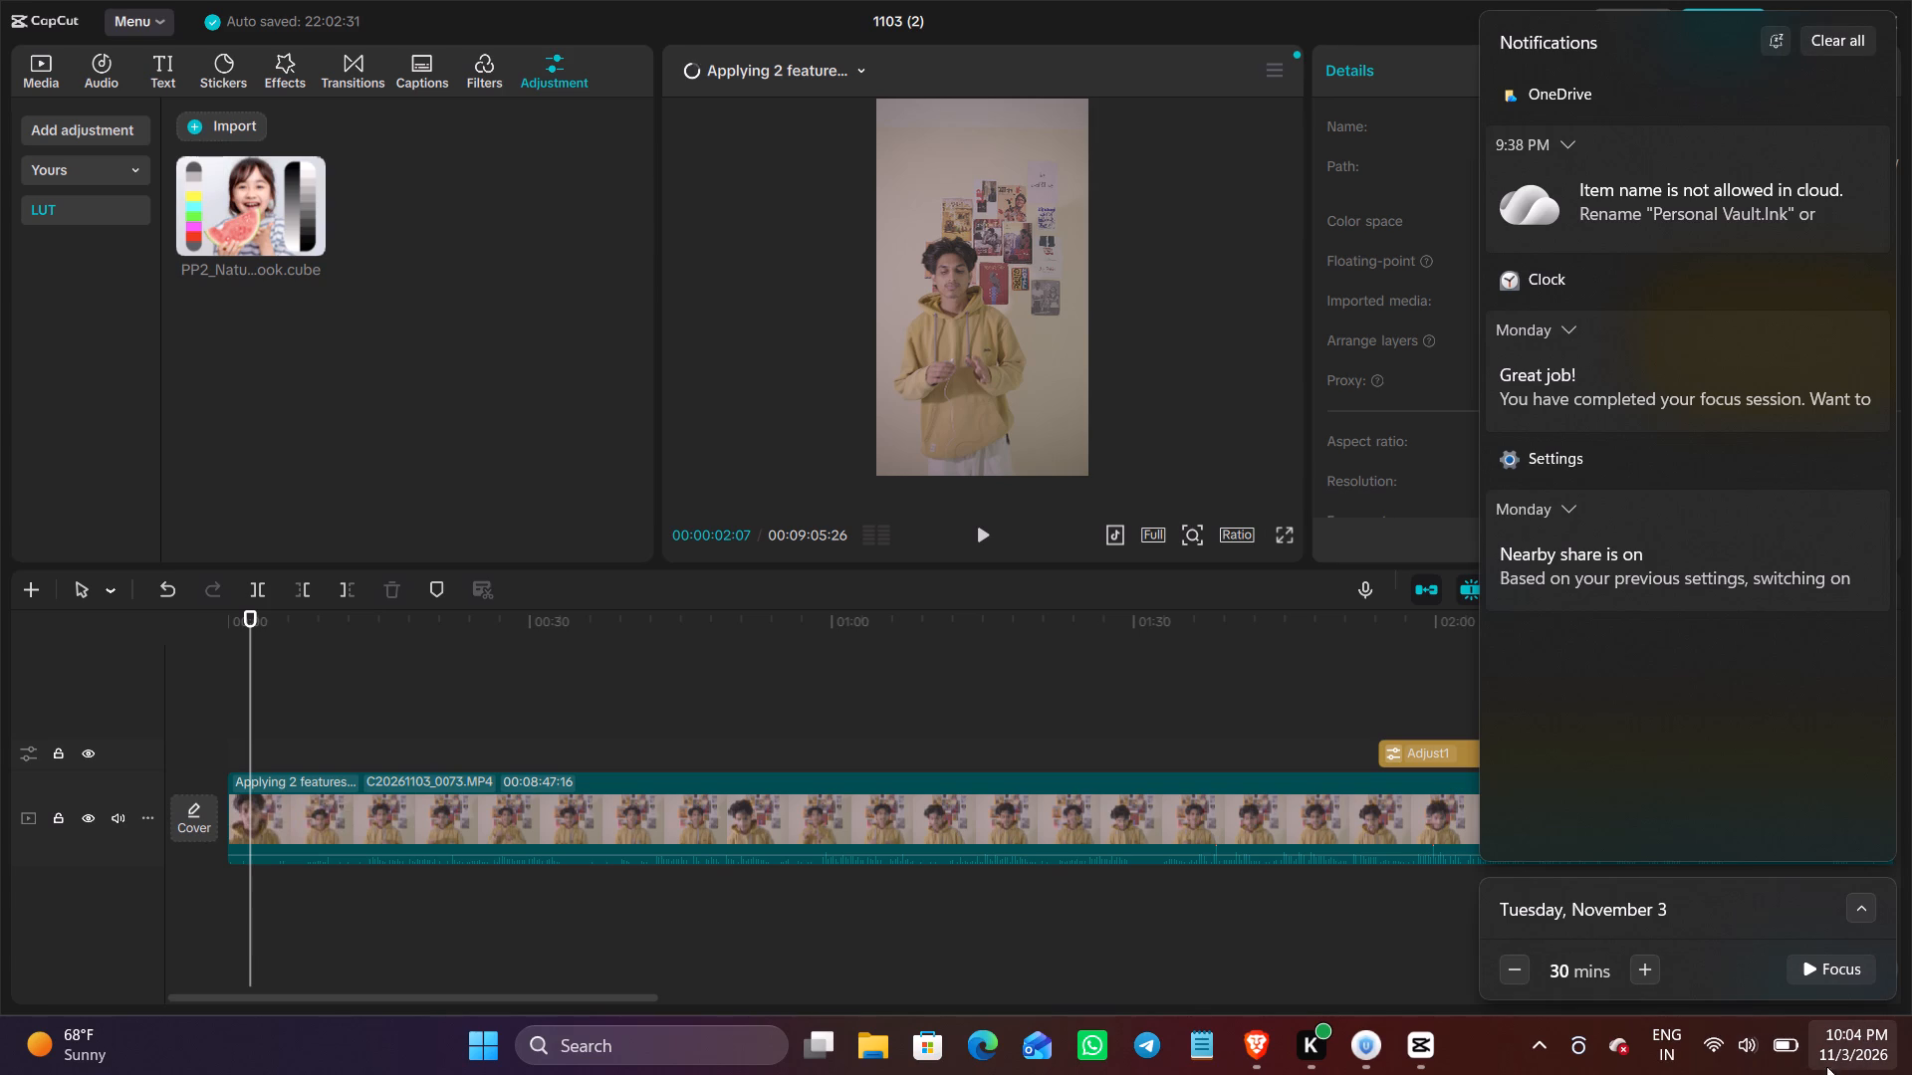
pyautogui.click(1732, 1053)
pyautogui.click(1727, 1050)
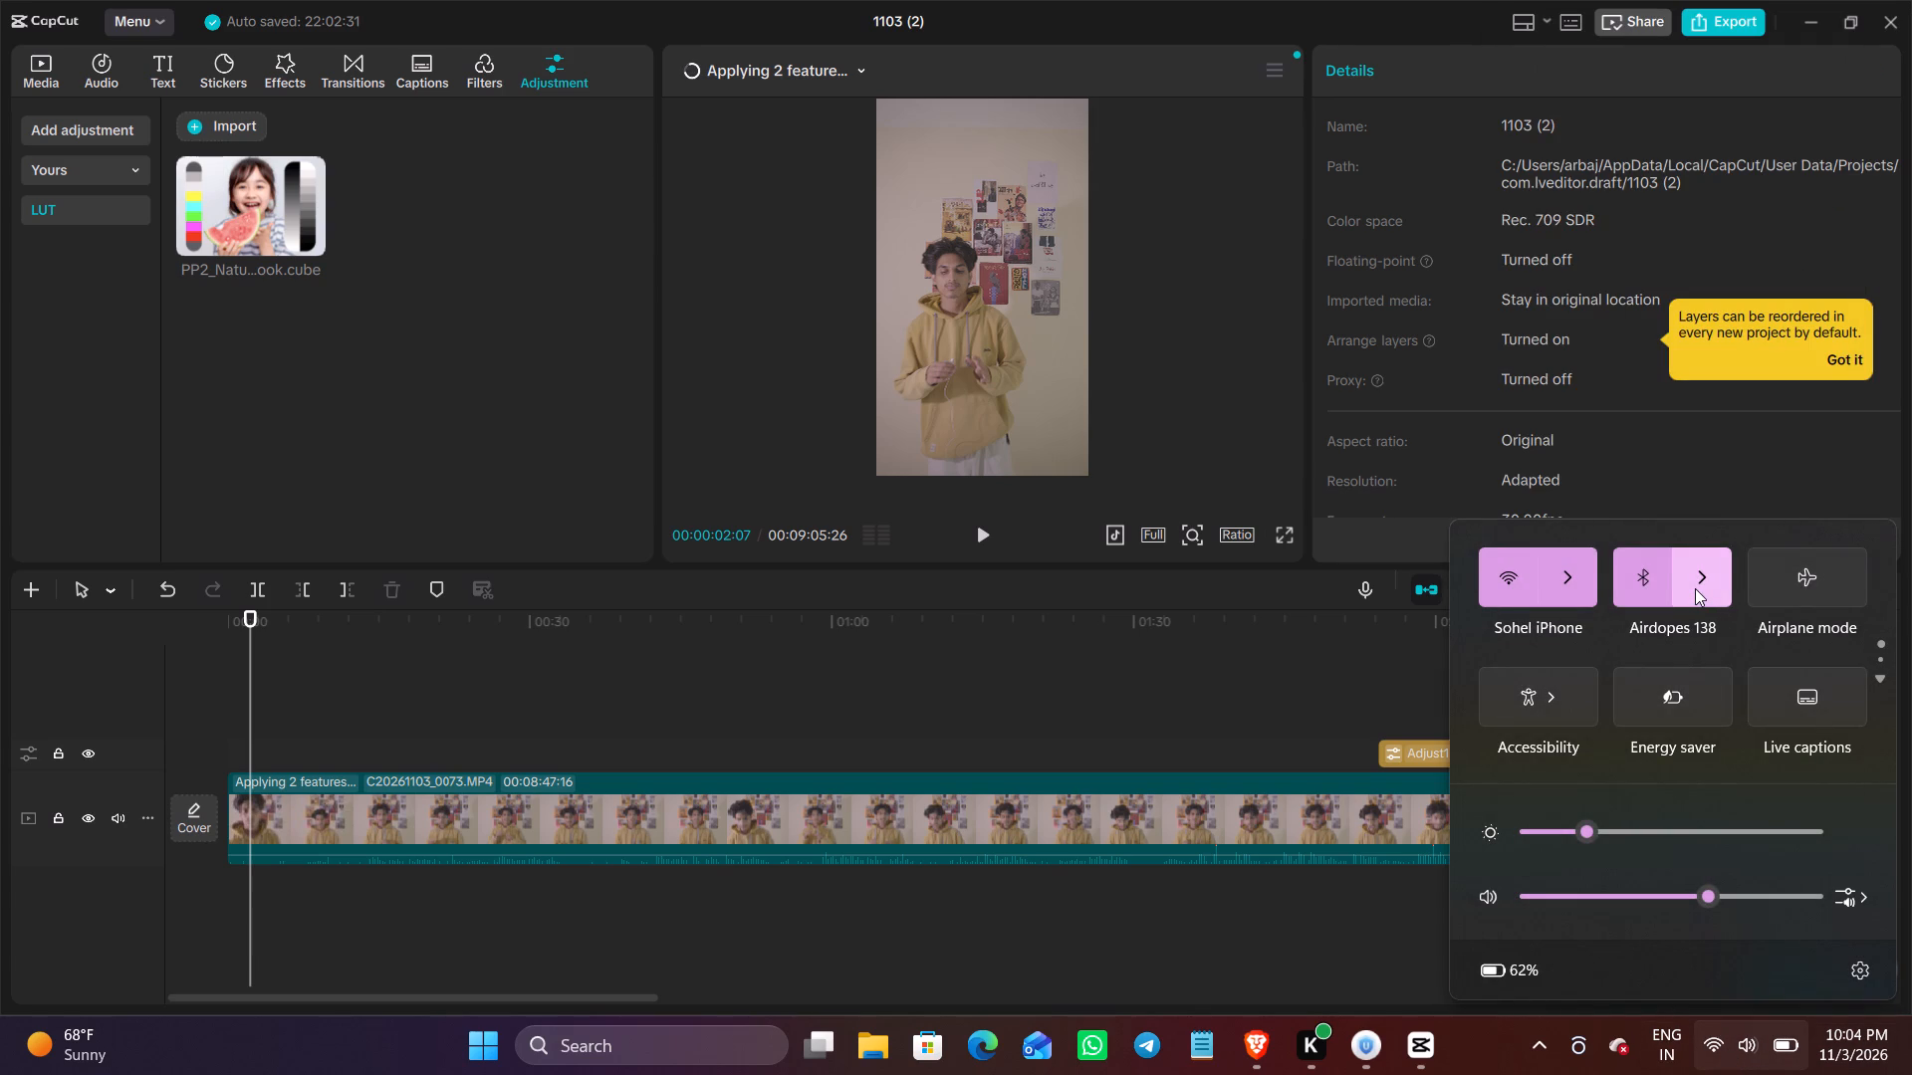
# Play the opening again, skip ahead to about 0:45 to play that section, and return the playhead to the beginning.
pyautogui.click(977, 546)
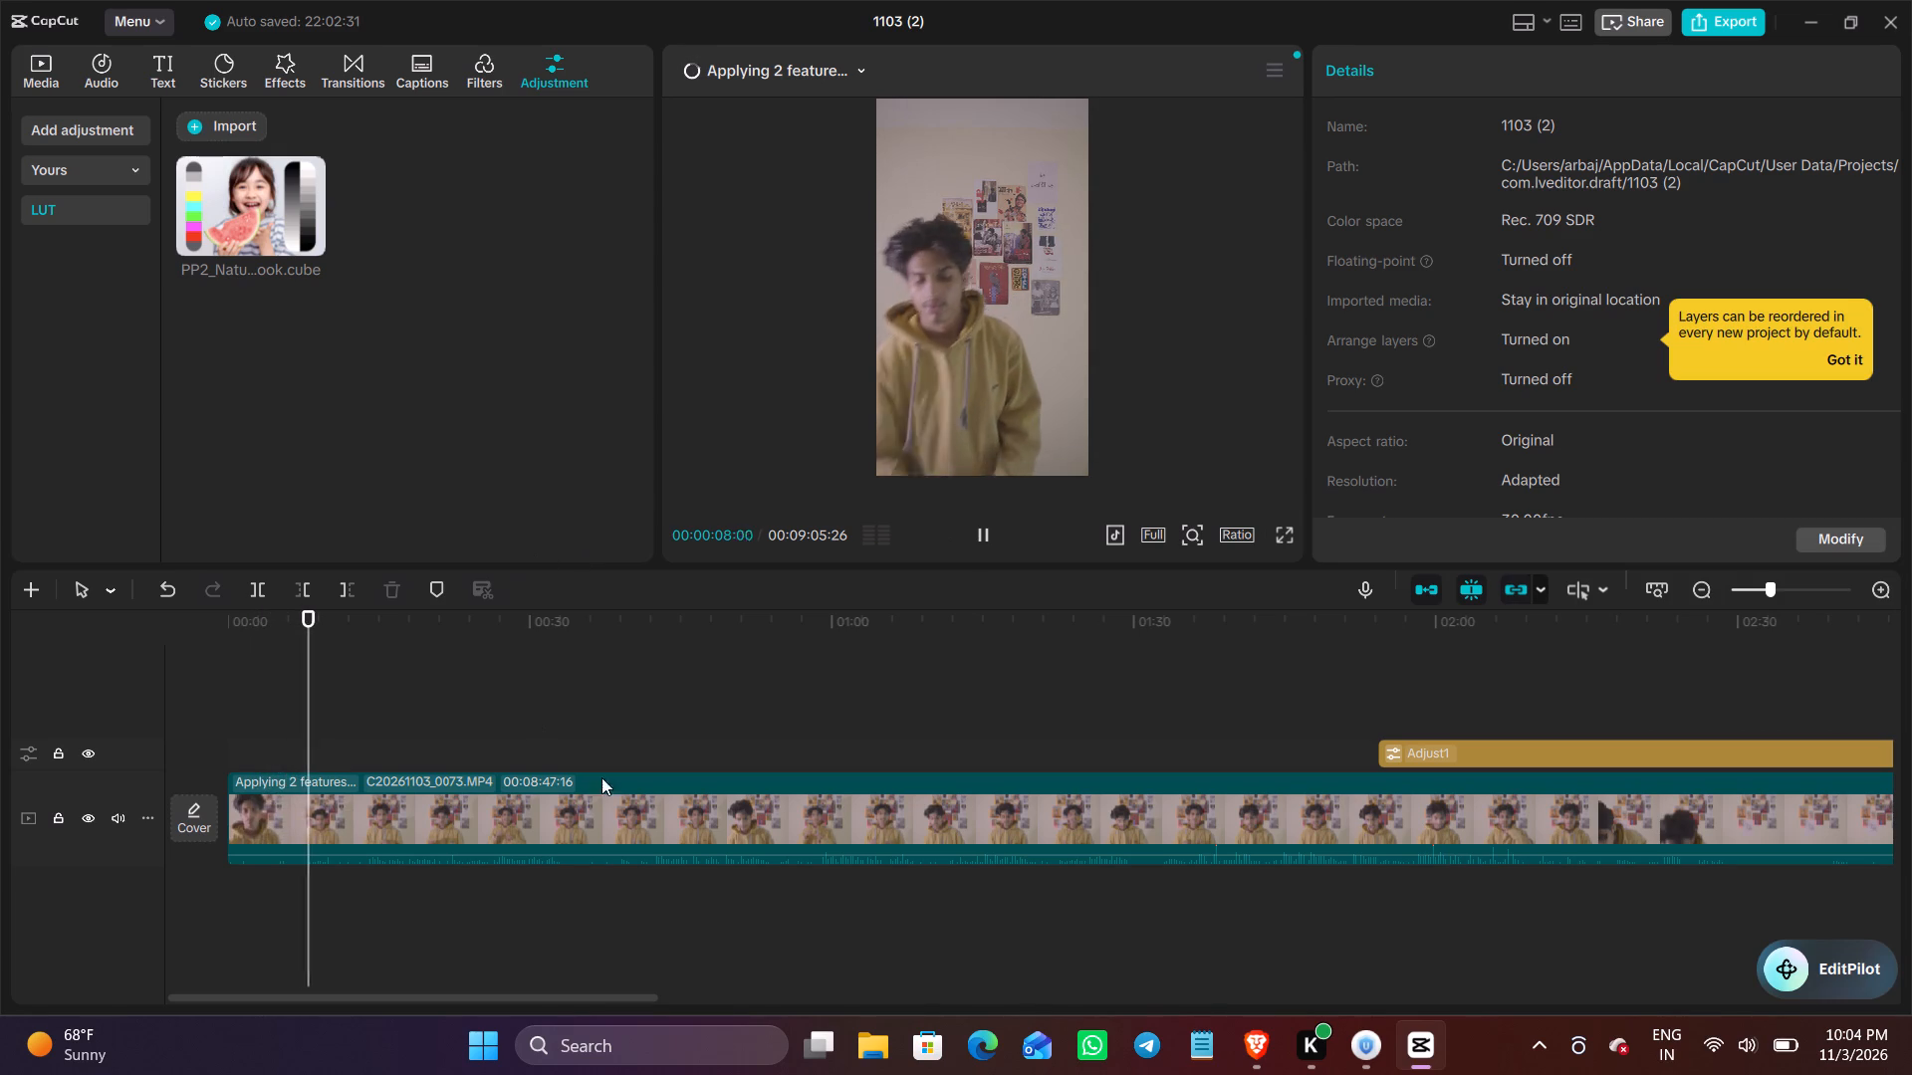
pyautogui.click(679, 742)
pyautogui.click(987, 539)
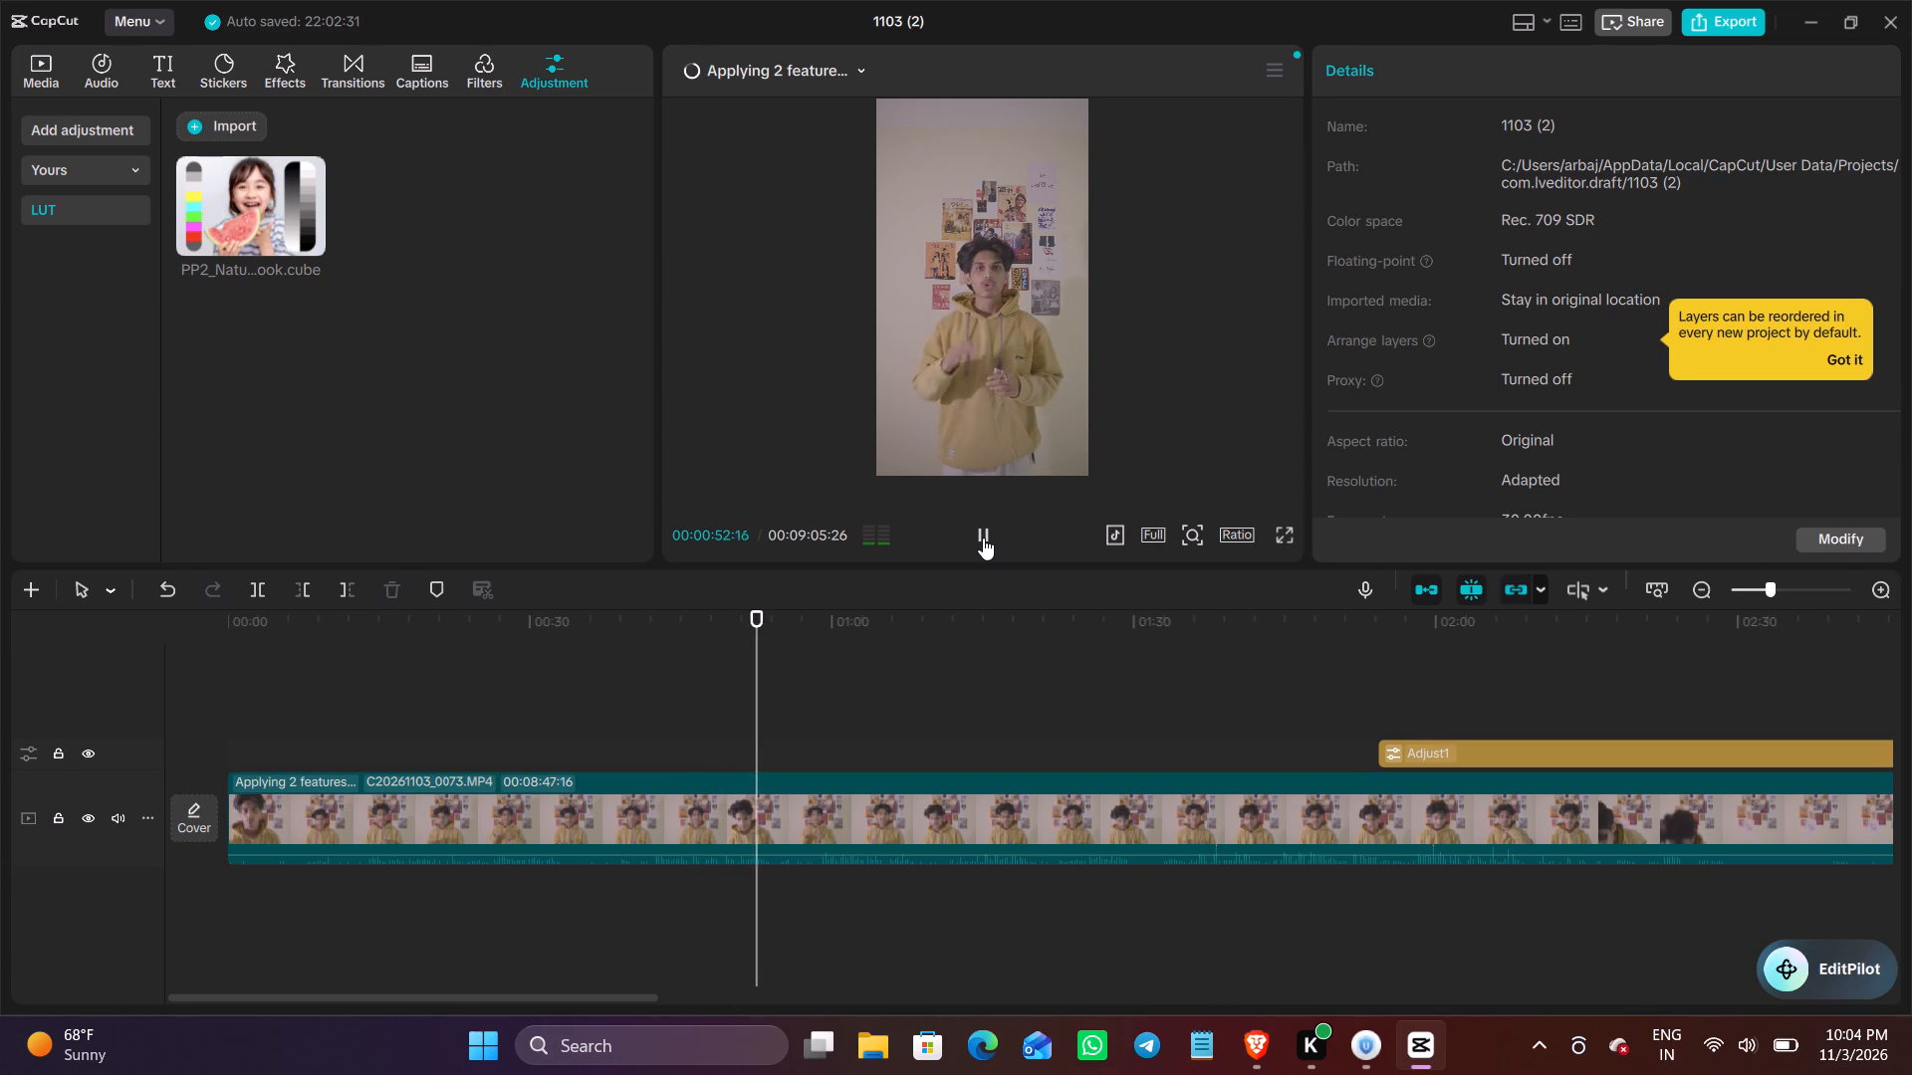
pyautogui.click(207, 900)
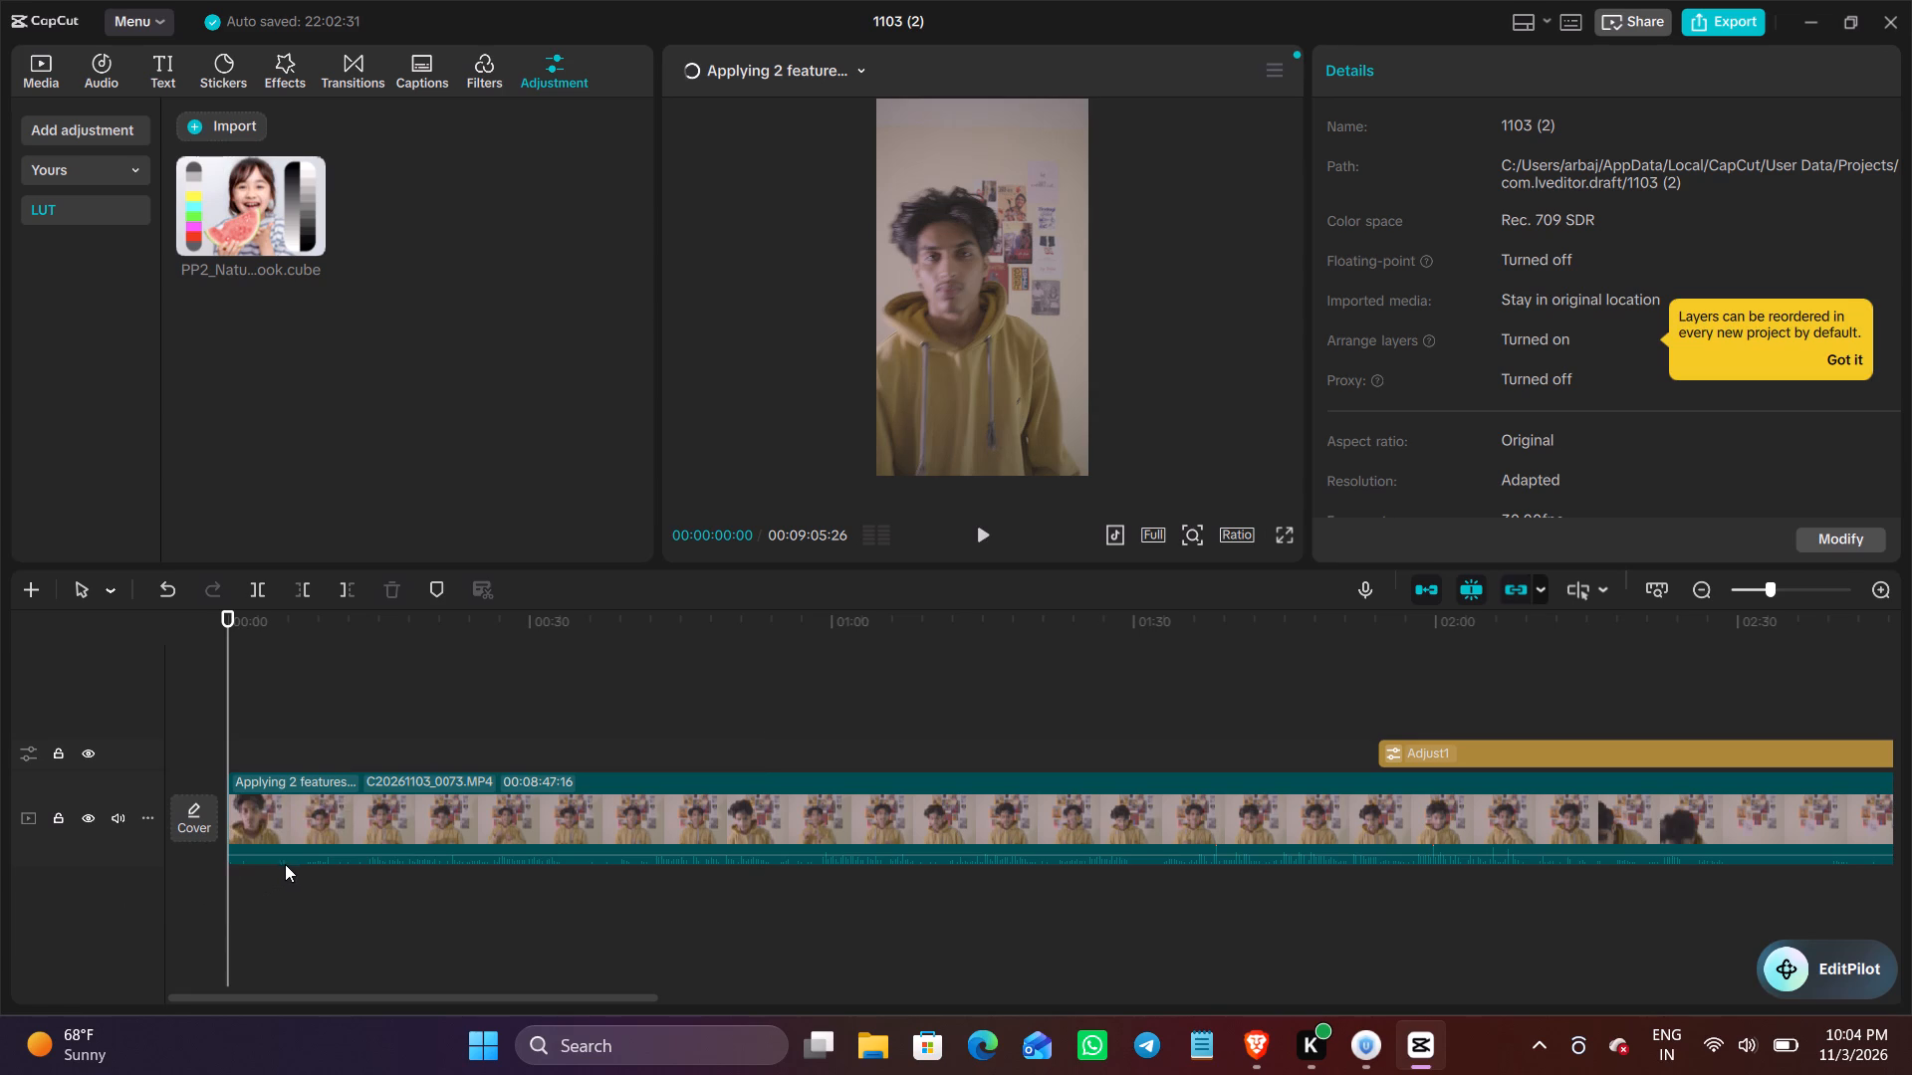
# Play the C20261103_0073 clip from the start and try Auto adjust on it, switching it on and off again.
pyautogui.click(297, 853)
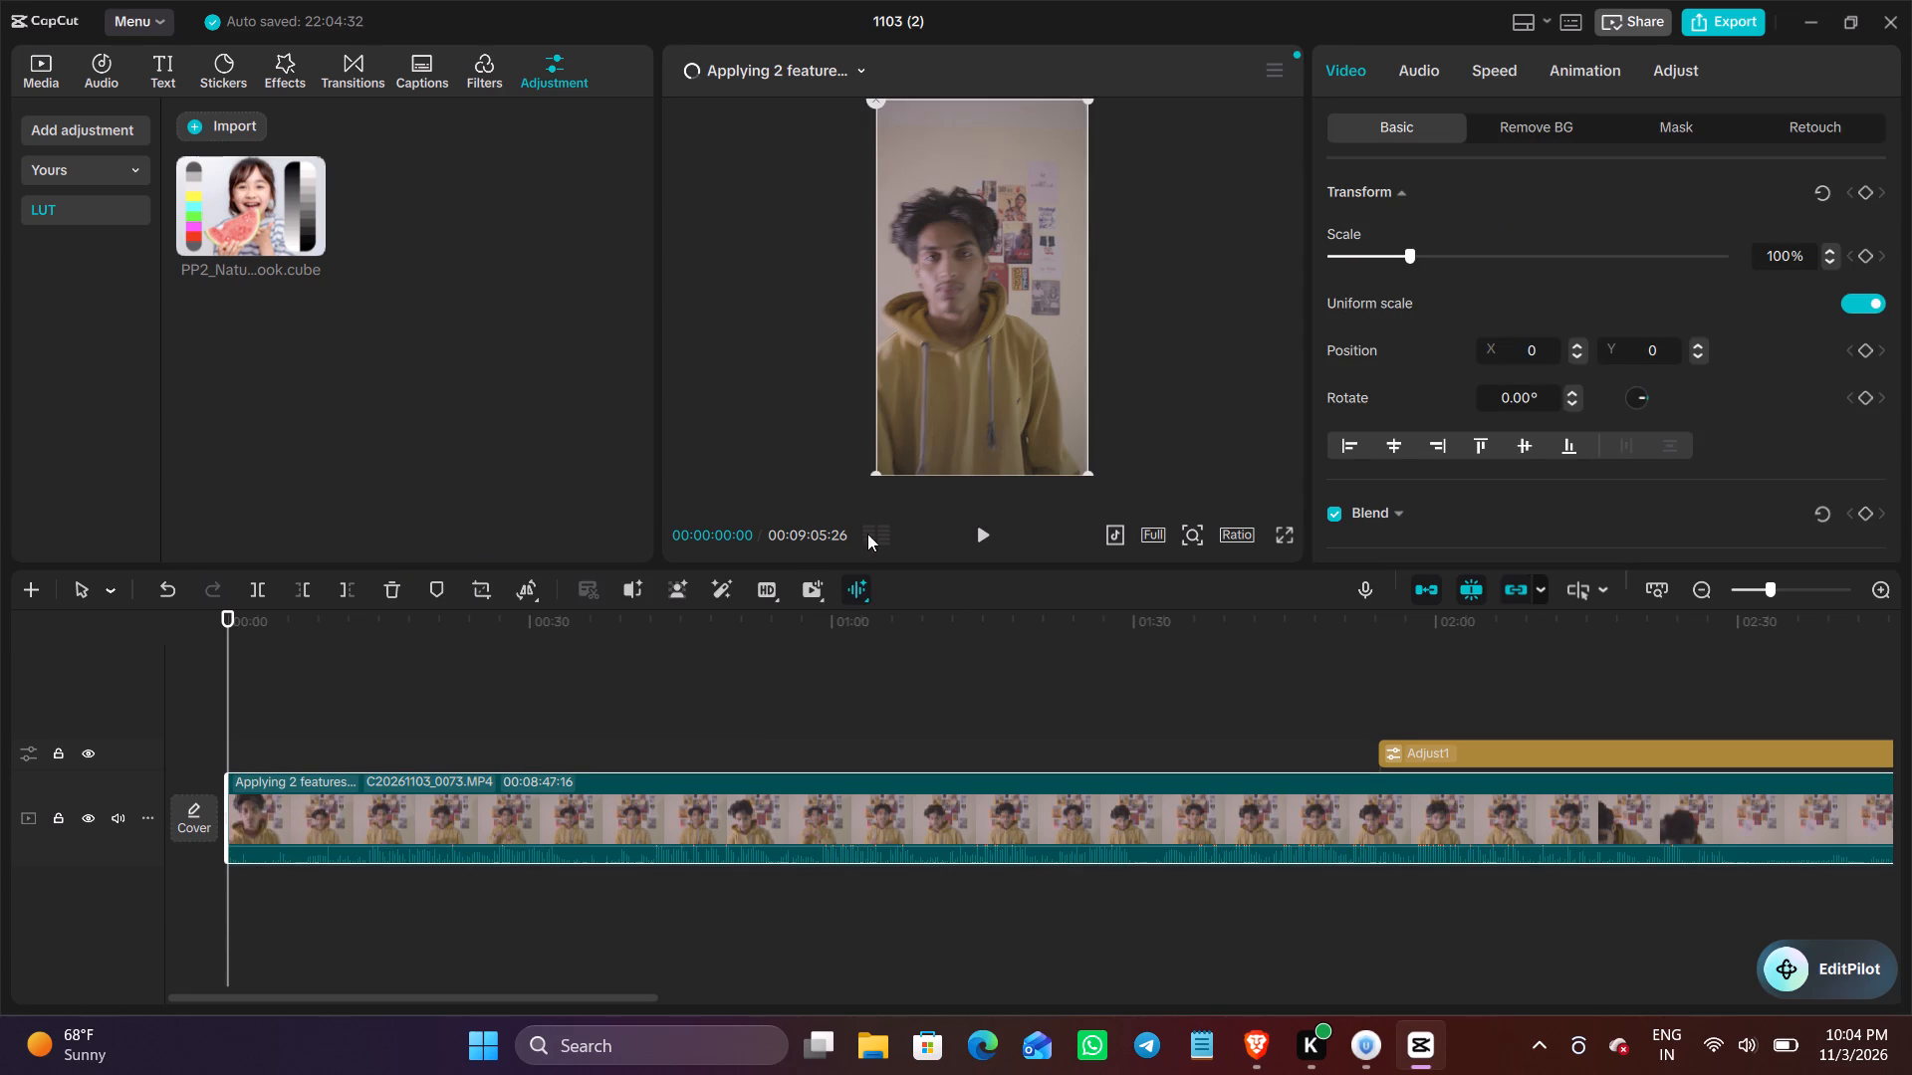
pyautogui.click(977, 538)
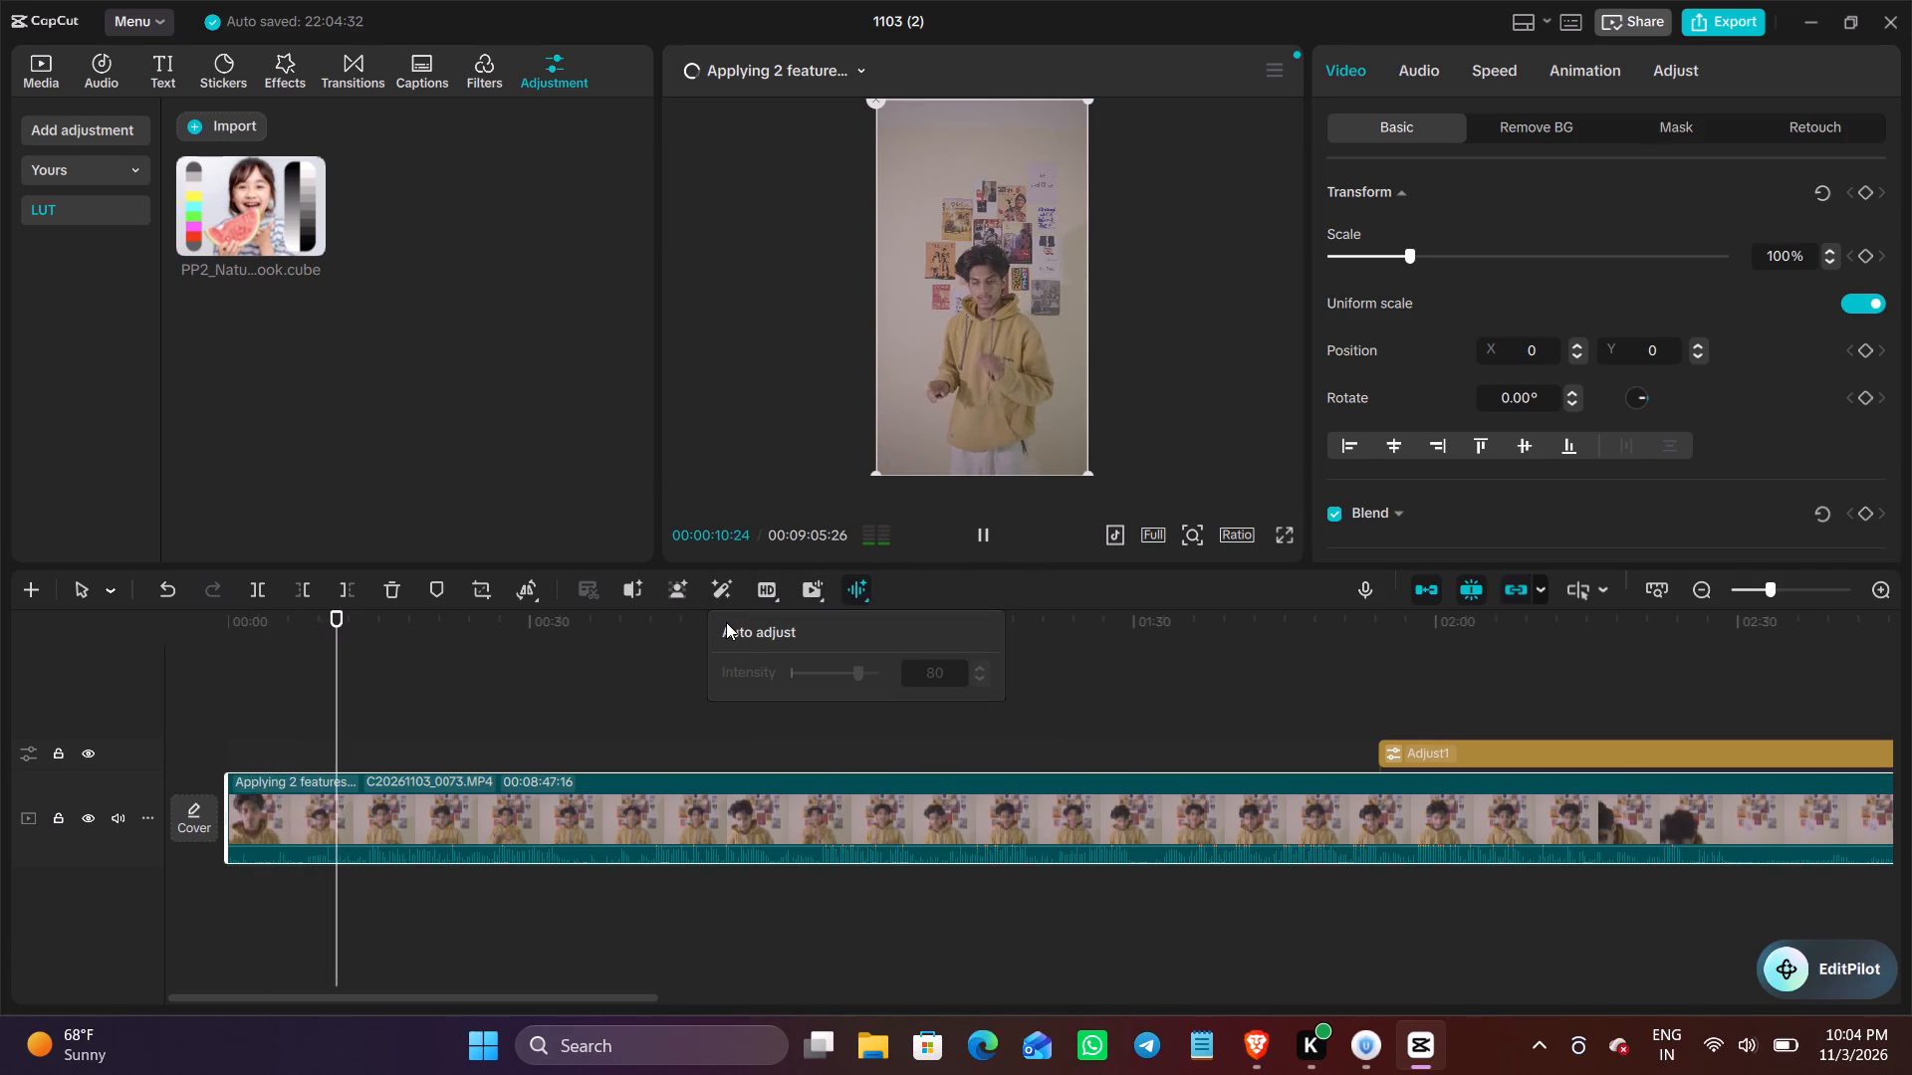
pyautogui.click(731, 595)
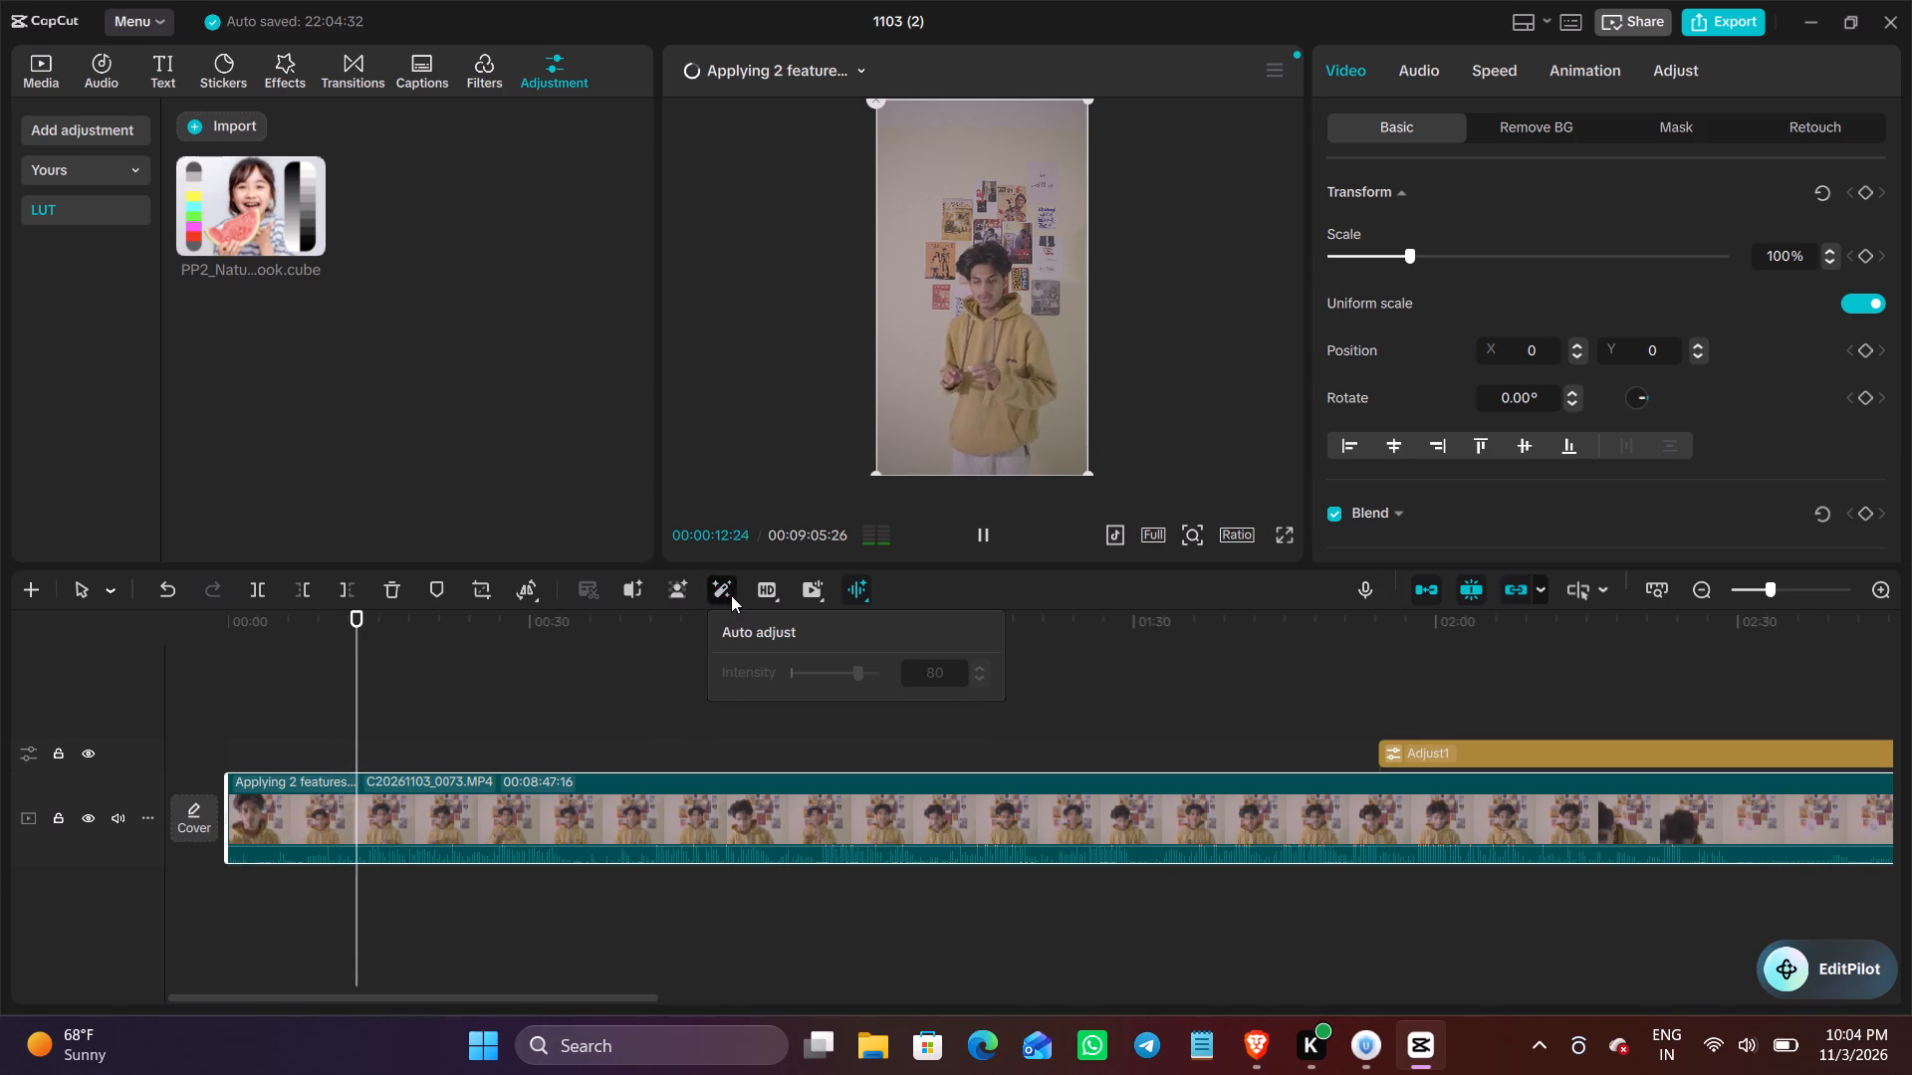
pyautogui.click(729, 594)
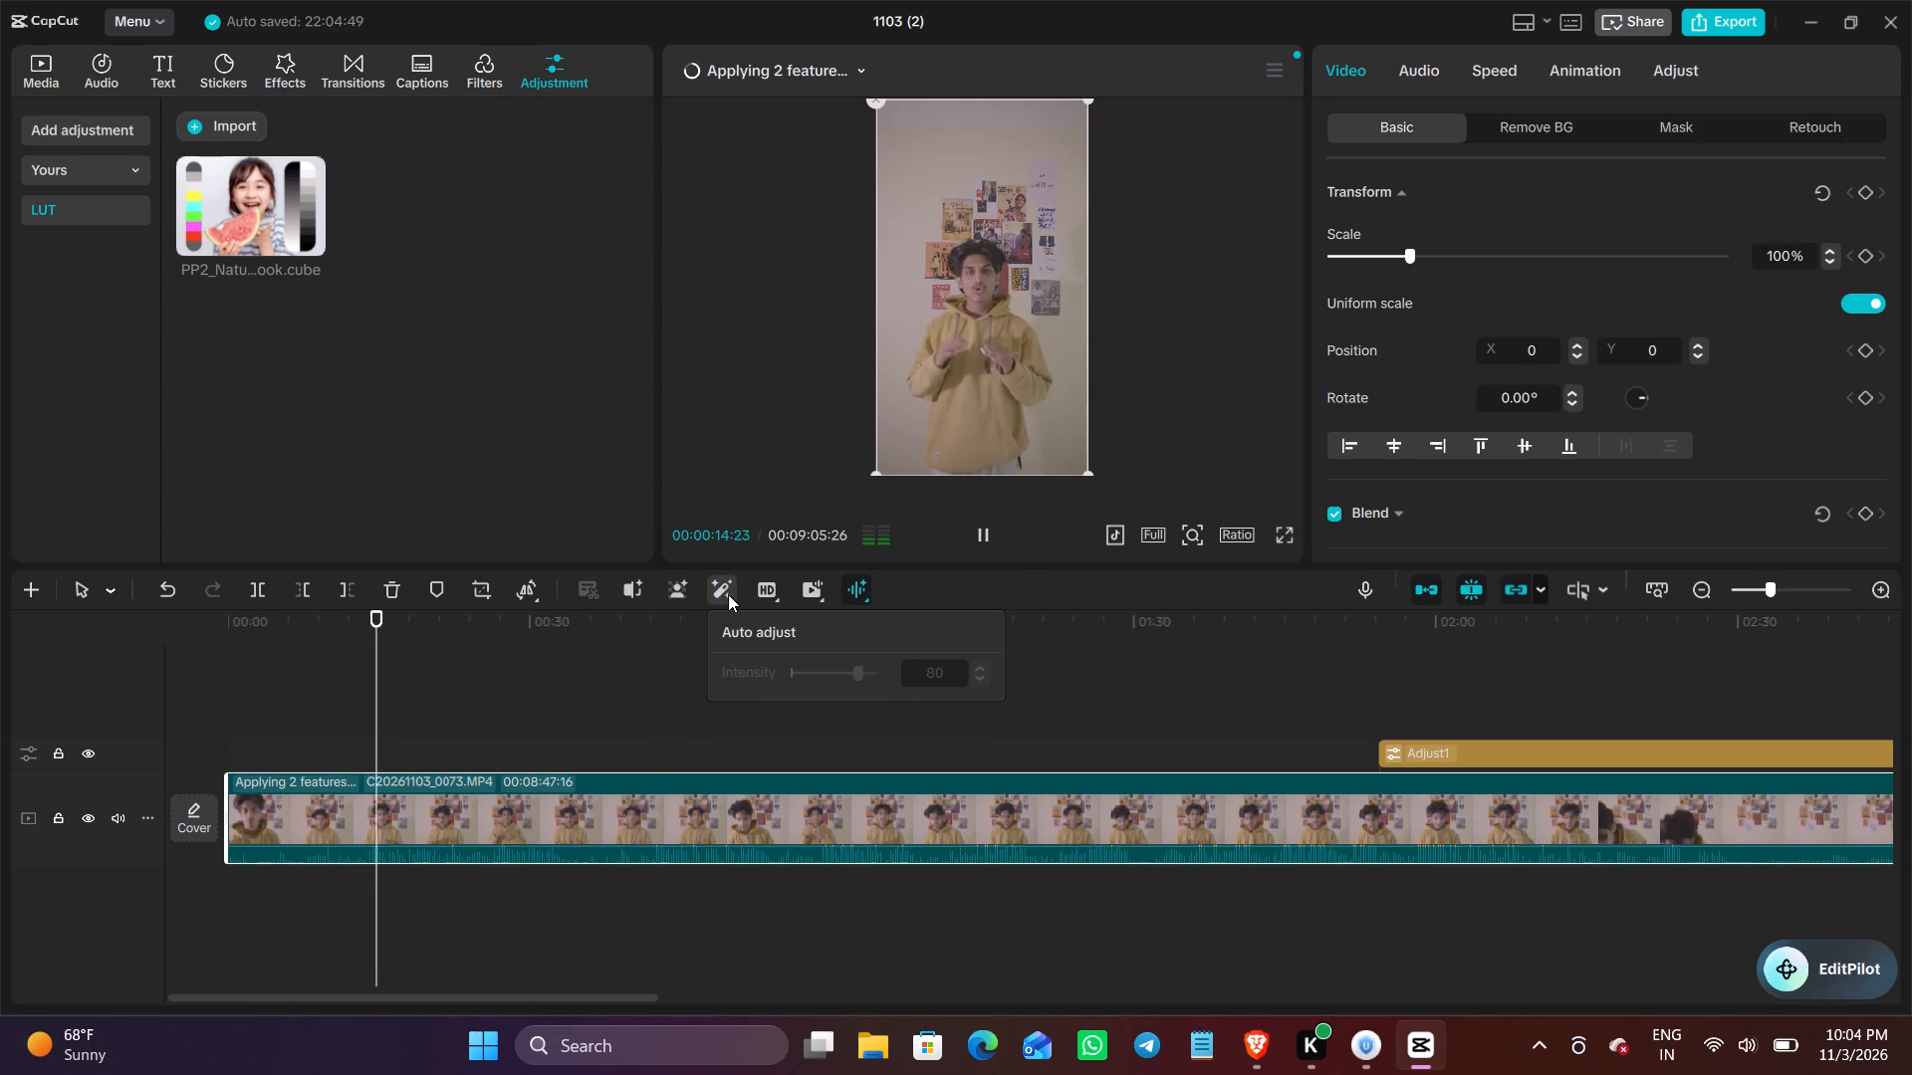
# Split the C20261103_0073 clip automatically by its scenes.
pyautogui.click(634, 590)
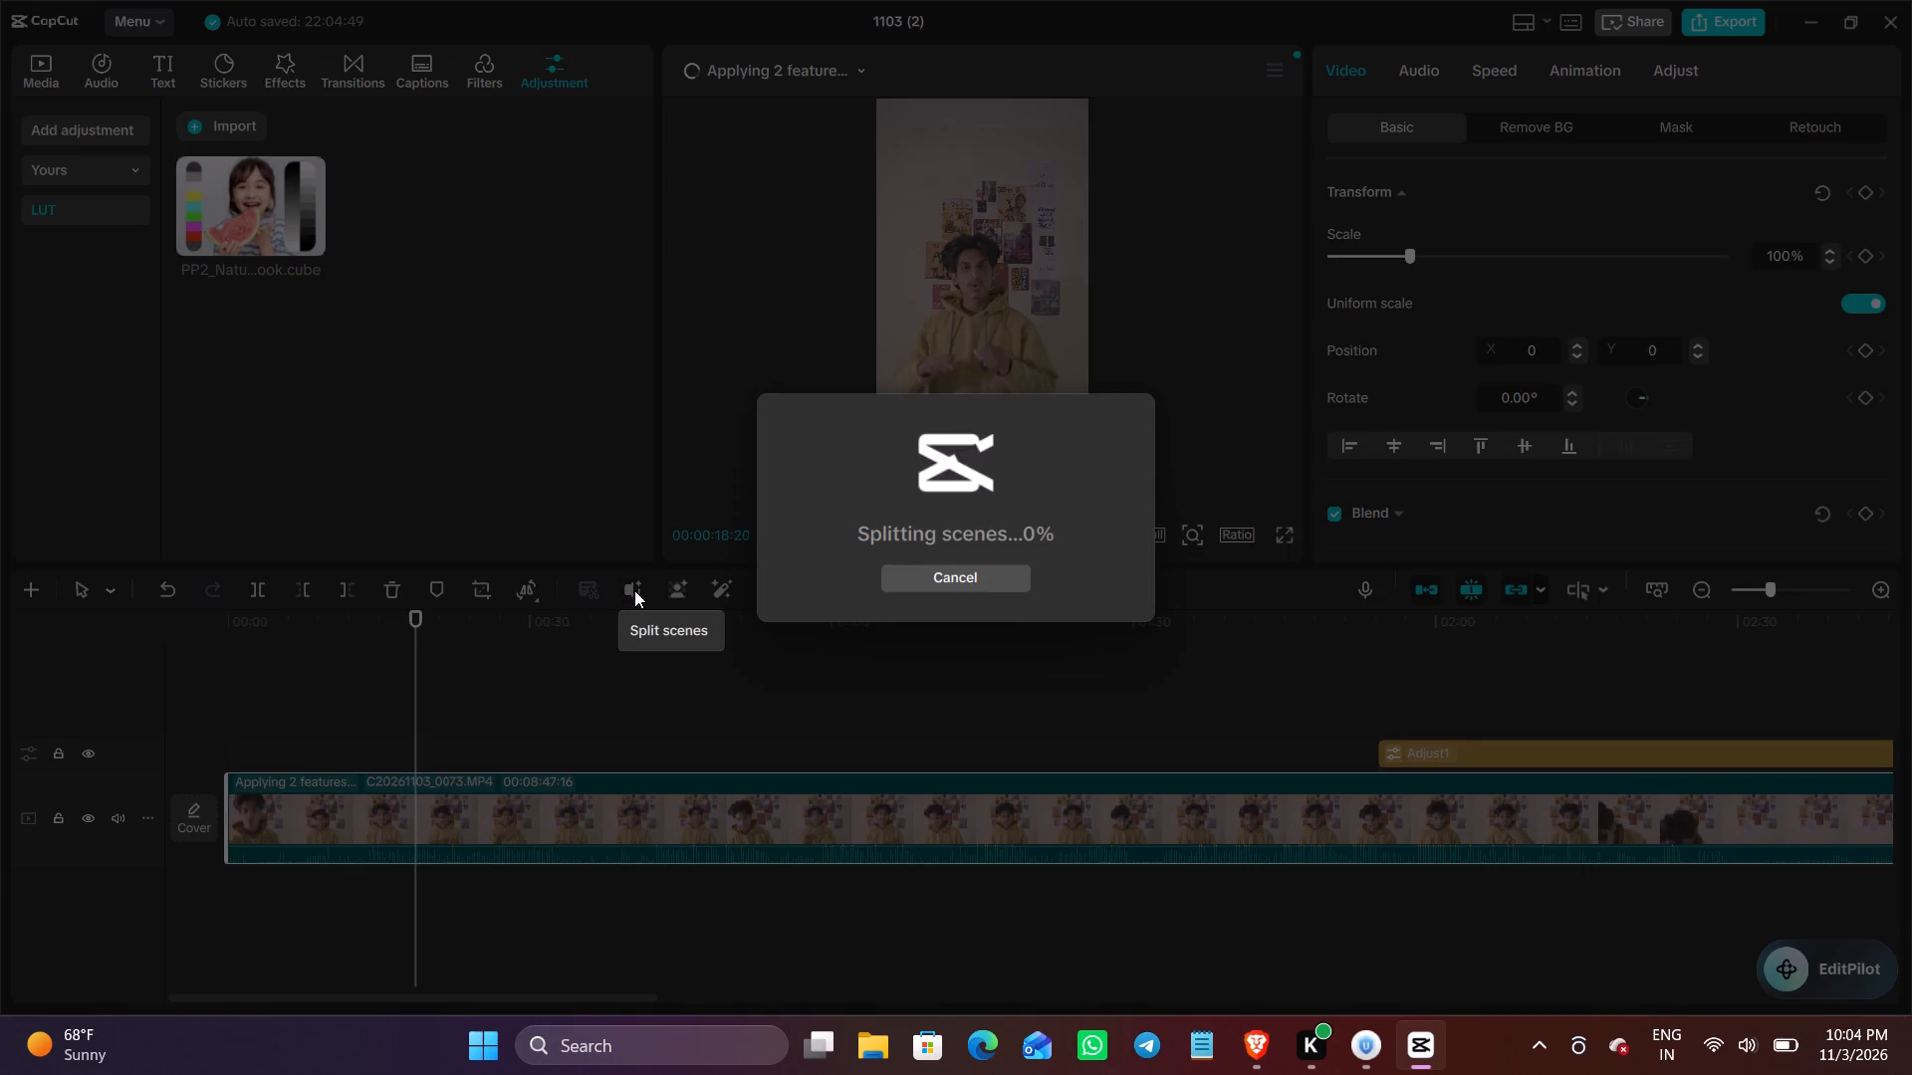
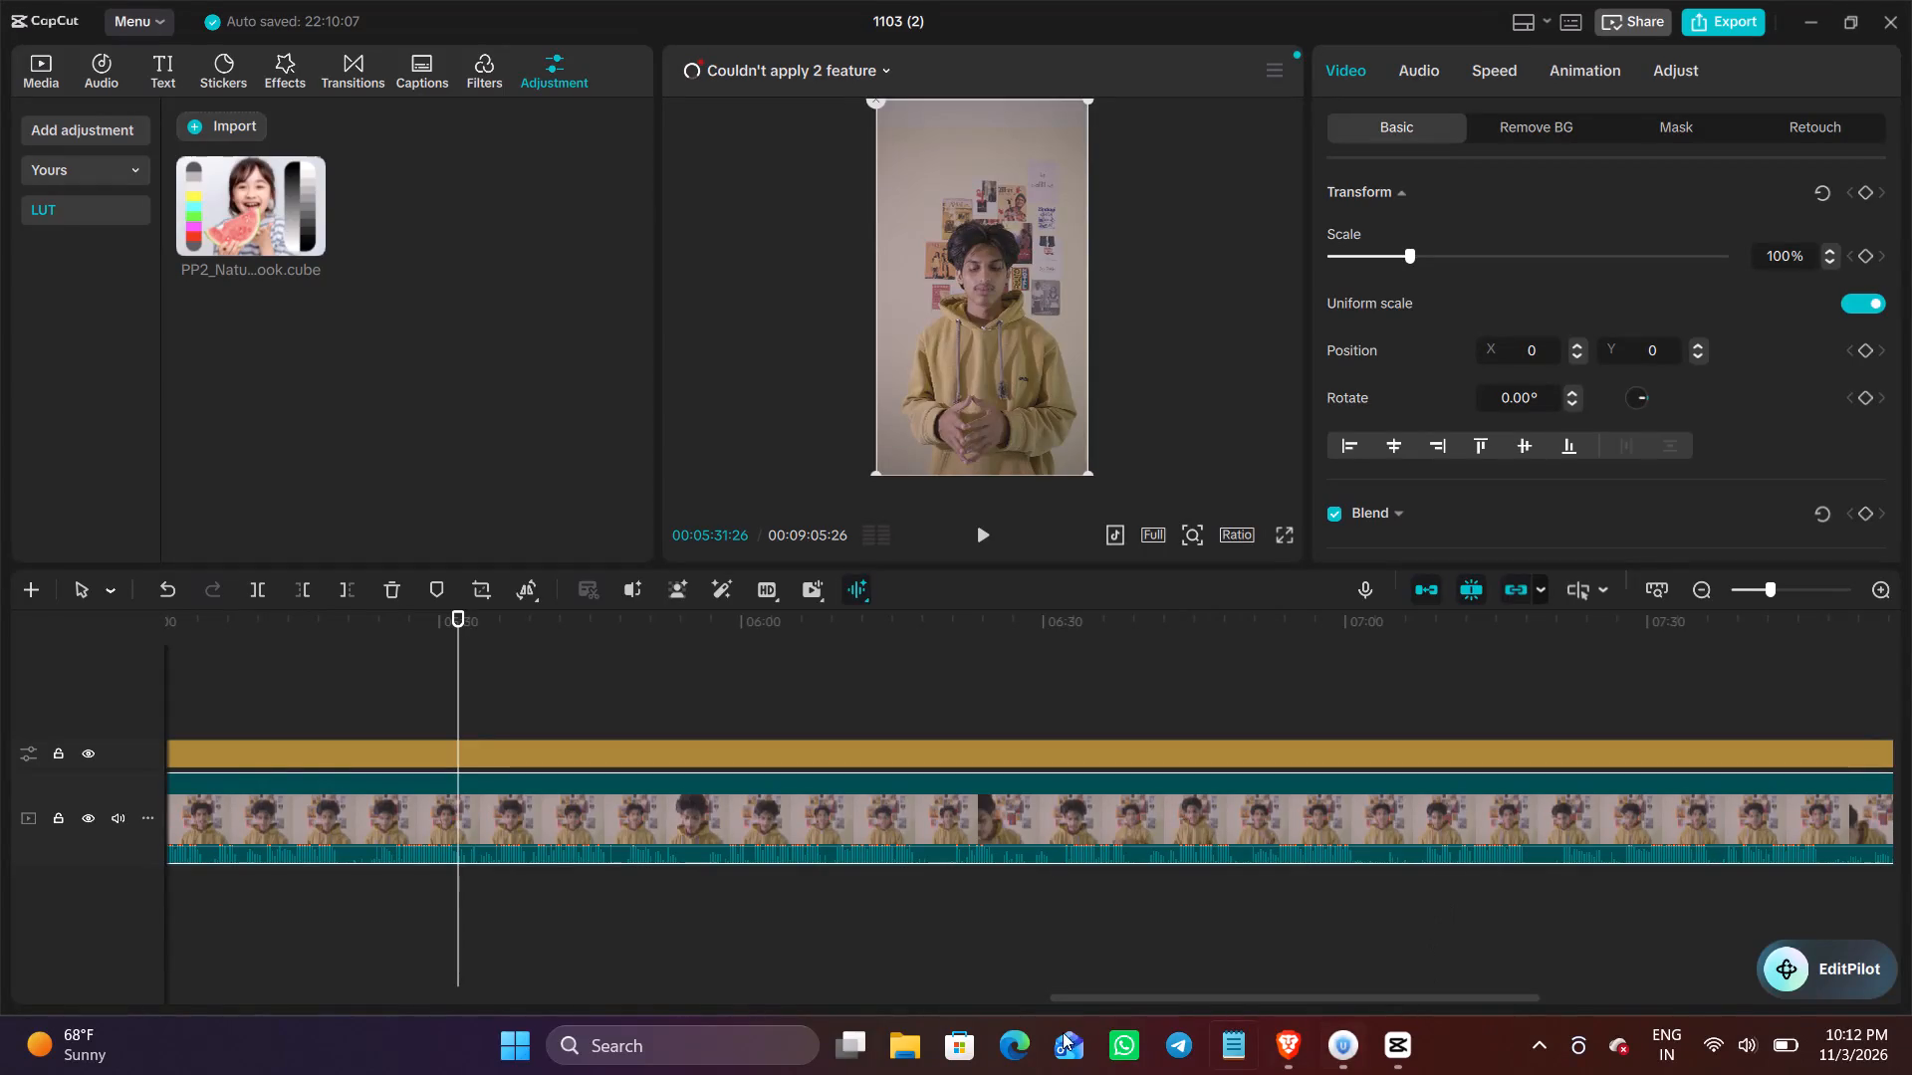
# Open Windows search and launch one of the suggested items.
pyautogui.click(789, 1037)
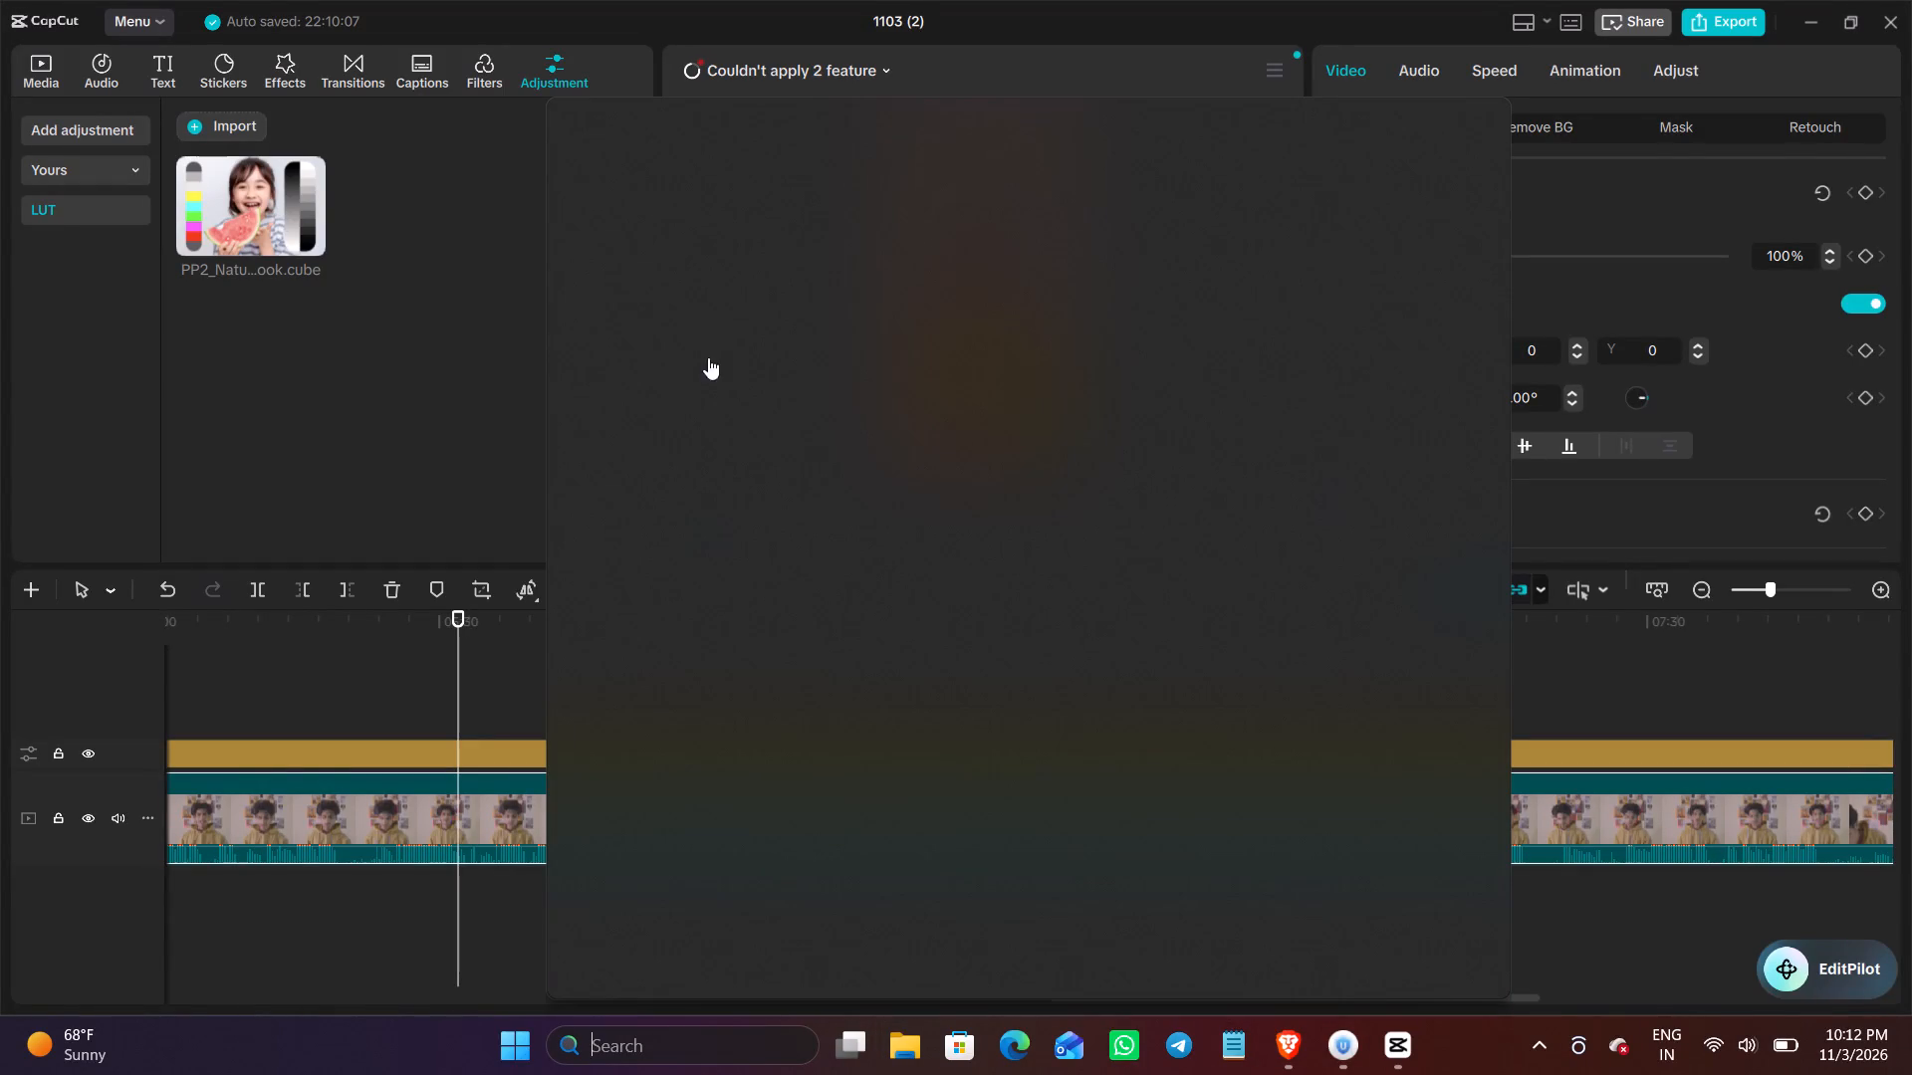
pyautogui.click(713, 373)
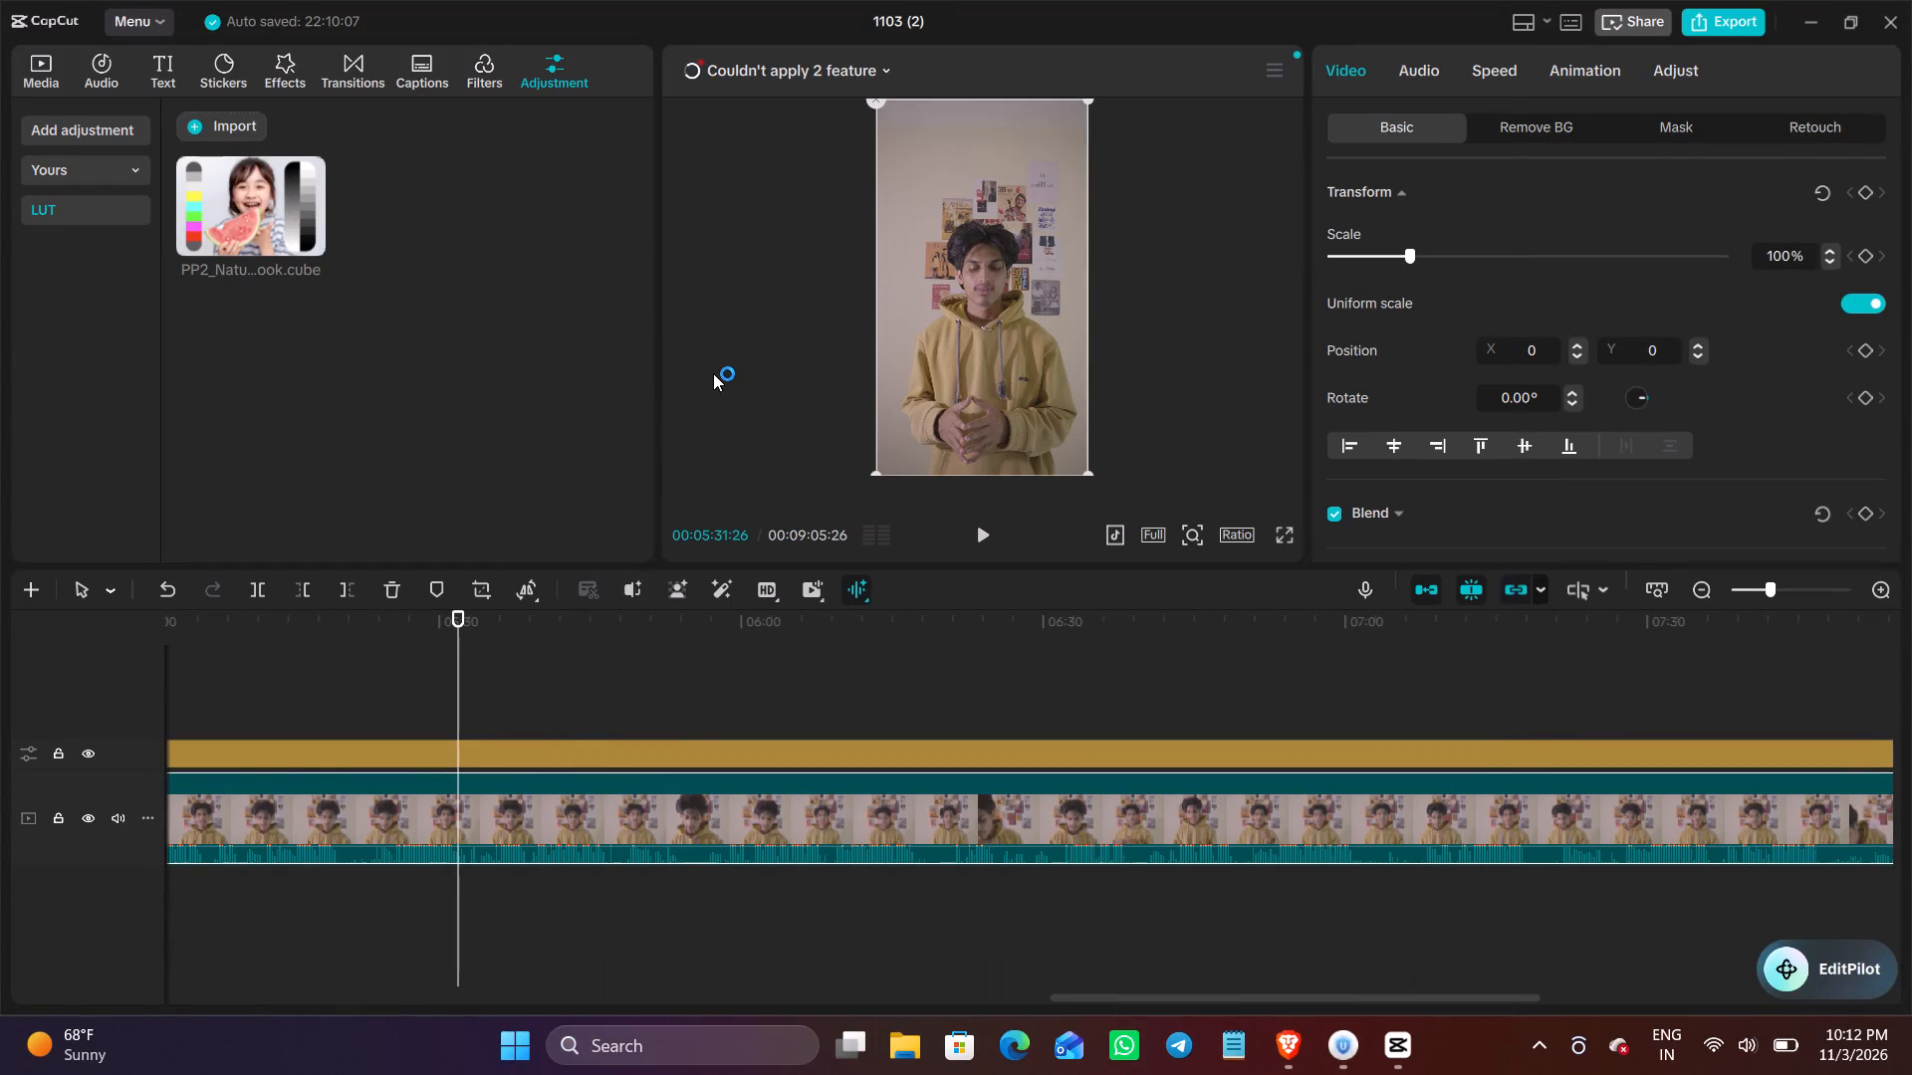
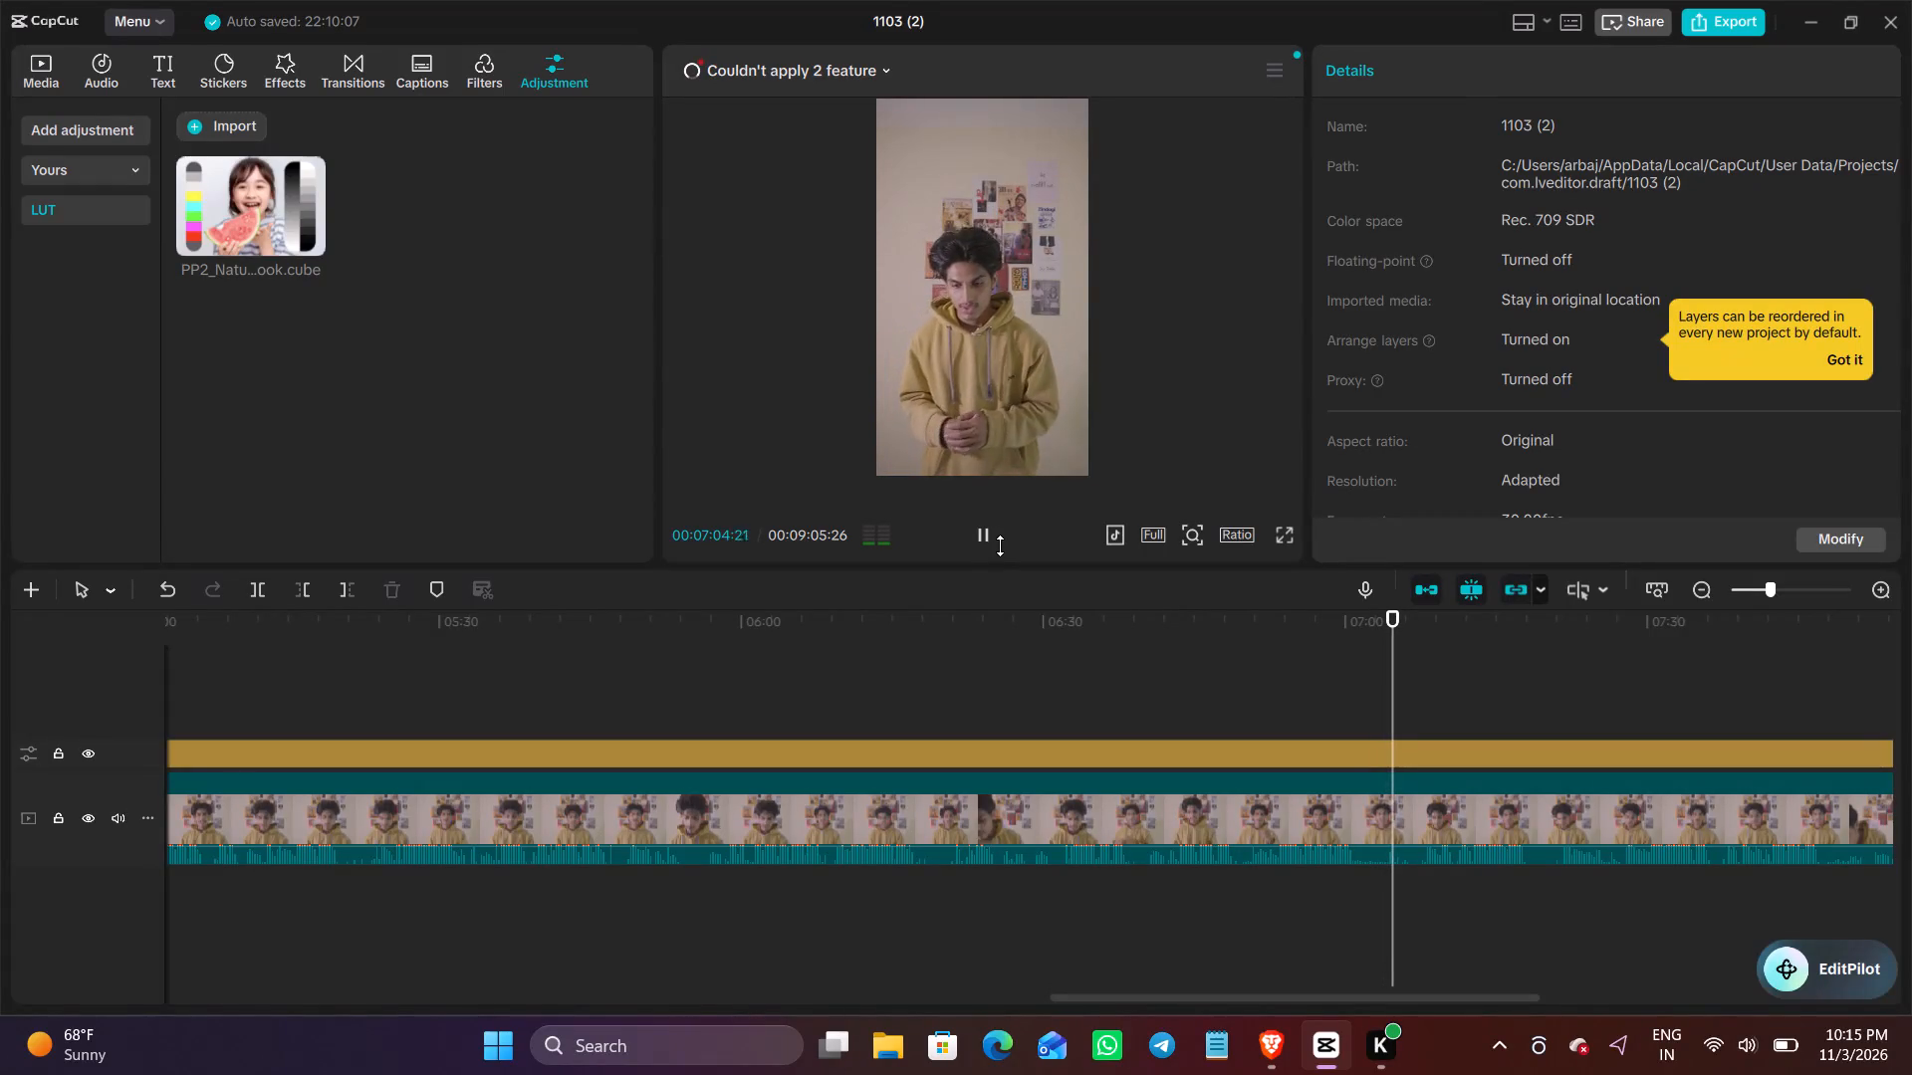
# Review the clip from its beginning and remove its opening up to about 00:00:14:02.
pyautogui.click(285, 688)
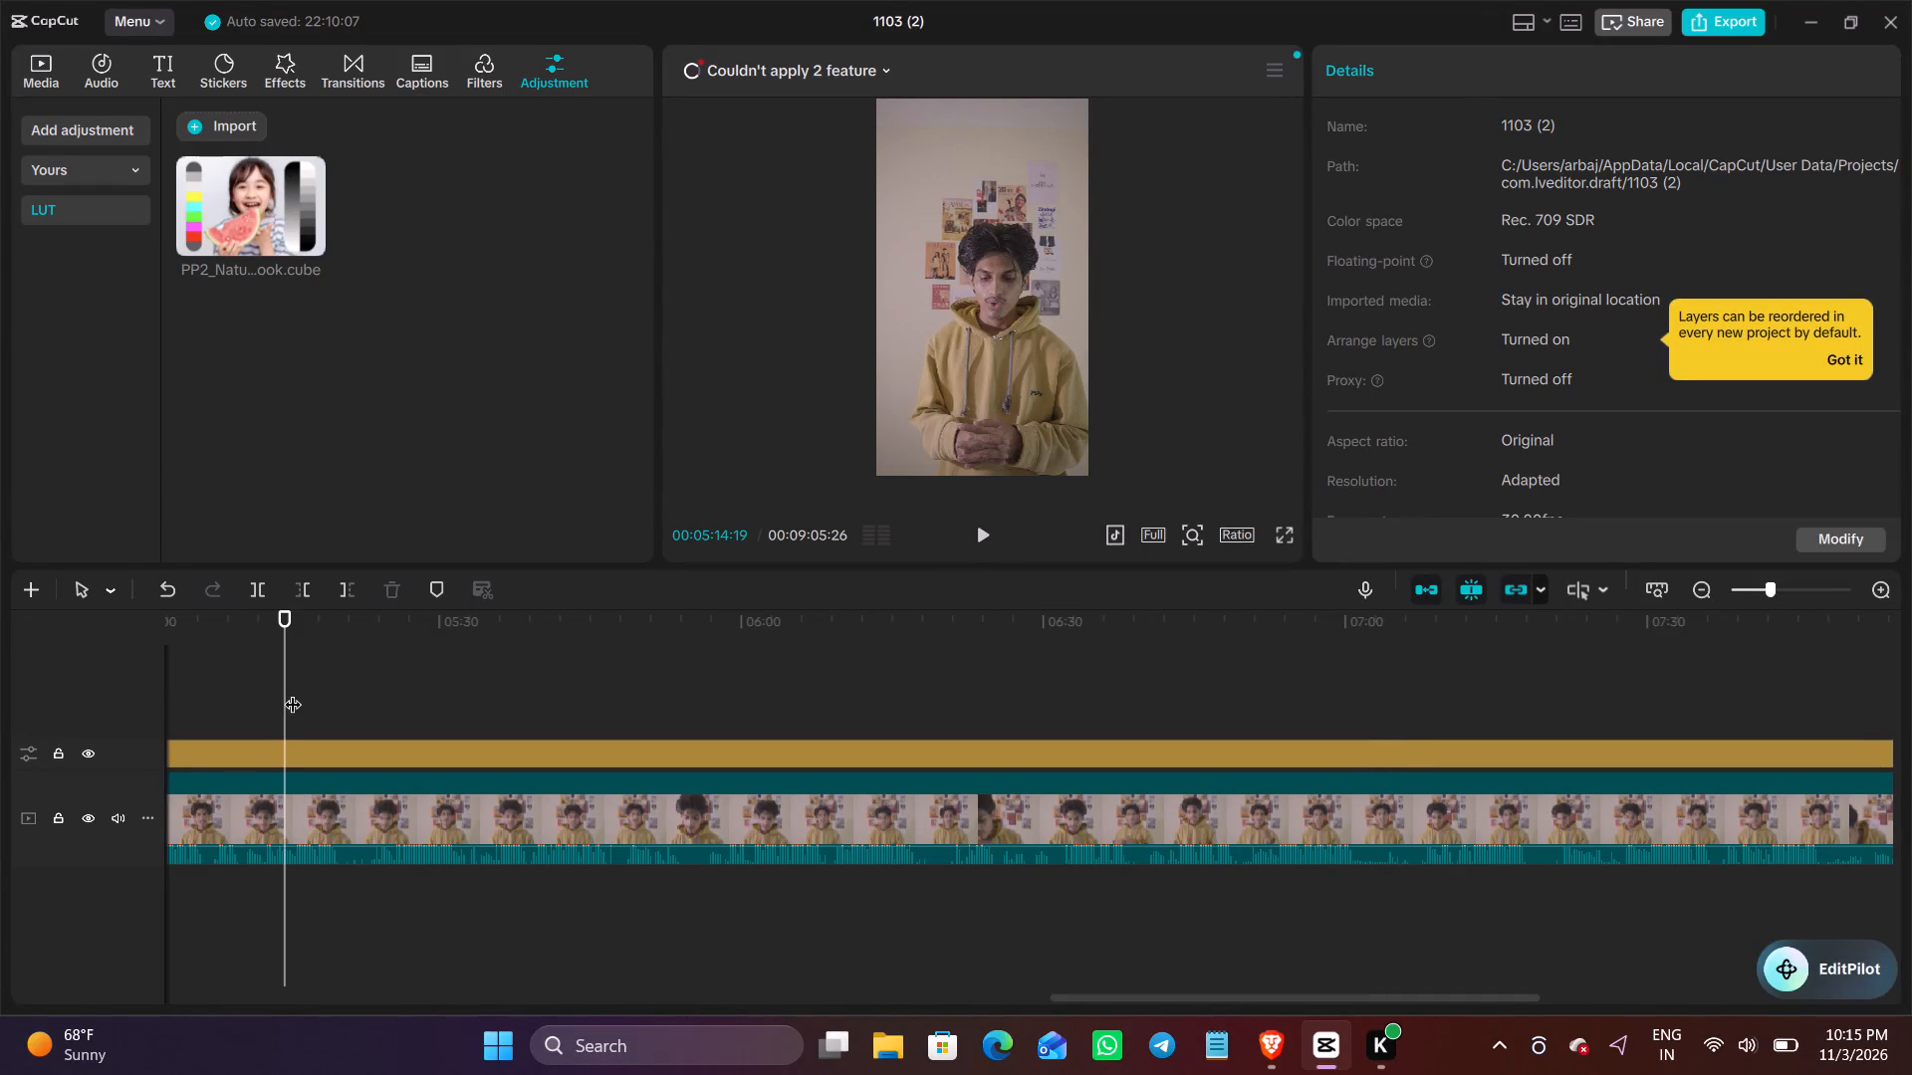
pyautogui.moveTo(280, 693); pyautogui.dragTo(162, 700)
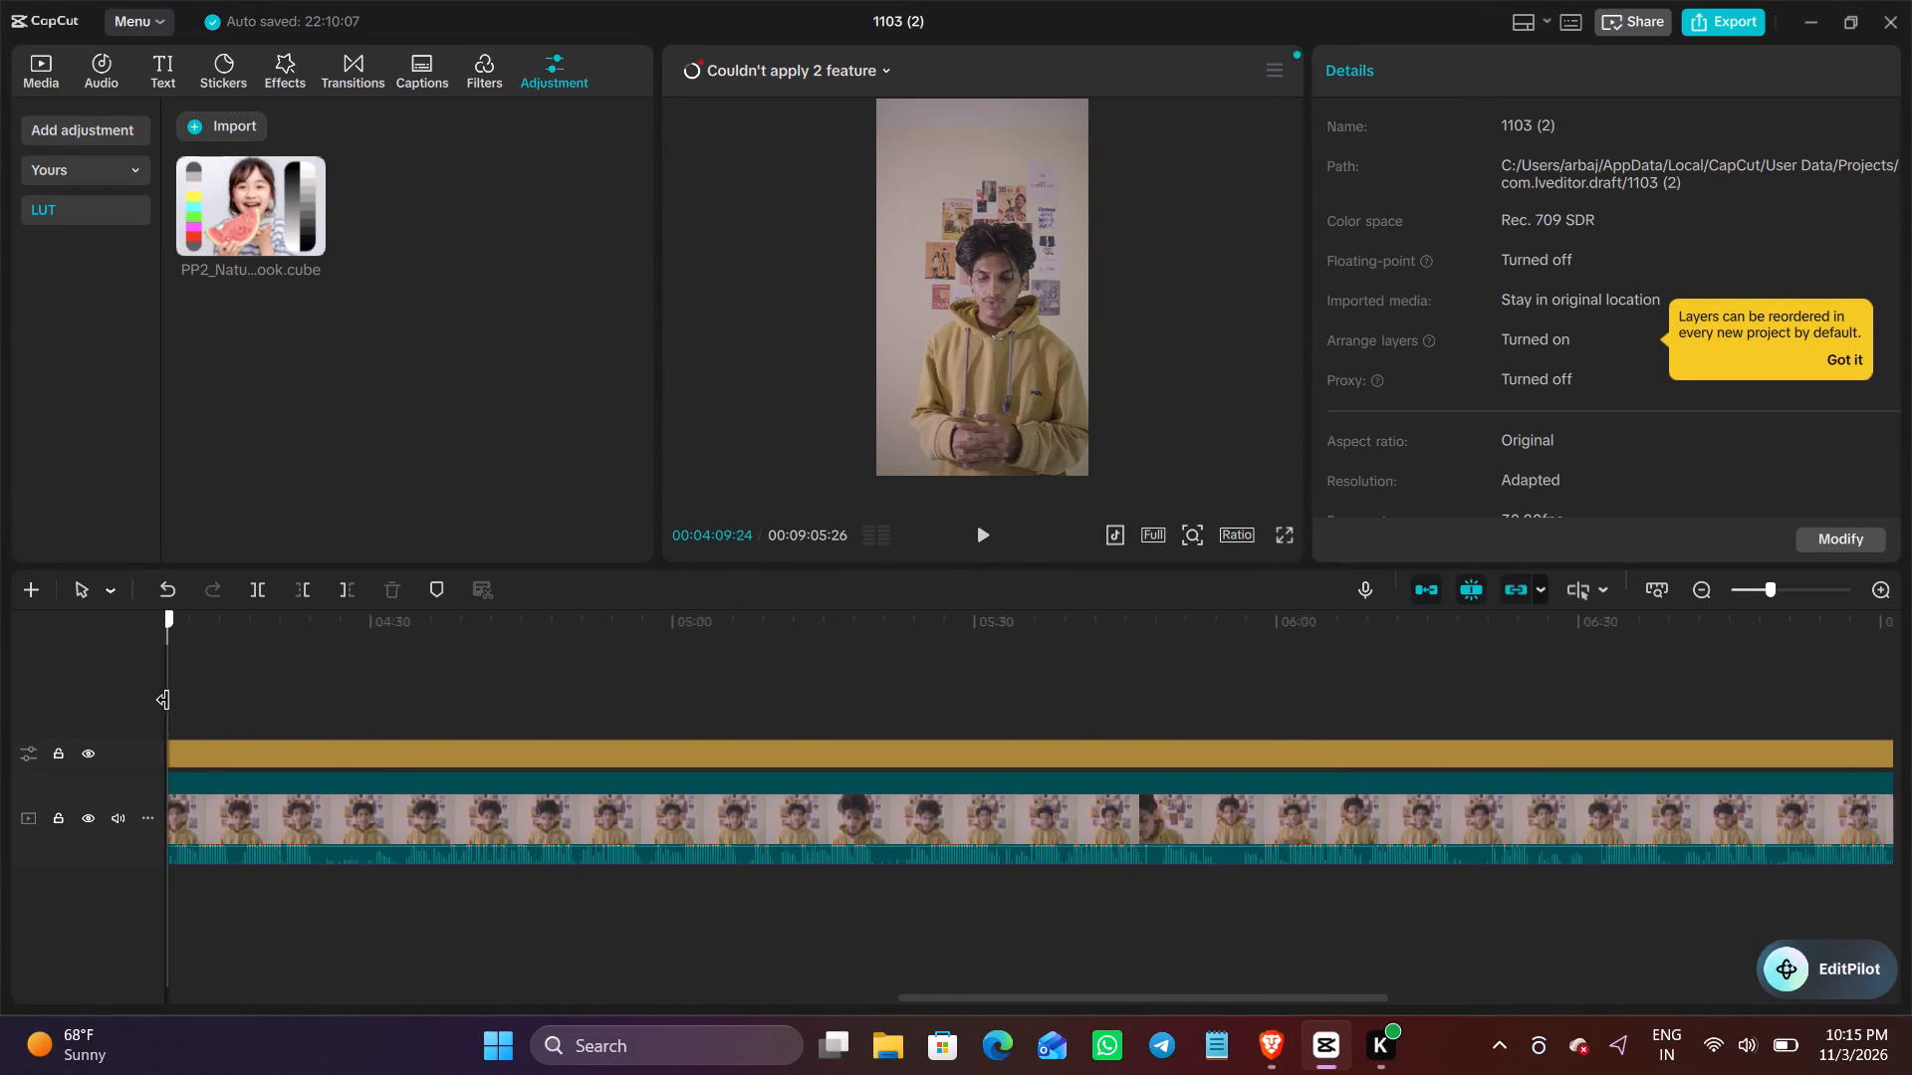
pyautogui.moveTo(162, 700); pyautogui.dragTo(154, 700)
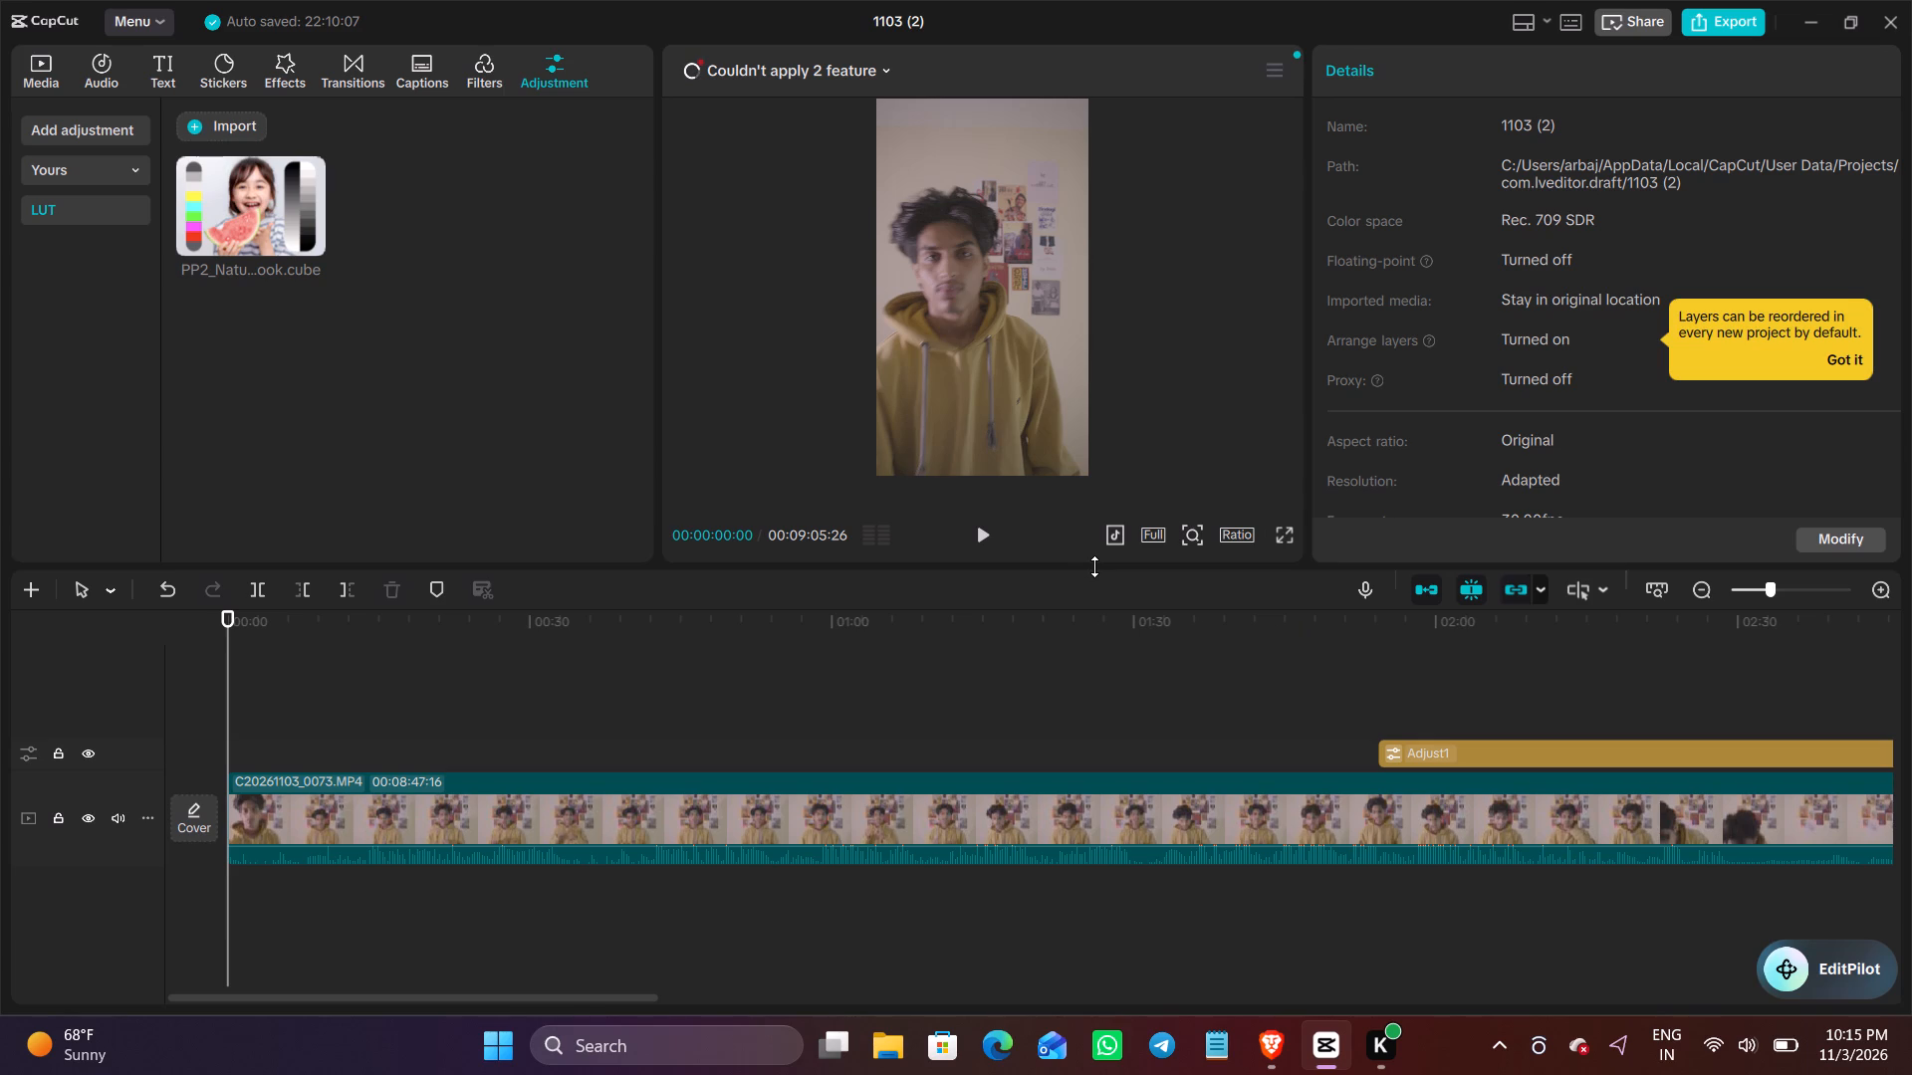
pyautogui.click(987, 530)
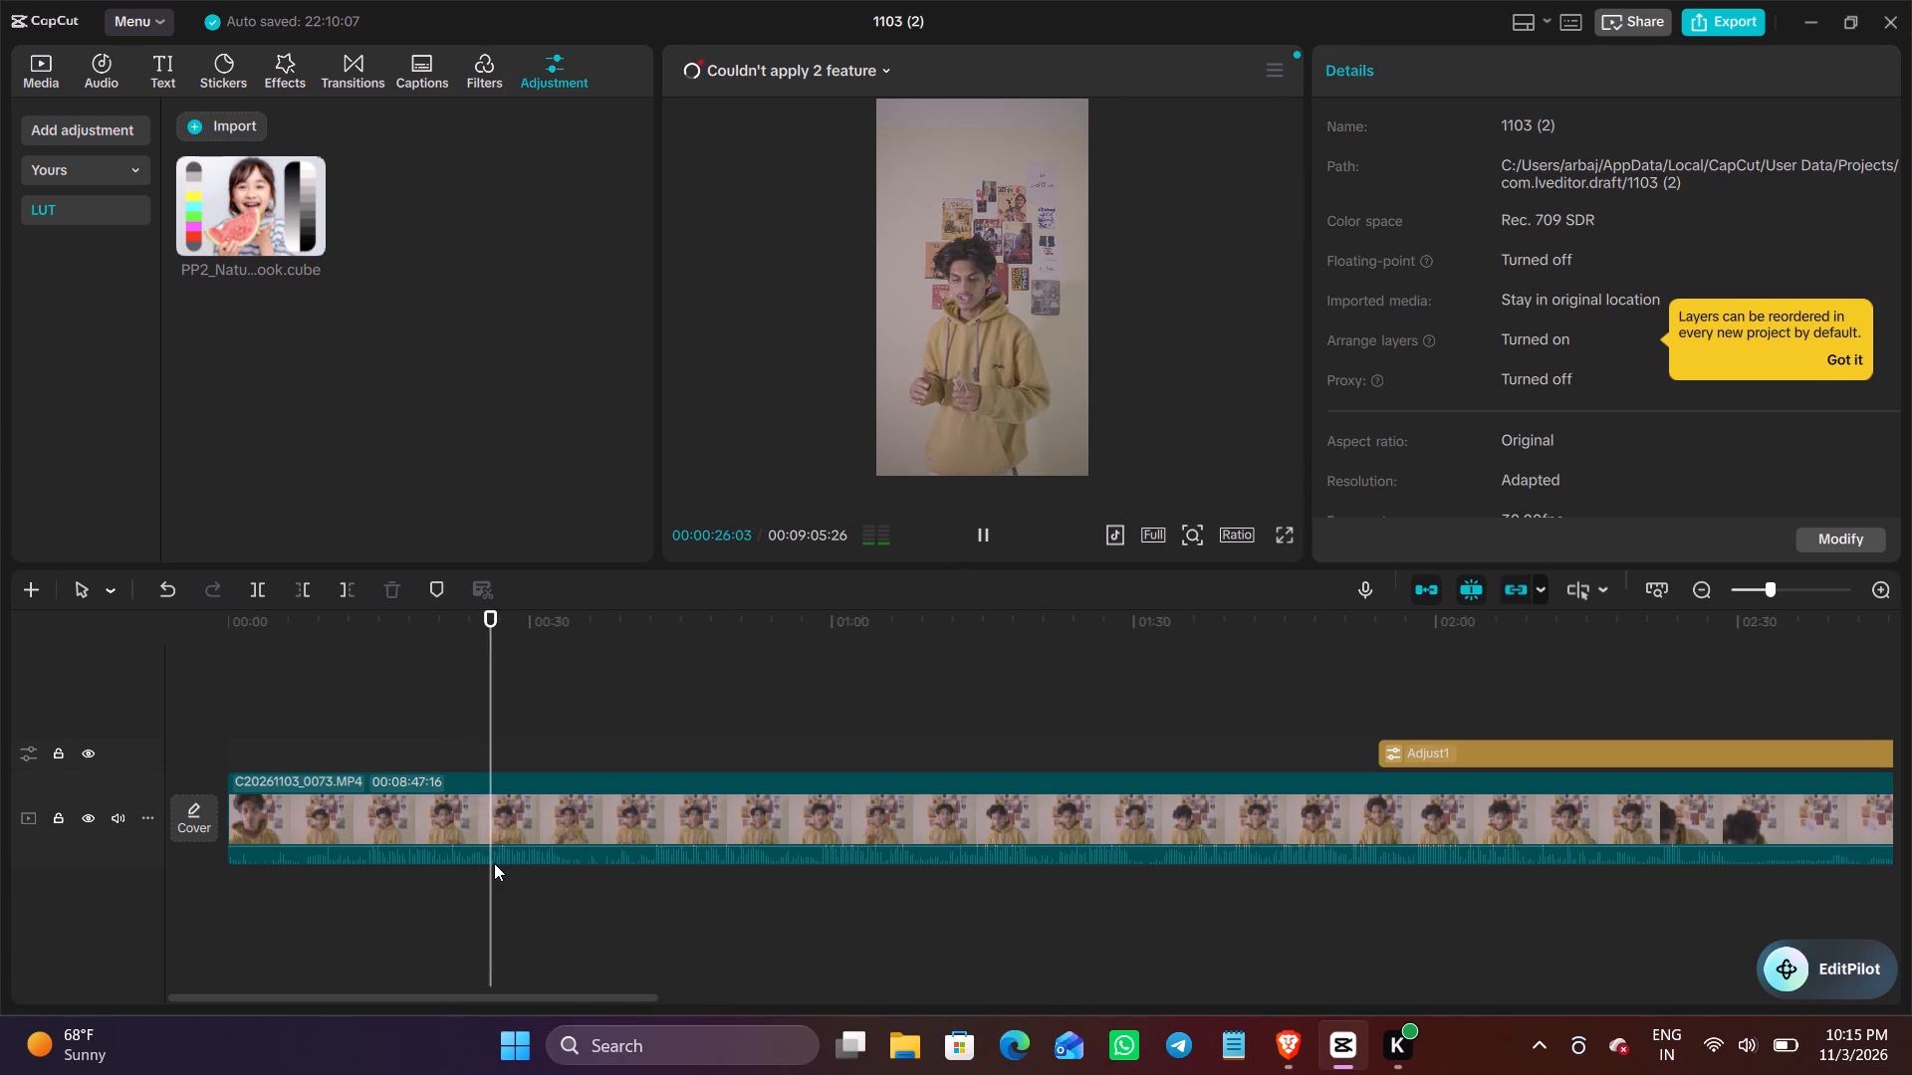
pyautogui.click(356, 883)
pyautogui.click(369, 879)
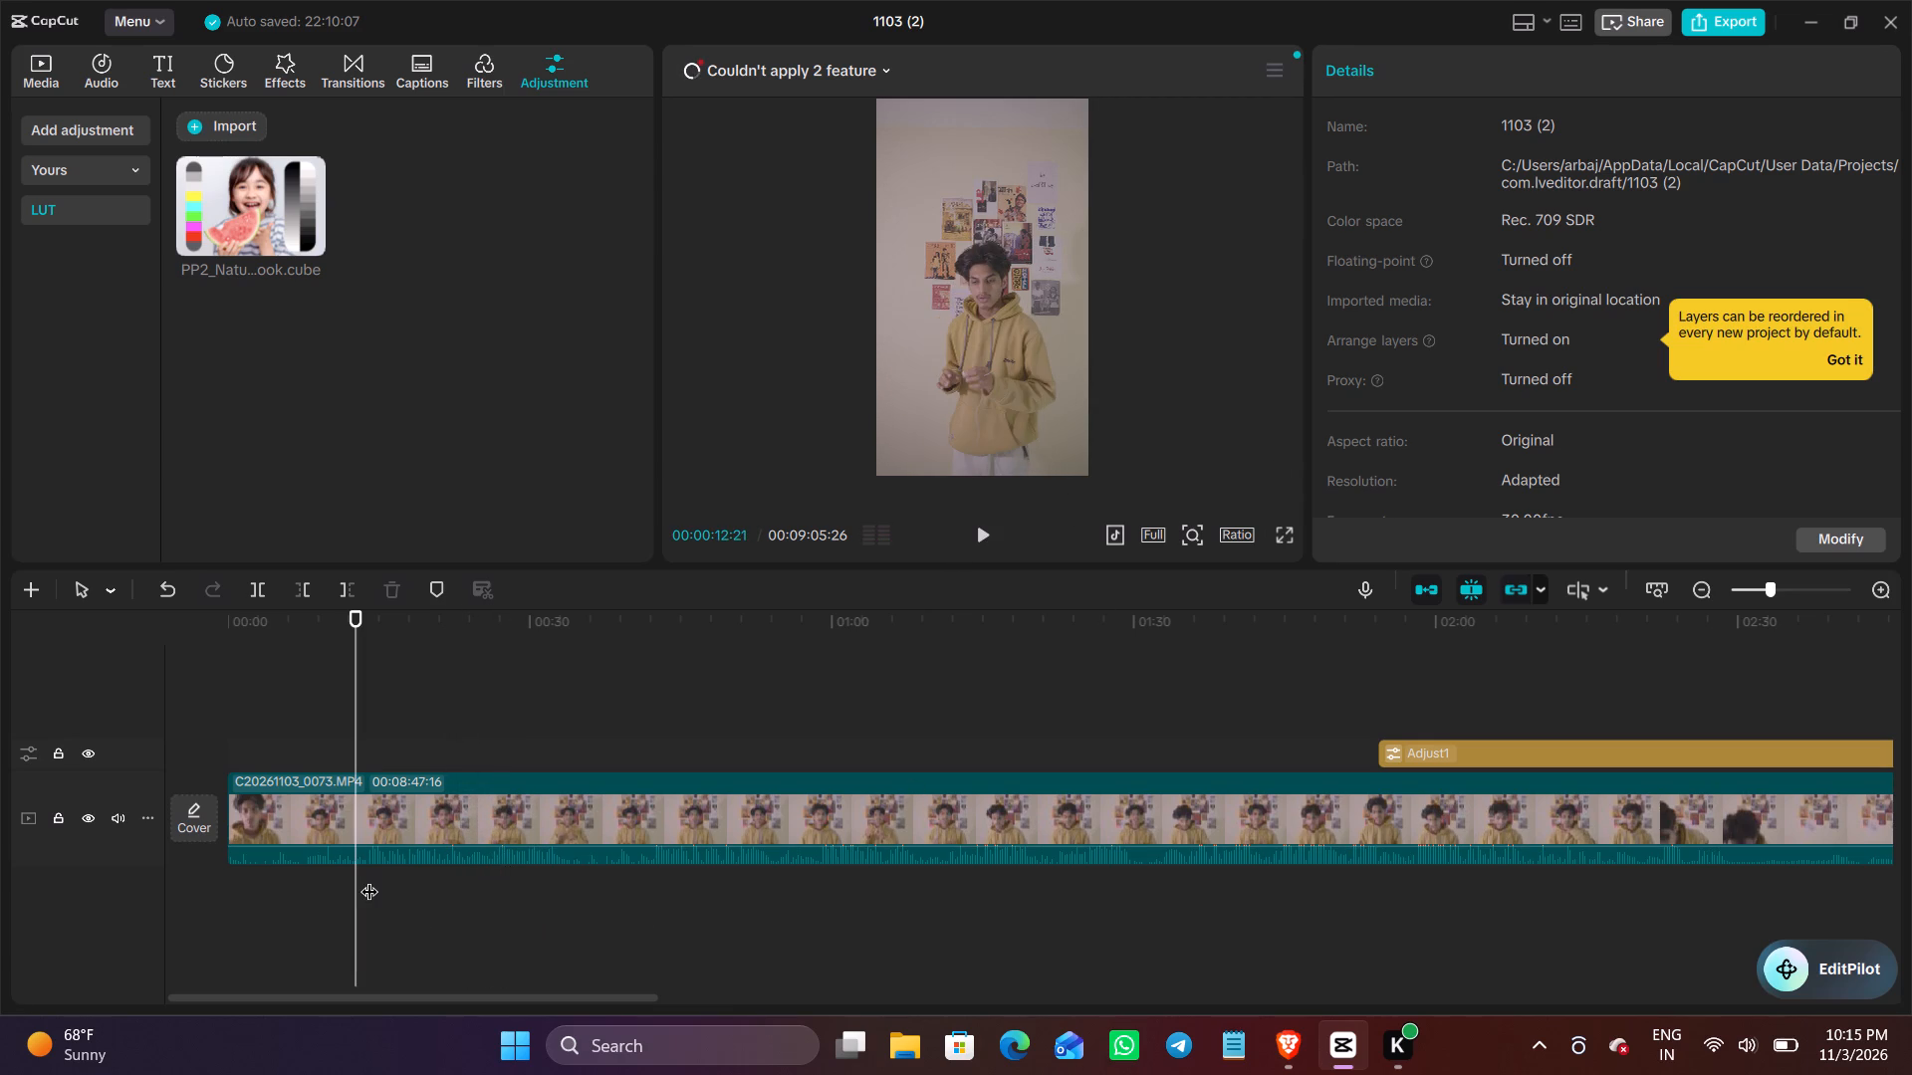
pyautogui.click(983, 540)
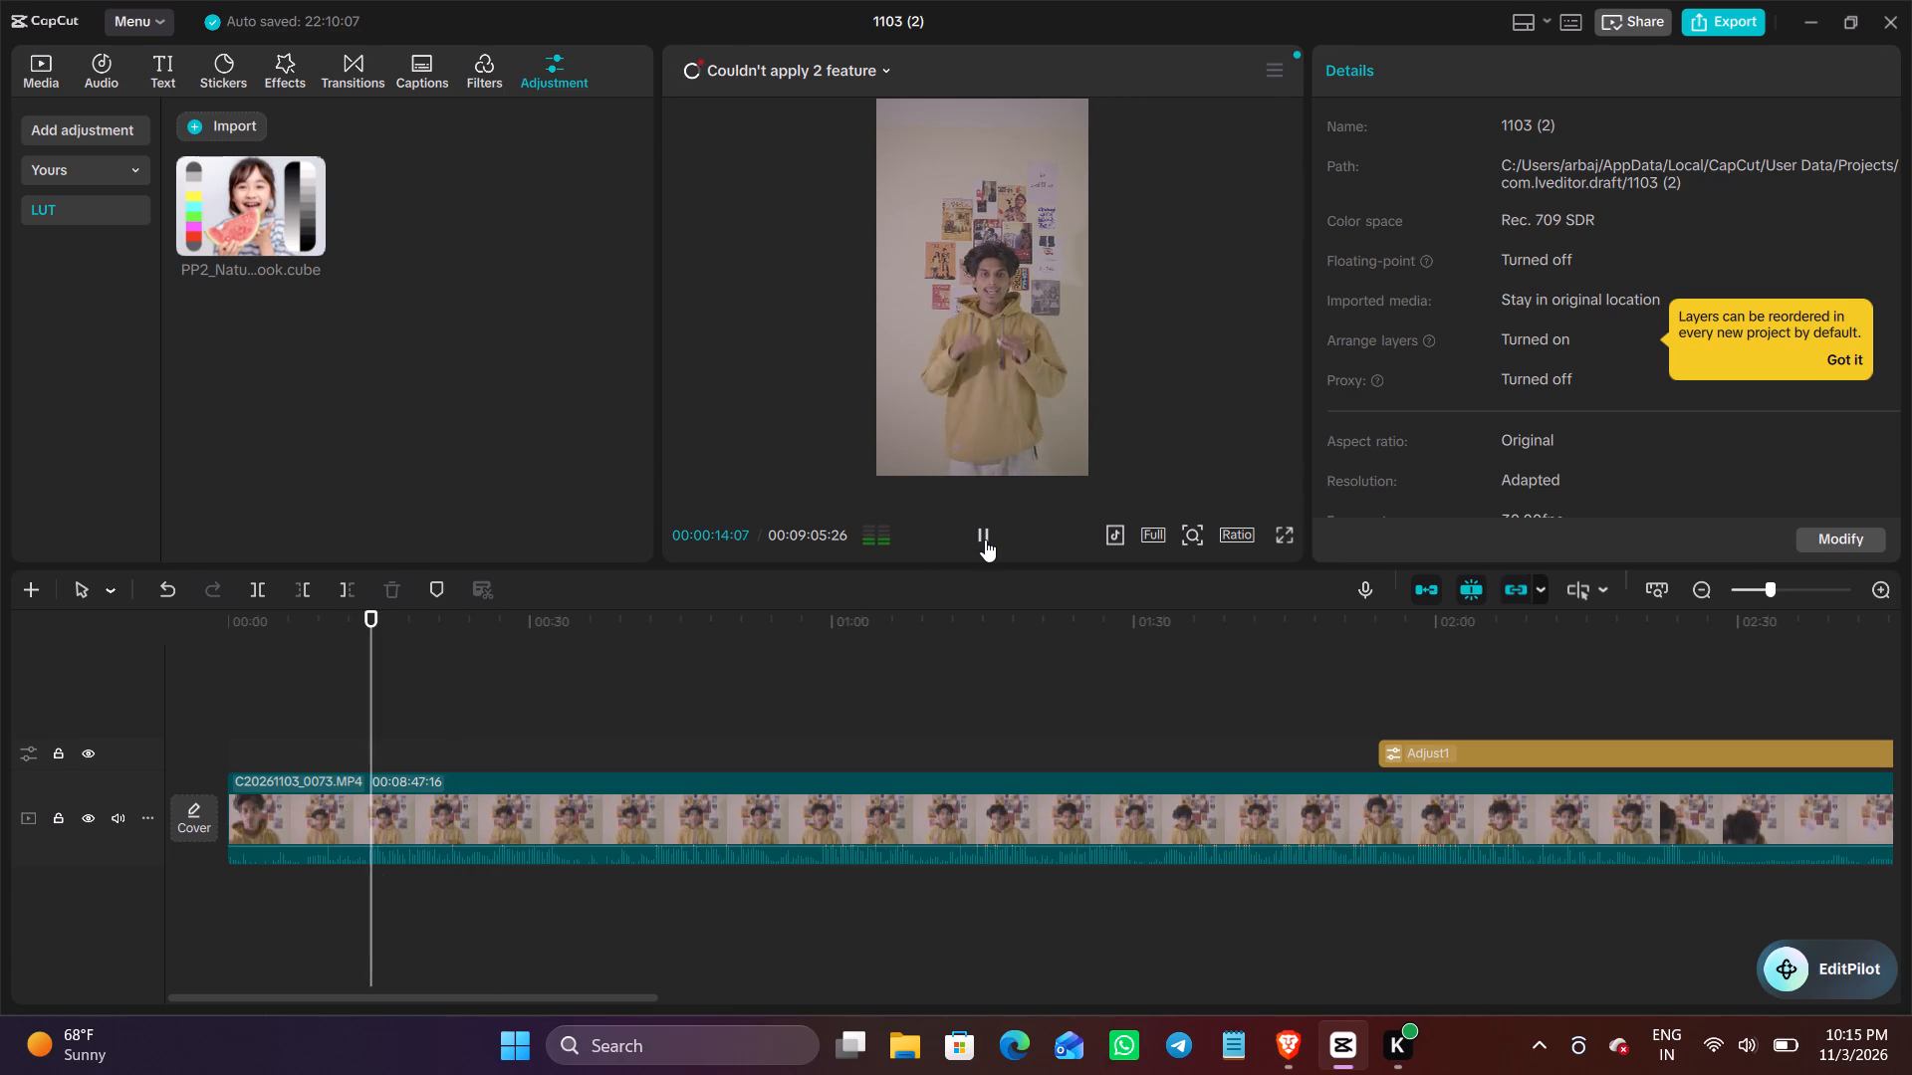
pyautogui.click(985, 539)
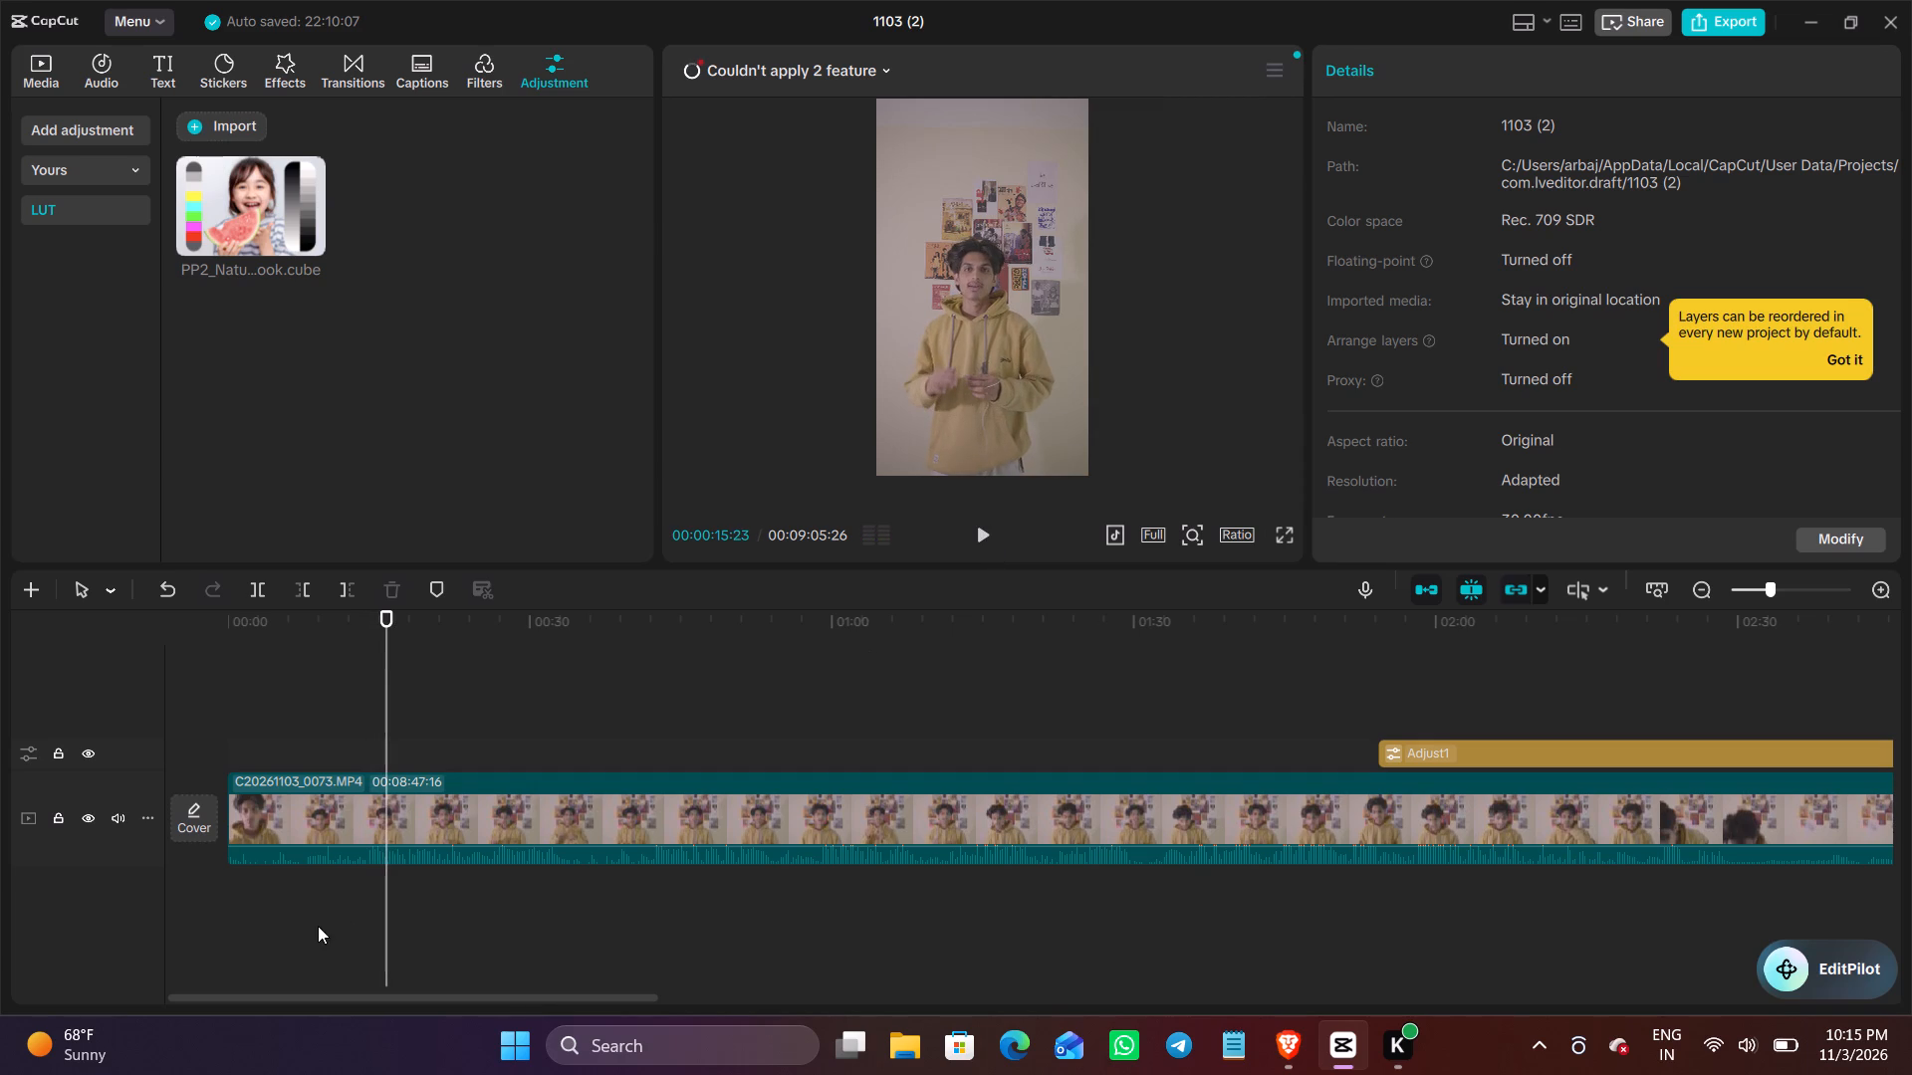
pyautogui.click(364, 871)
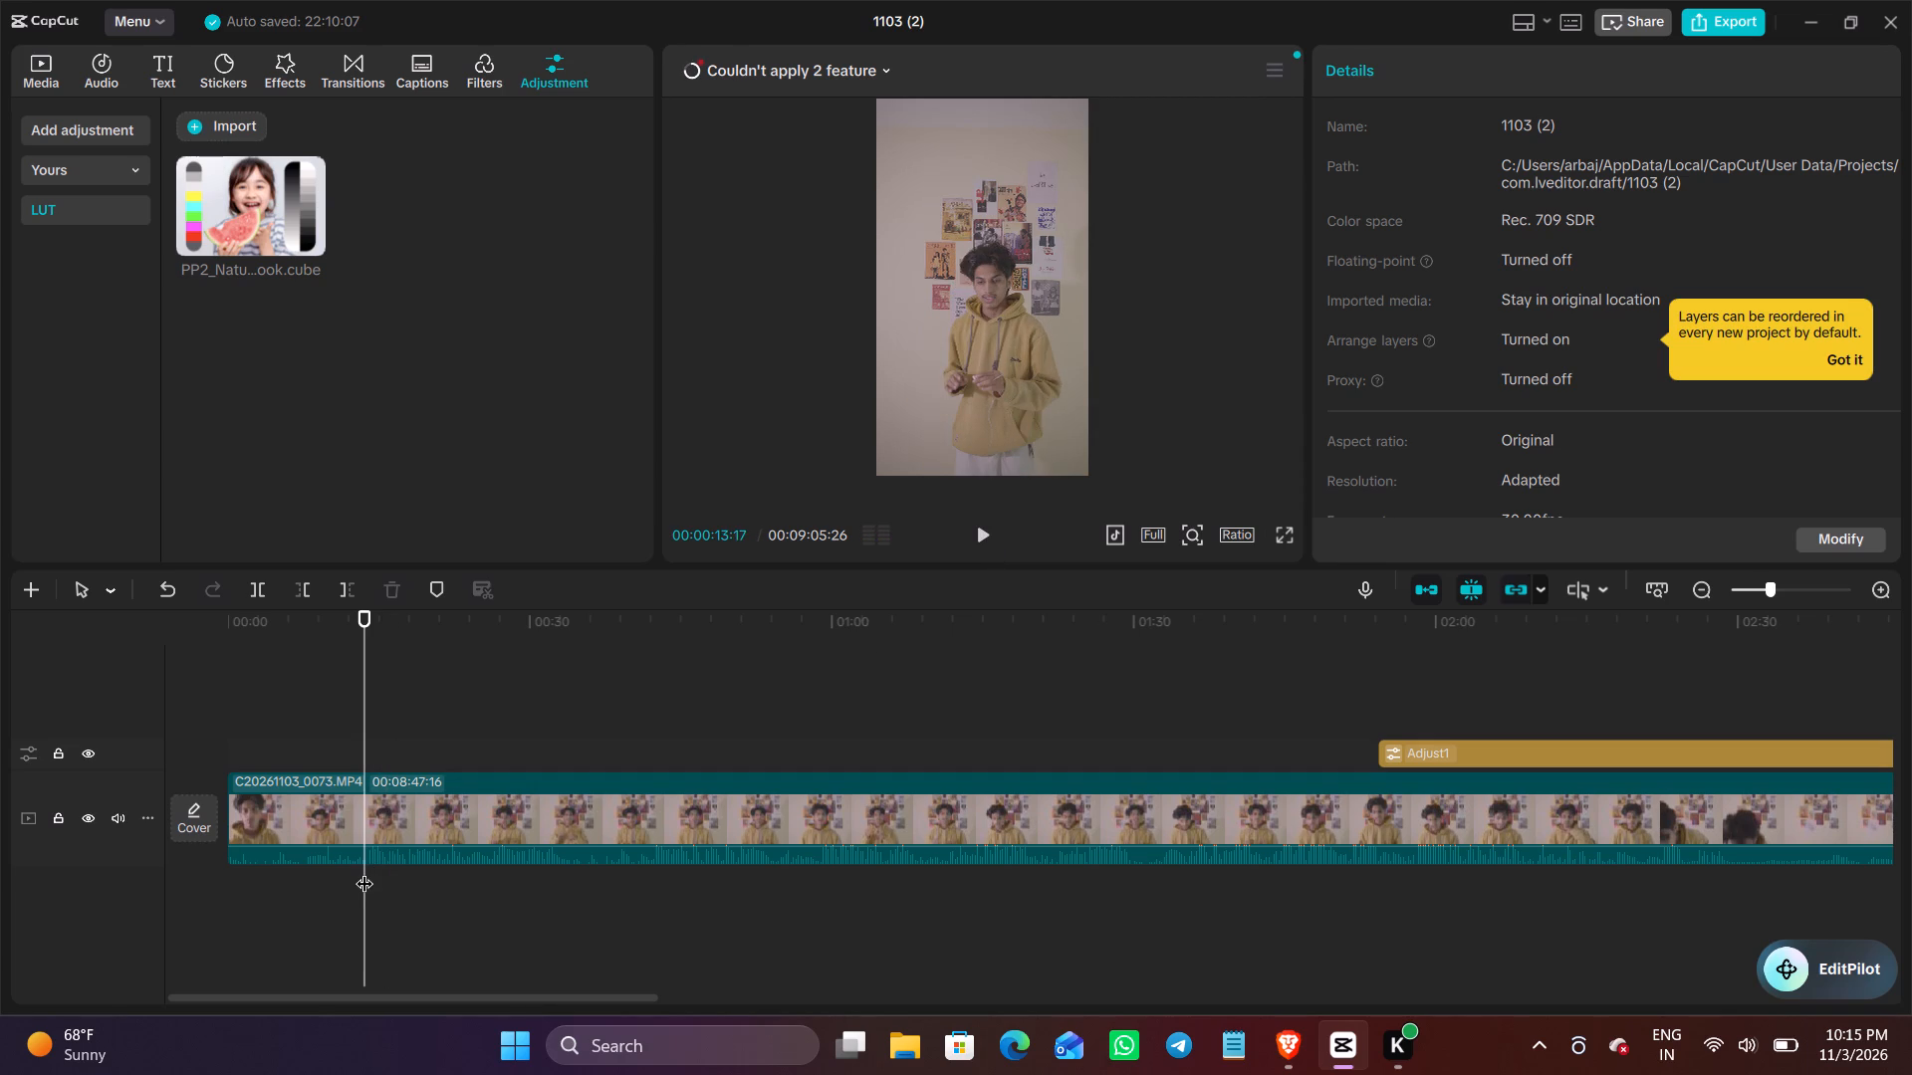
pyautogui.moveTo(364, 871); pyautogui.dragTo(368, 888)
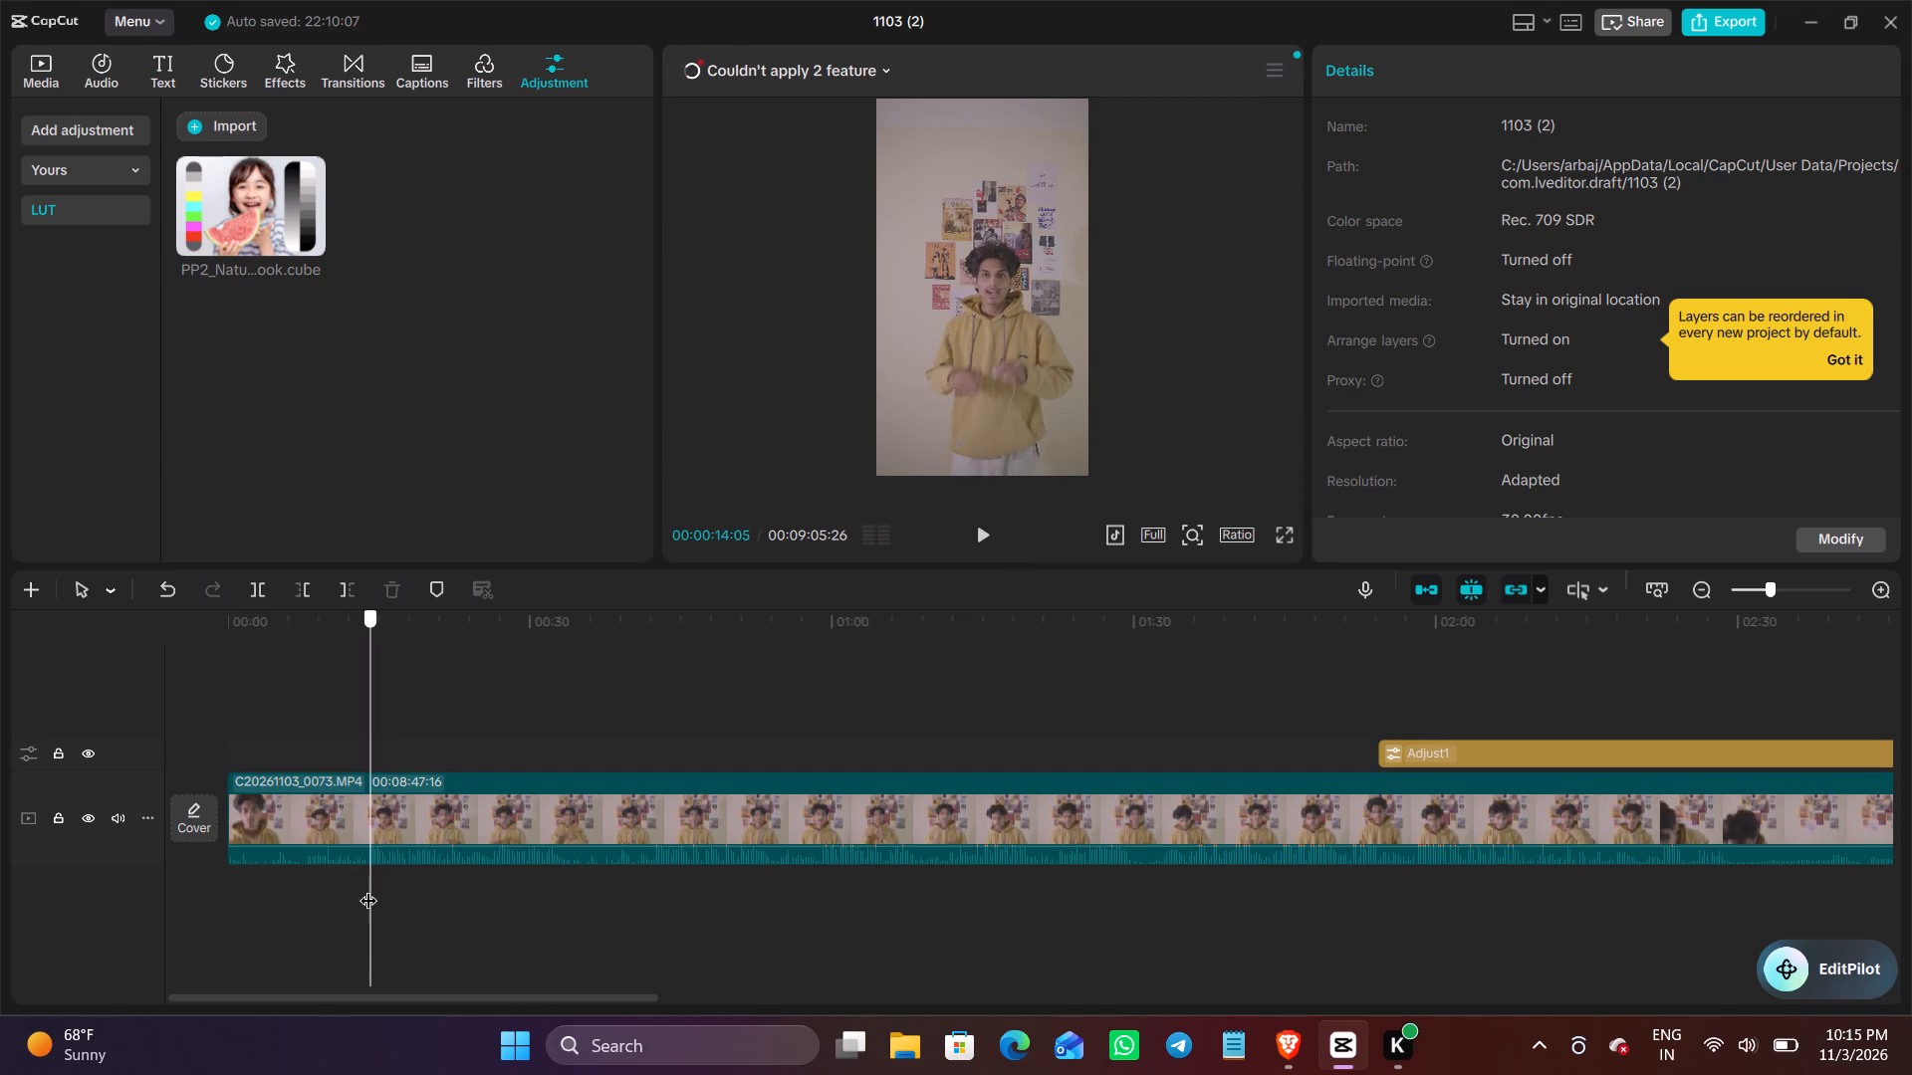
pyautogui.moveTo(368, 888); pyautogui.dragTo(369, 886)
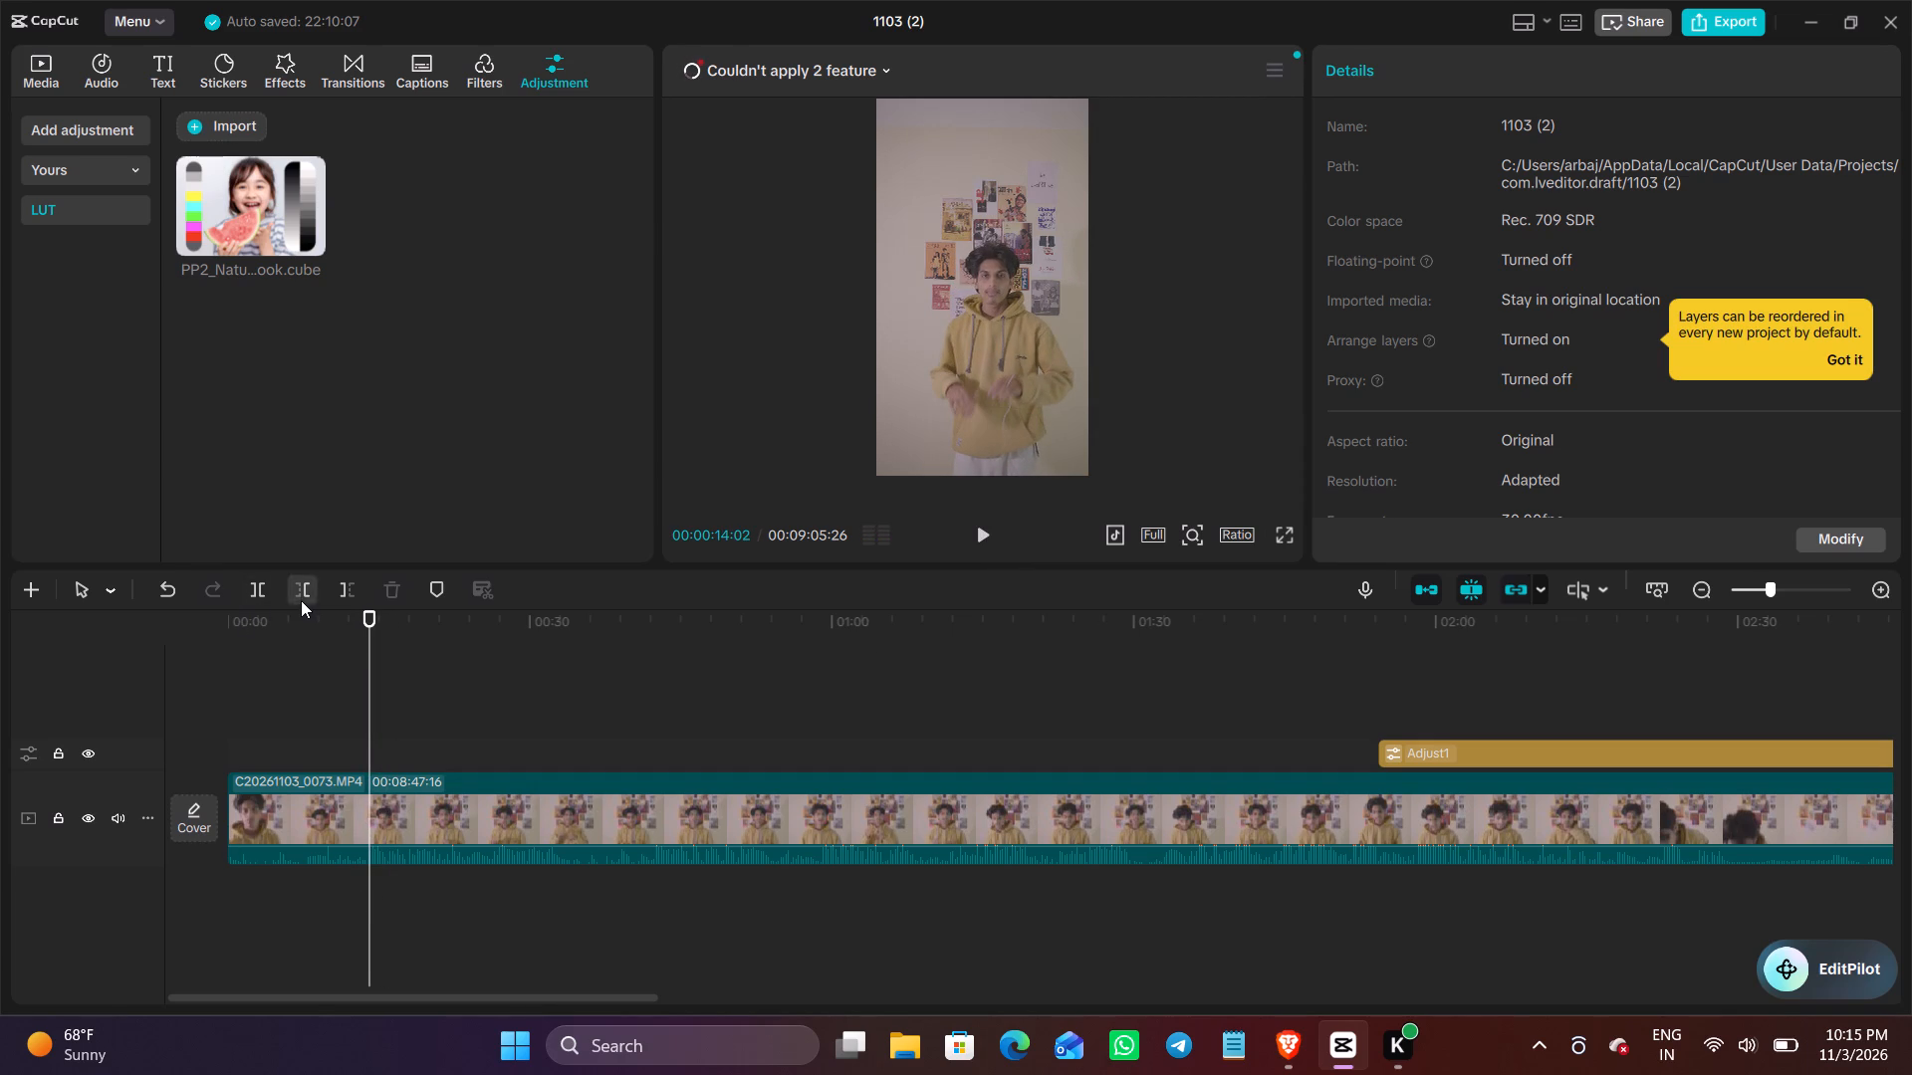
pyautogui.click(303, 596)
# Play the trimmed clip from the start and split it at 00:00:01:25, after the first spoken phrase.
pyautogui.click(983, 540)
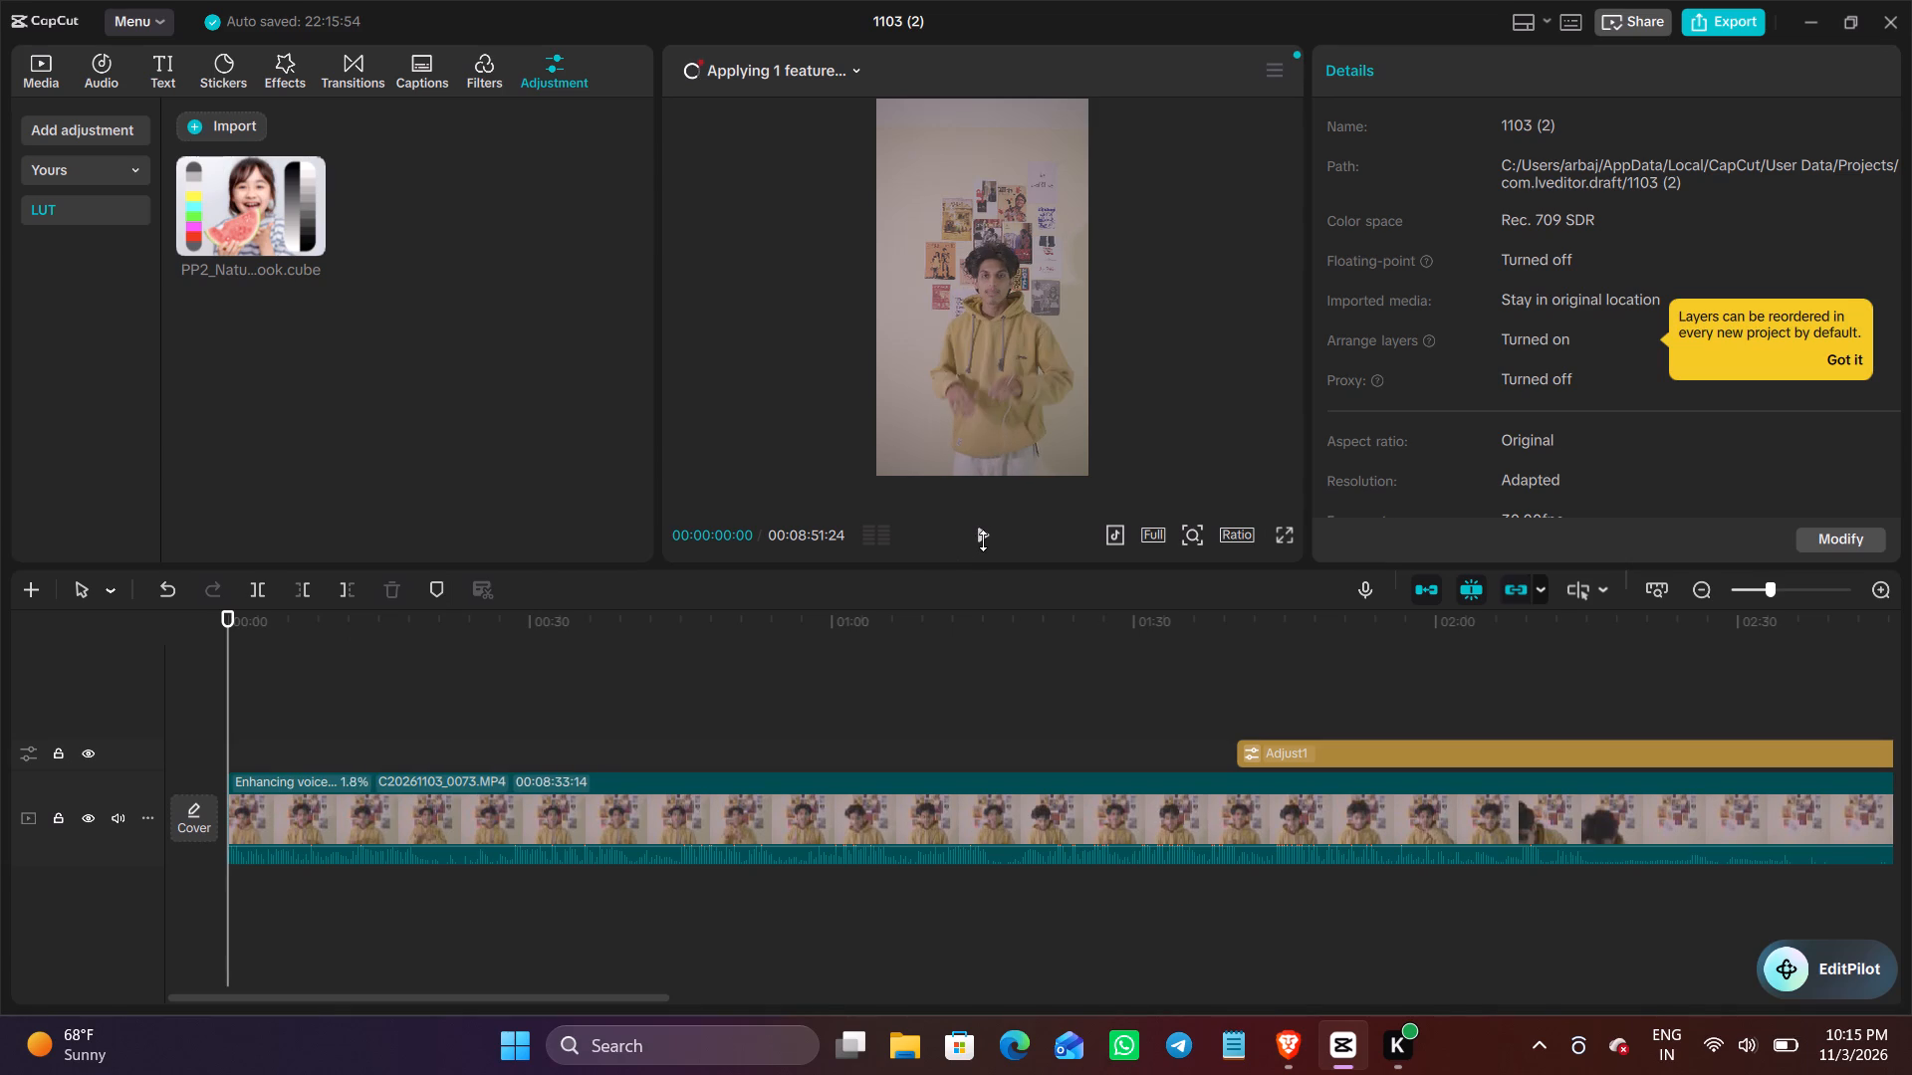
pyautogui.click(983, 540)
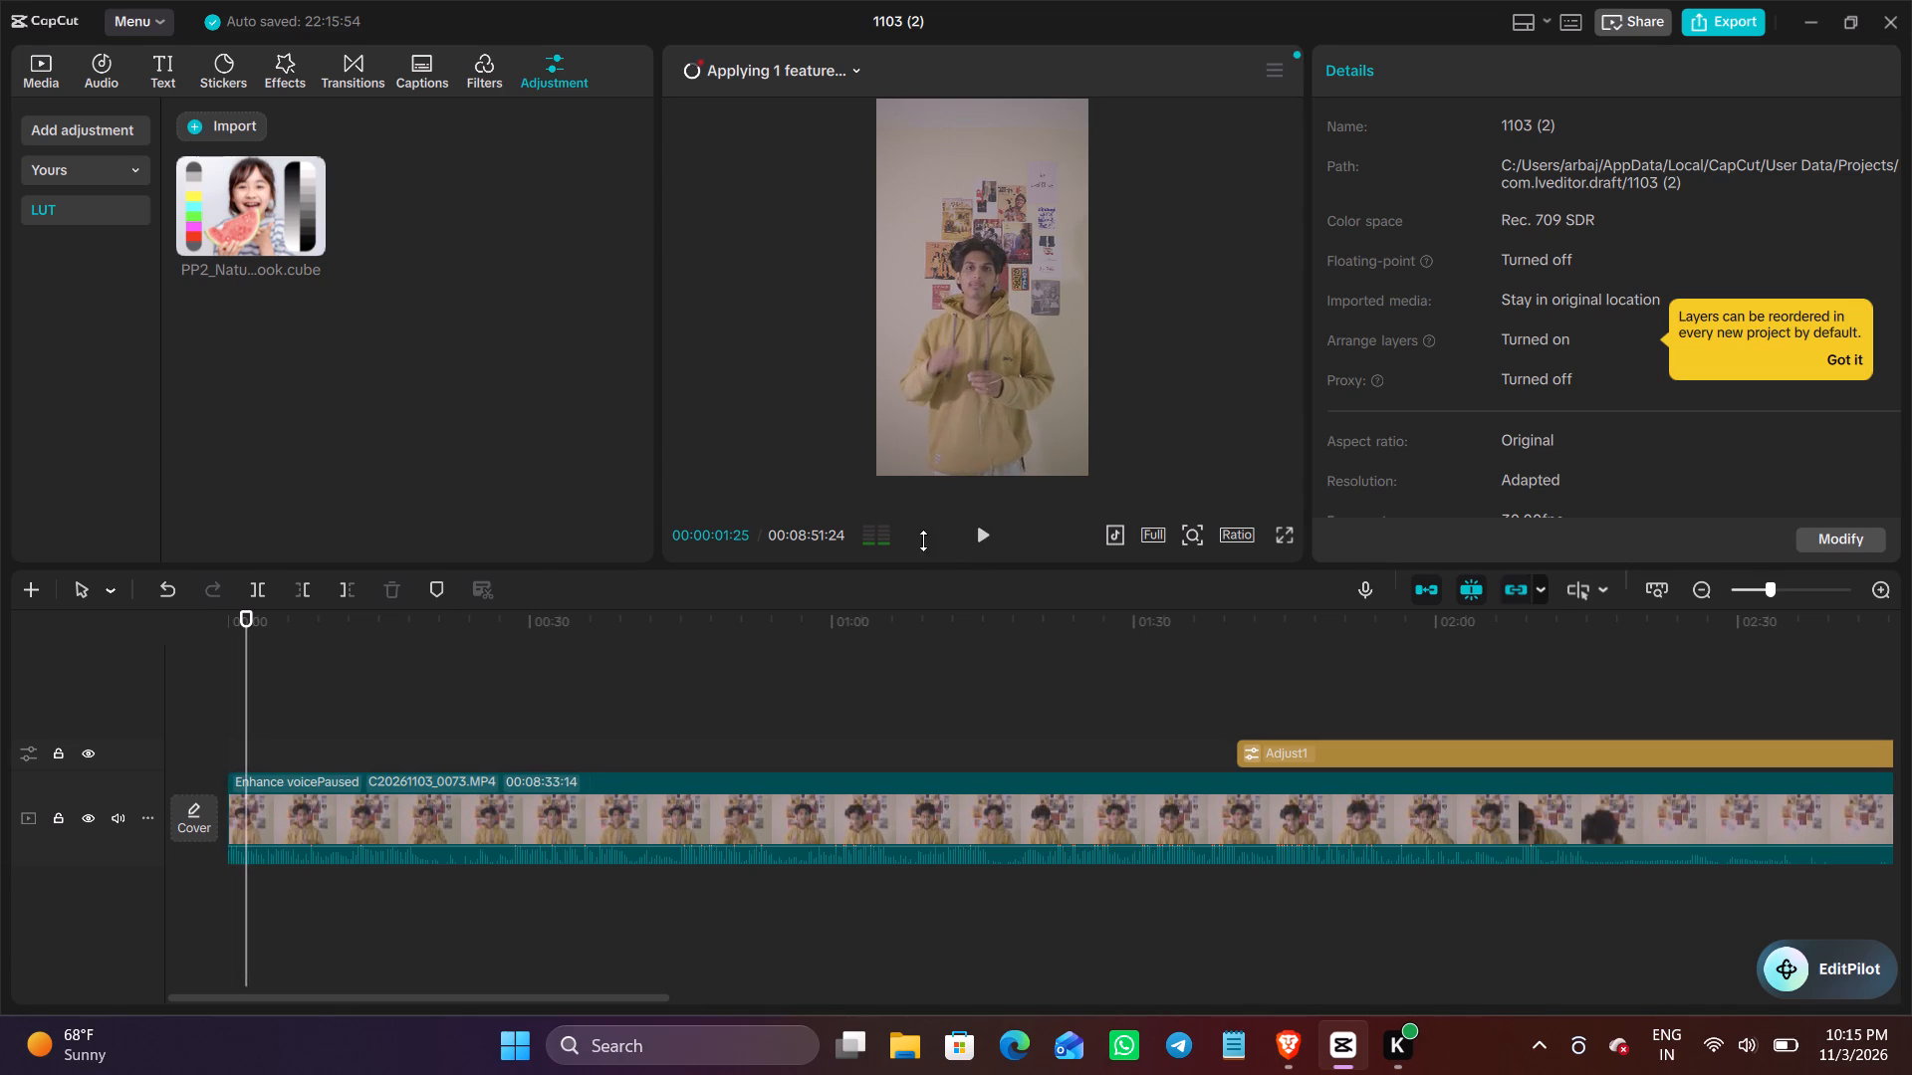
pyautogui.click(260, 593)
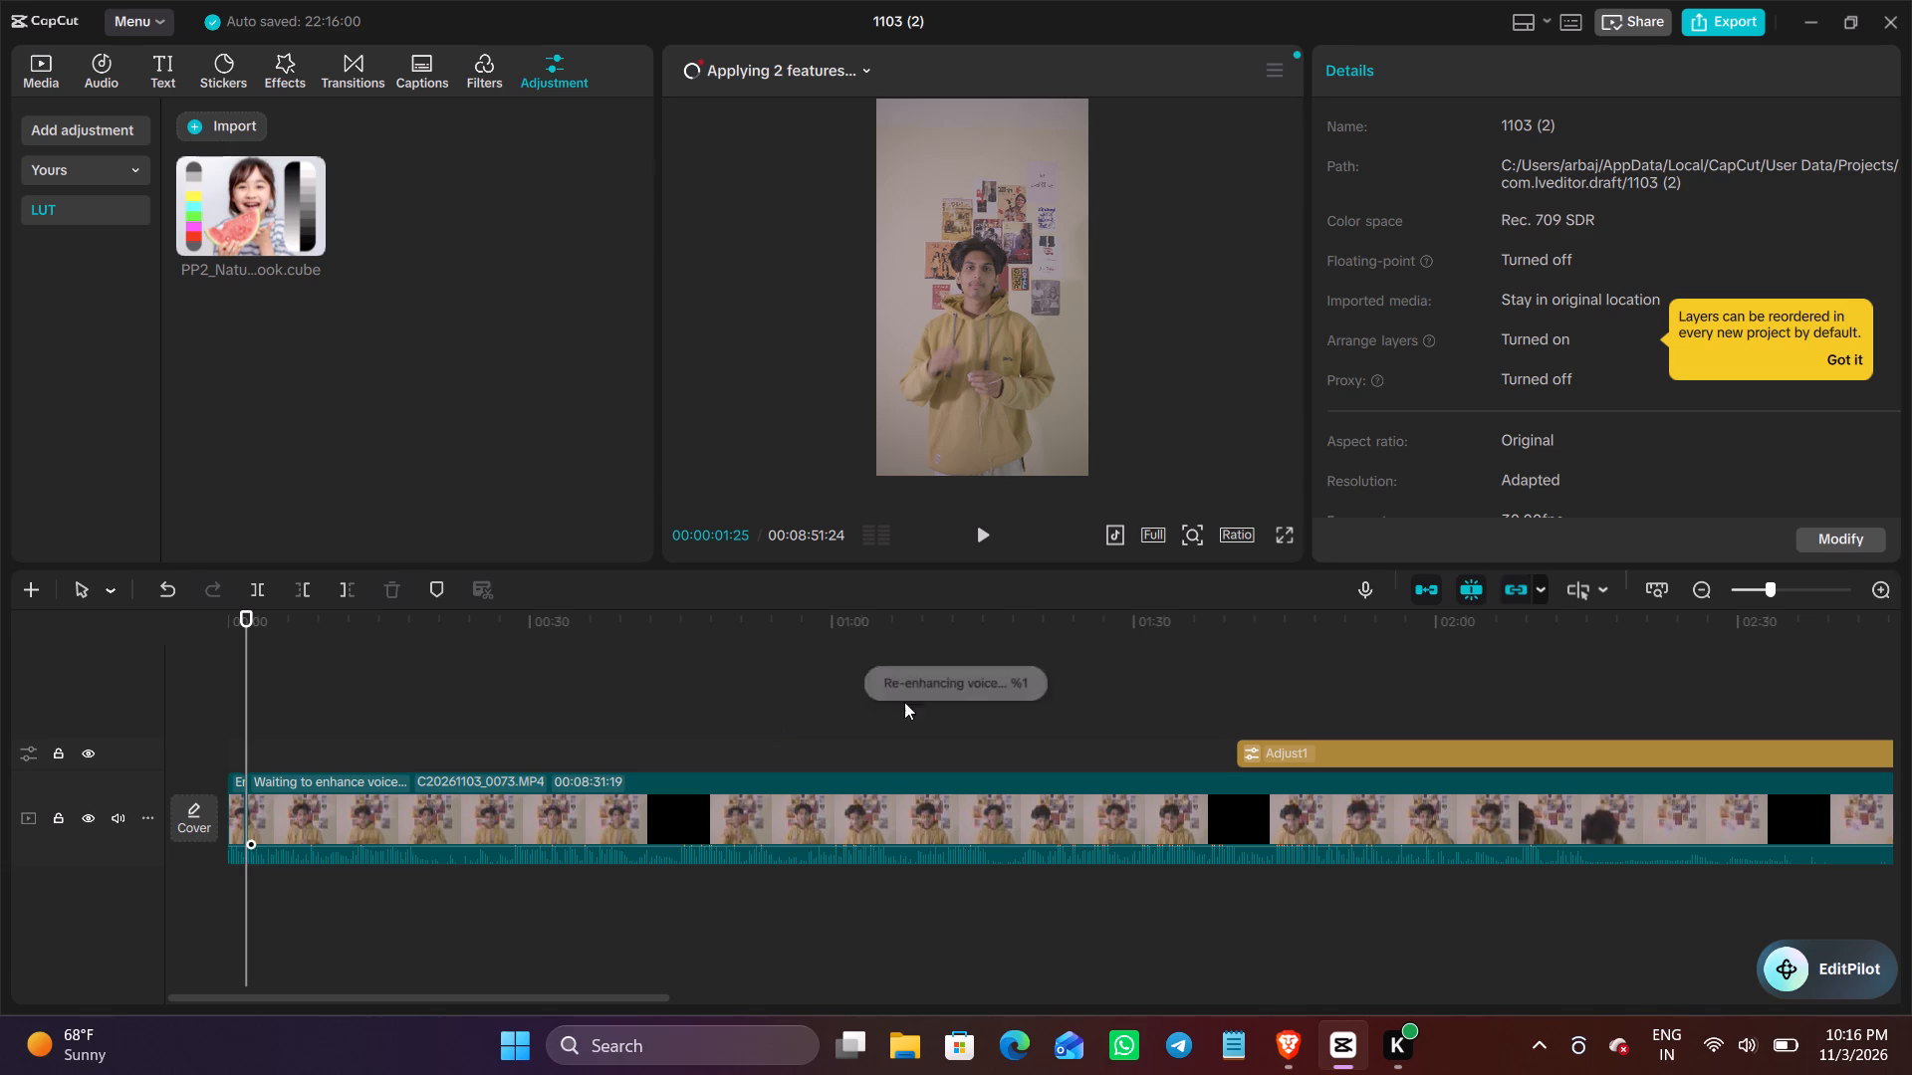
# Play on past the split and delete the second segment's footage from its start to about 00:00:12.
pyautogui.click(974, 533)
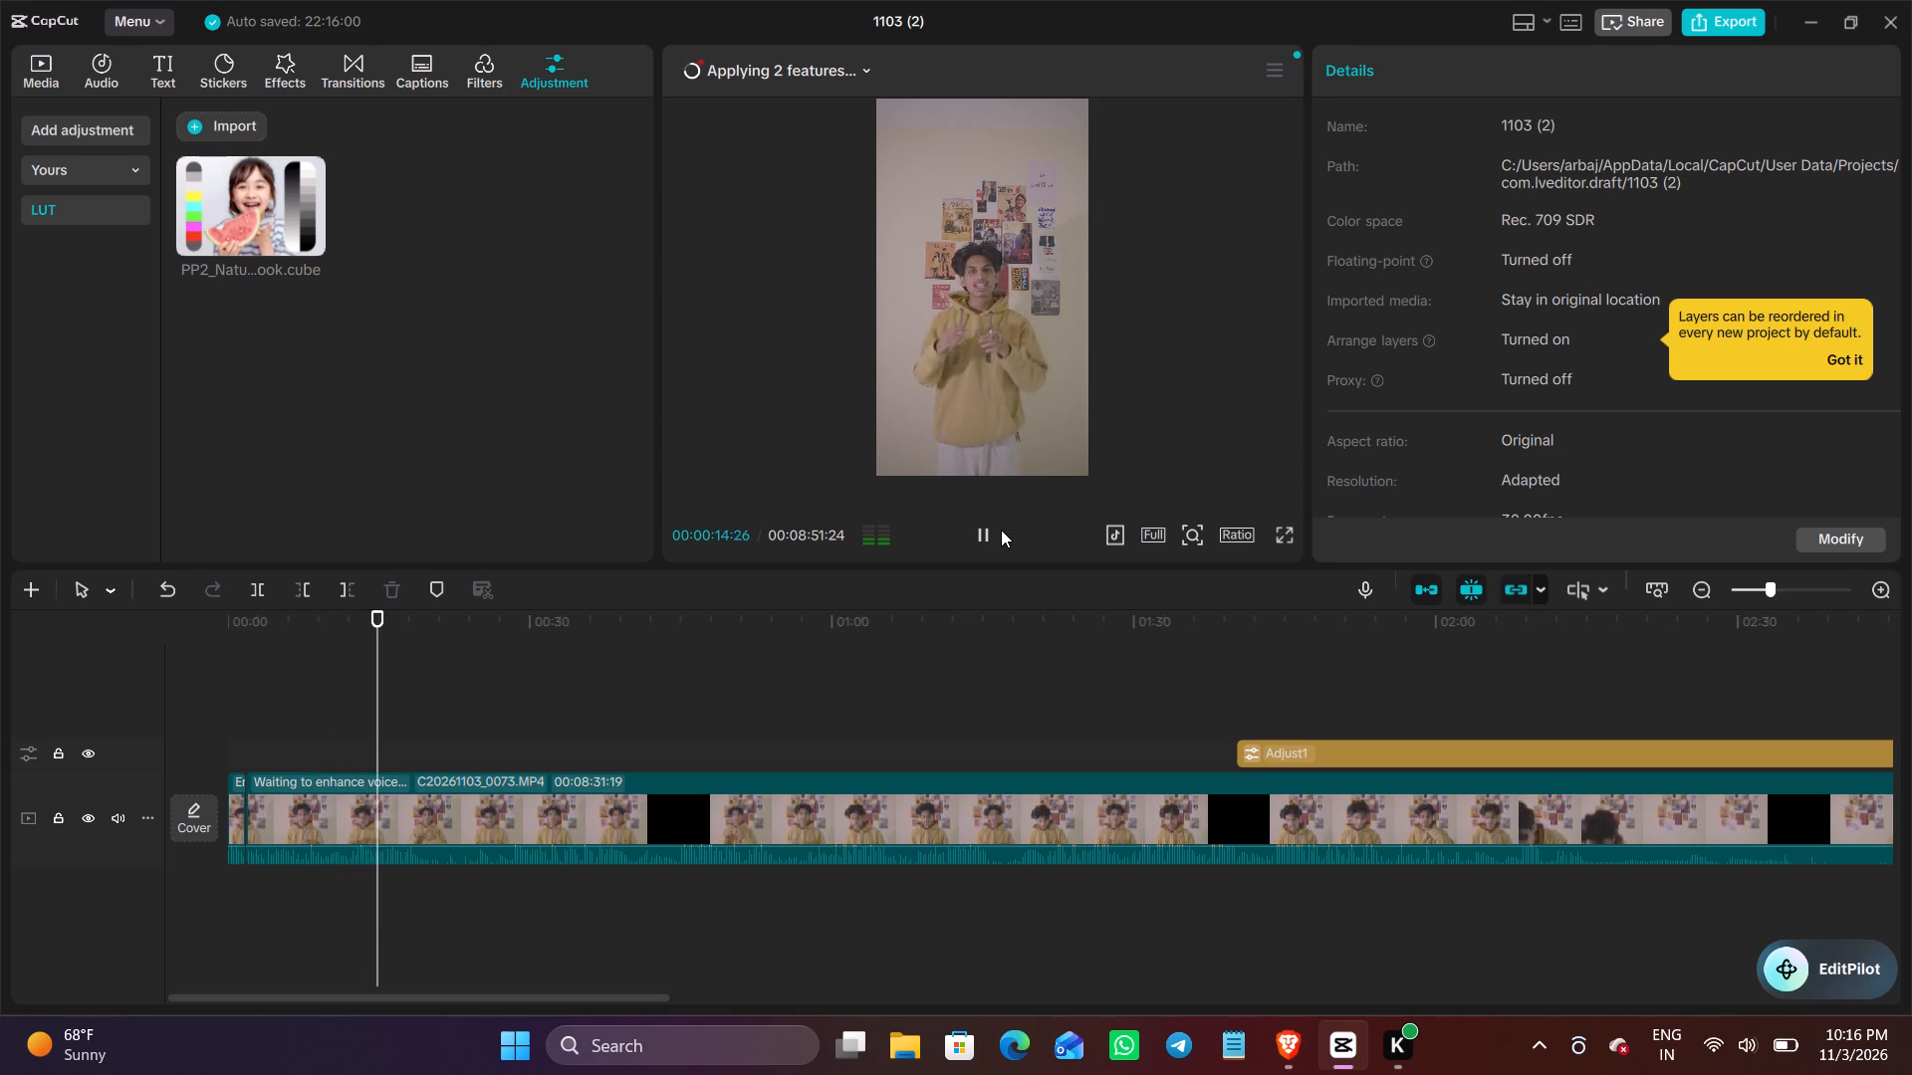
pyautogui.click(354, 875)
pyautogui.click(339, 874)
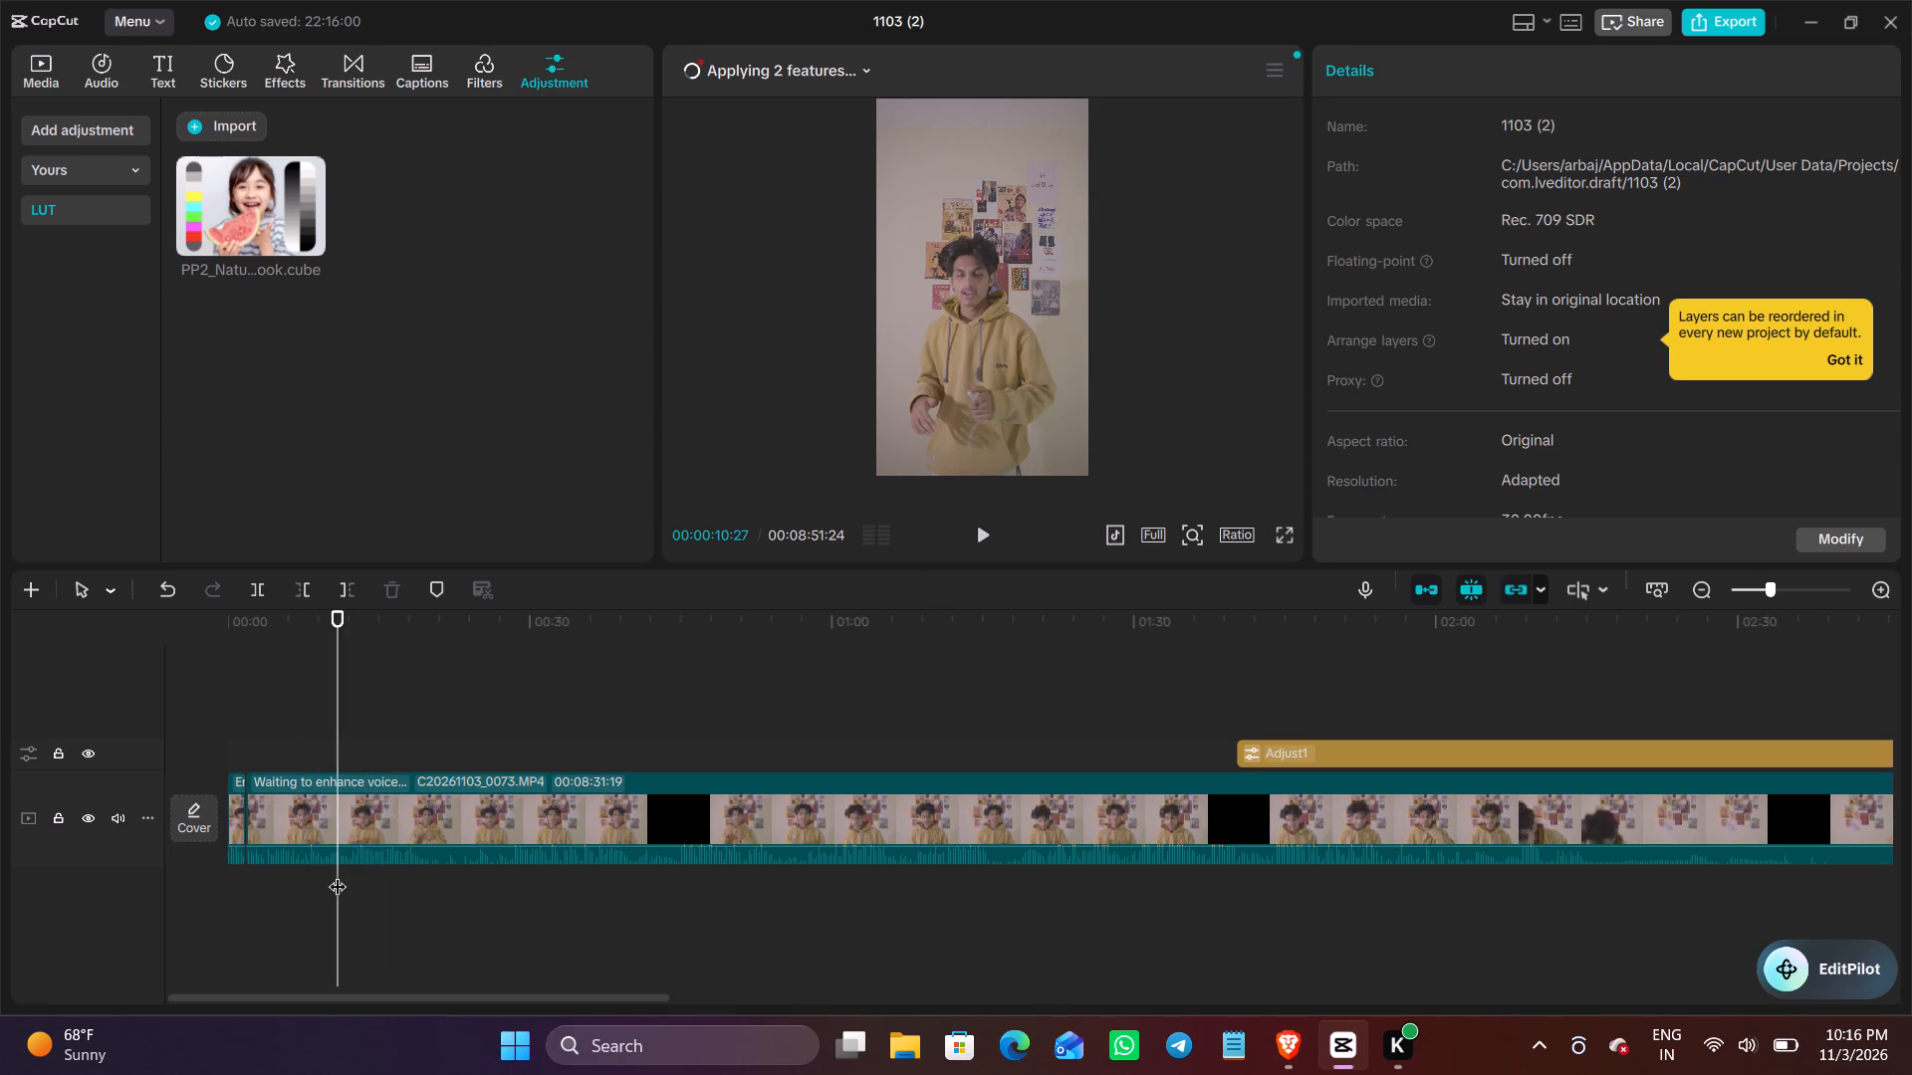
pyautogui.click(347, 877)
pyautogui.click(354, 875)
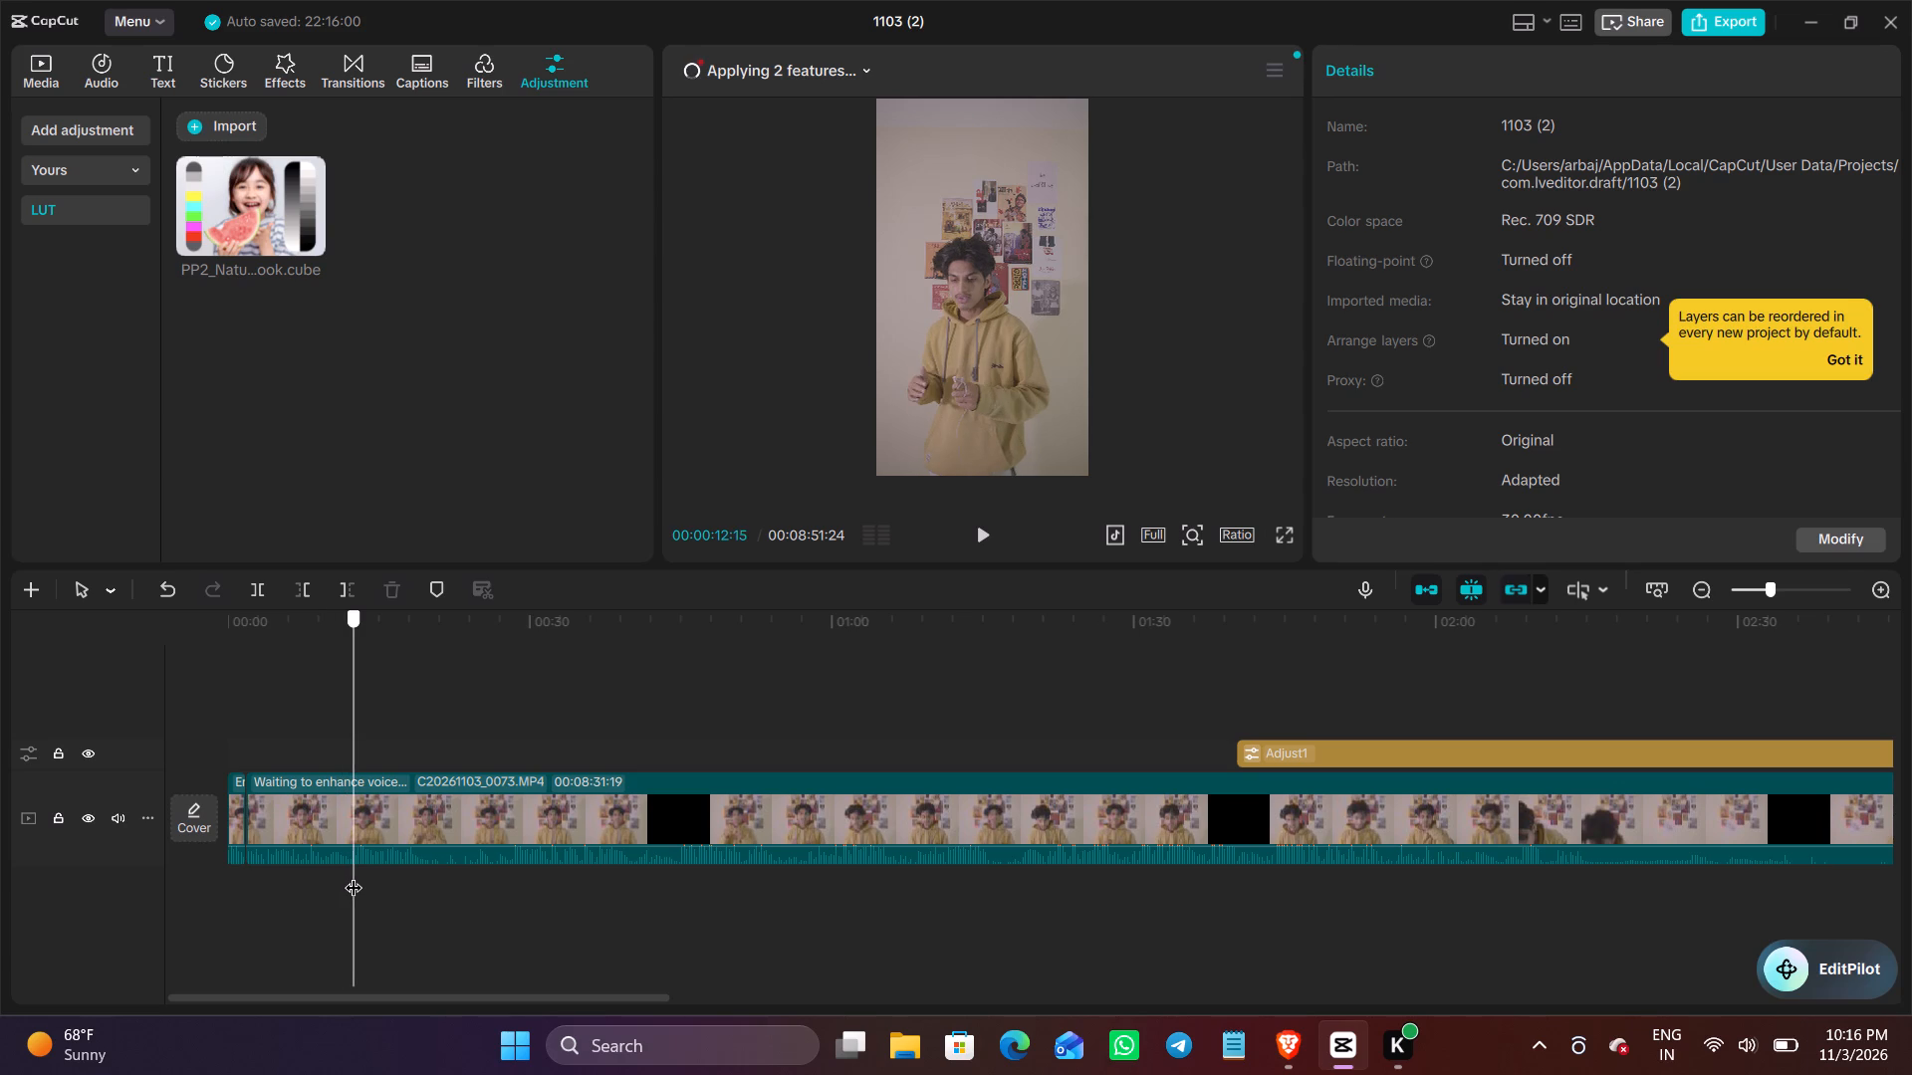
pyautogui.click(350, 875)
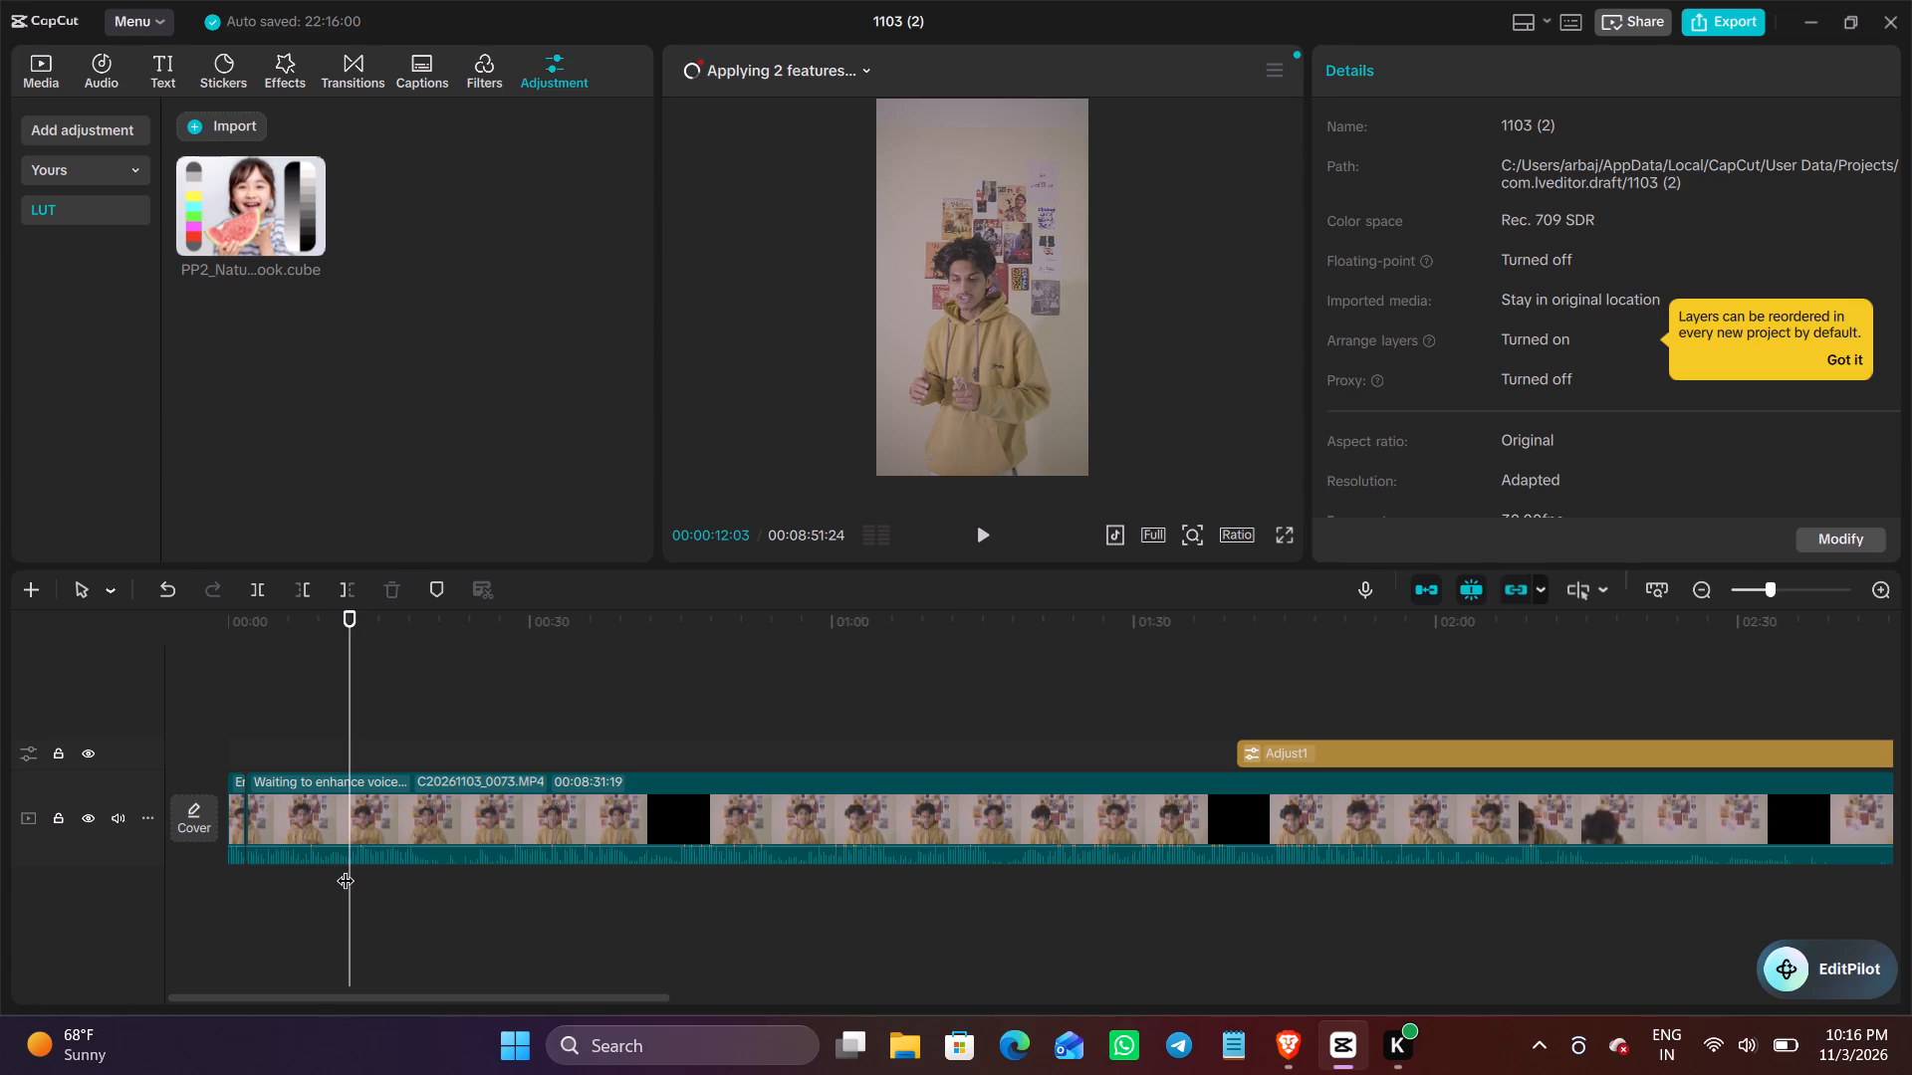
pyautogui.click(346, 868)
pyautogui.click(307, 588)
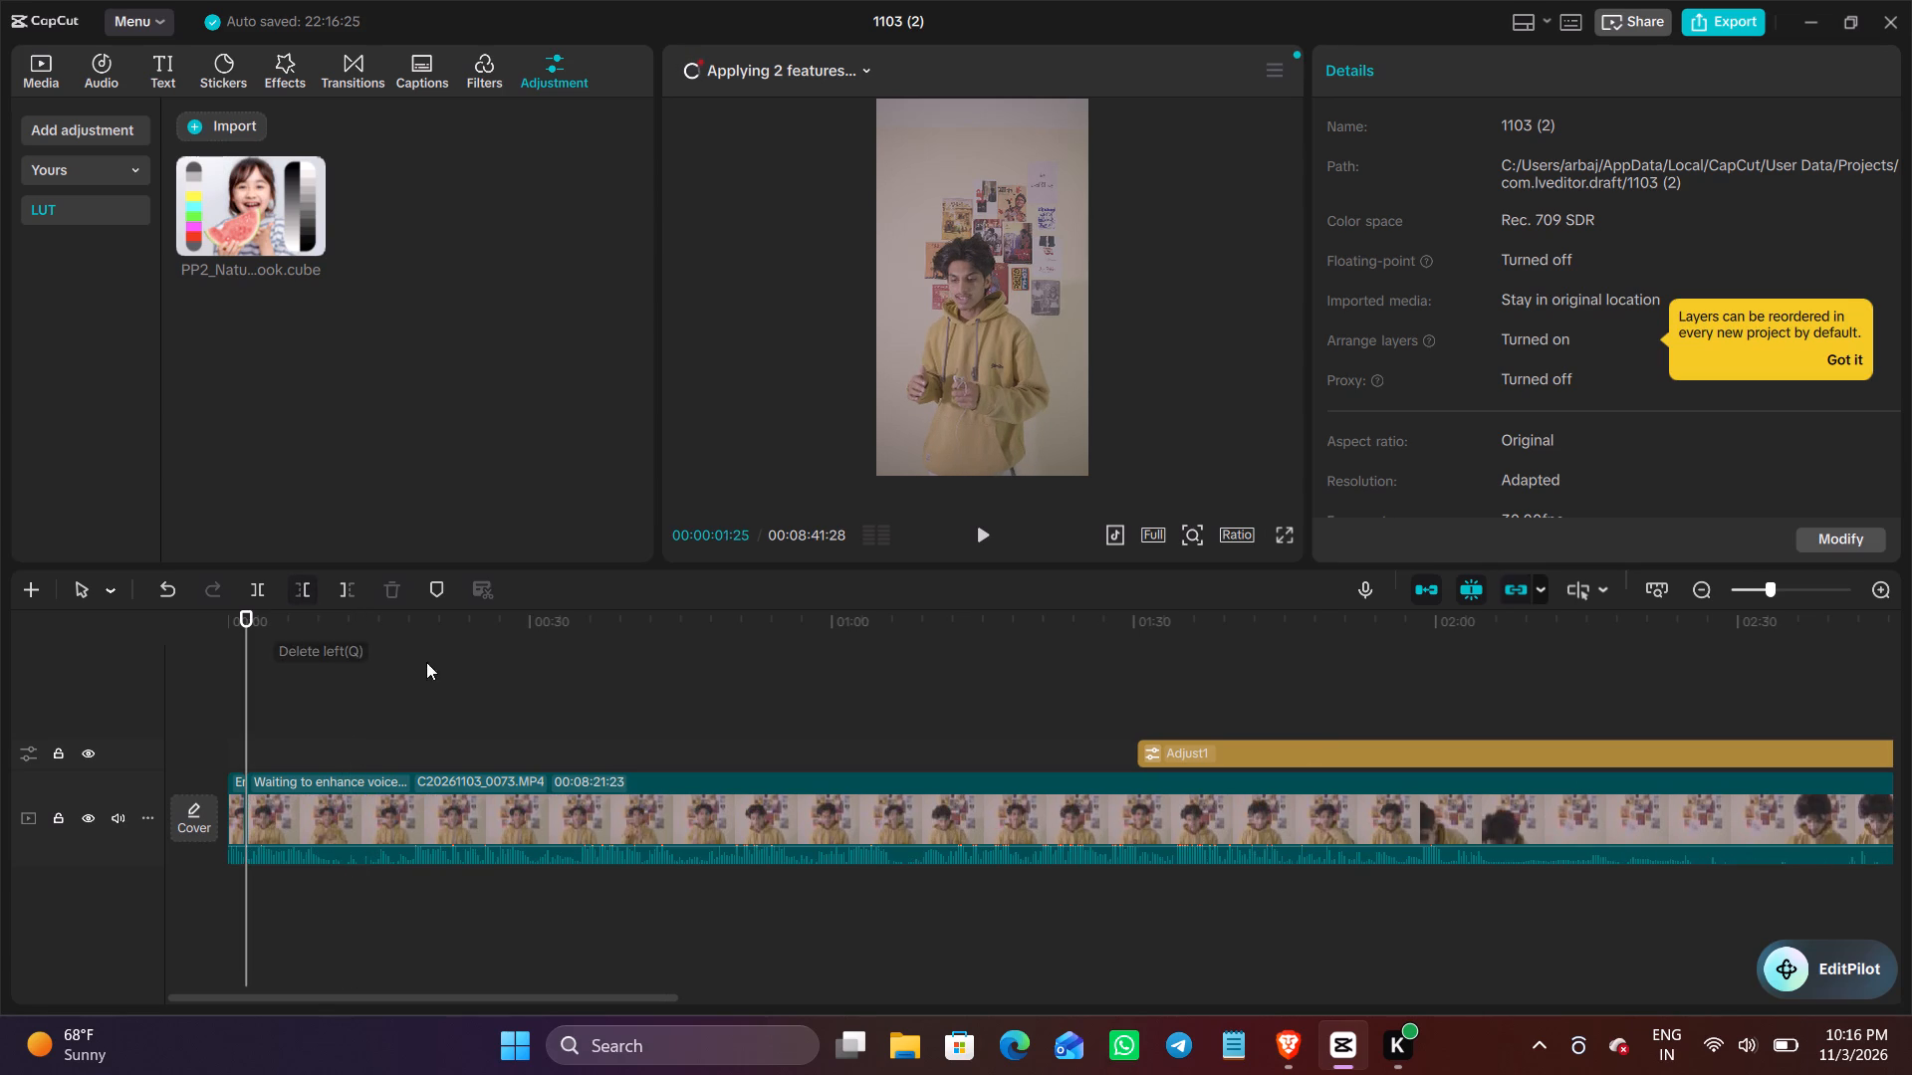
# Preview the following footage and split the main clip again at 00:00:04:20.
pyautogui.click(985, 536)
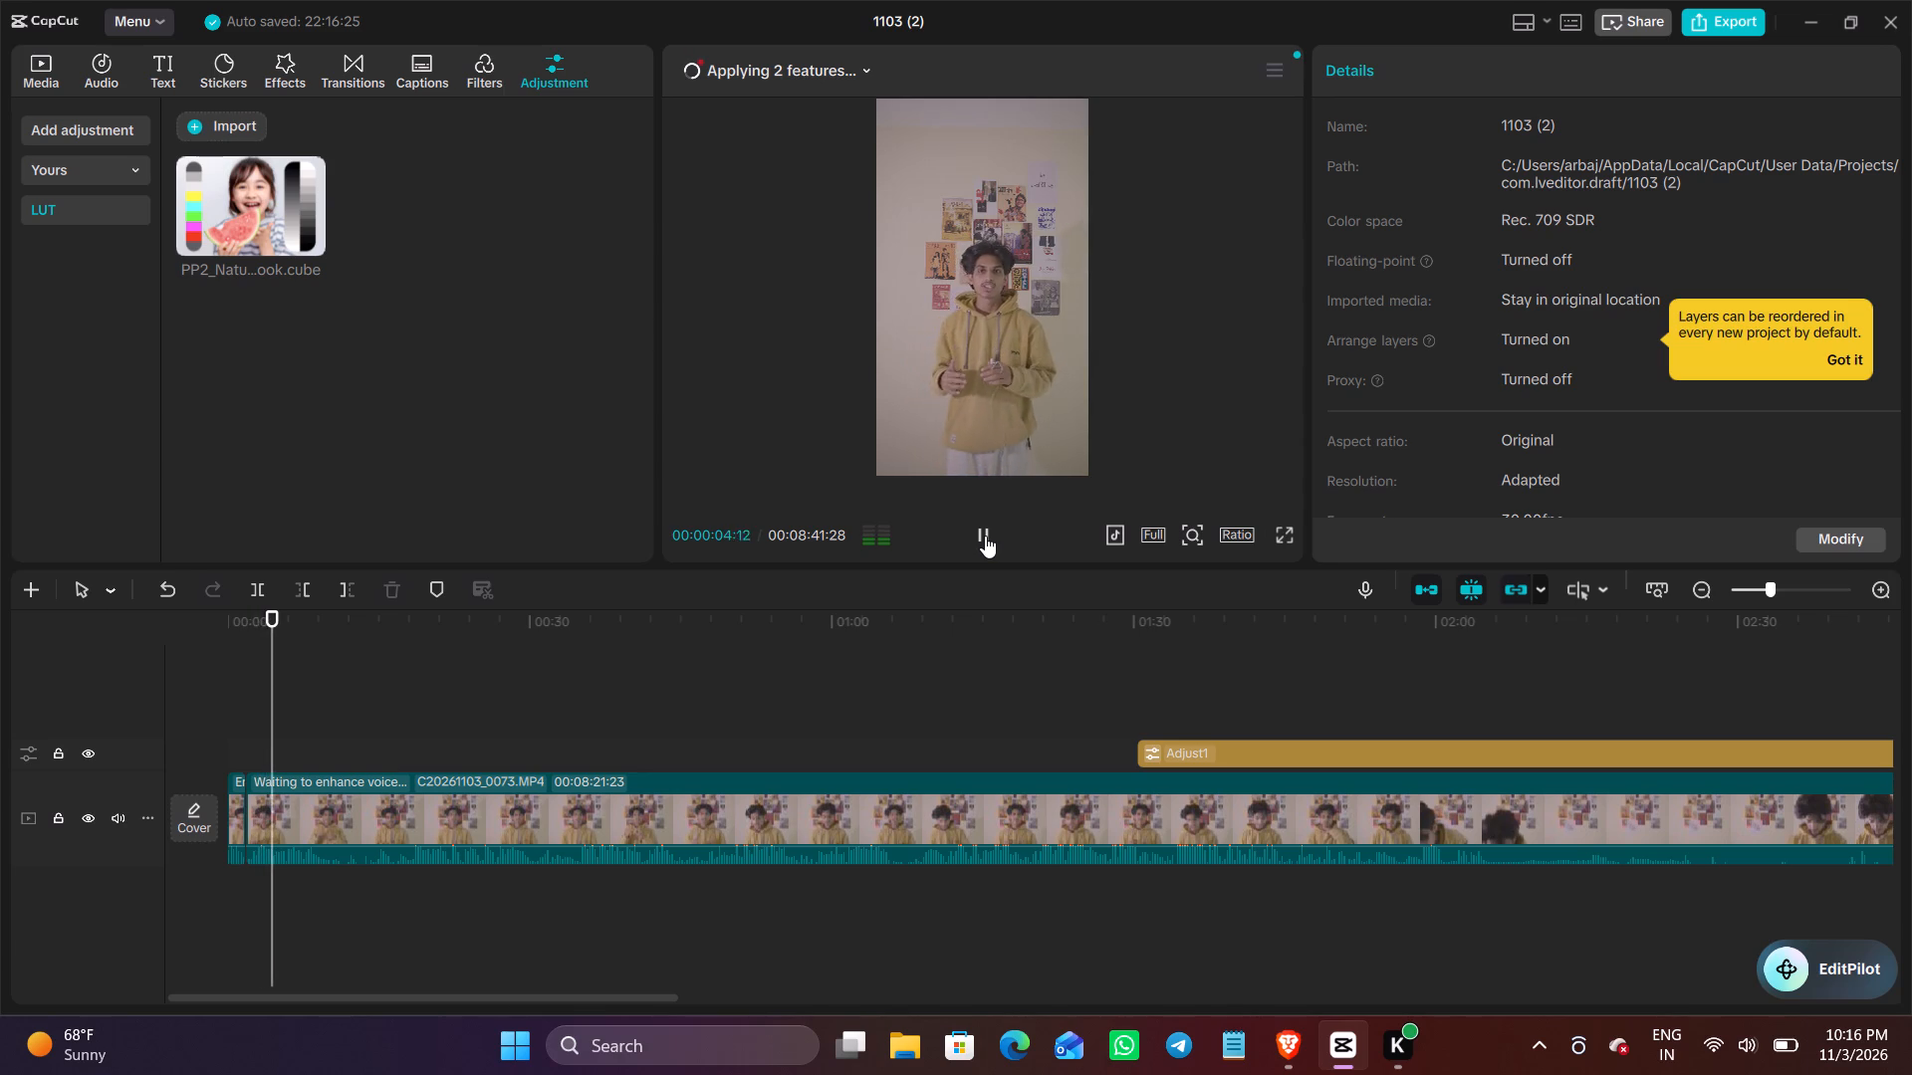
pyautogui.click(985, 536)
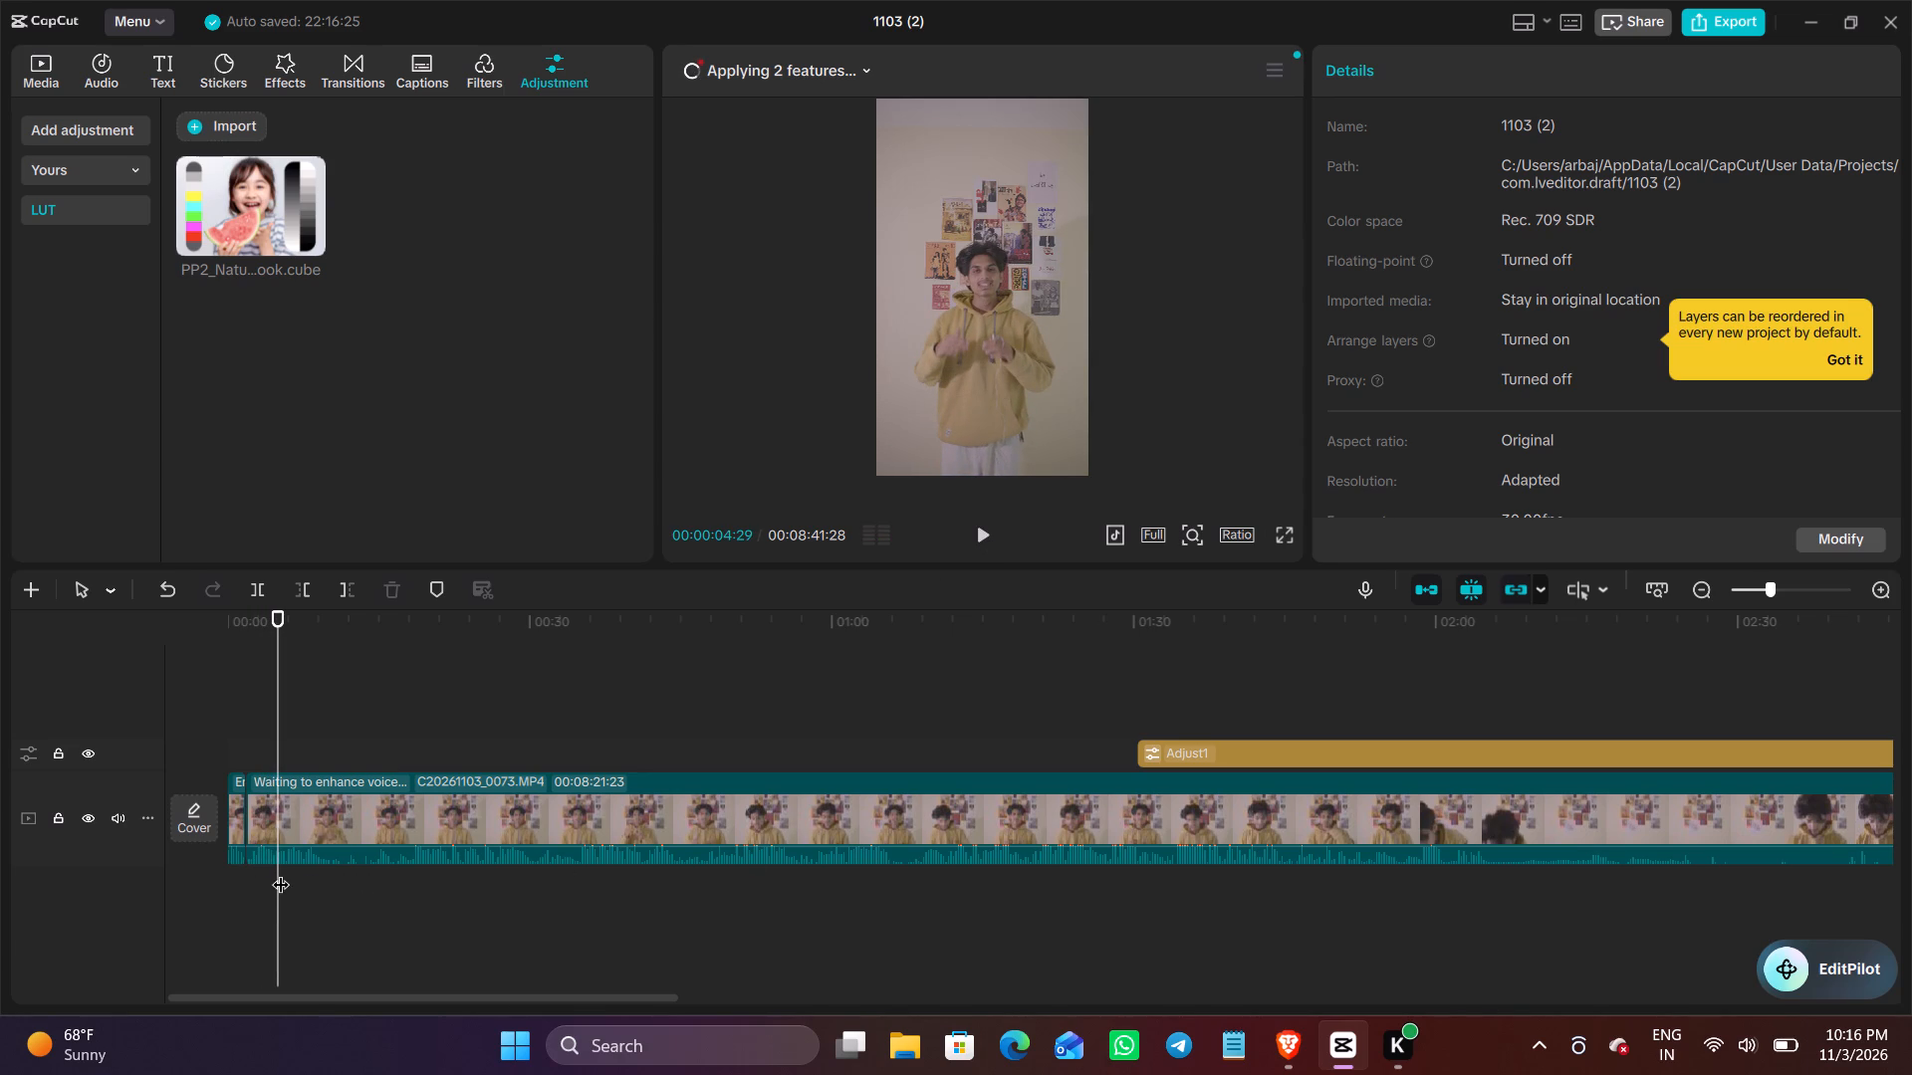
pyautogui.click(275, 869)
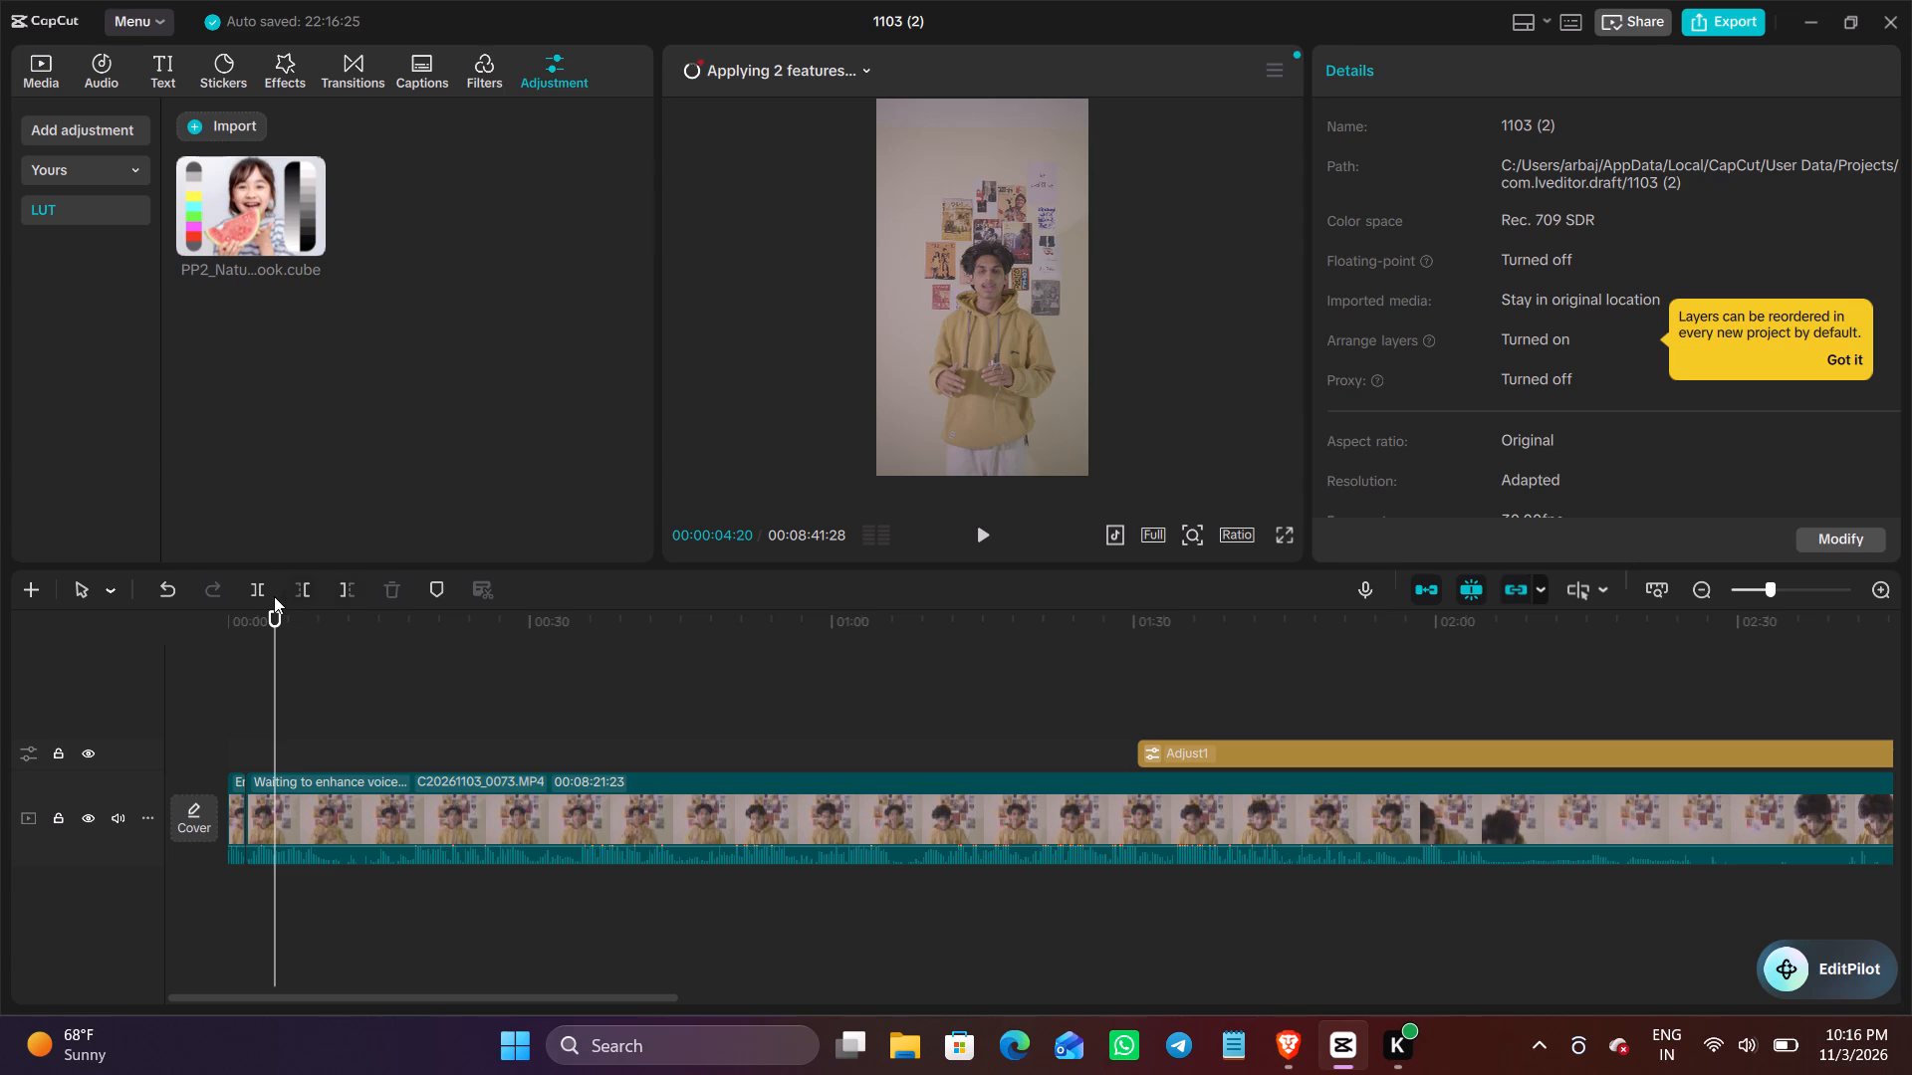
pyautogui.click(260, 596)
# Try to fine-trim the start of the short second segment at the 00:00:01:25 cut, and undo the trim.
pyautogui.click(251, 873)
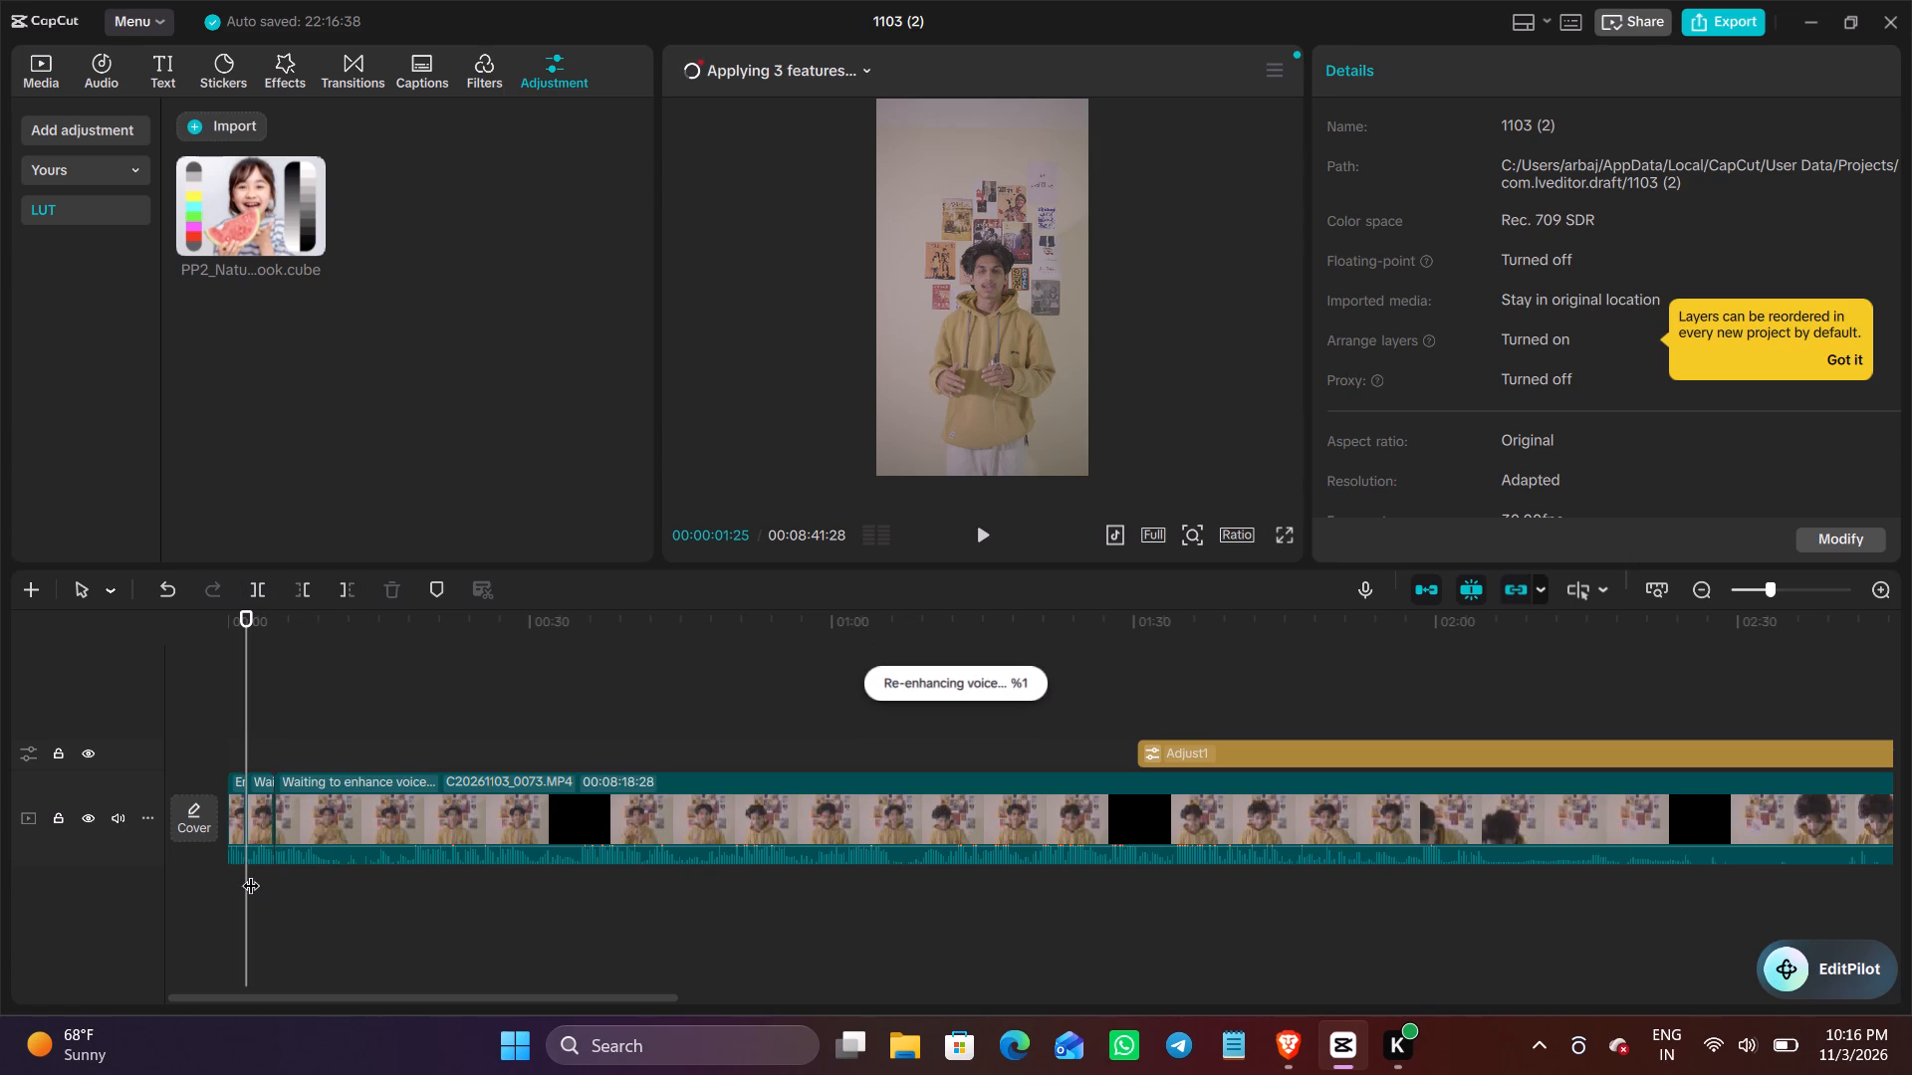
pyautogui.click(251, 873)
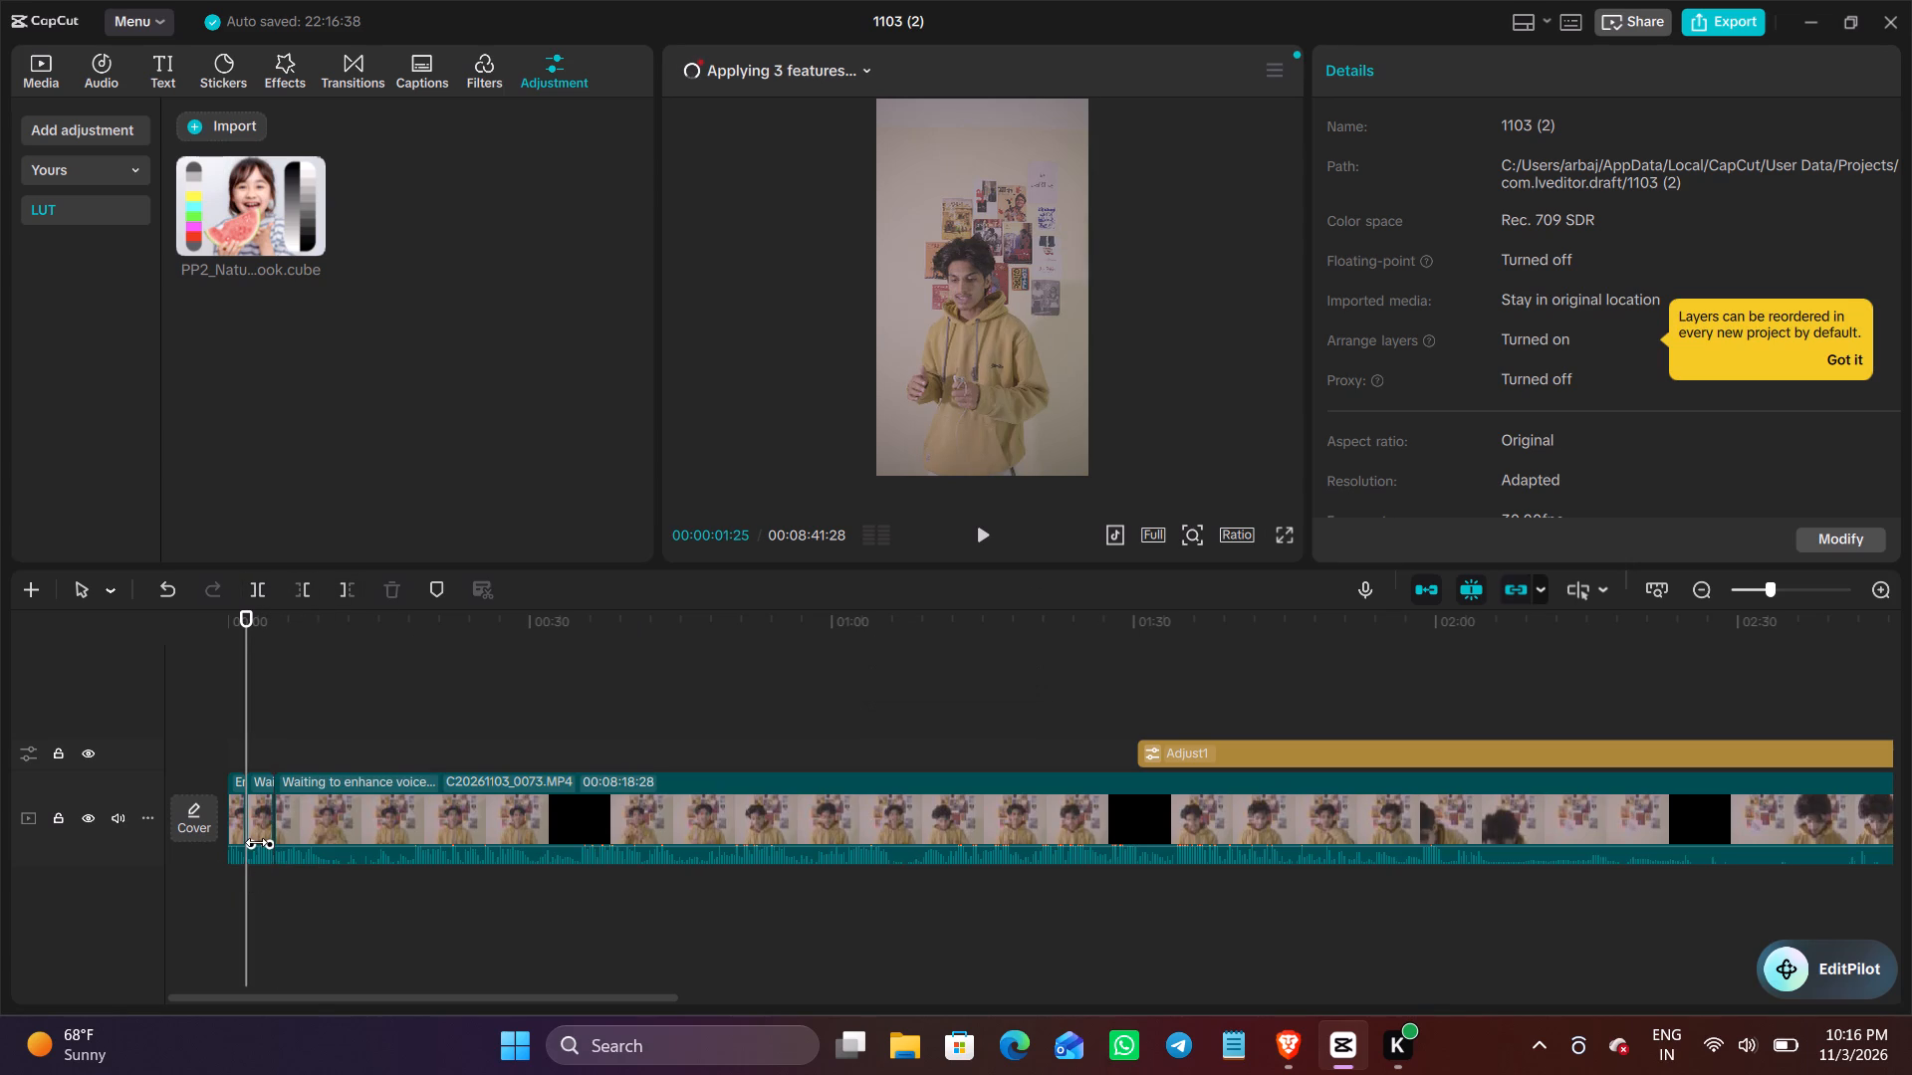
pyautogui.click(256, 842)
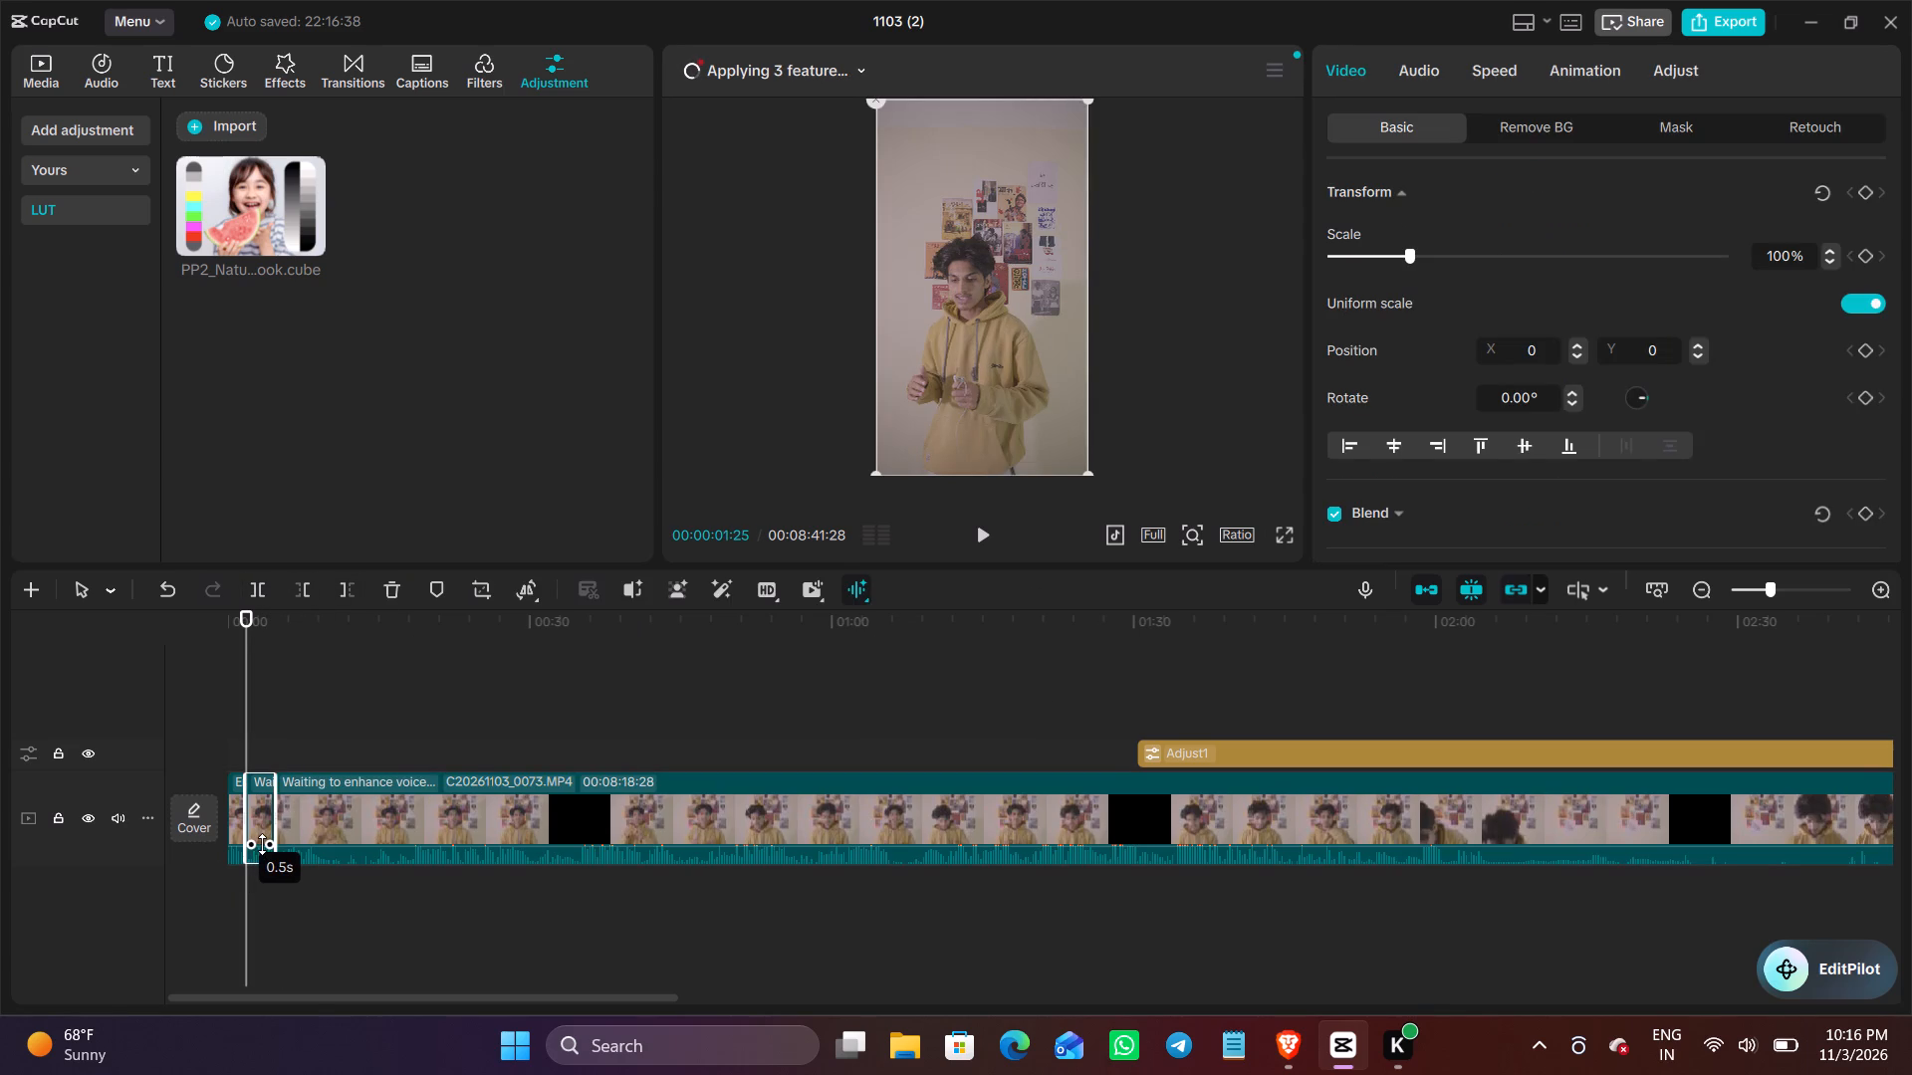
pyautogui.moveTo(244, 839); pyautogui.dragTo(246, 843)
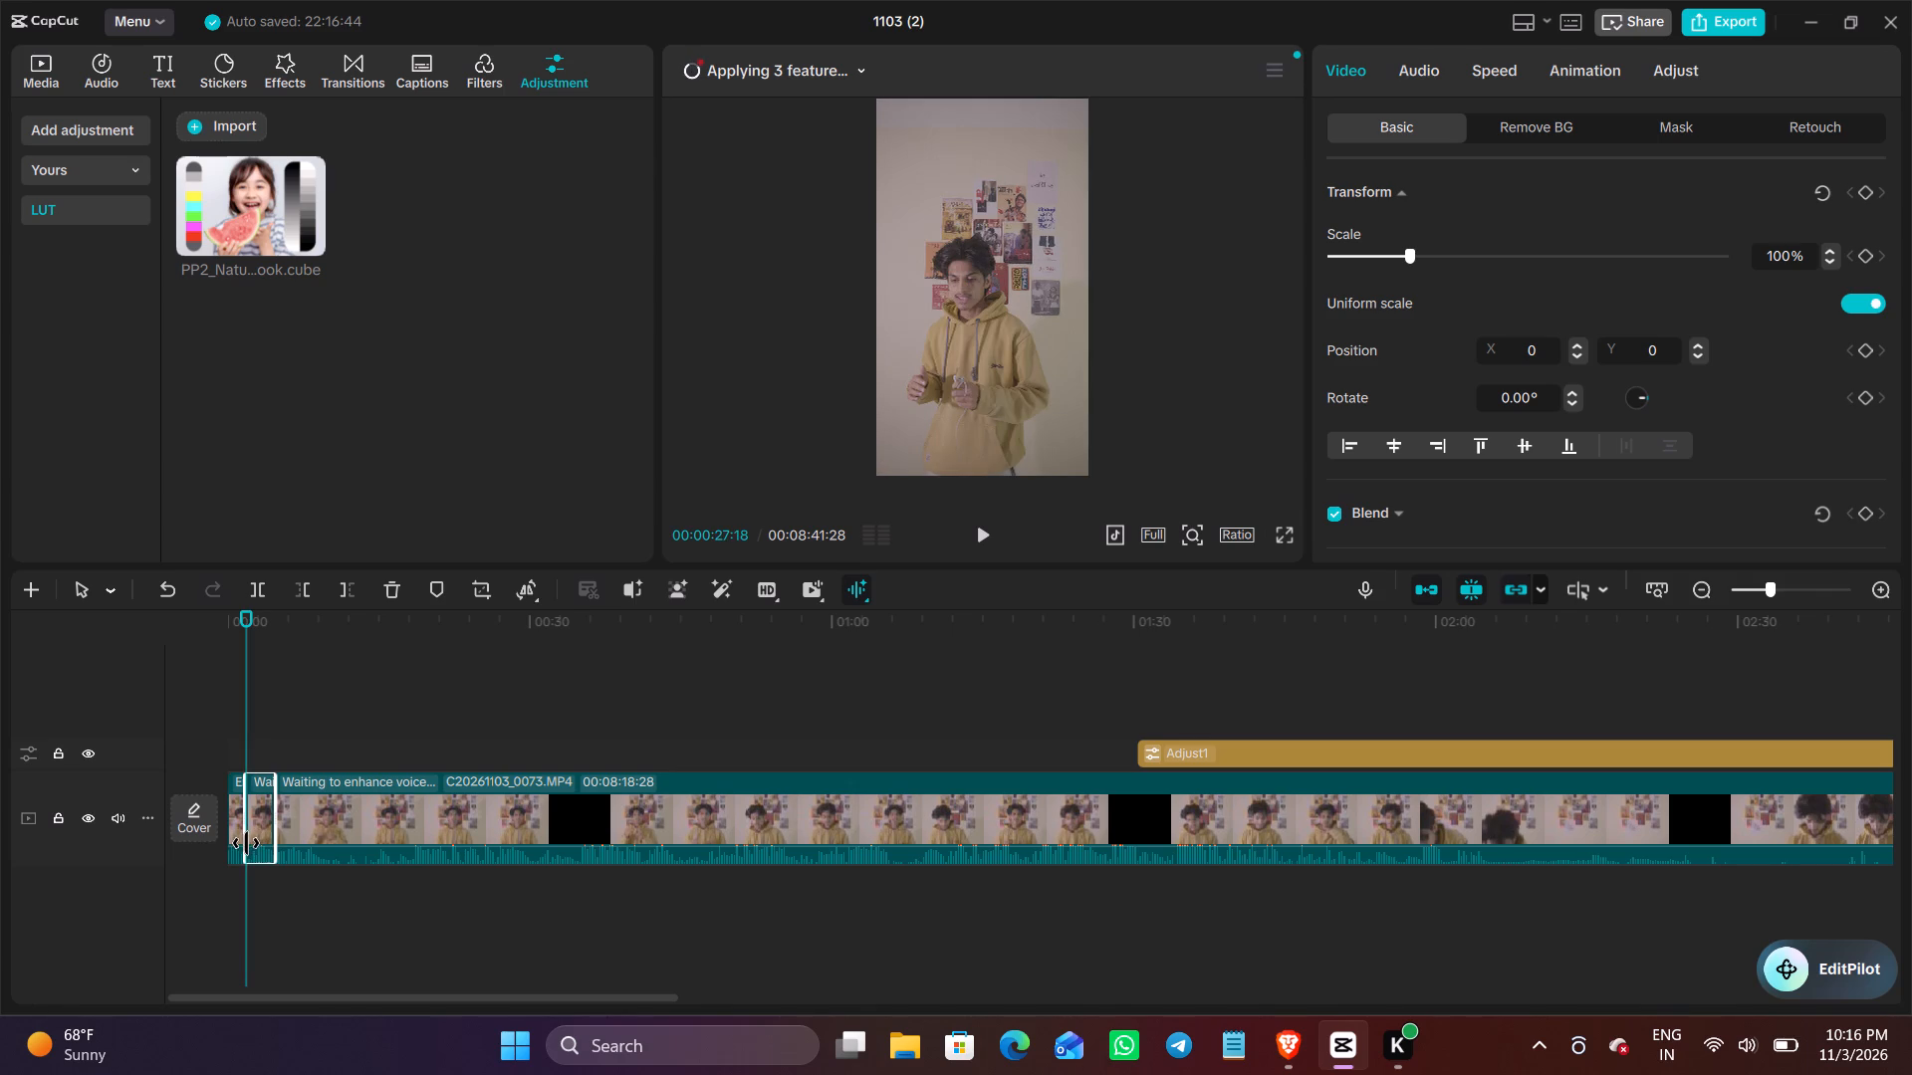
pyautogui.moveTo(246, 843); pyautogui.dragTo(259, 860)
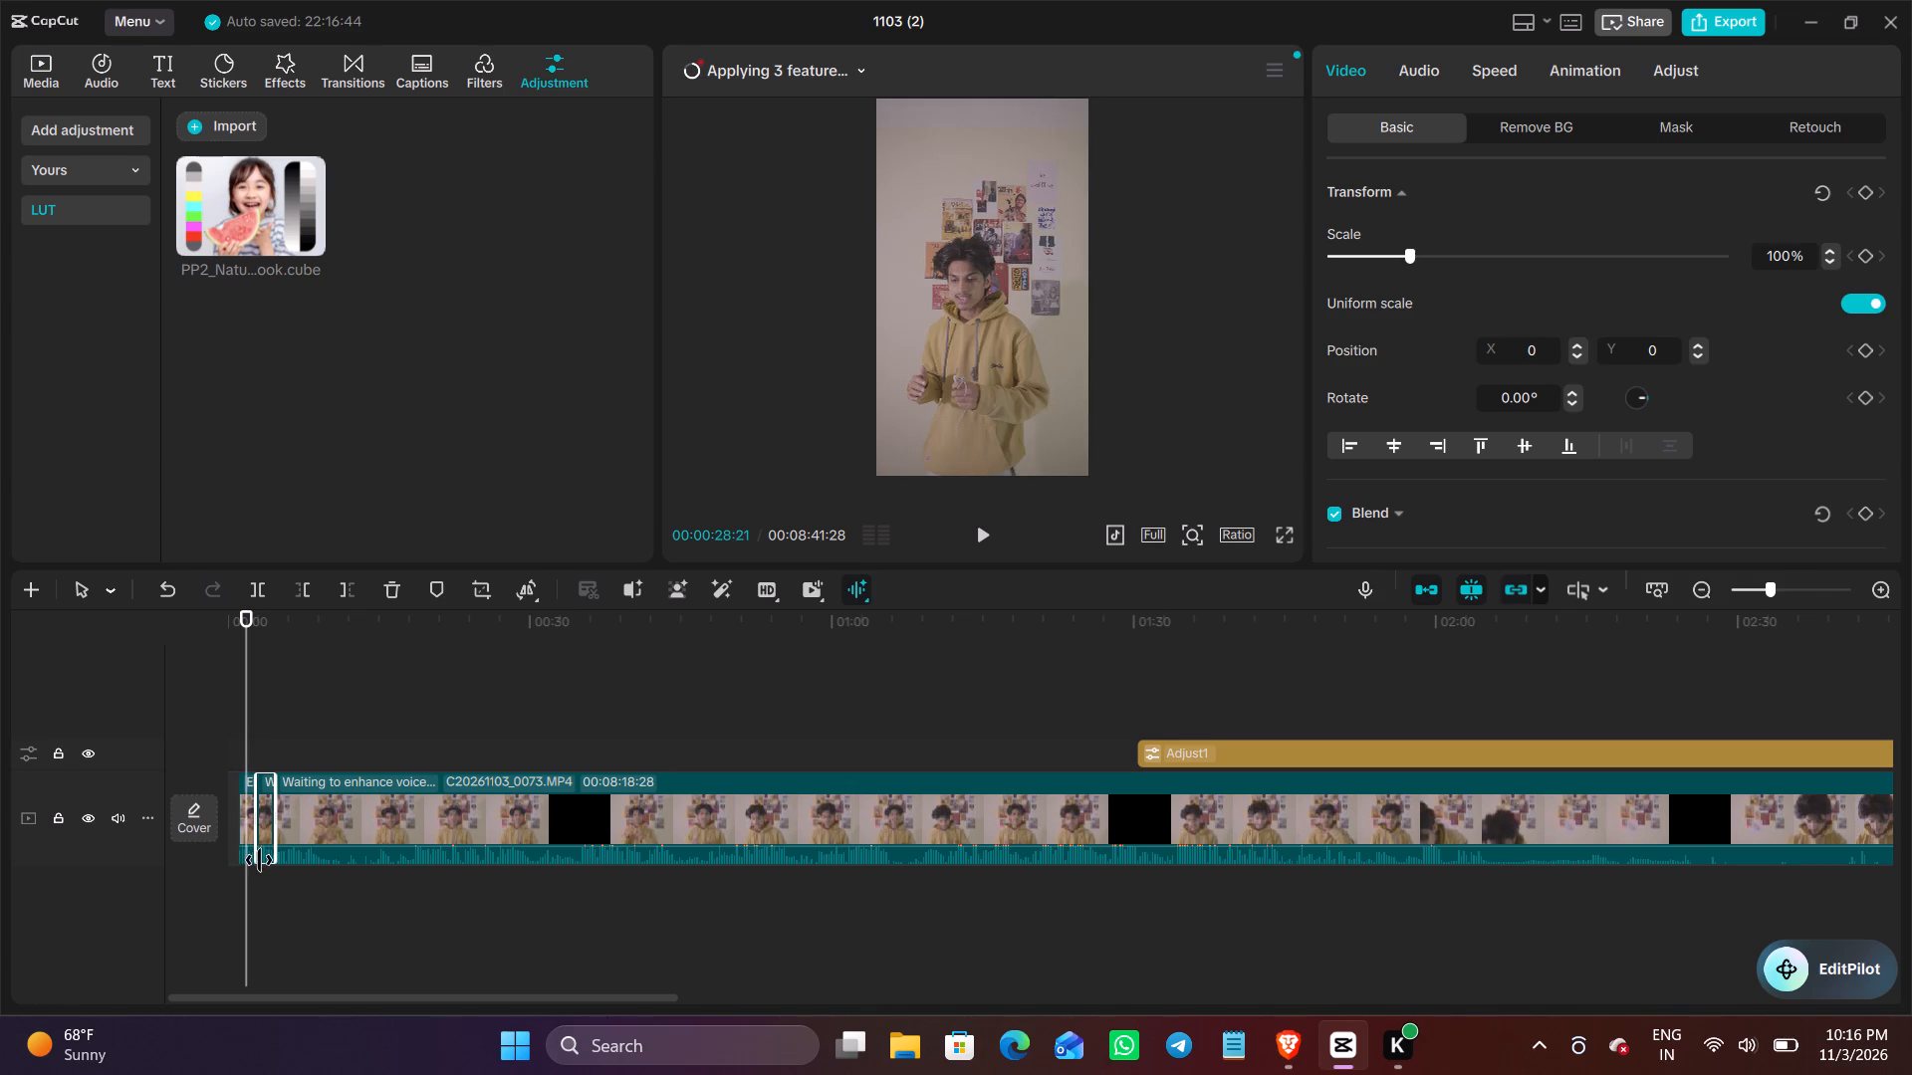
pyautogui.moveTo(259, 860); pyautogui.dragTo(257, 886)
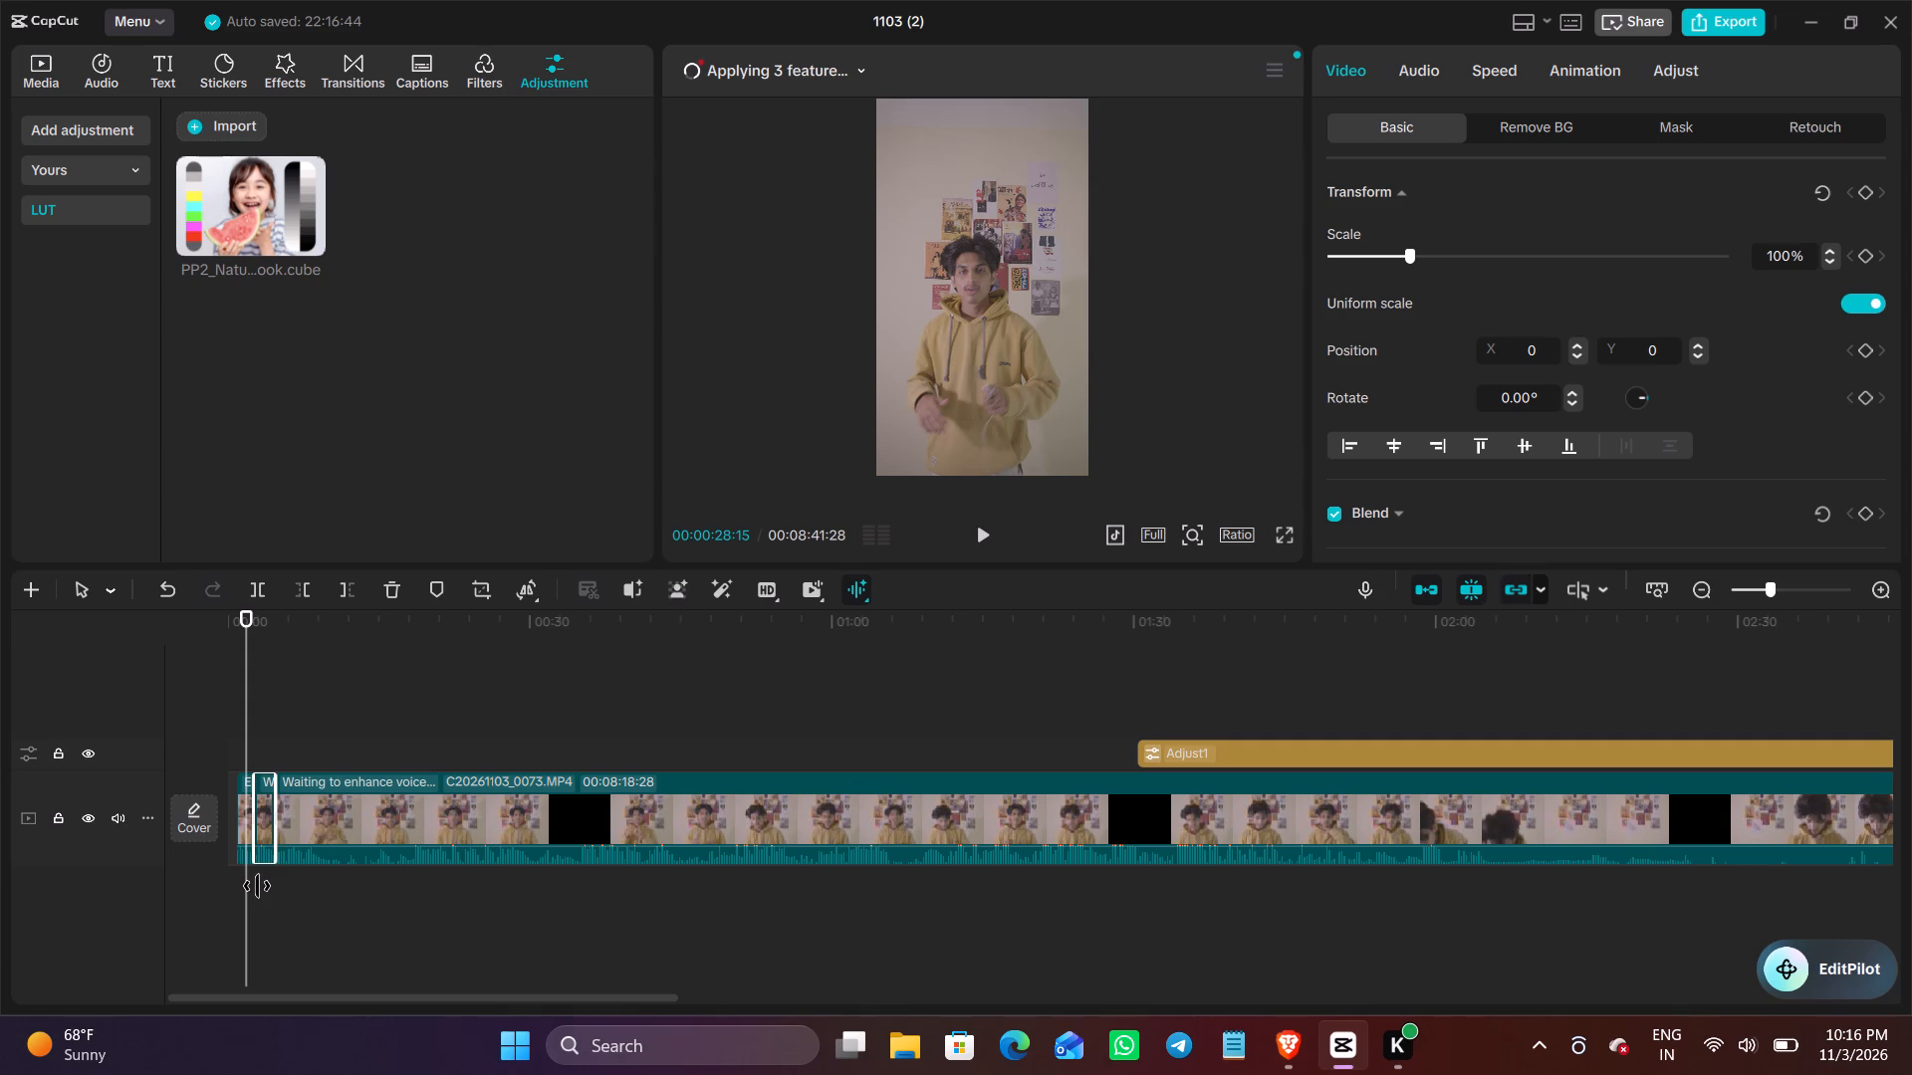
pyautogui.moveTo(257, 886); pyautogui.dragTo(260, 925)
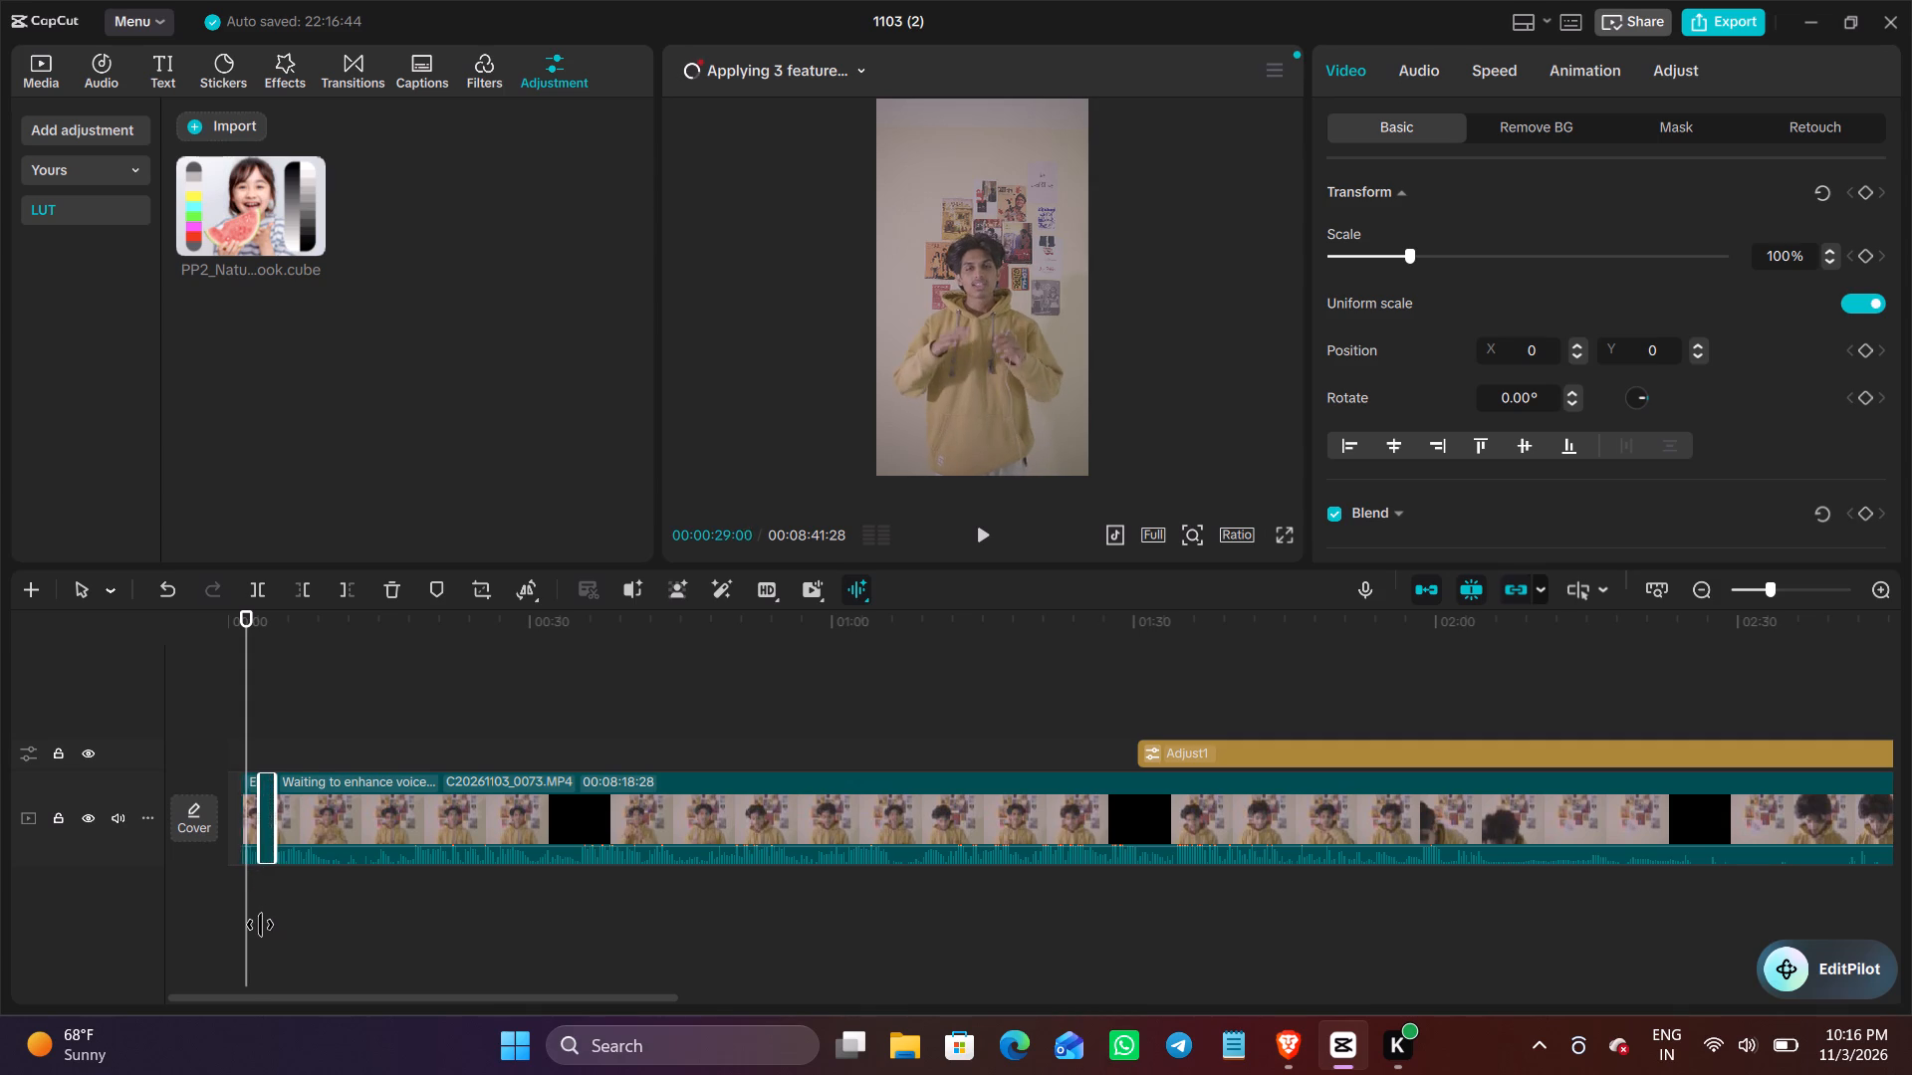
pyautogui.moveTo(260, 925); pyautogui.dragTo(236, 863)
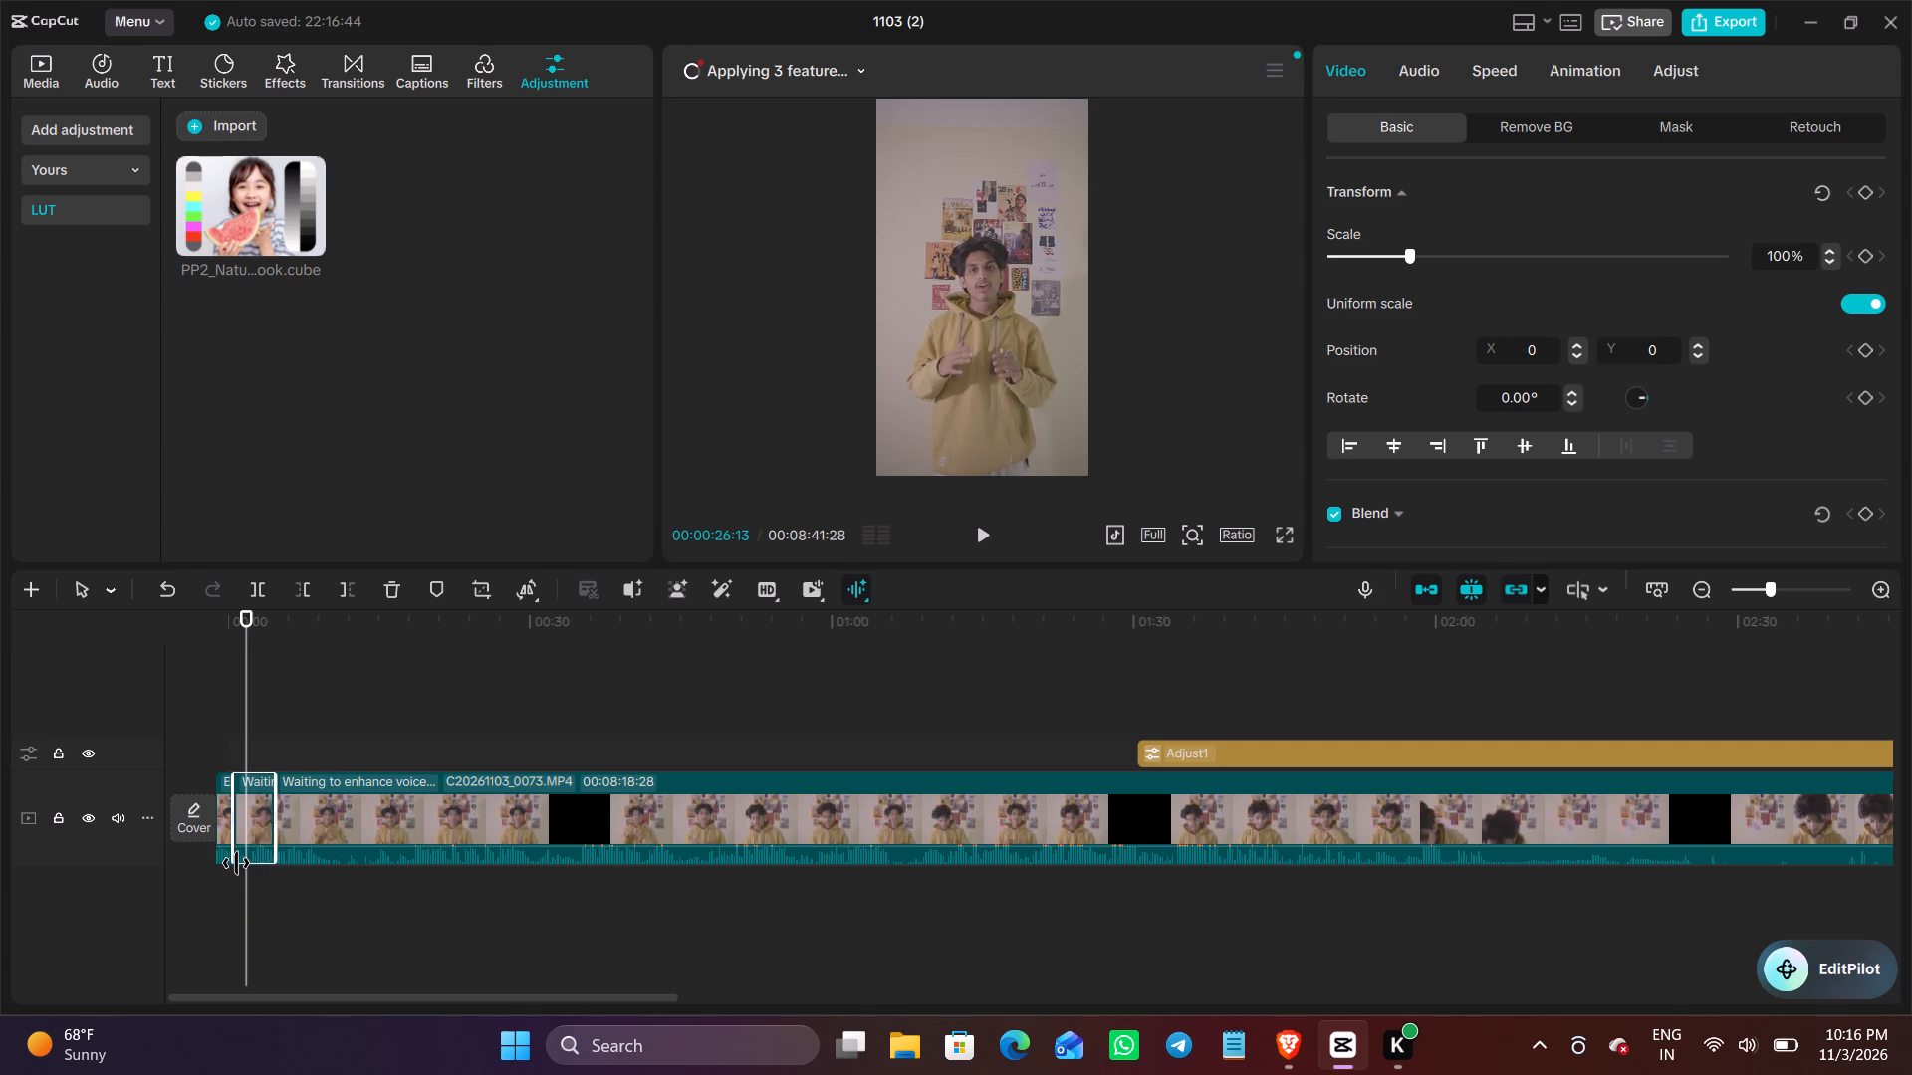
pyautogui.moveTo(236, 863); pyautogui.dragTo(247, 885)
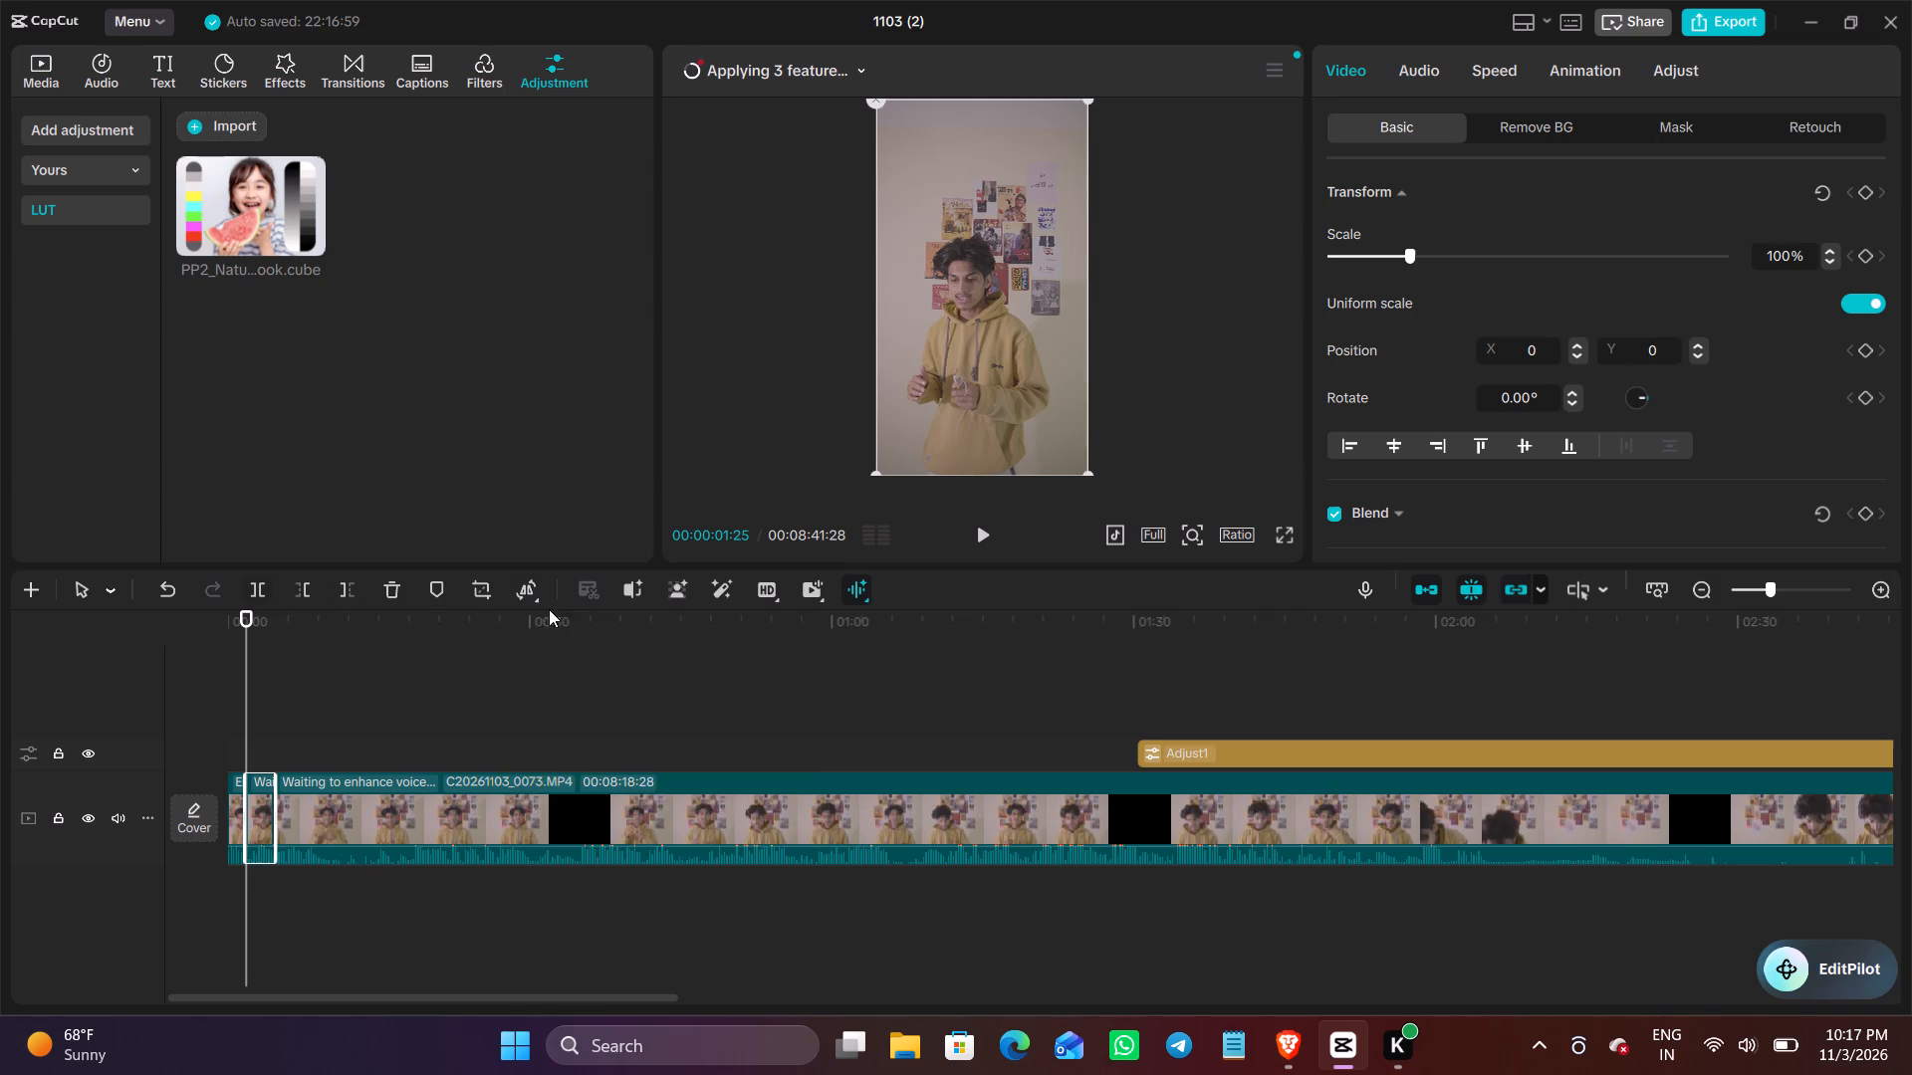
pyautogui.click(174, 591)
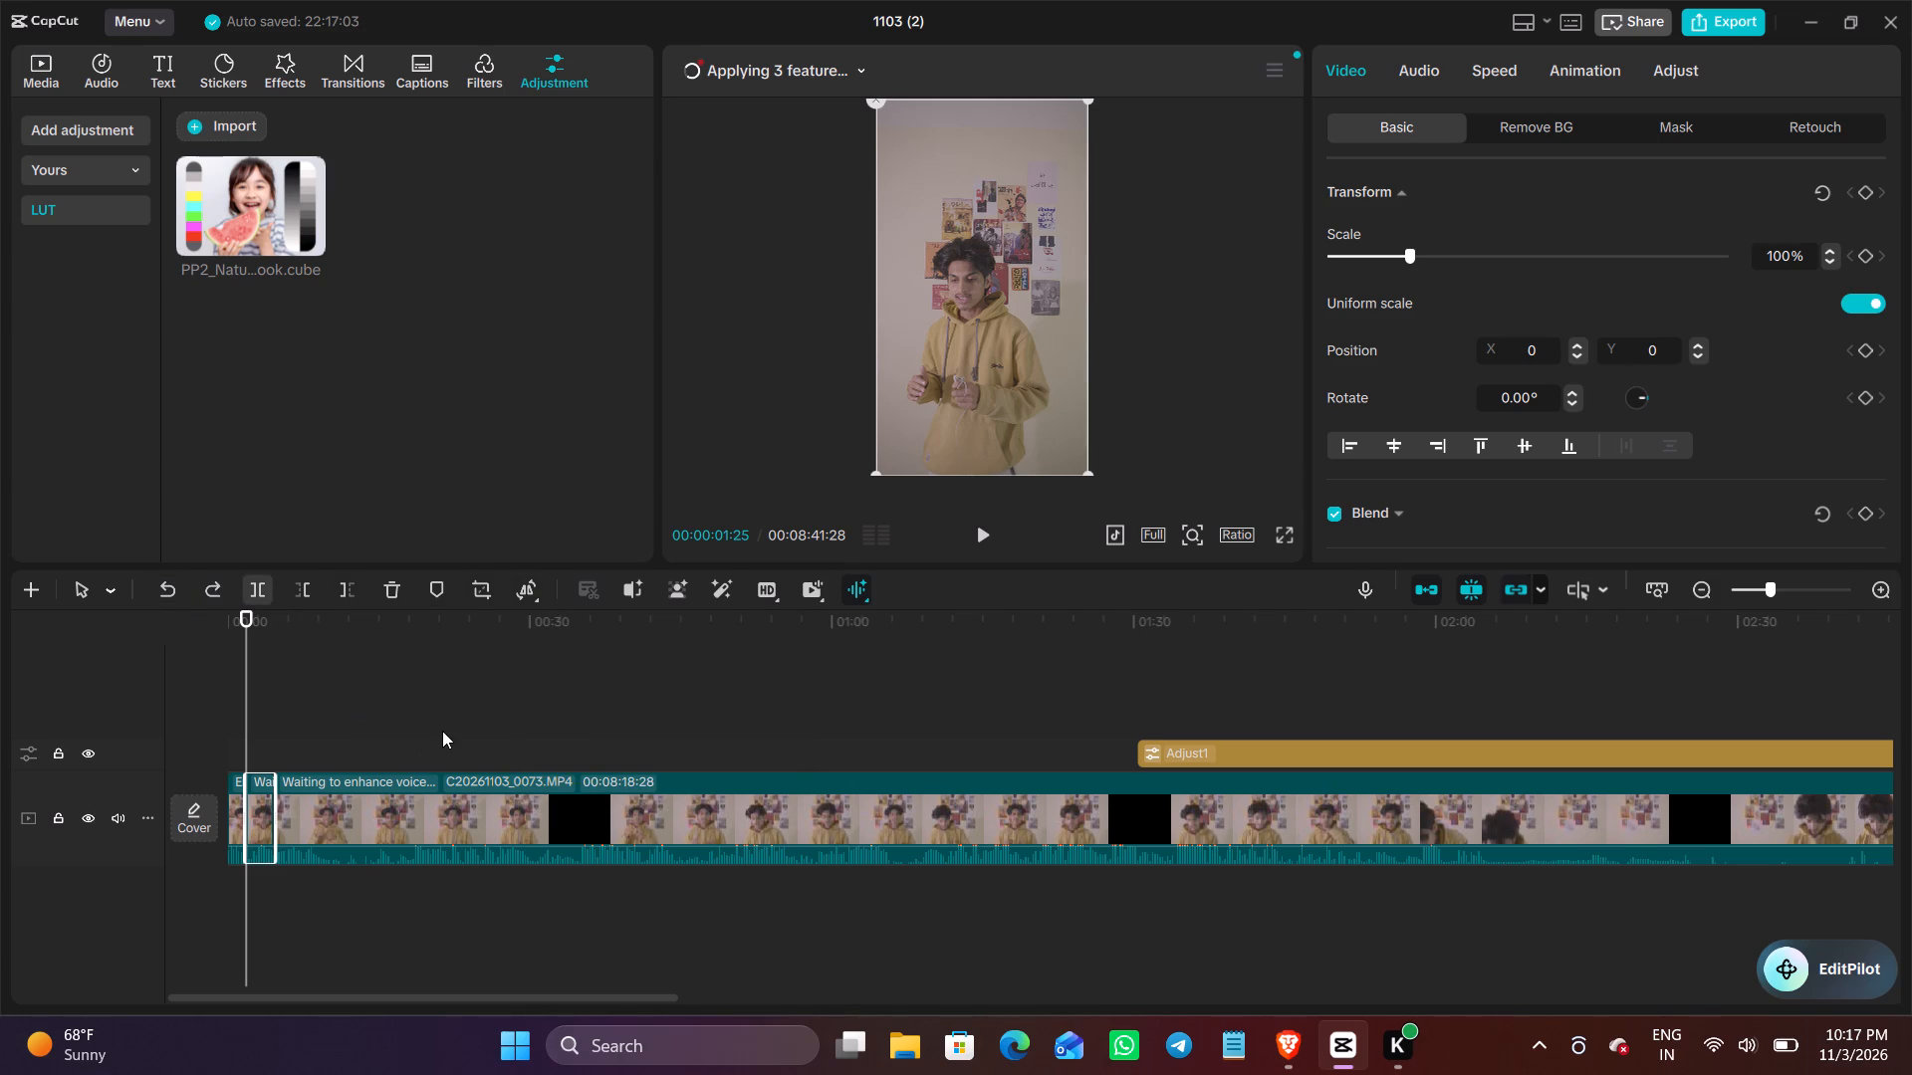
# Play the edited opening from 00:00:00:00 to examine the cut between the first two segments.
pyautogui.click(442, 731)
pyautogui.keyDown('ctrl'); pyautogui.scroll(3, 762, 776); pyautogui.keyUp('ctrl')
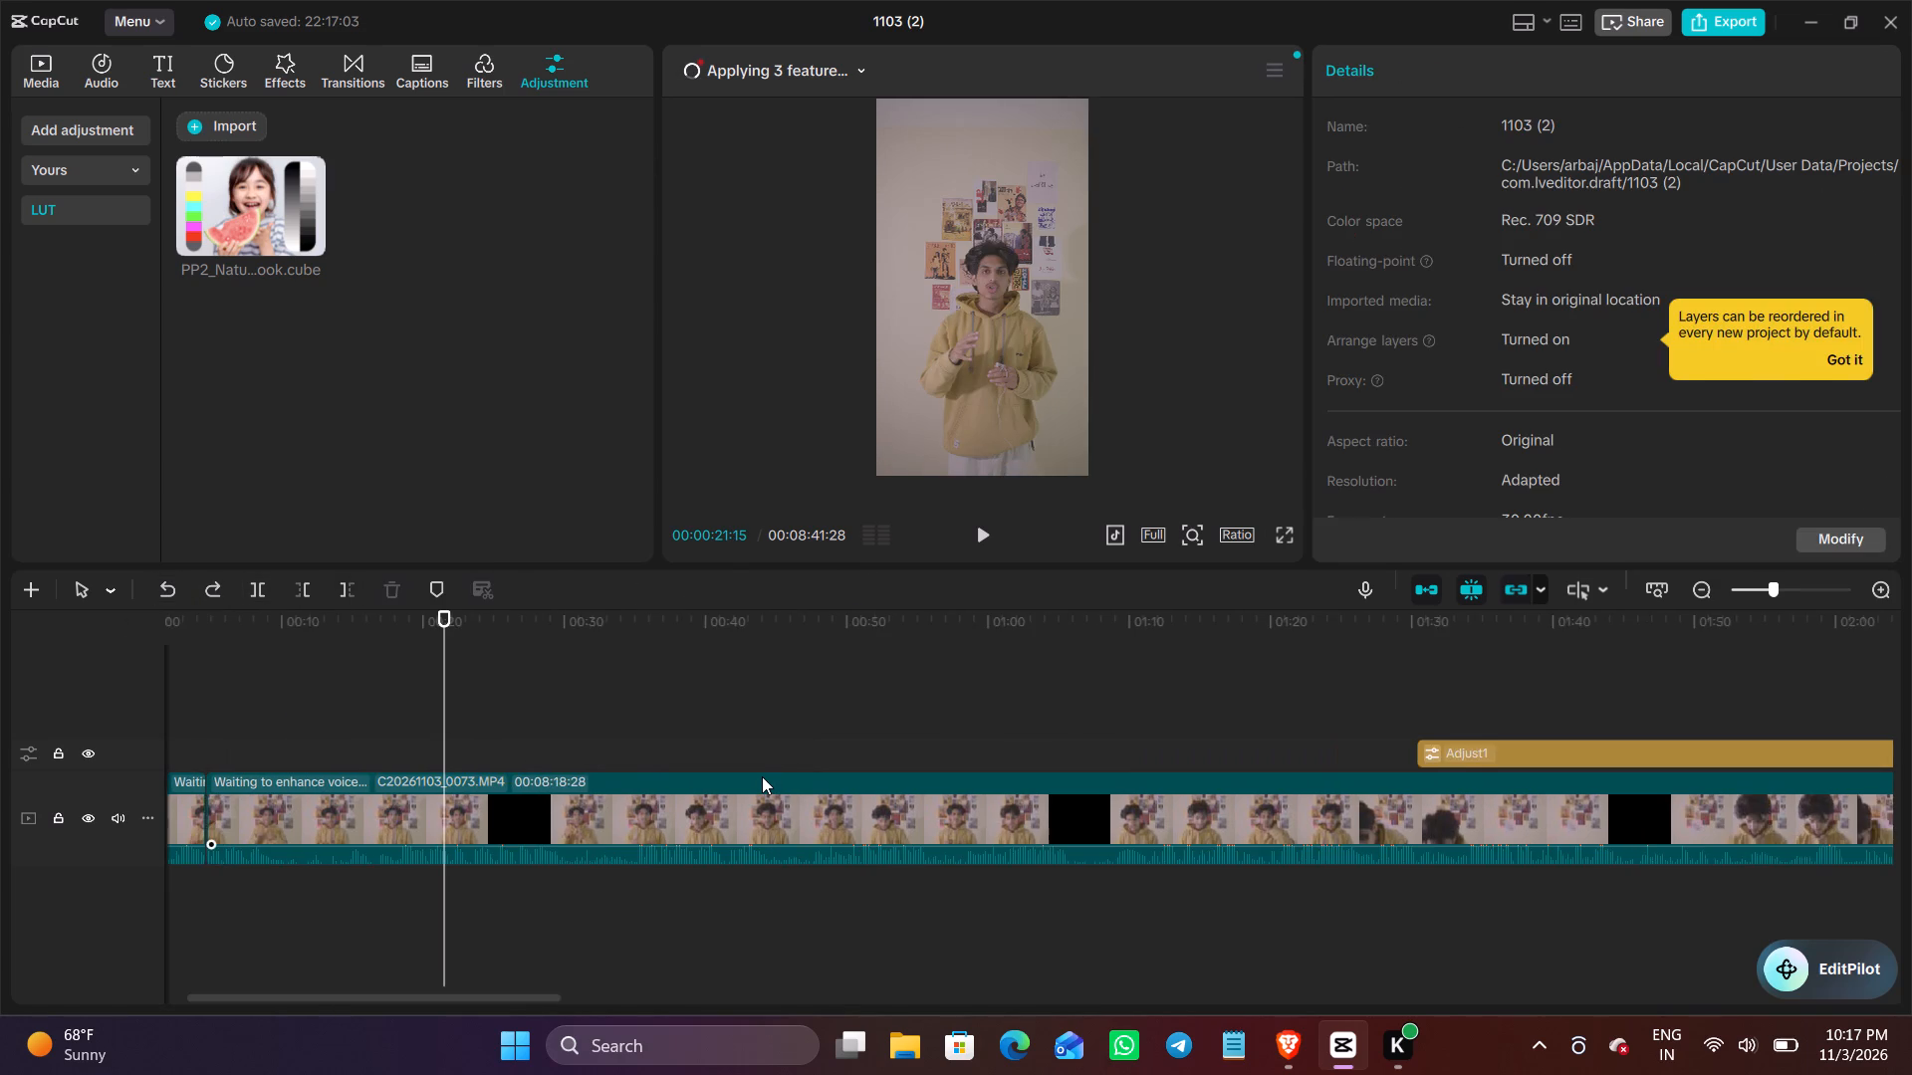
pyautogui.keyDown('ctrl'); pyautogui.scroll(5, 762, 776); pyautogui.keyUp('ctrl')
pyautogui.scroll(5, 762, 776)
pyautogui.hscroll(8, 762, 776)
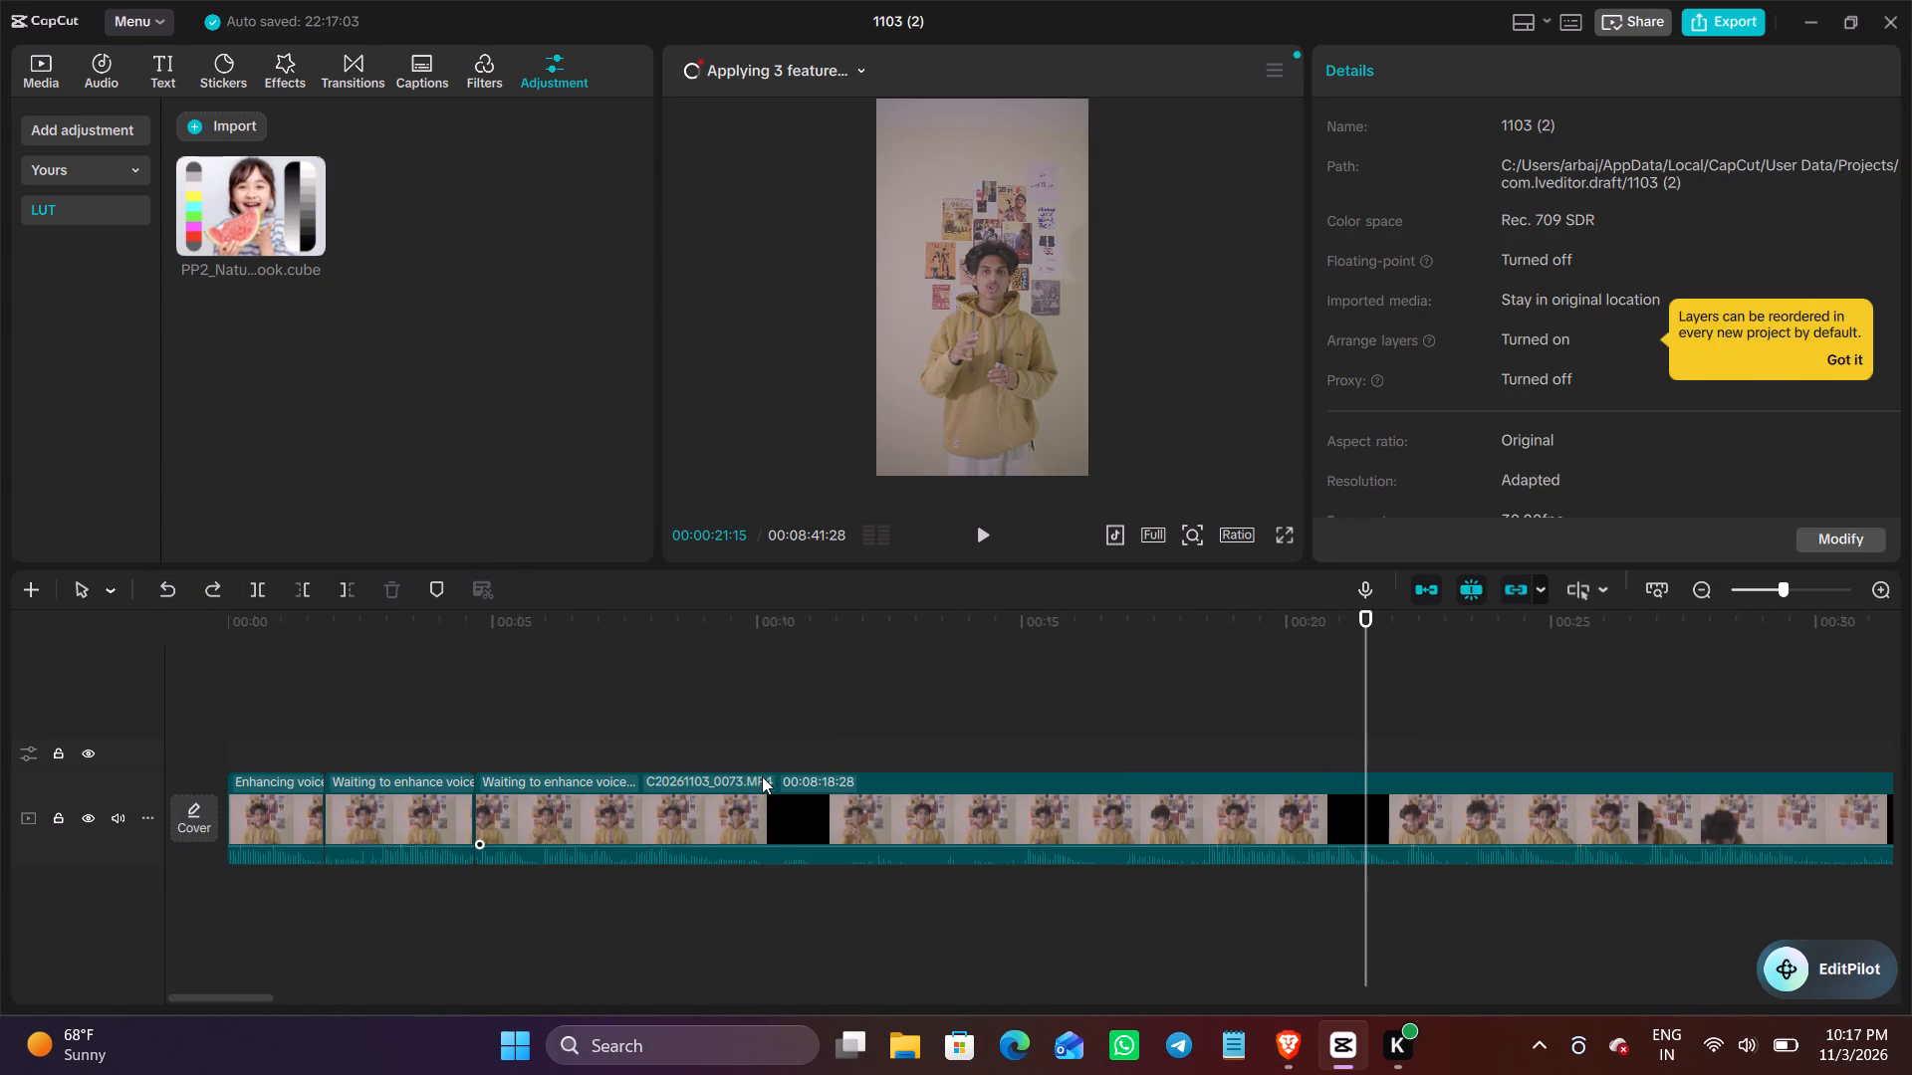
pyautogui.click(233, 866)
pyautogui.press('space')
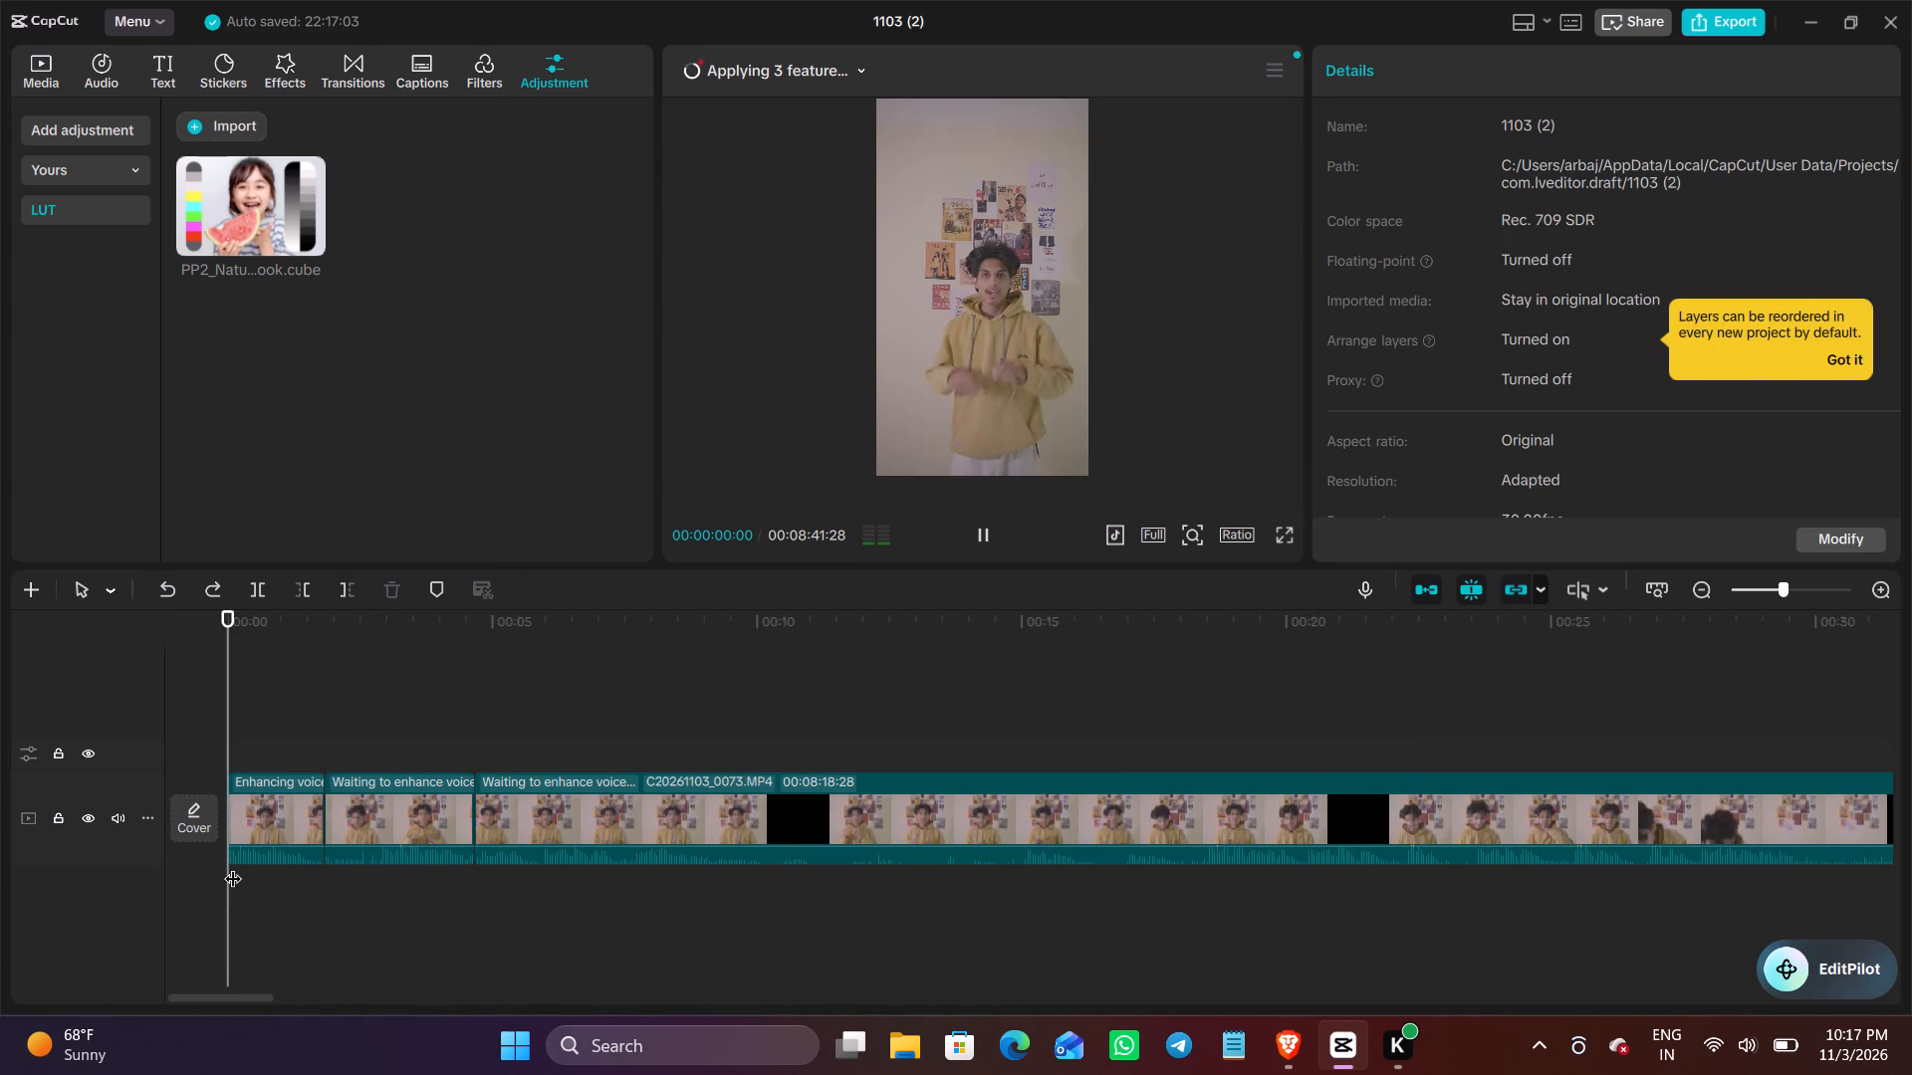
pyautogui.press('space')
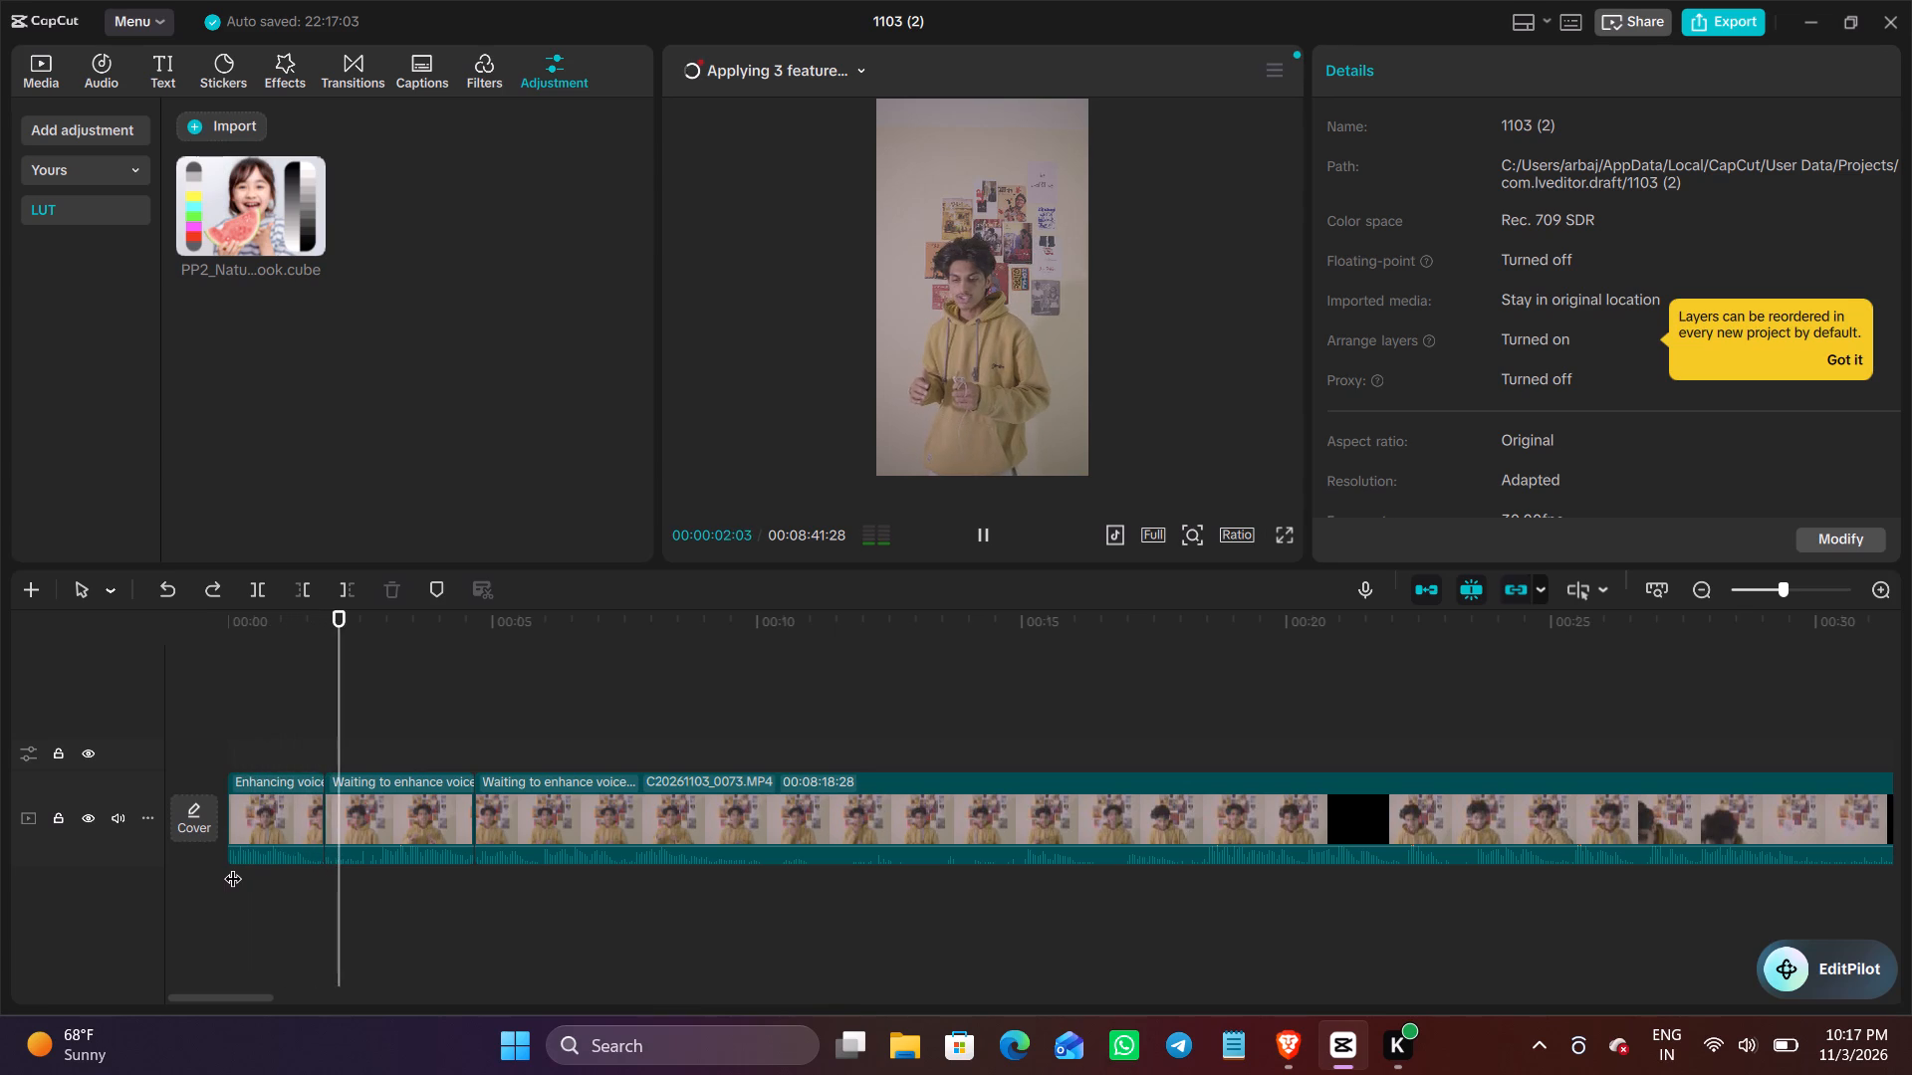
# Delete the second segment's footage from its start at the 00:00:01:25 cut up to 00:00:02:26.
pyautogui.press('space')
pyautogui.press('space')
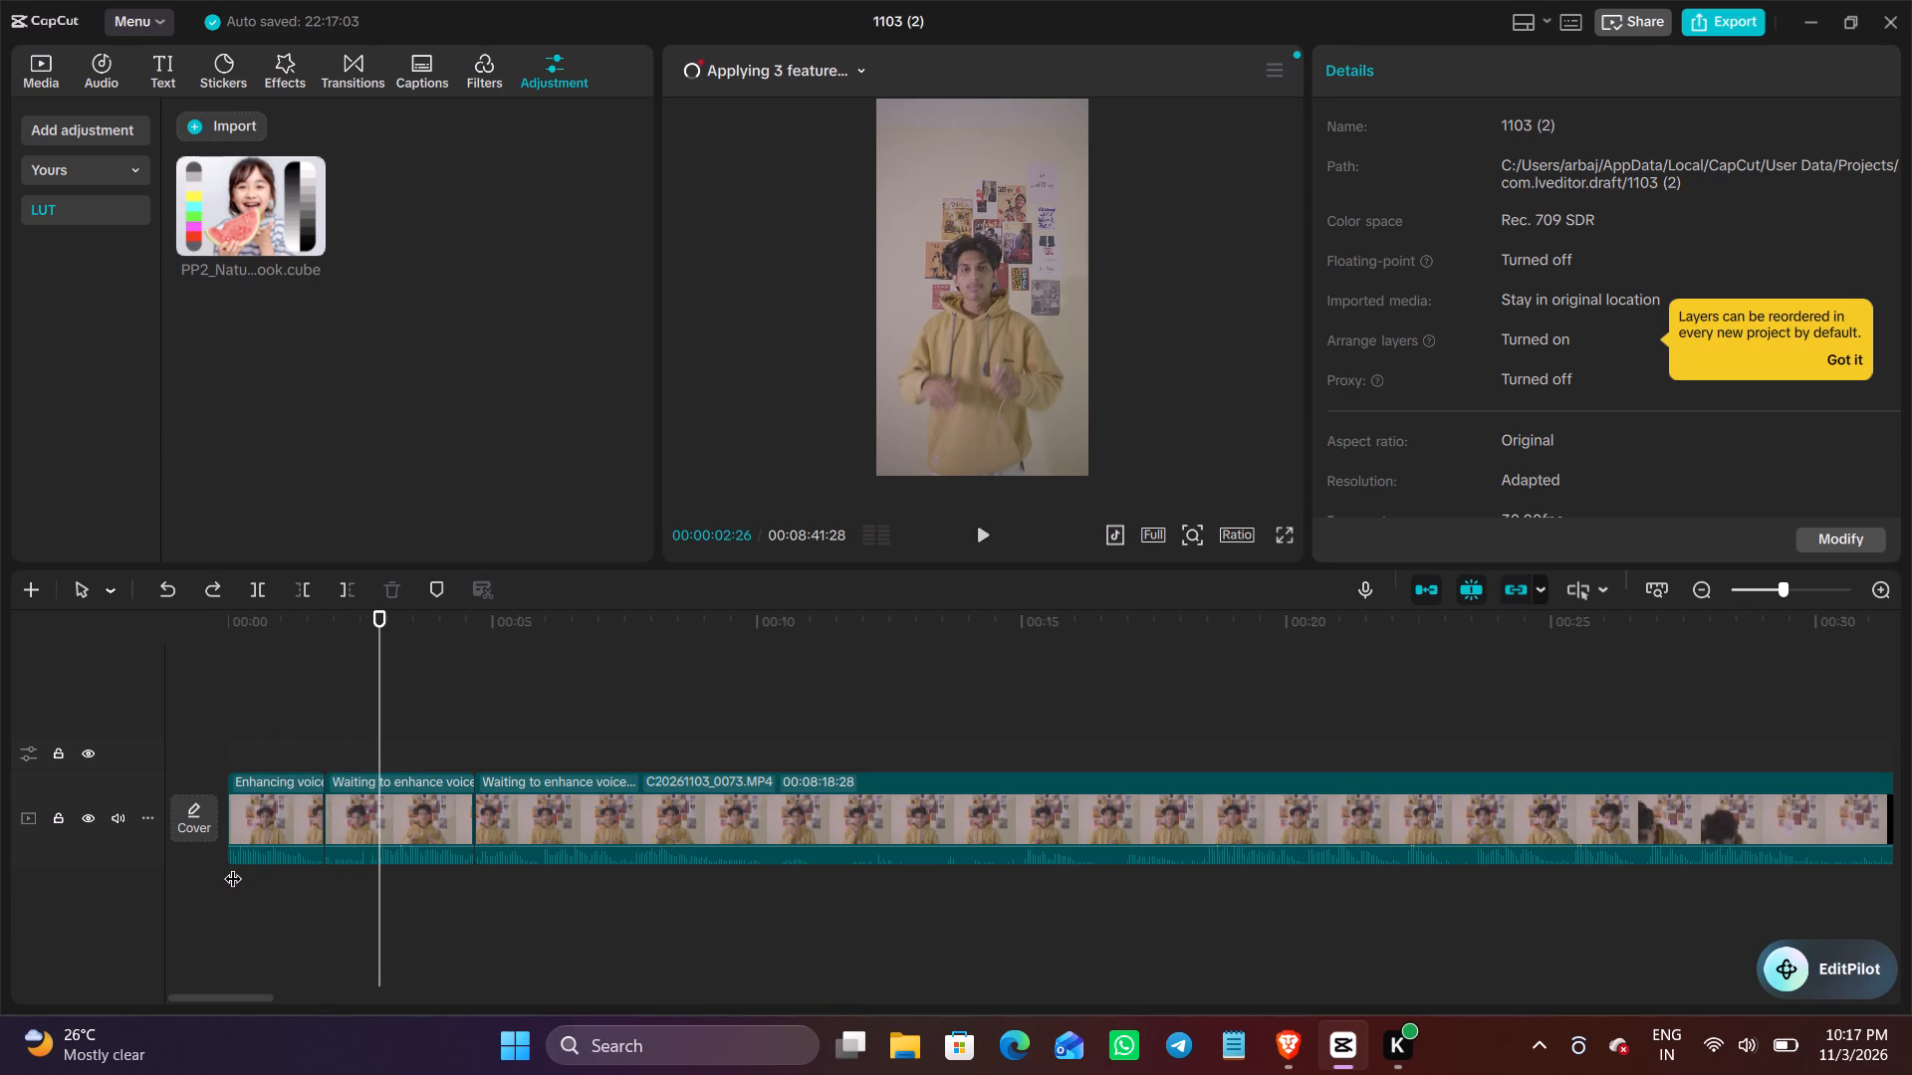
pyautogui.click(293, 589)
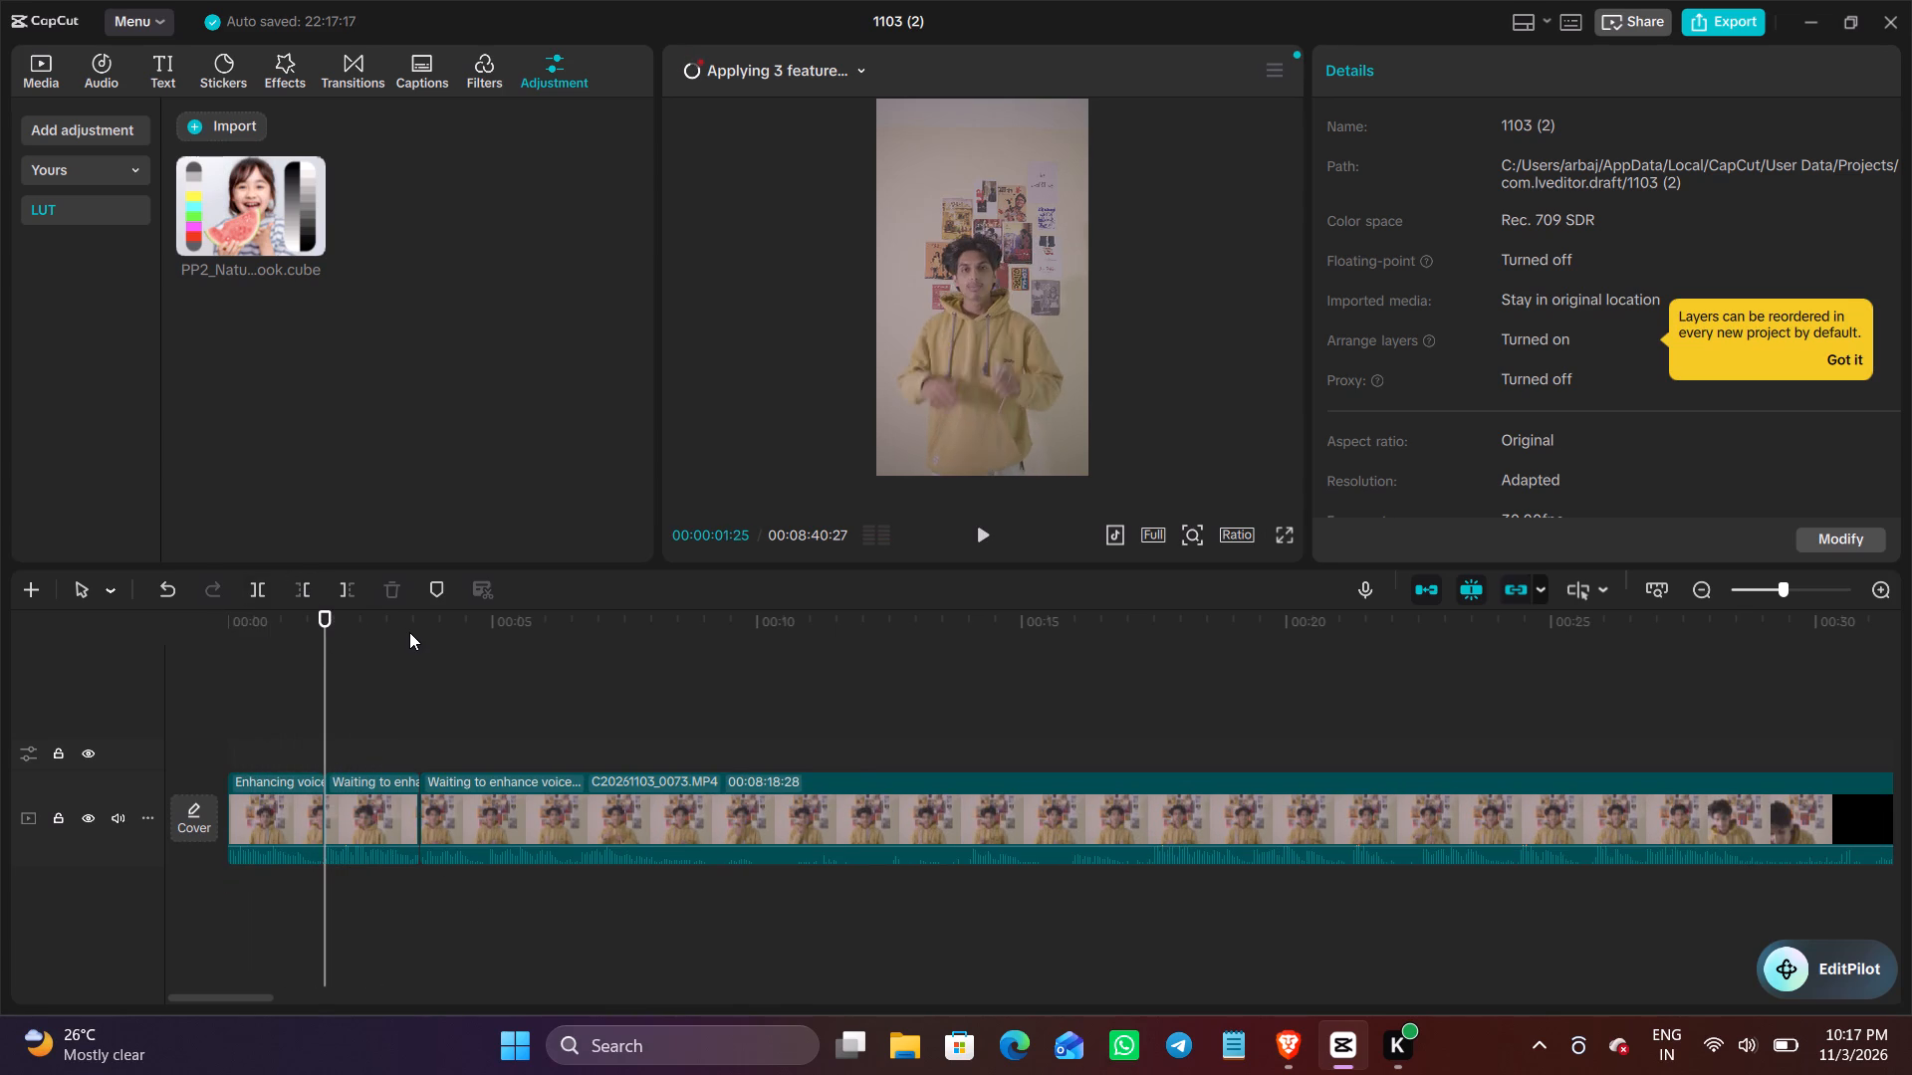
# Review the trimmed second segment and sample the third segment's footage up to about 00:00:30 for the next usable take.
pyautogui.press('space')
pyautogui.press('space')
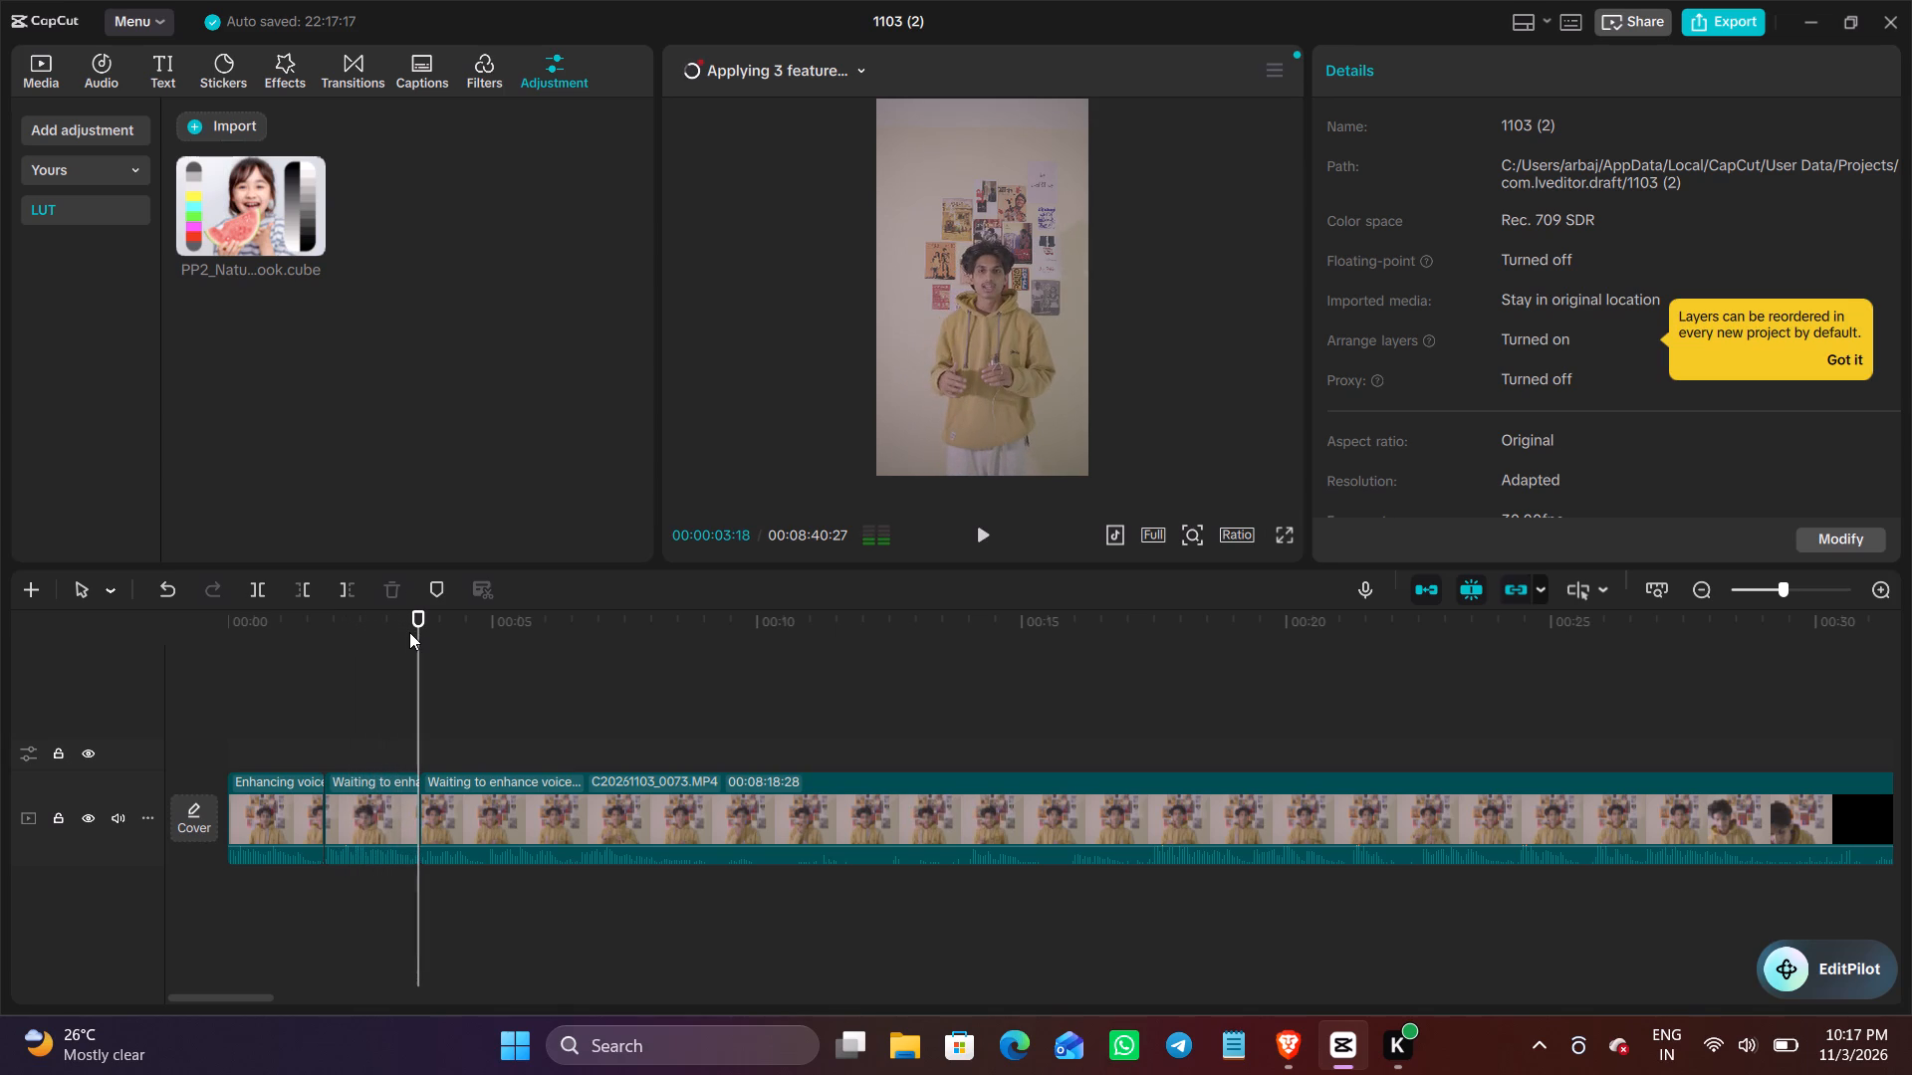
pyautogui.press('space')
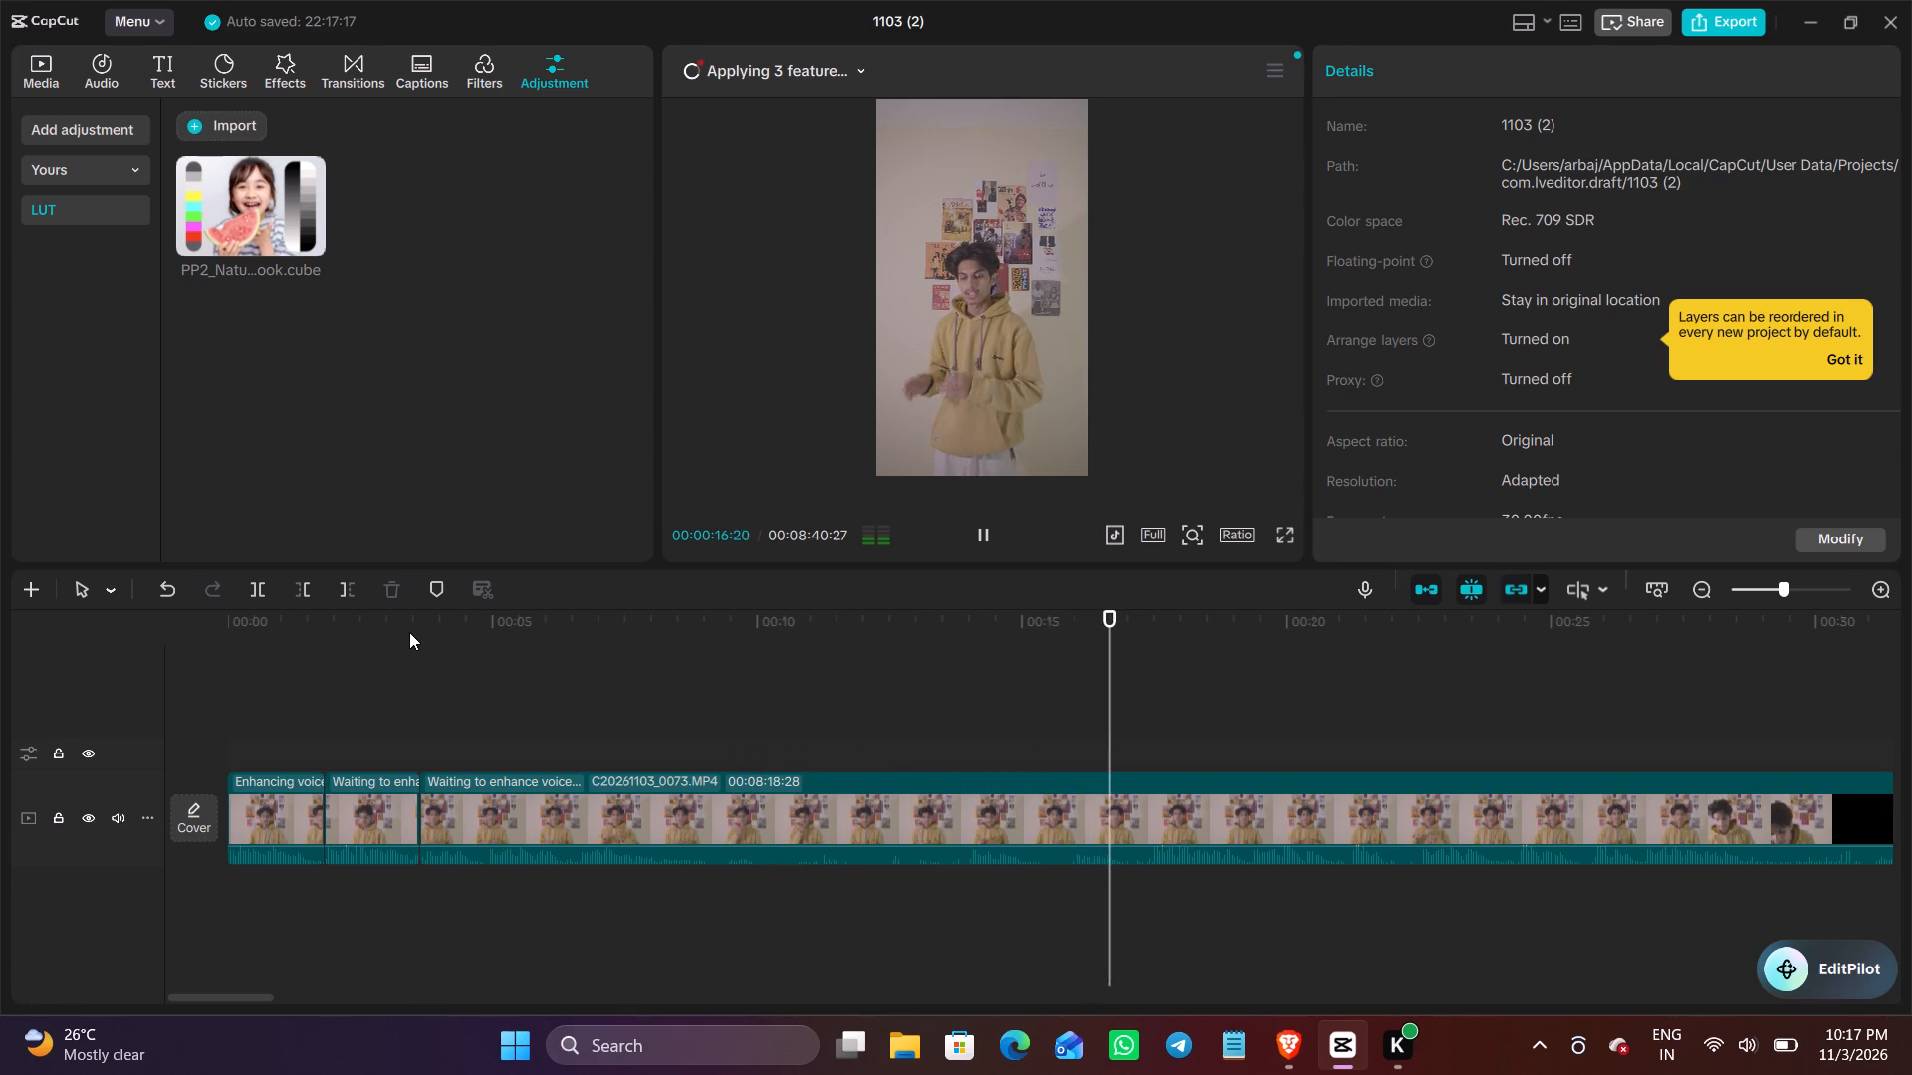
pyautogui.click(1269, 888)
pyautogui.click(1317, 890)
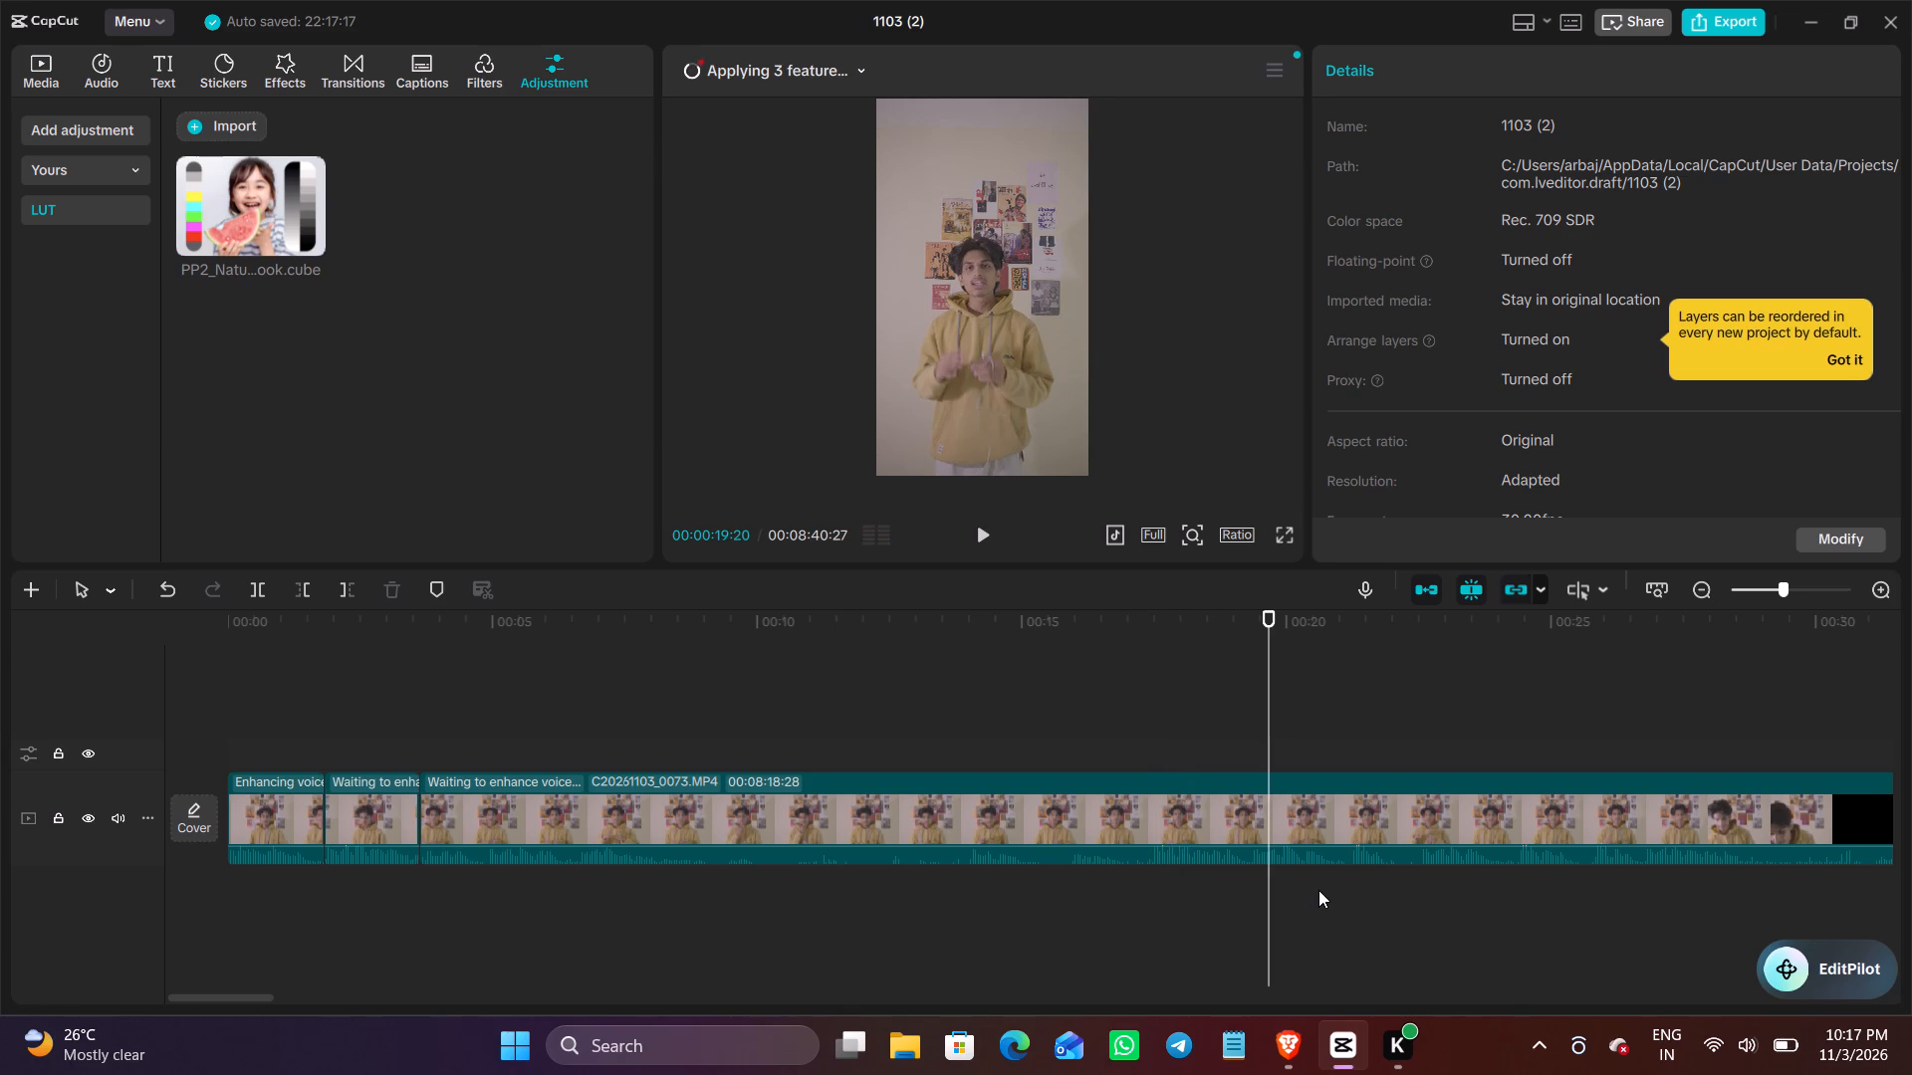
pyautogui.click(324, 880)
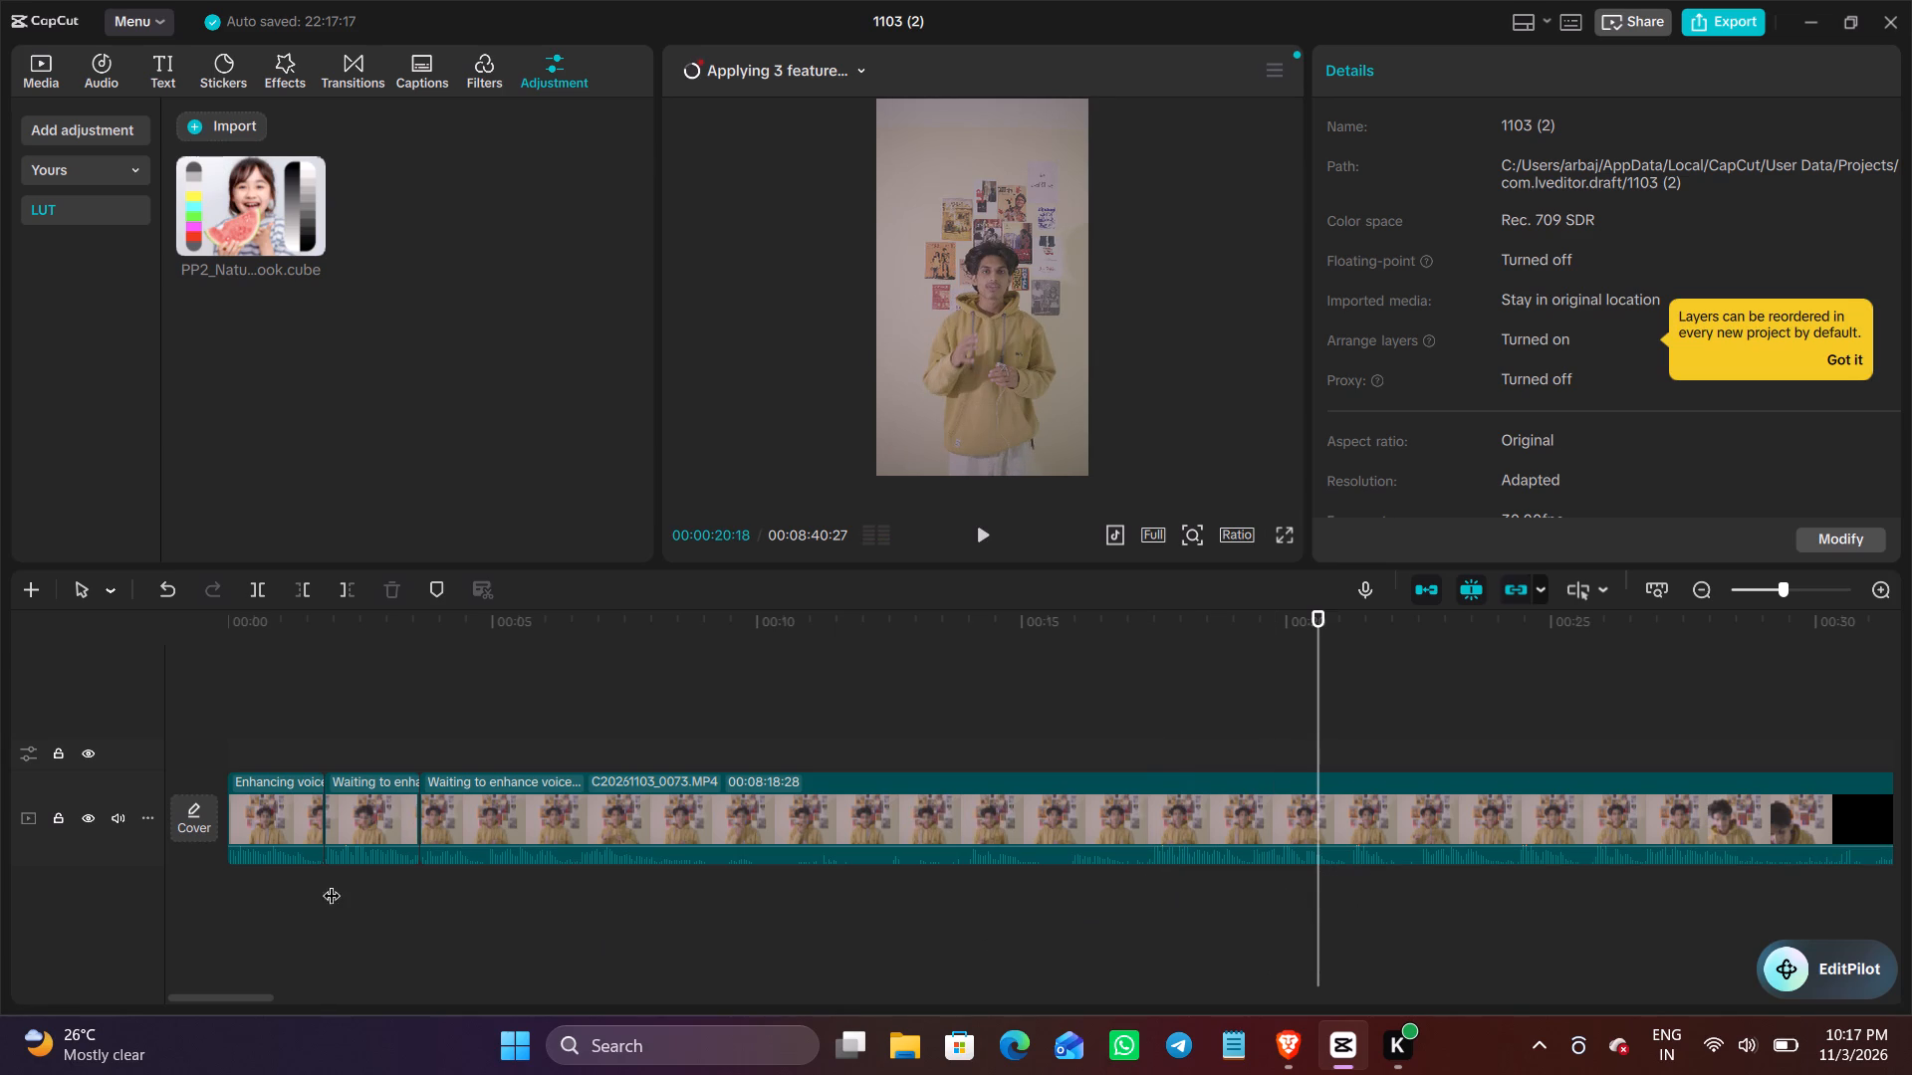
pyautogui.press('space')
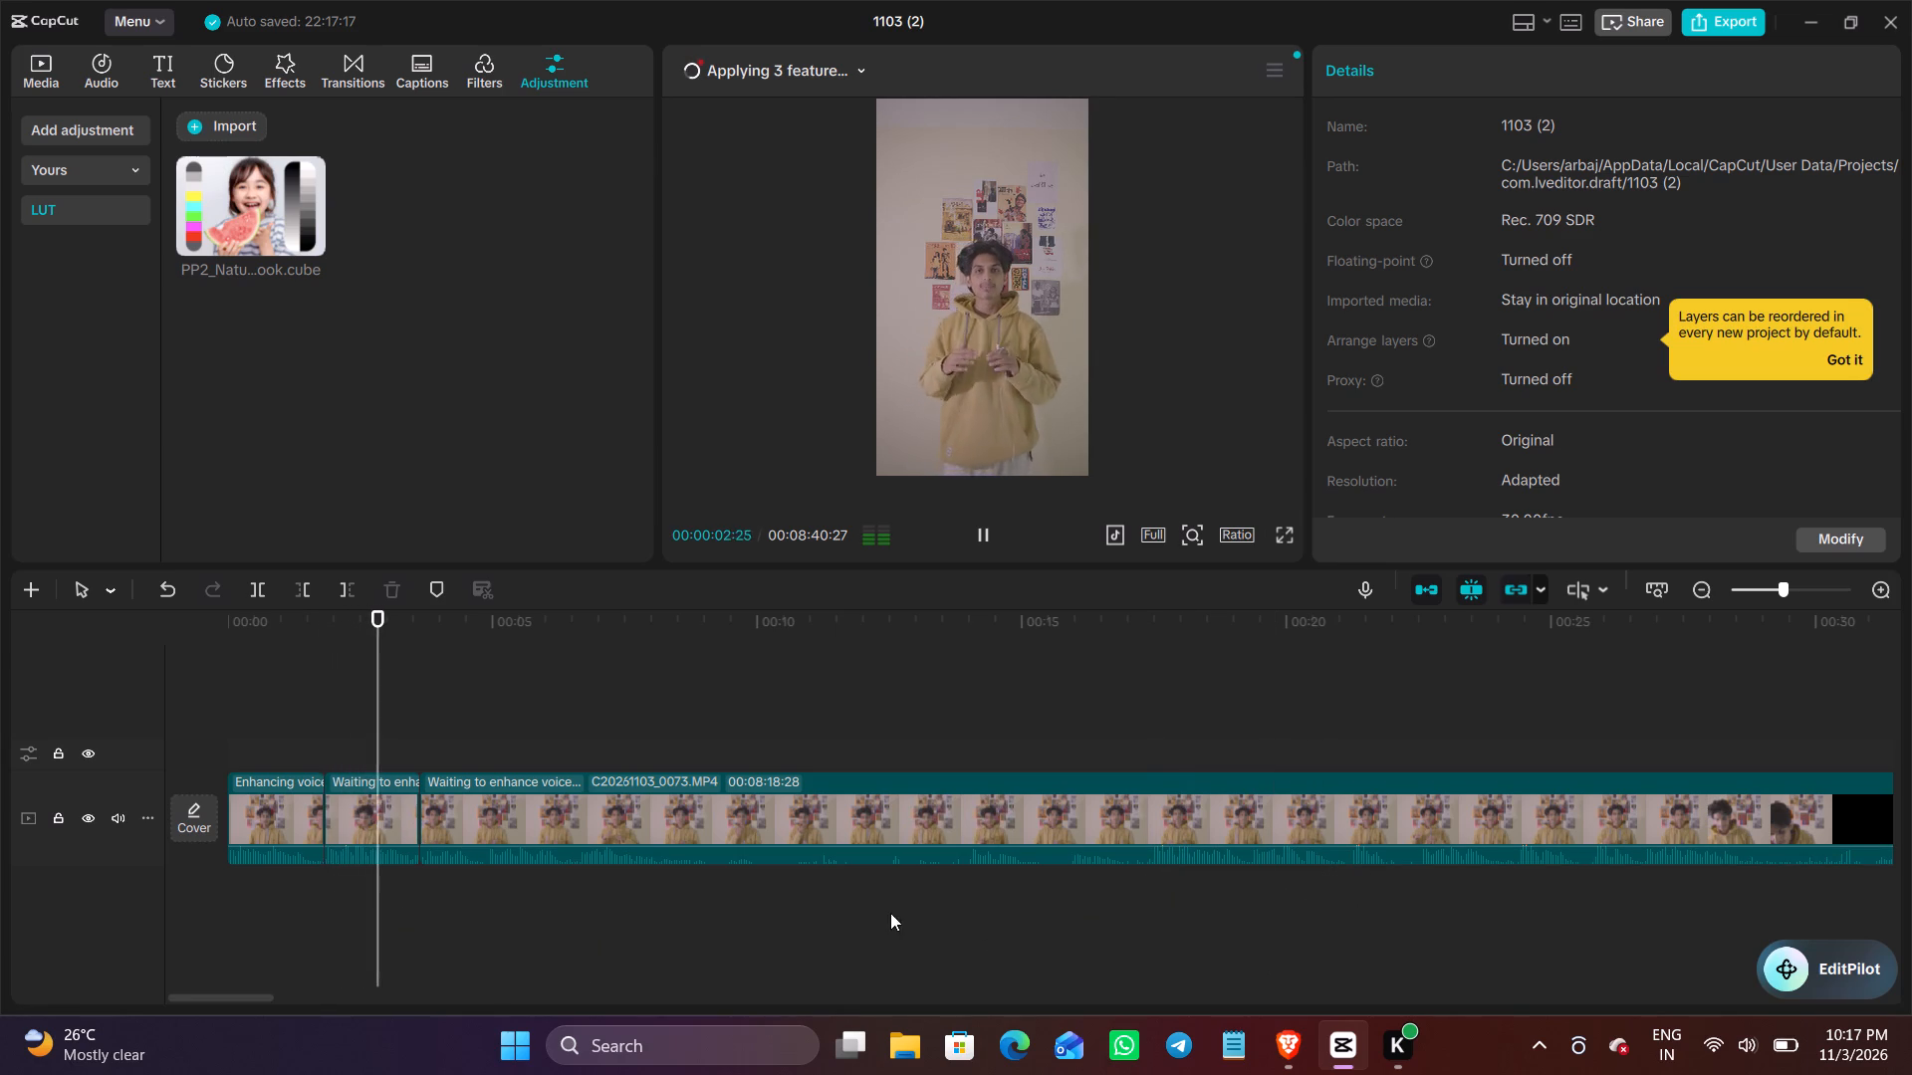
pyautogui.click(1139, 881)
pyautogui.press('space')
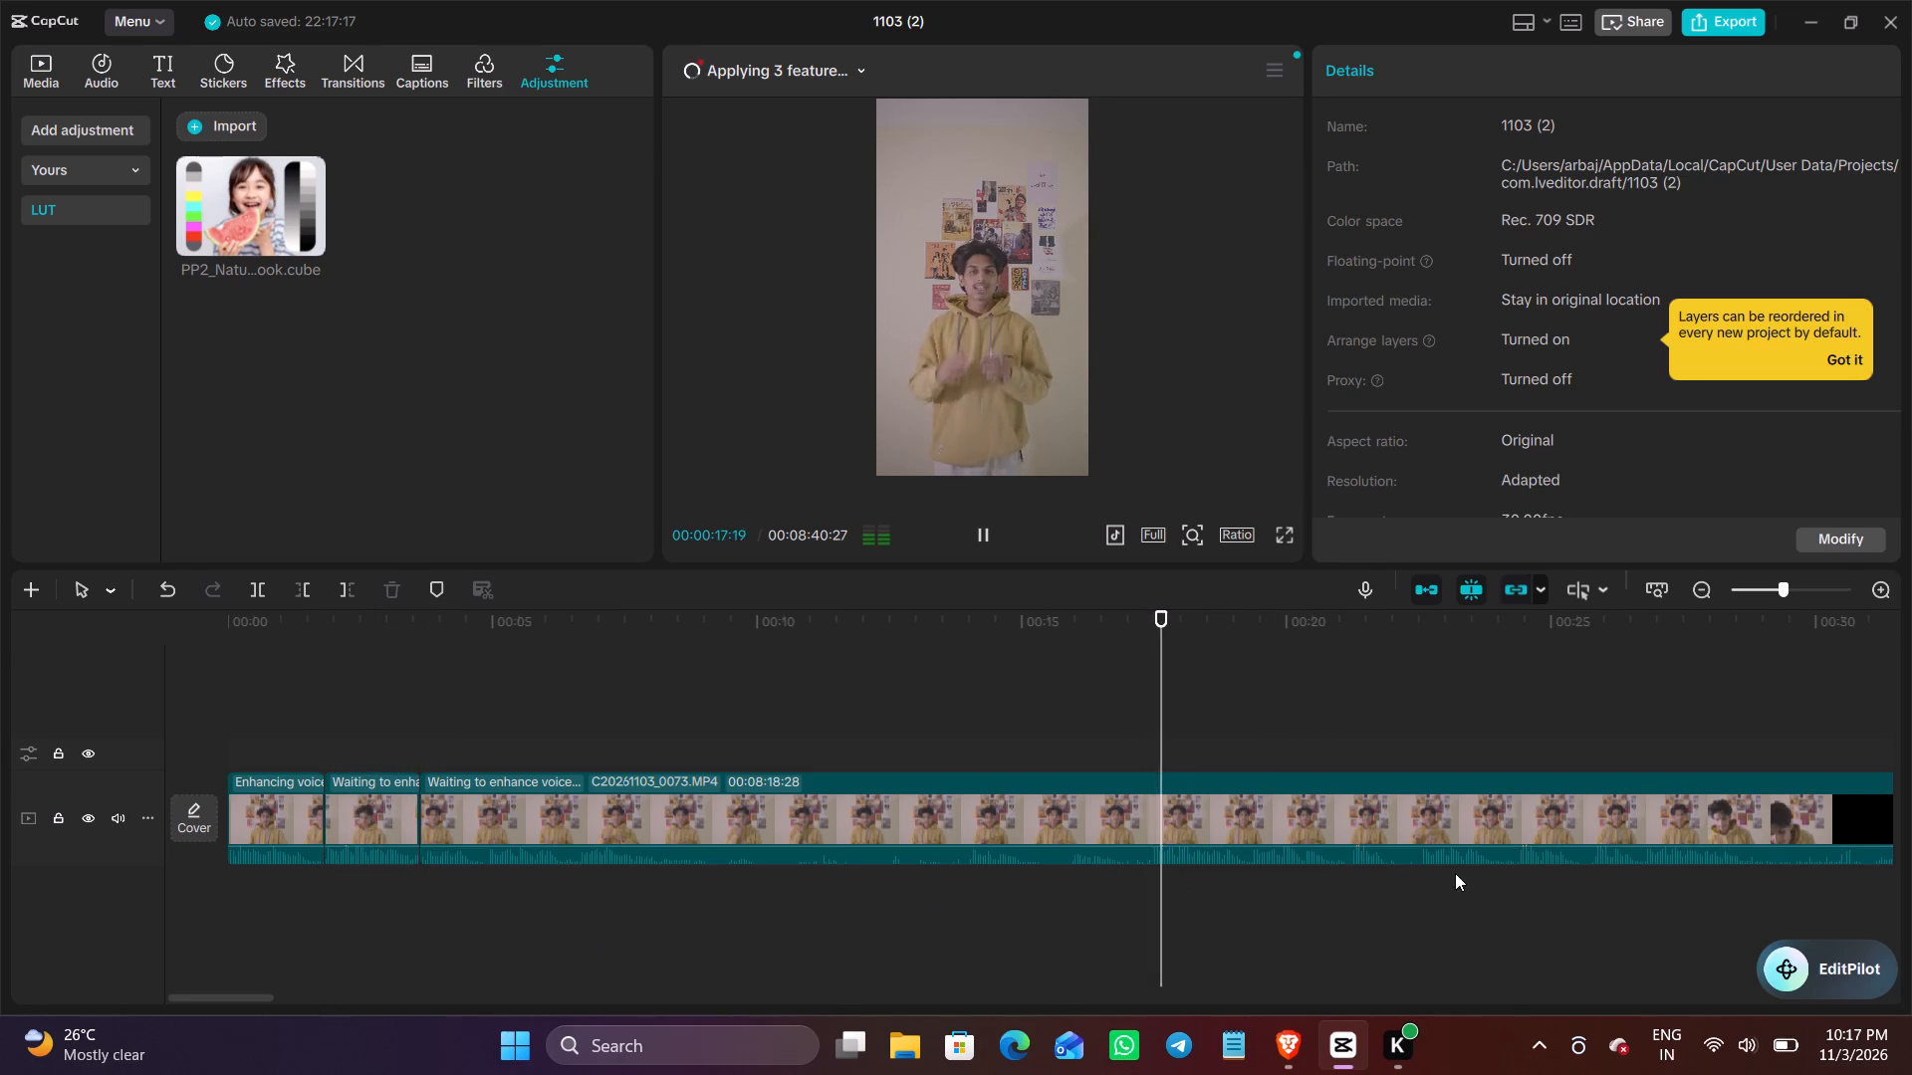
pyautogui.click(1406, 897)
pyautogui.press('space')
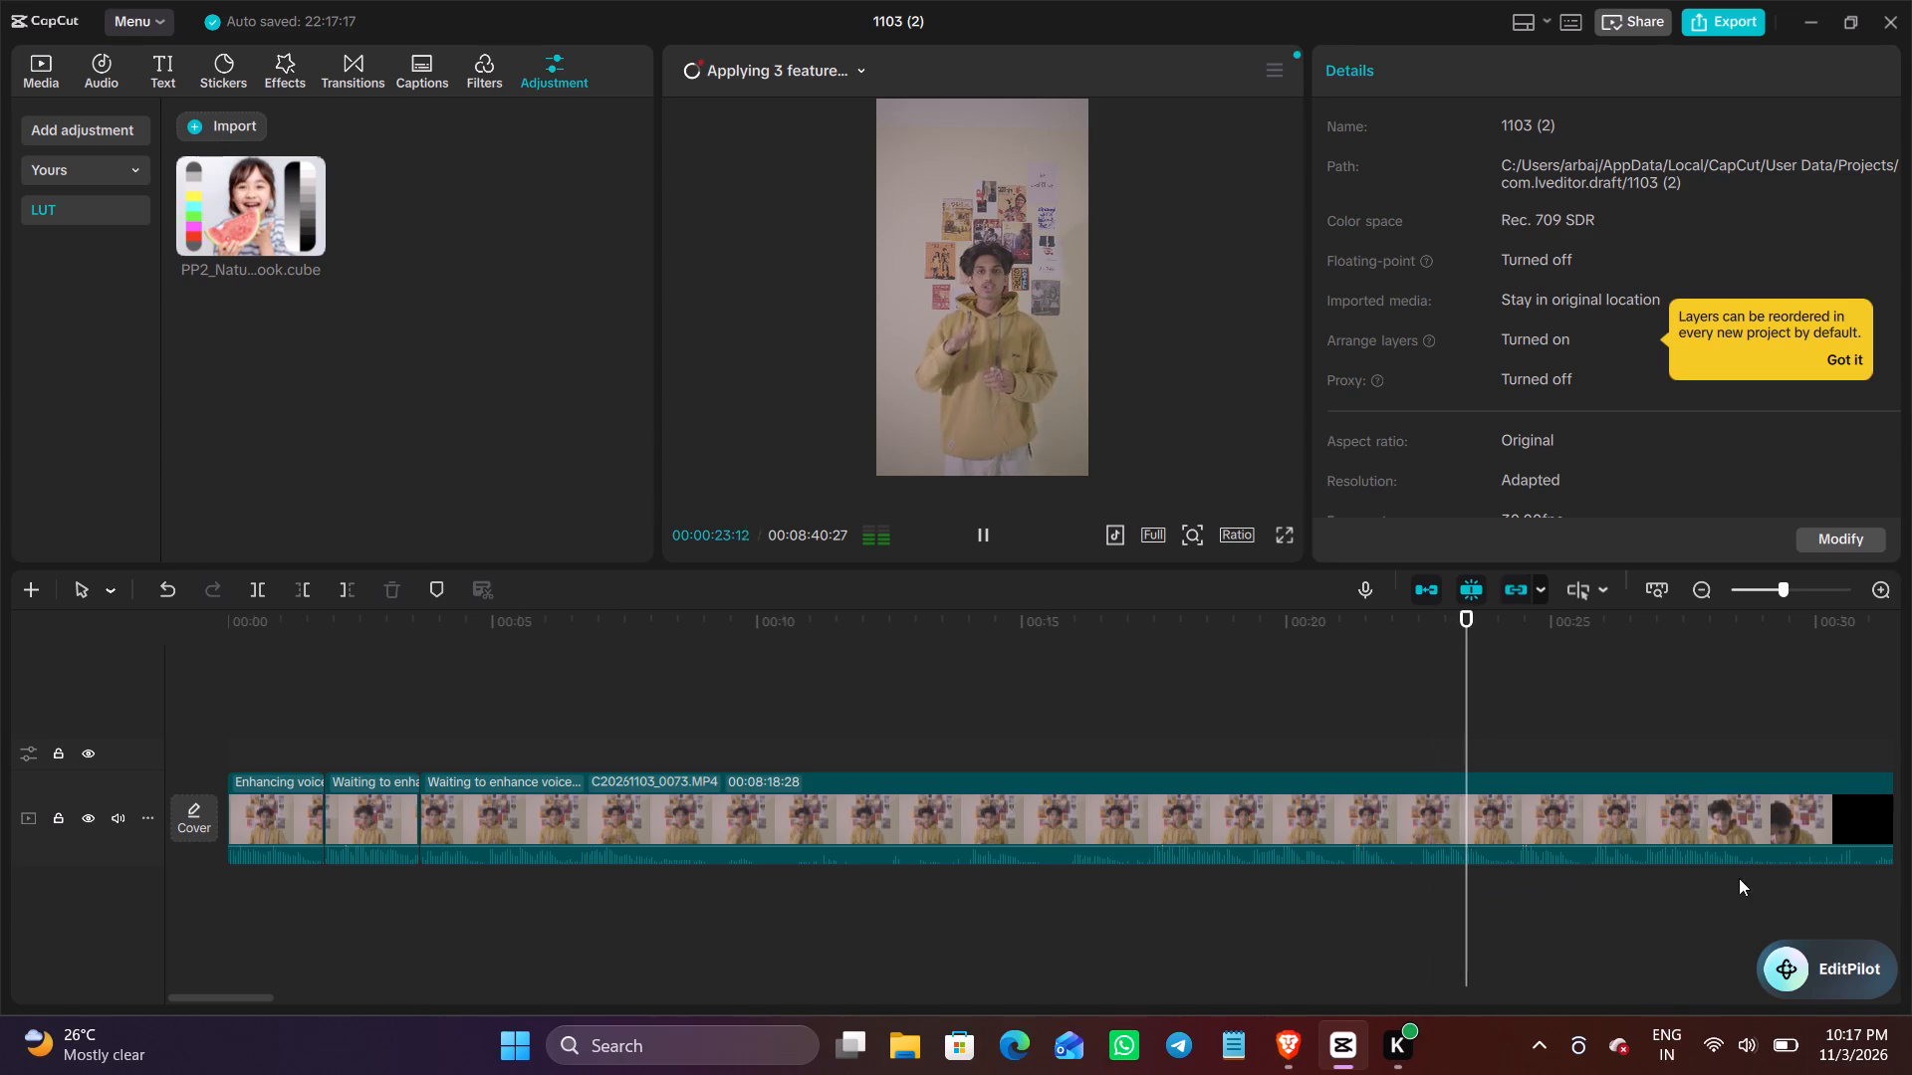
pyautogui.click(1594, 902)
pyautogui.press('space')
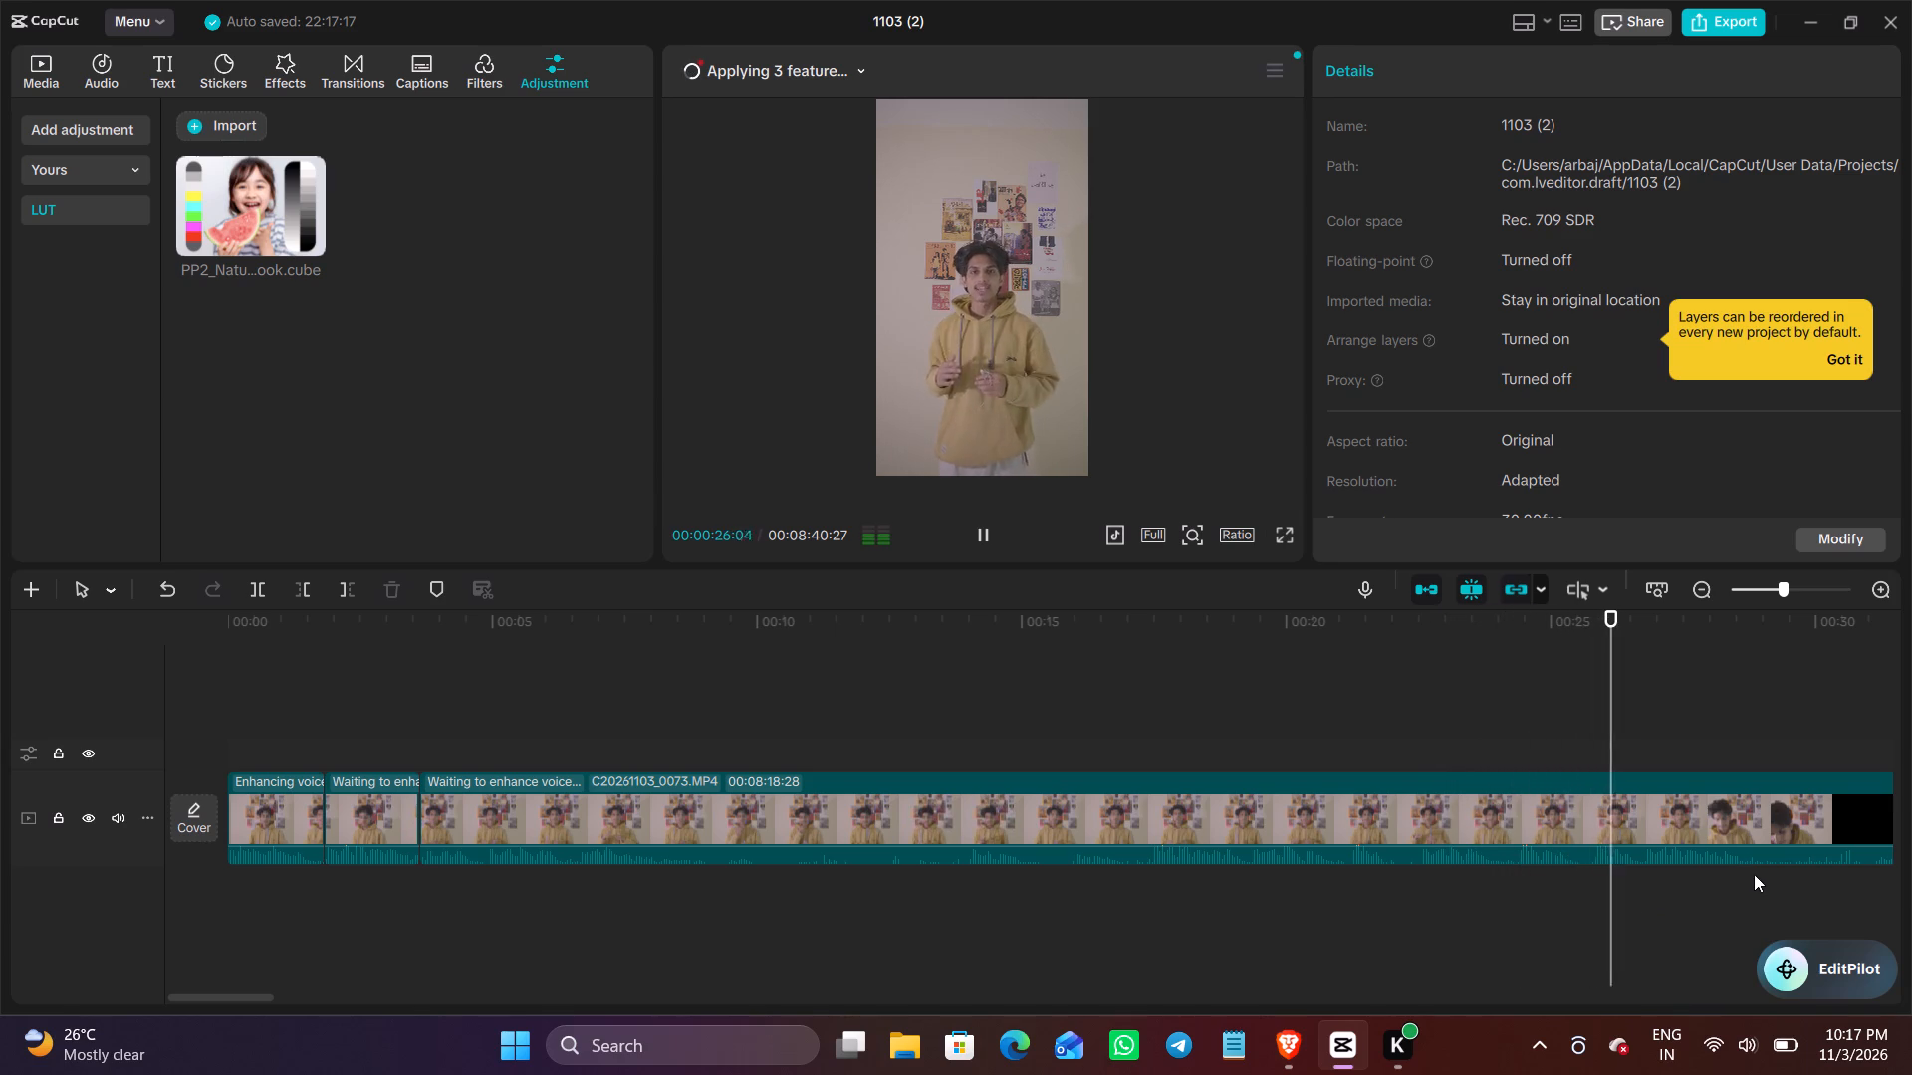
pyautogui.scroll(1, 1789, 878)
pyautogui.hscroll(-1, 1799, 842)
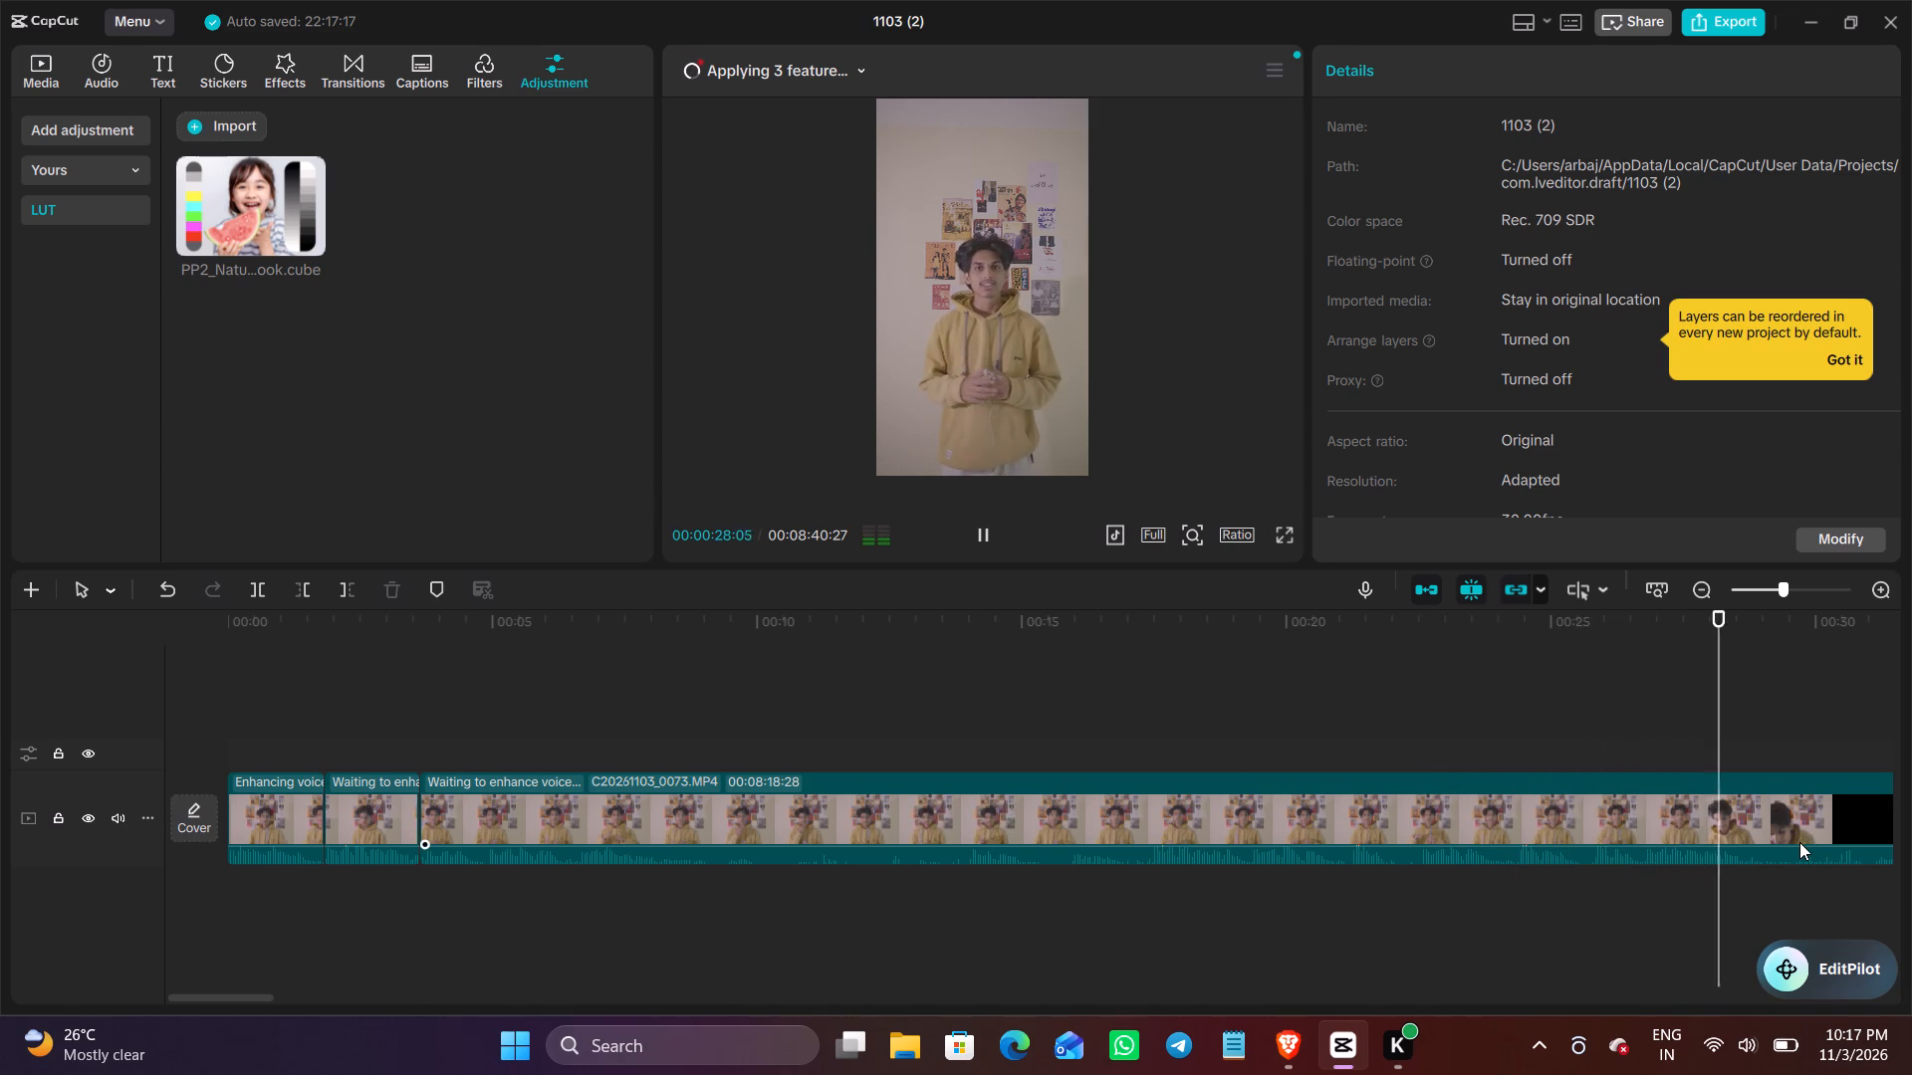
pyautogui.hscroll(-2, 1799, 842)
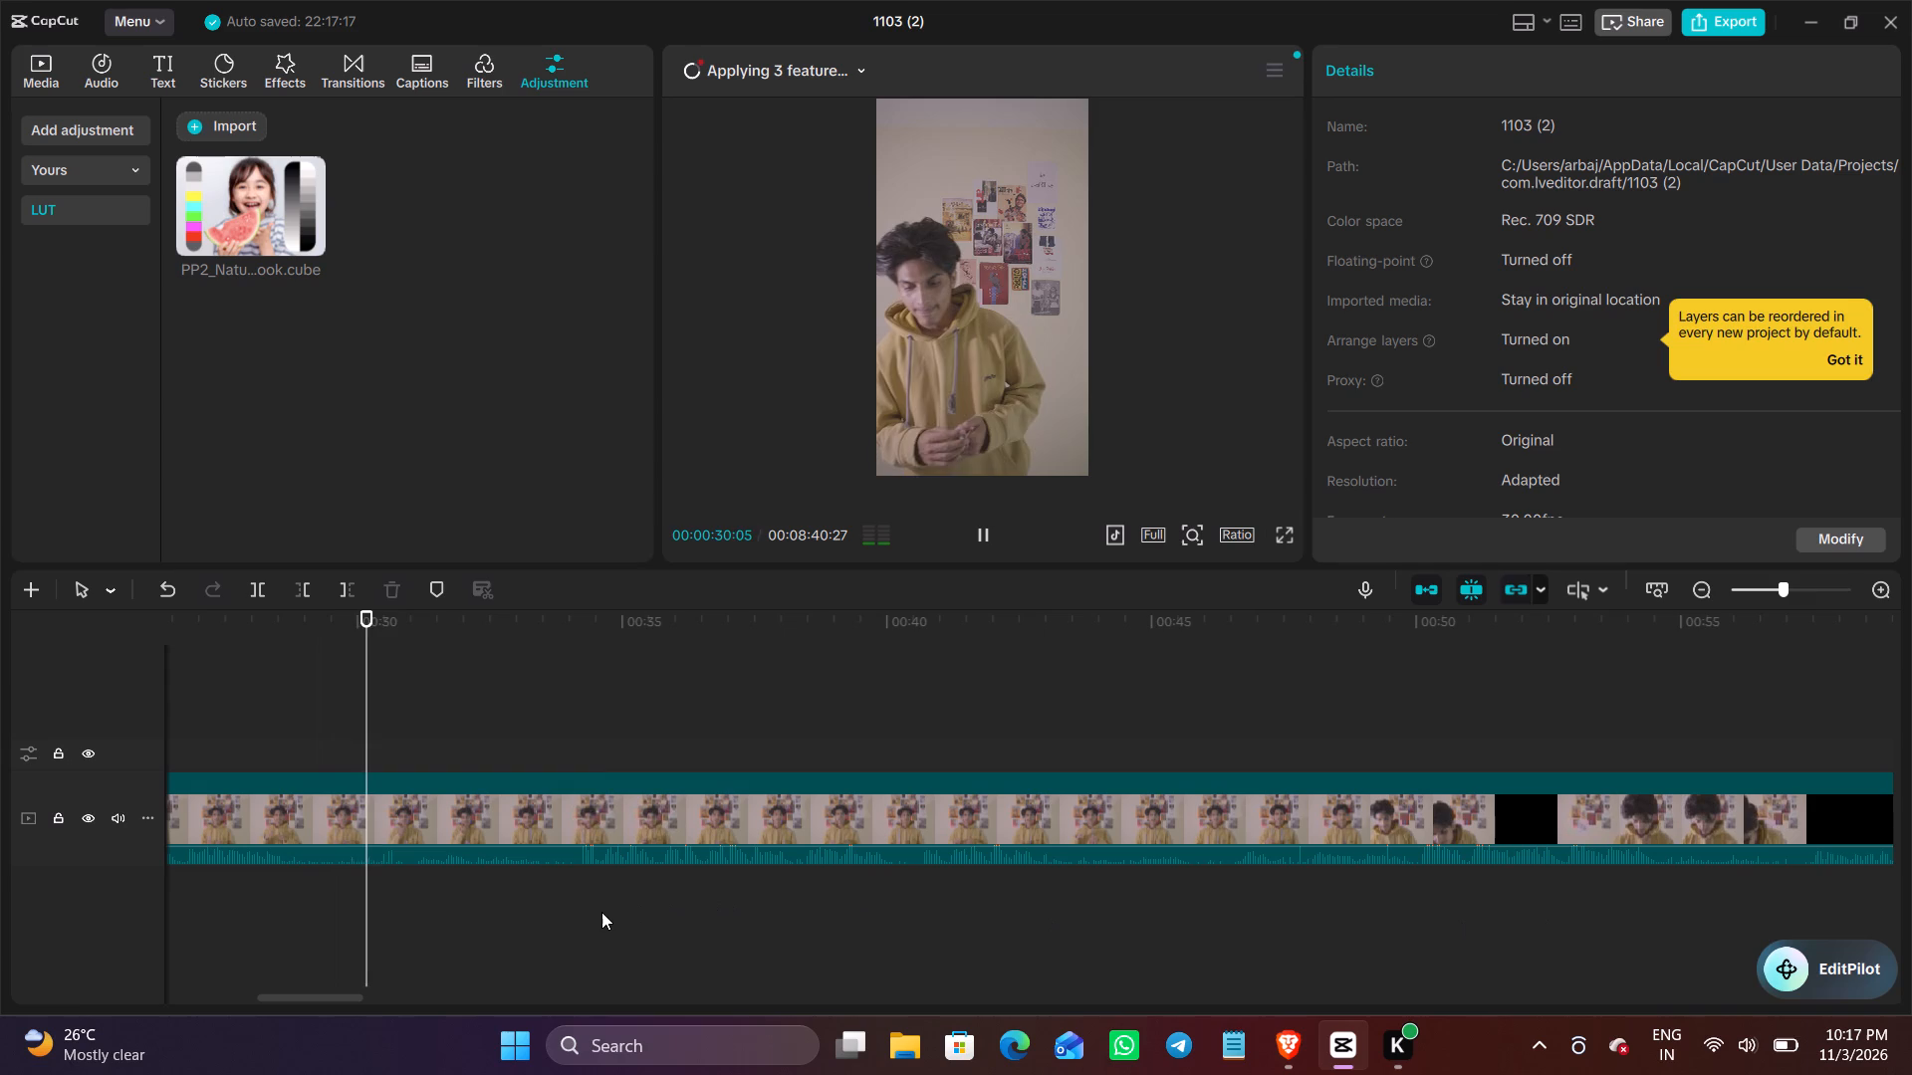
# Find the start of the usable take and delete the third segment's footage from its start up to 00:00:40:19.
pyautogui.click(601, 912)
pyautogui.click(588, 918)
pyautogui.click(573, 922)
pyautogui.press('space')
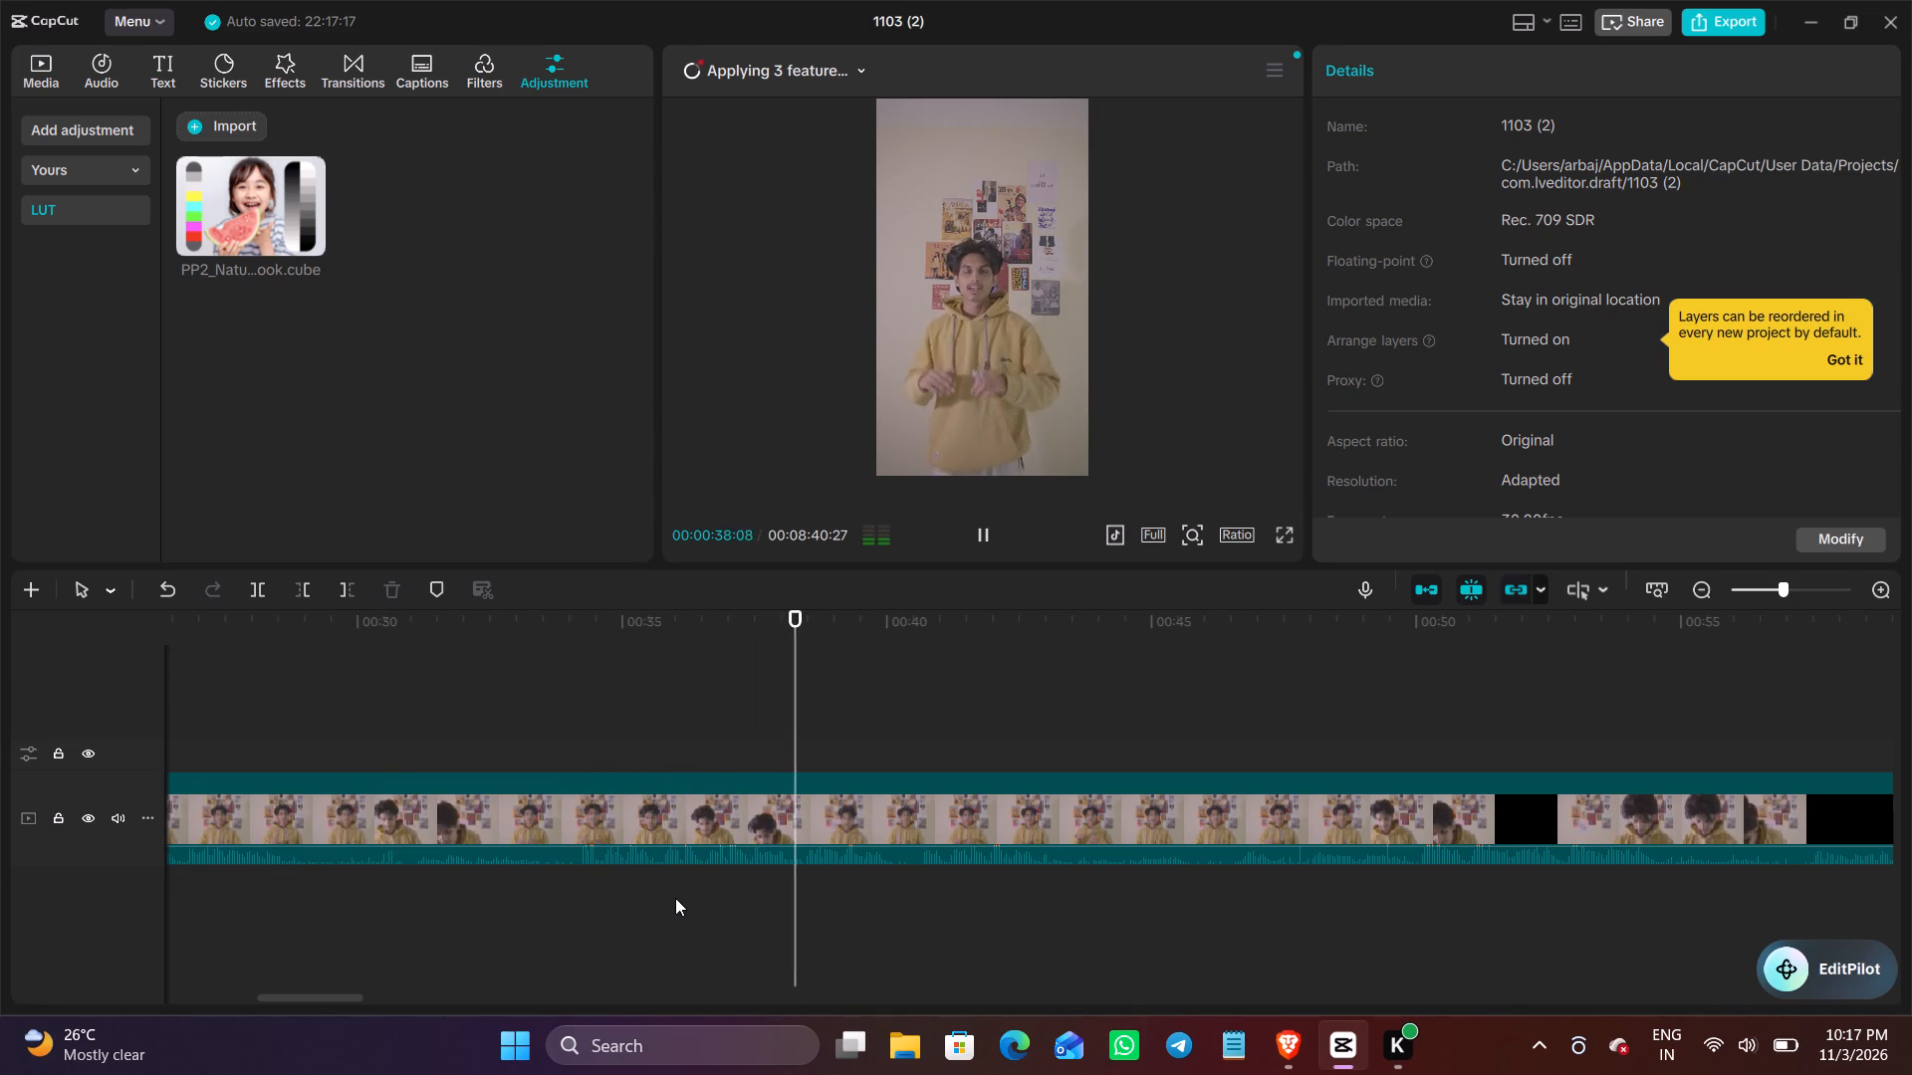
pyautogui.click(795, 876)
pyautogui.click(925, 886)
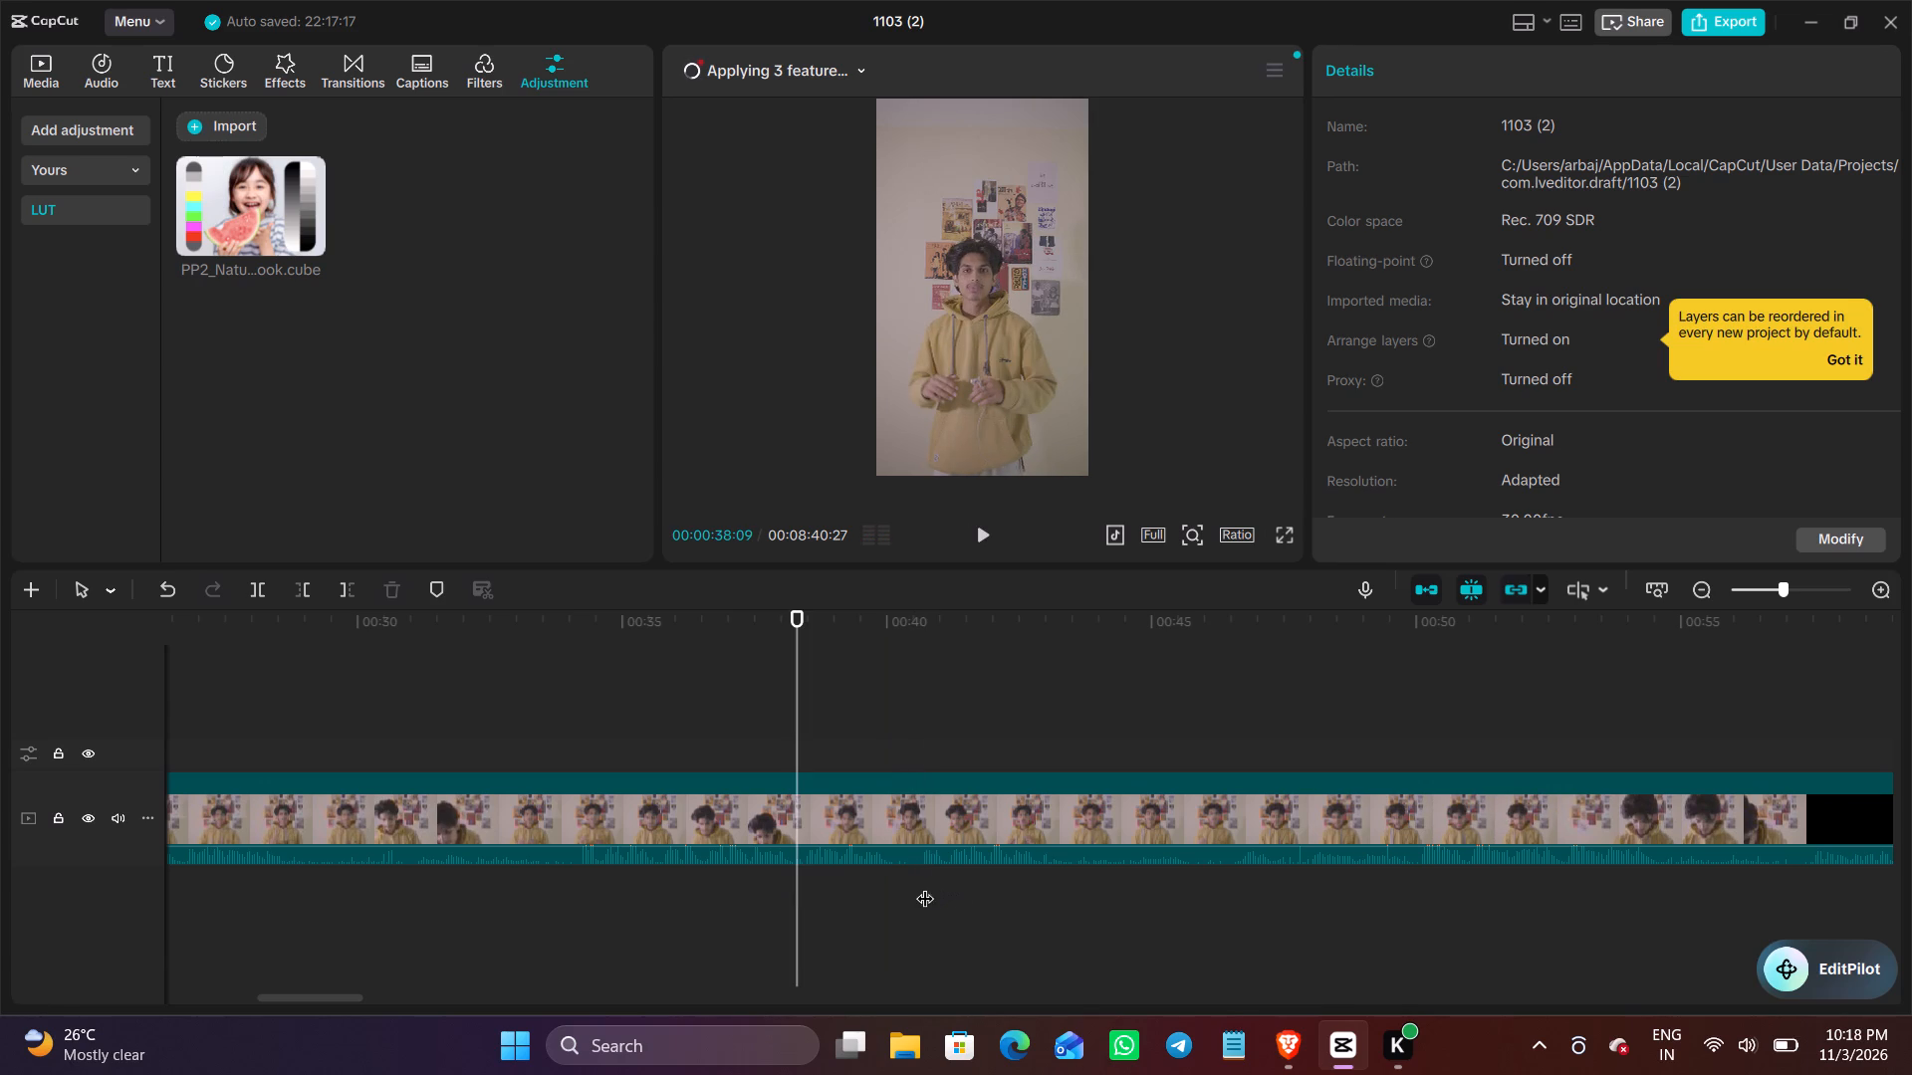
pyautogui.press('space')
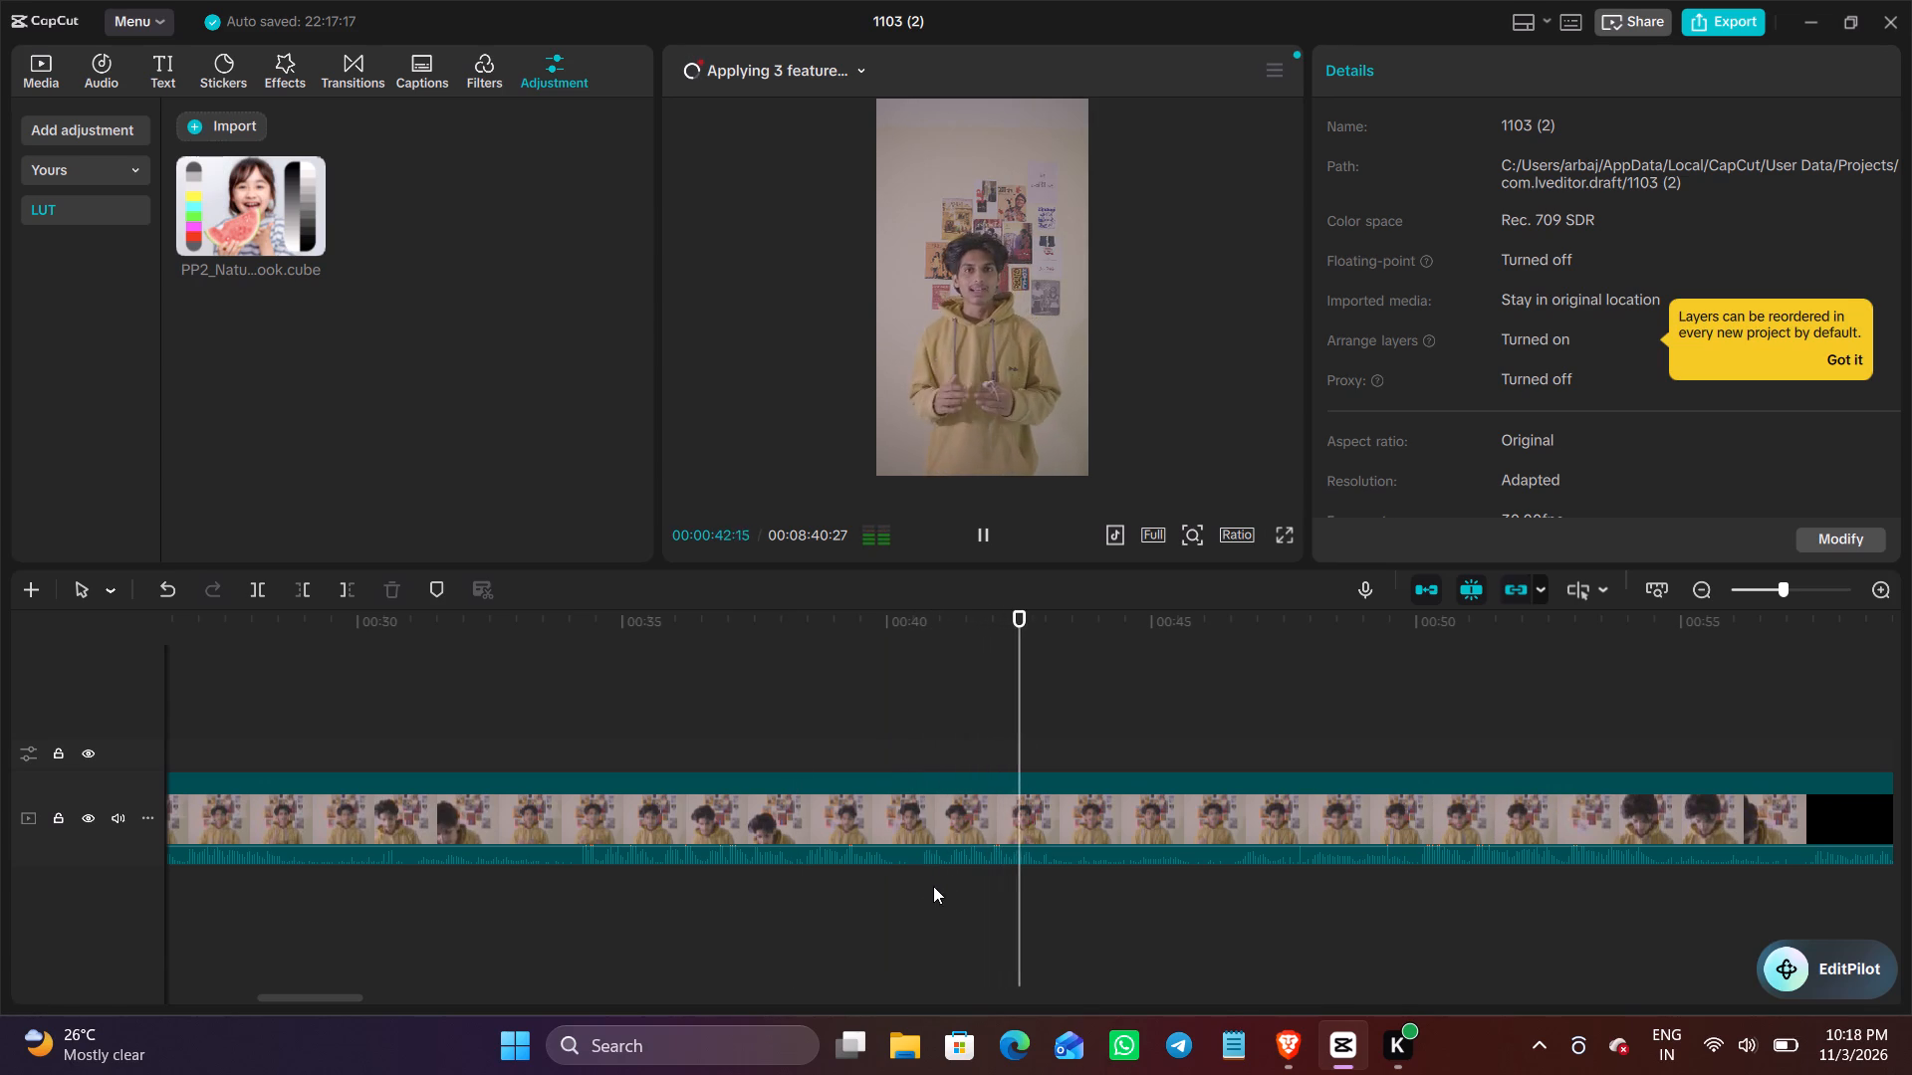
pyautogui.click(918, 868)
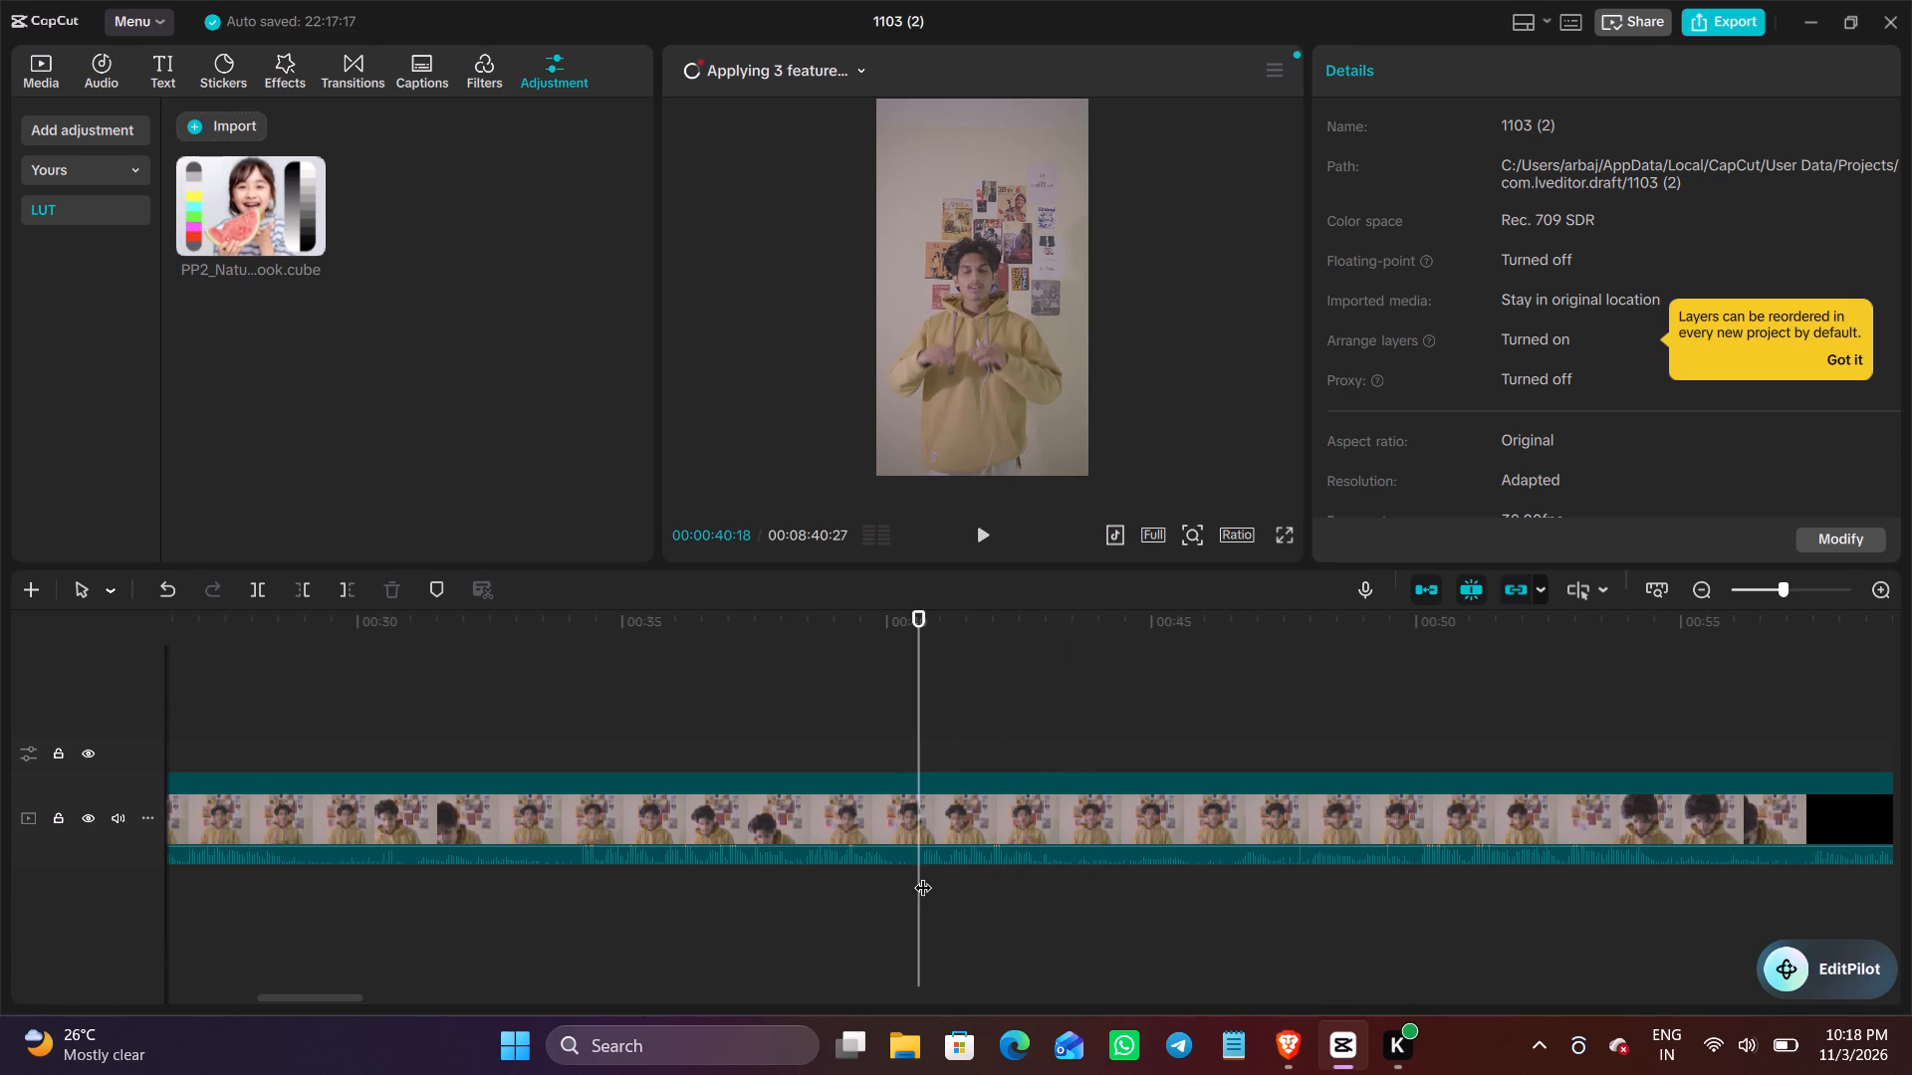
pyautogui.click(922, 875)
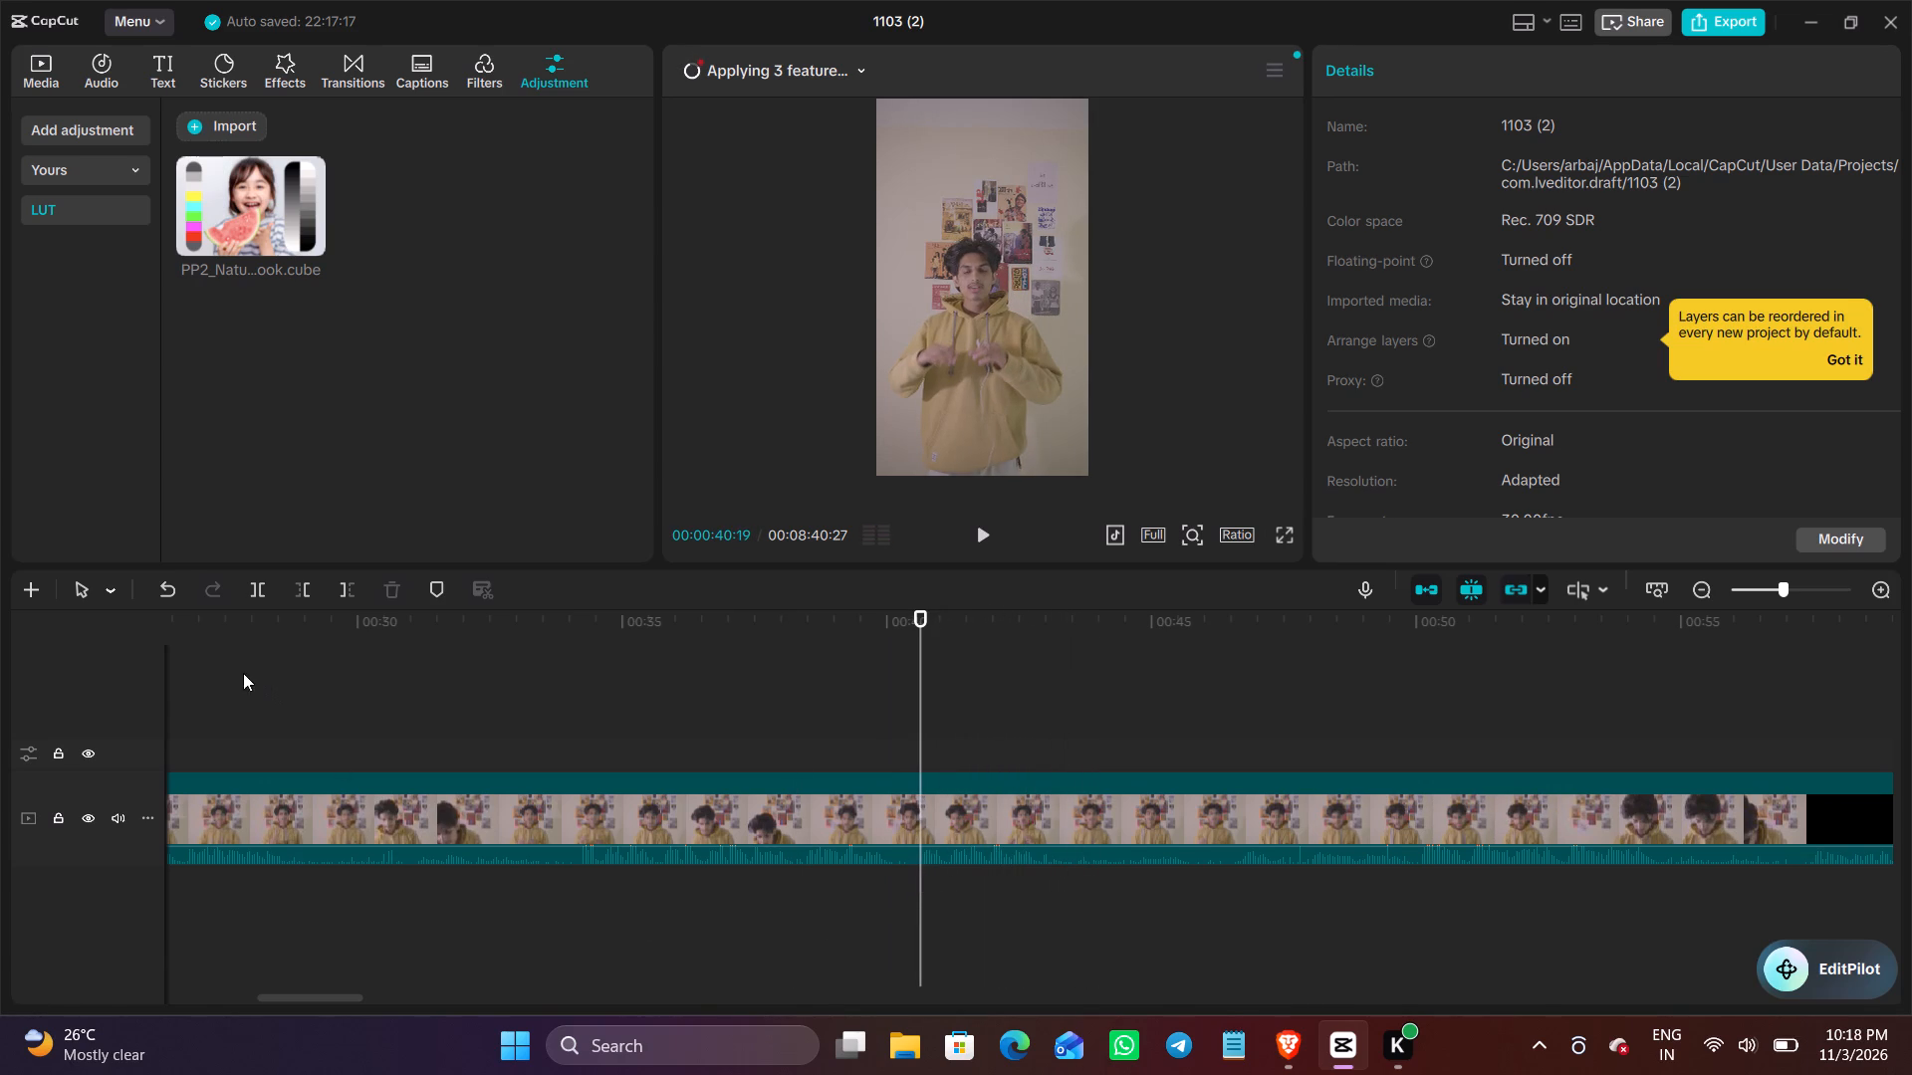
pyautogui.click(301, 582)
# Play the new start of the third segment and split the main clip at 00:00:05:24.
pyautogui.press('space')
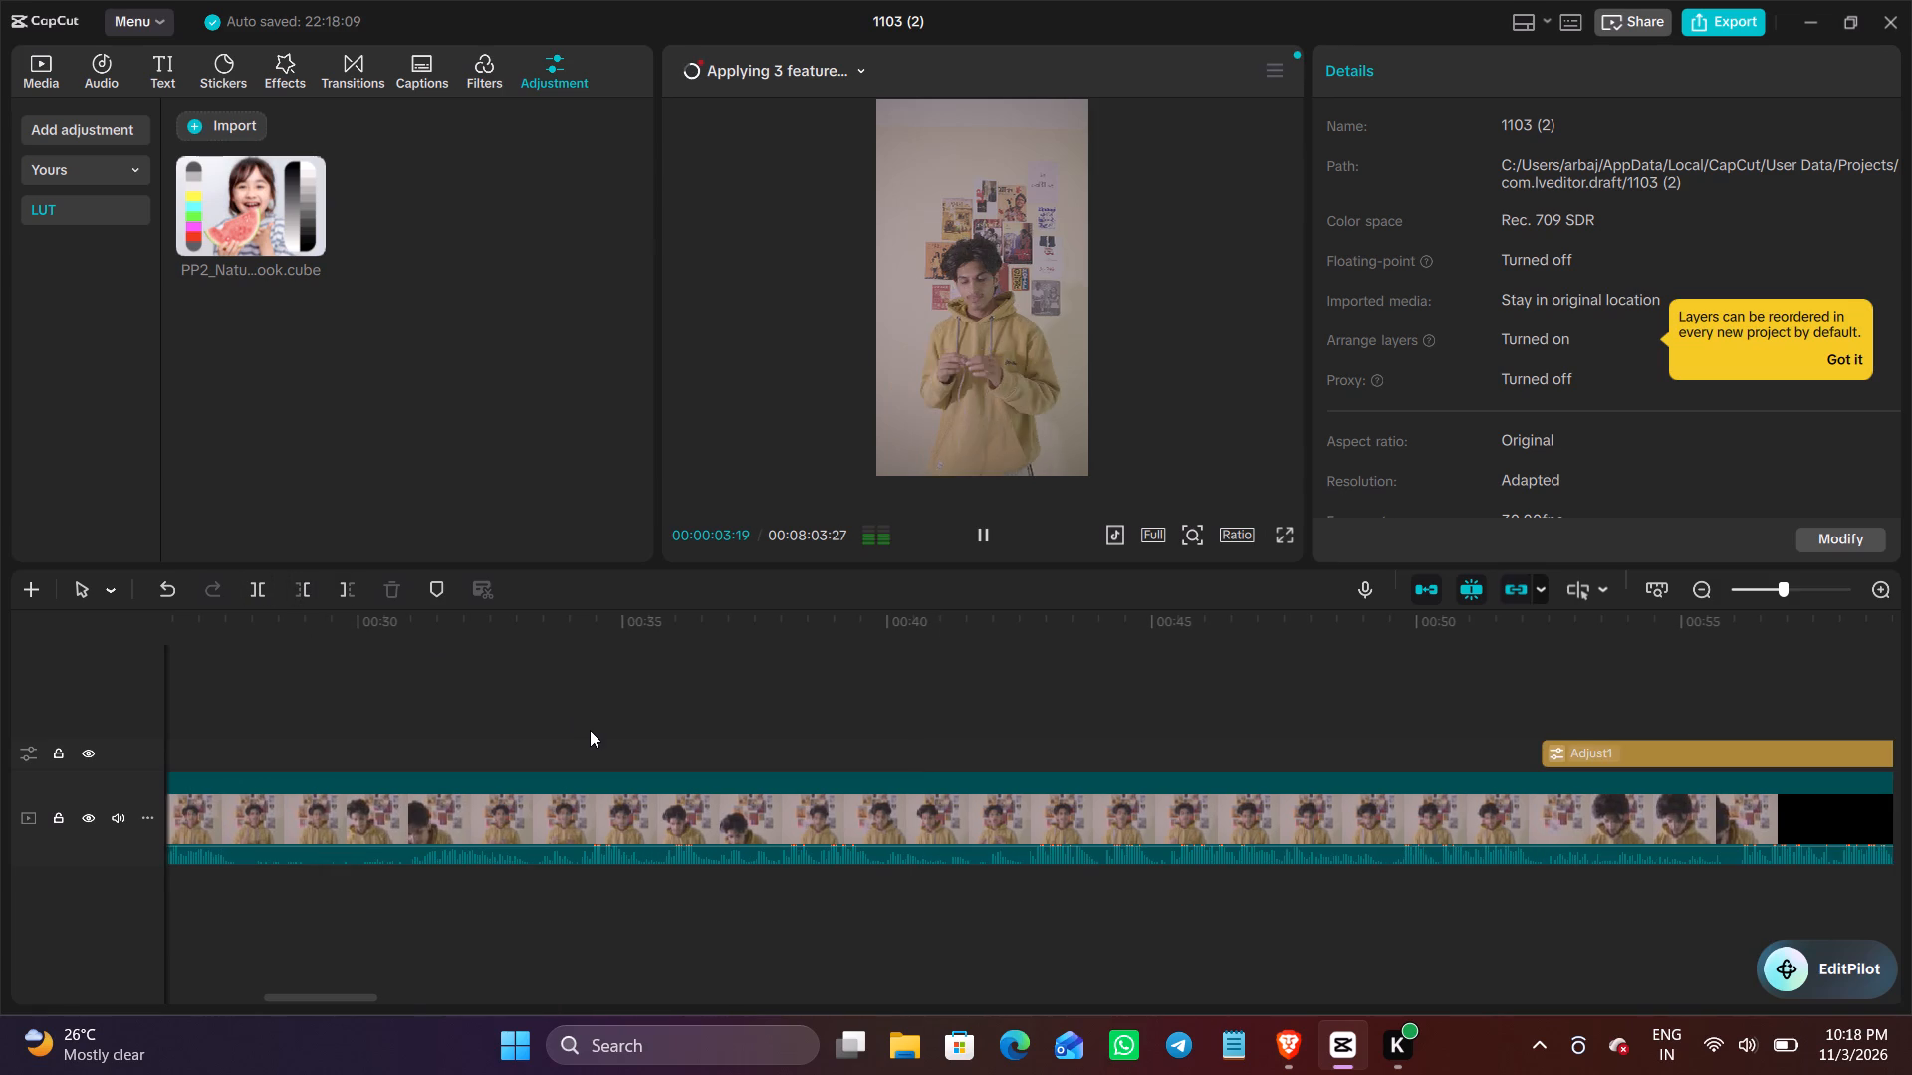
pyautogui.press('space')
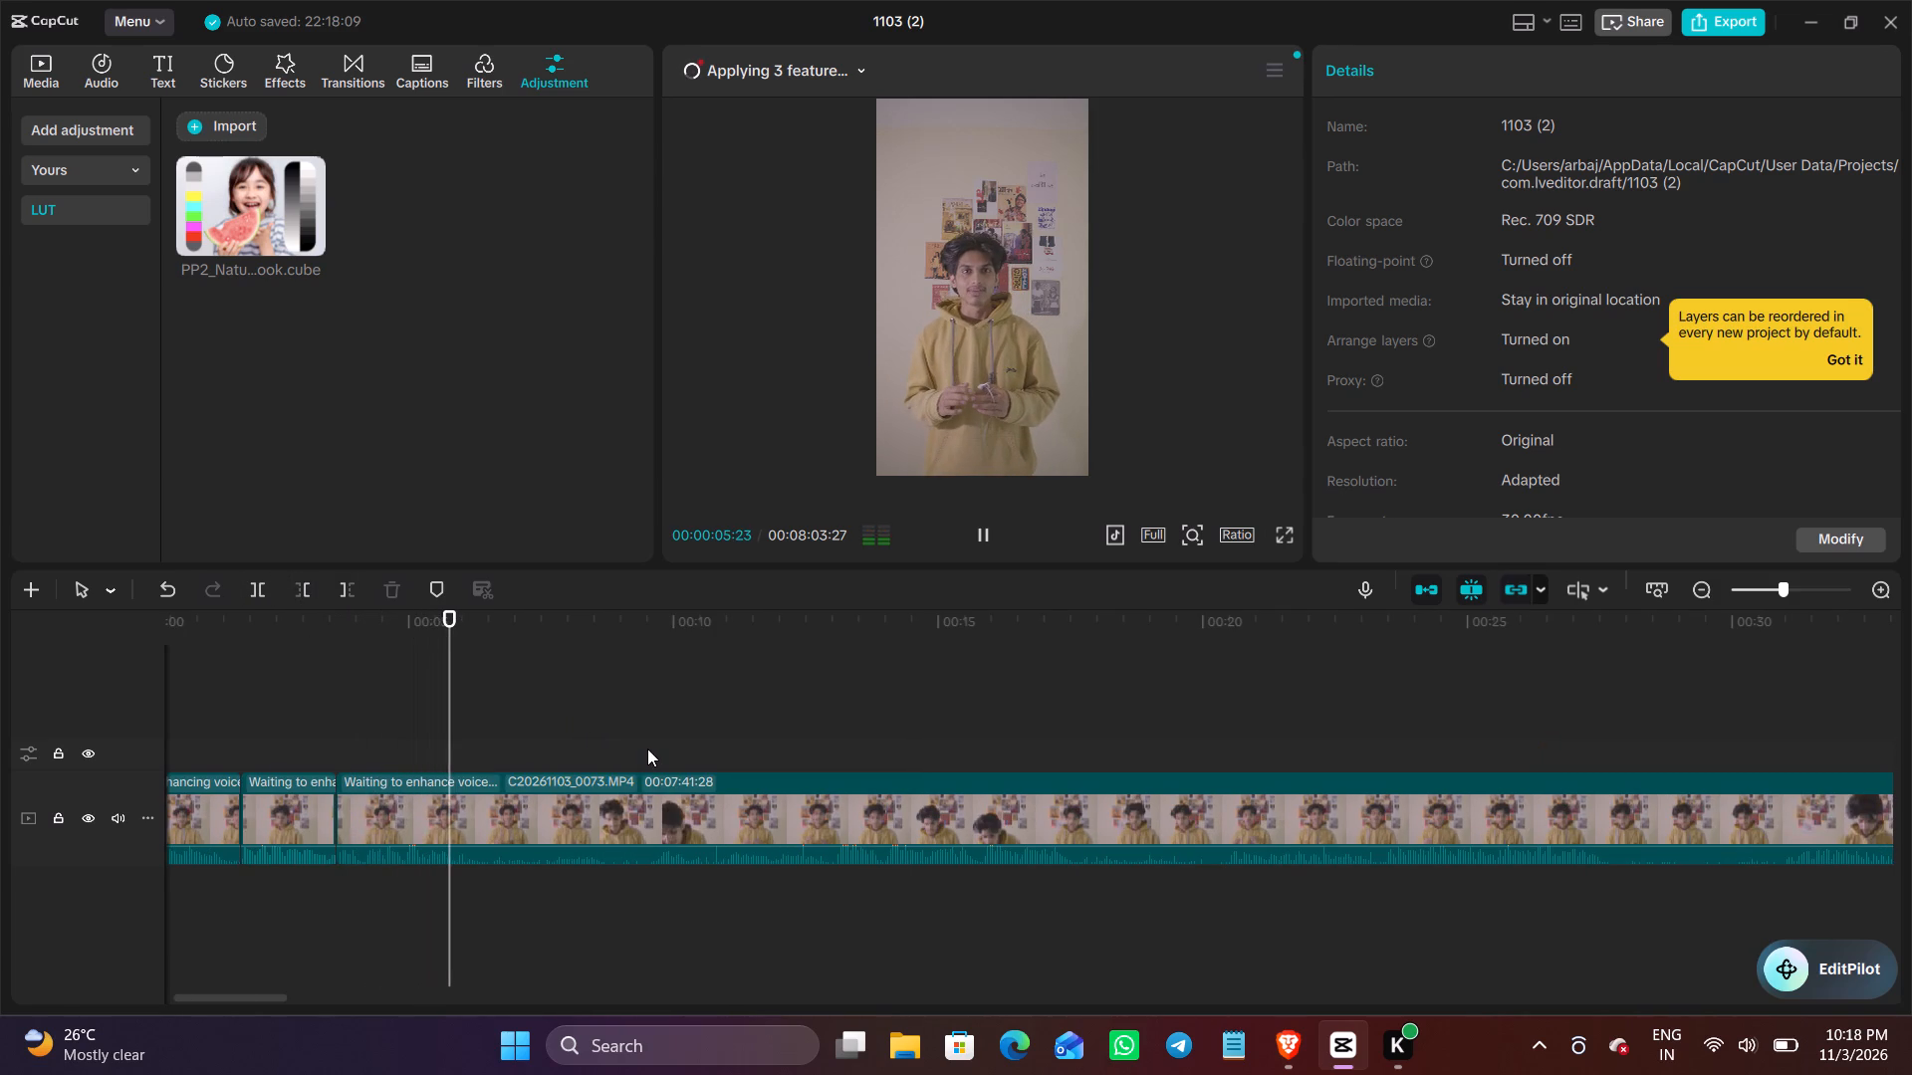
pyautogui.click(263, 591)
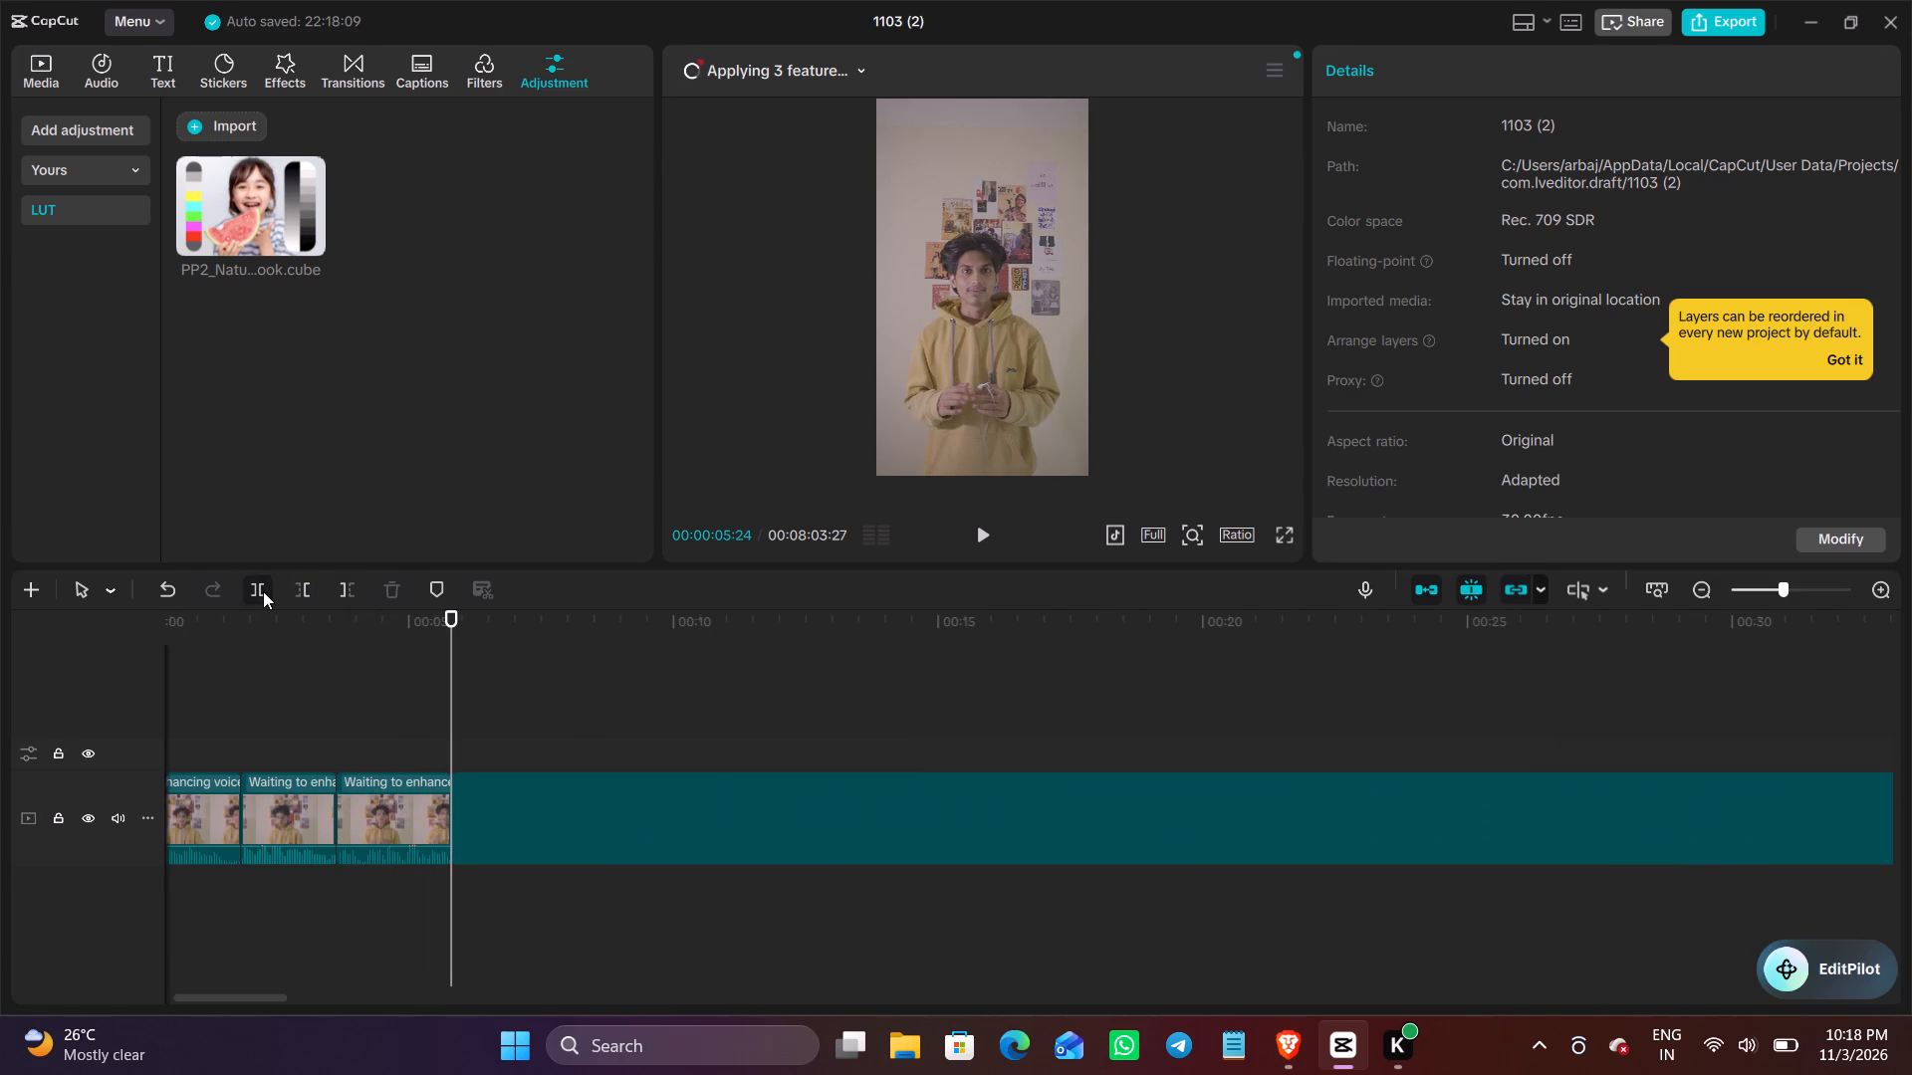
# Preview the footage after the 00:00:05:24 split and delete it from the split up to 00:00:15:23.
pyautogui.press('space')
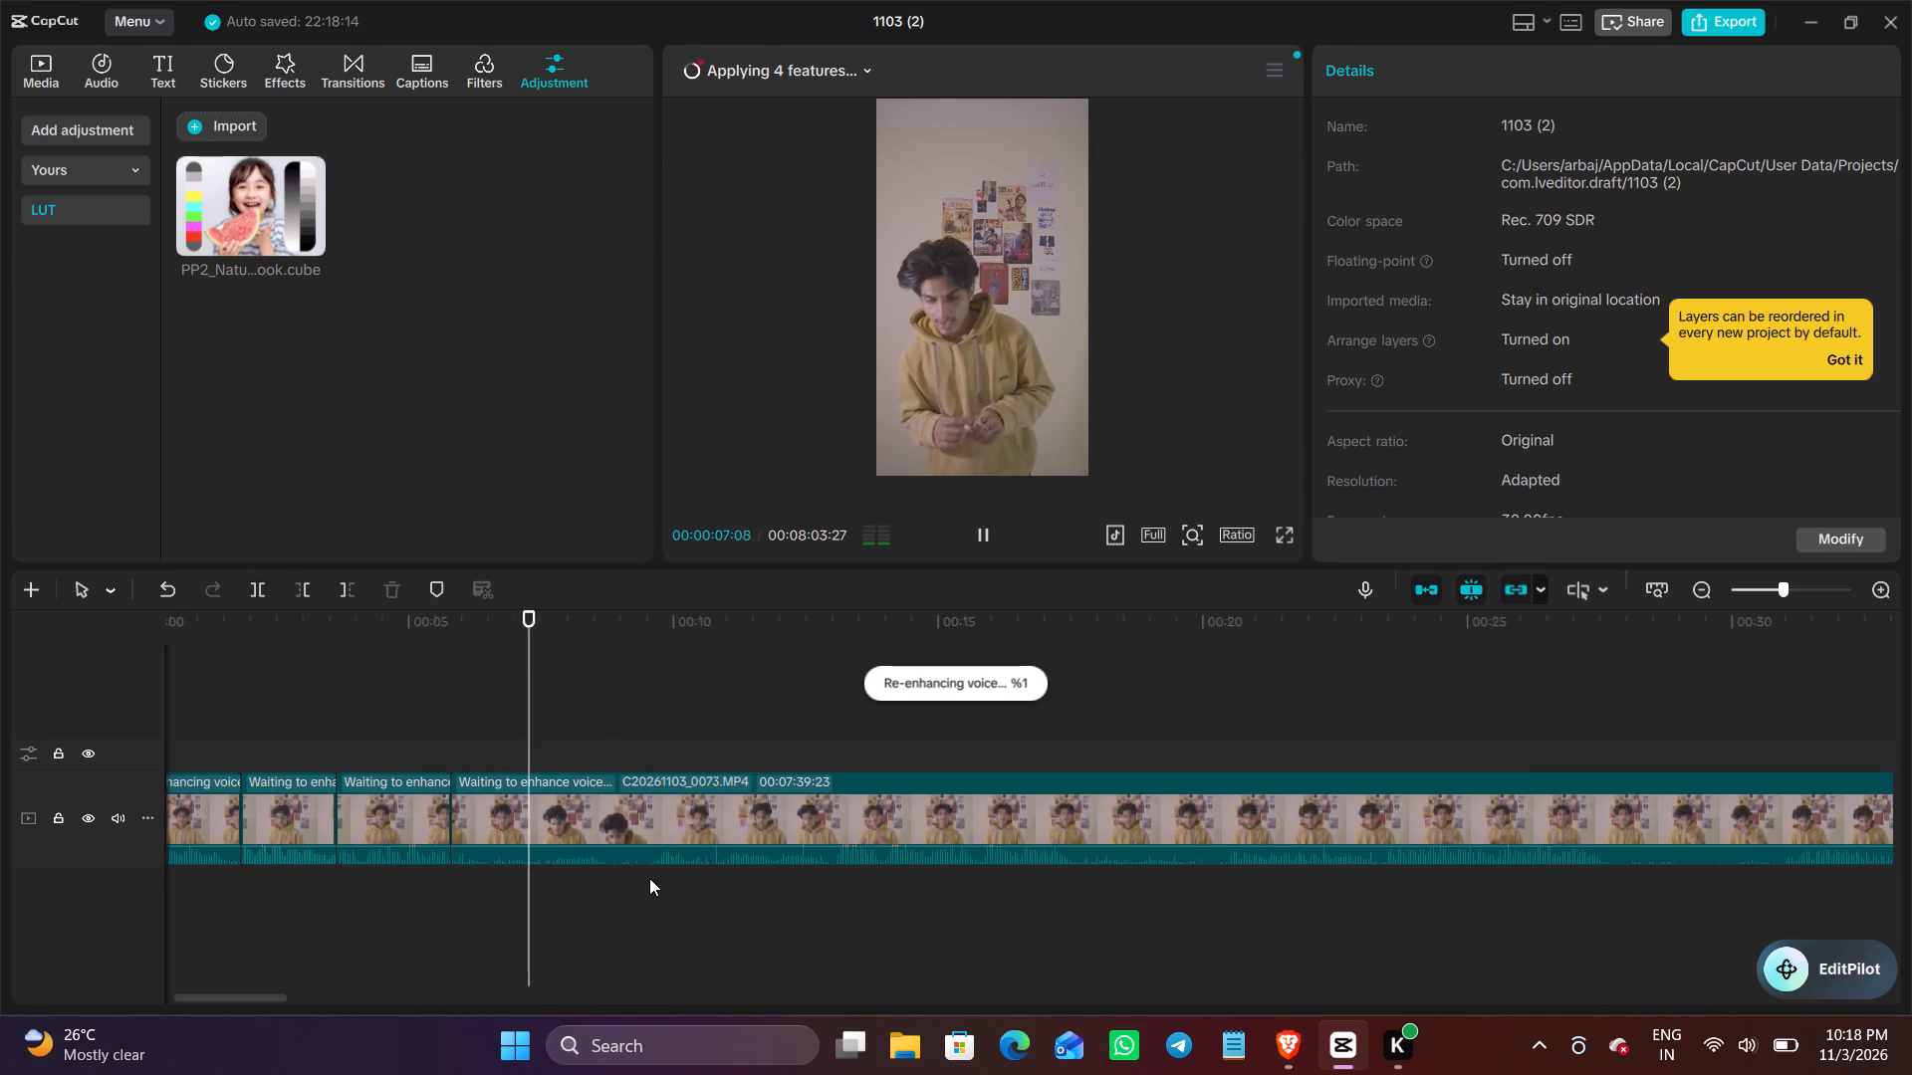
pyautogui.click(652, 873)
pyautogui.press('space')
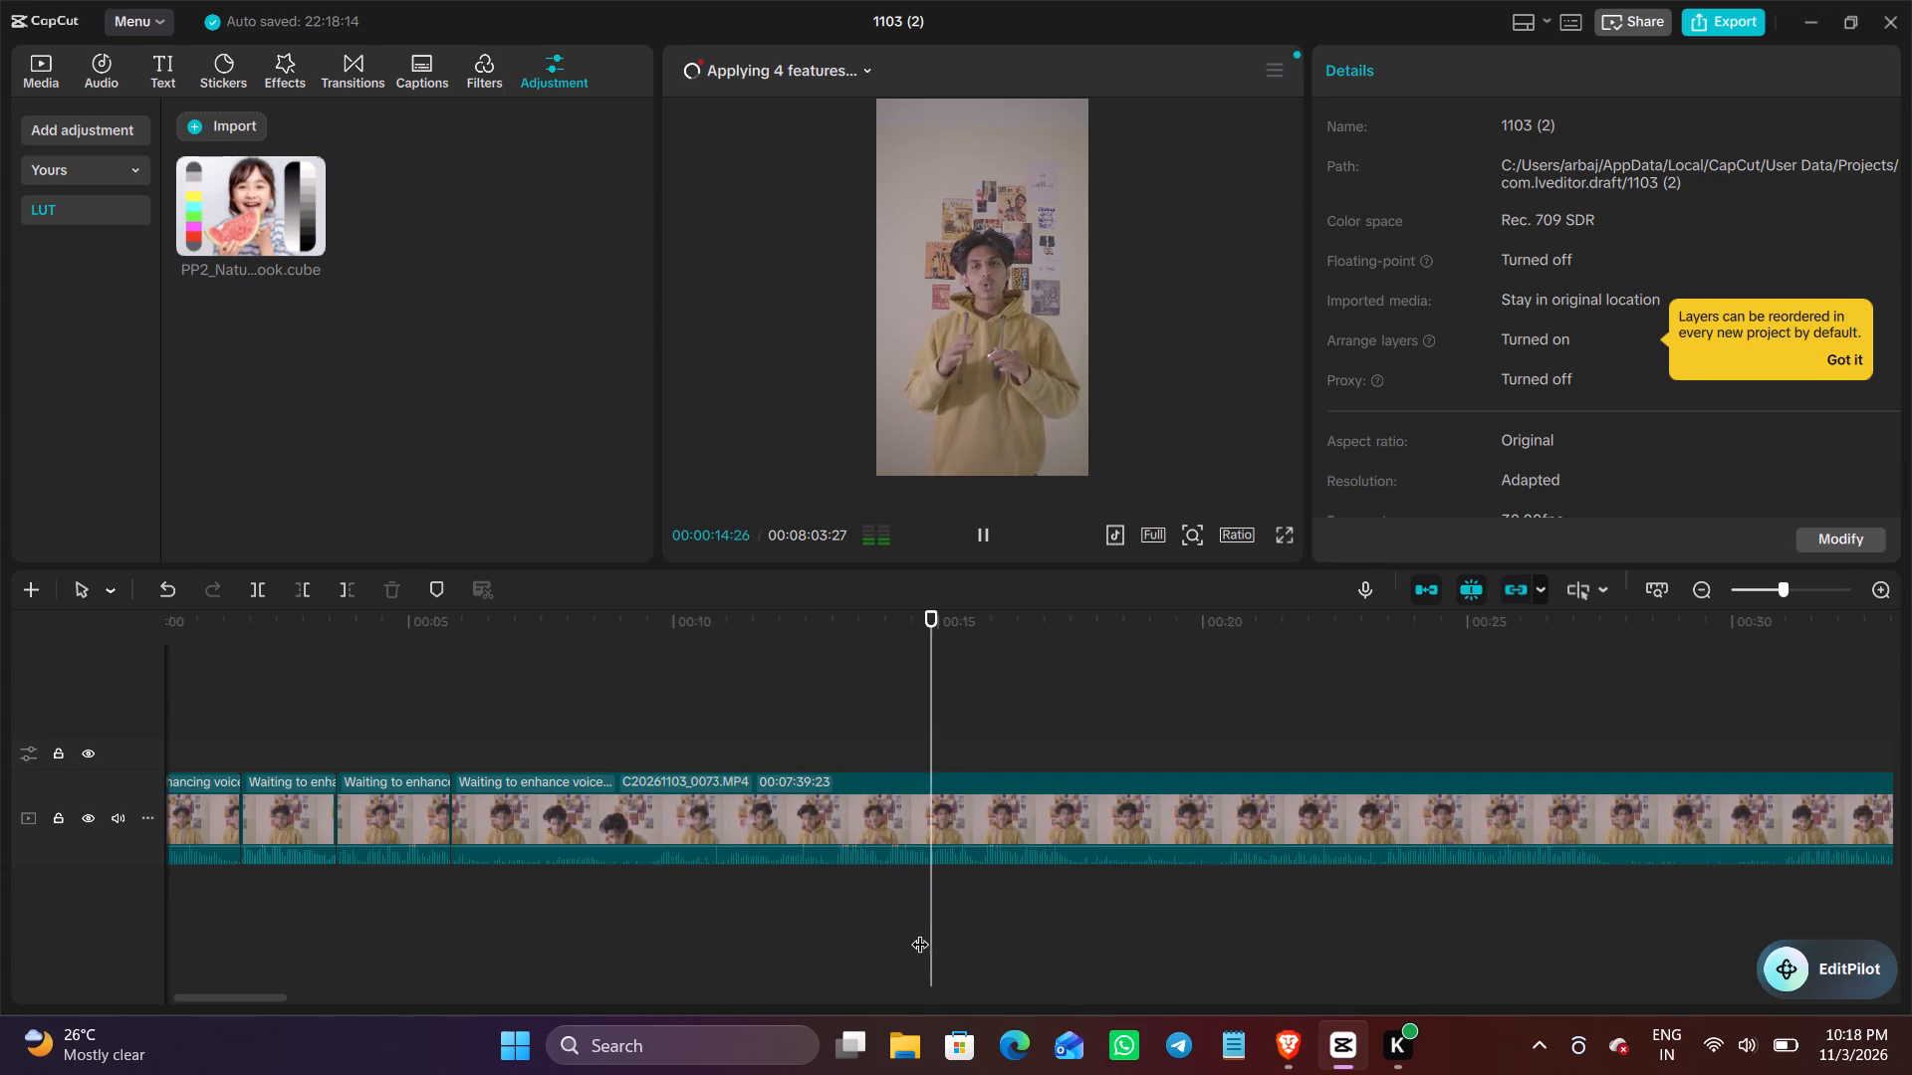
pyautogui.press('space')
pyautogui.press('space')
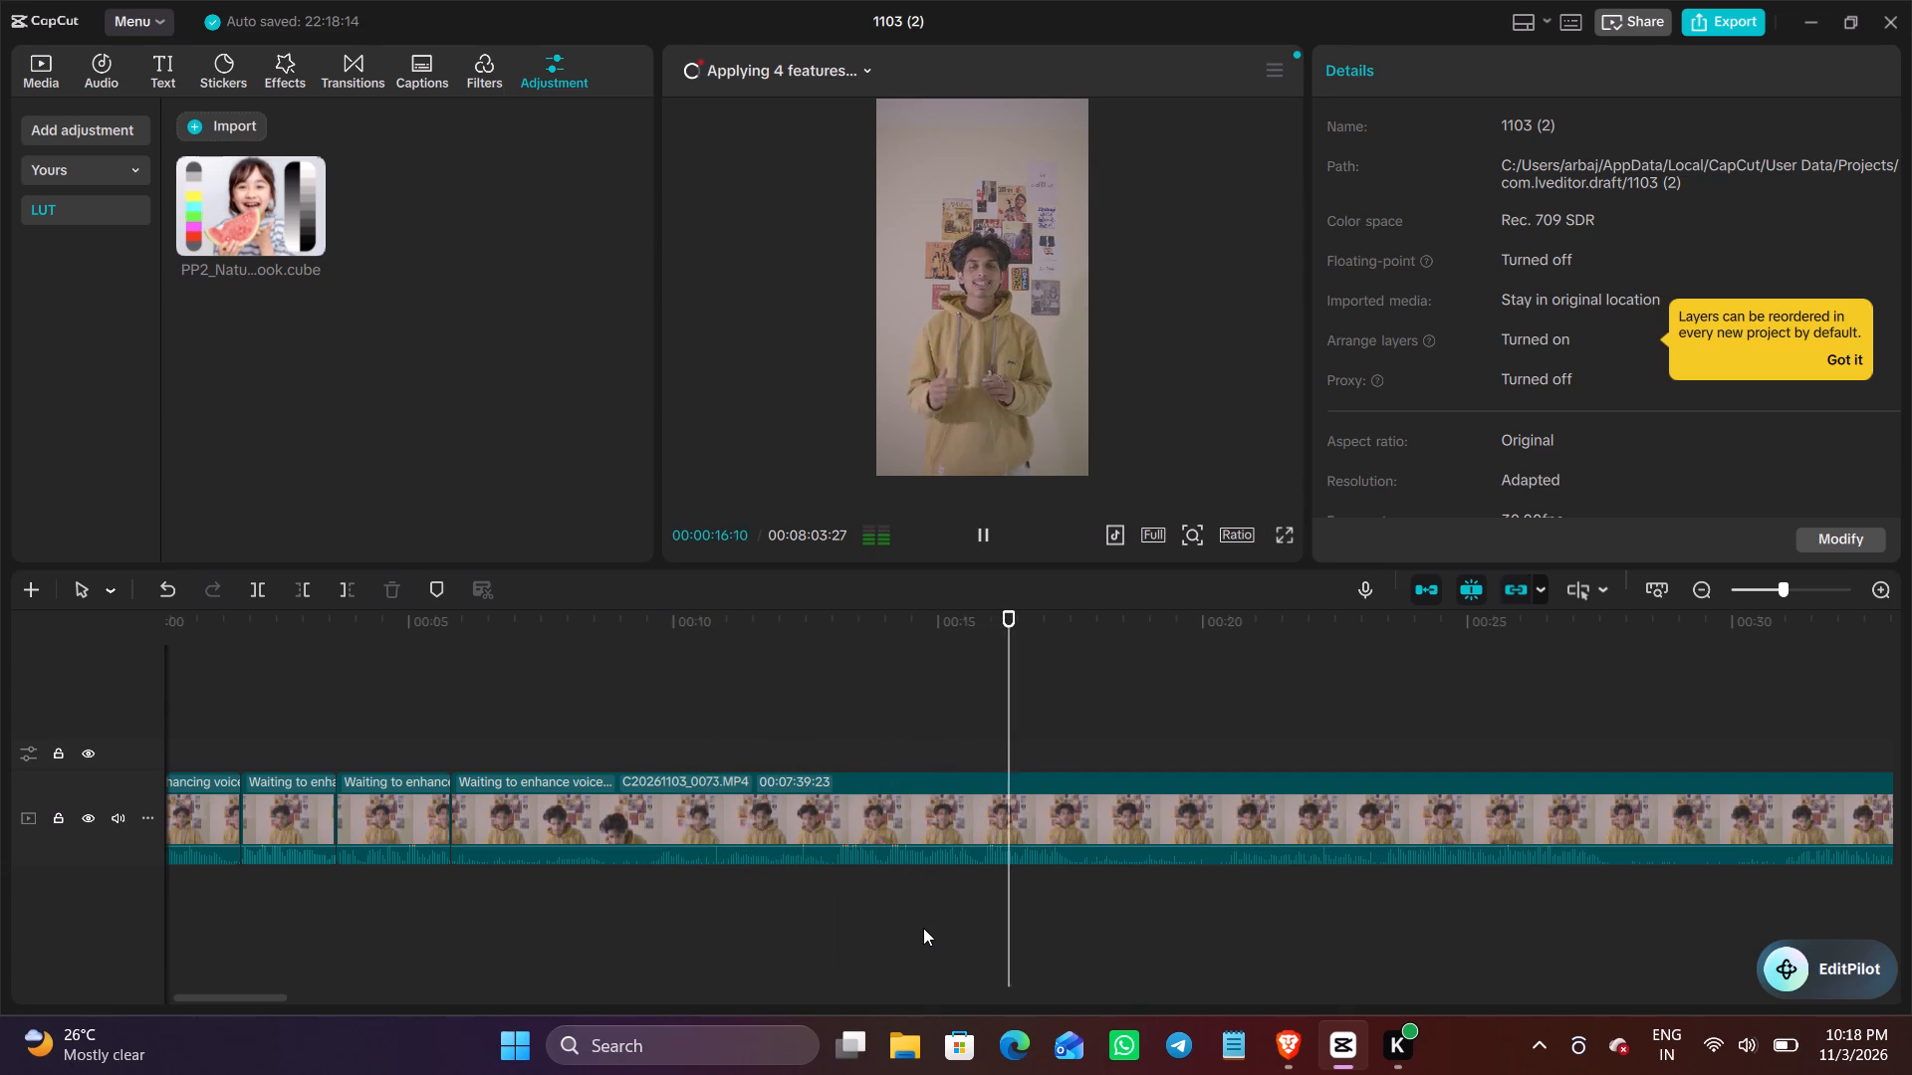
pyautogui.press('space')
pyautogui.click(979, 872)
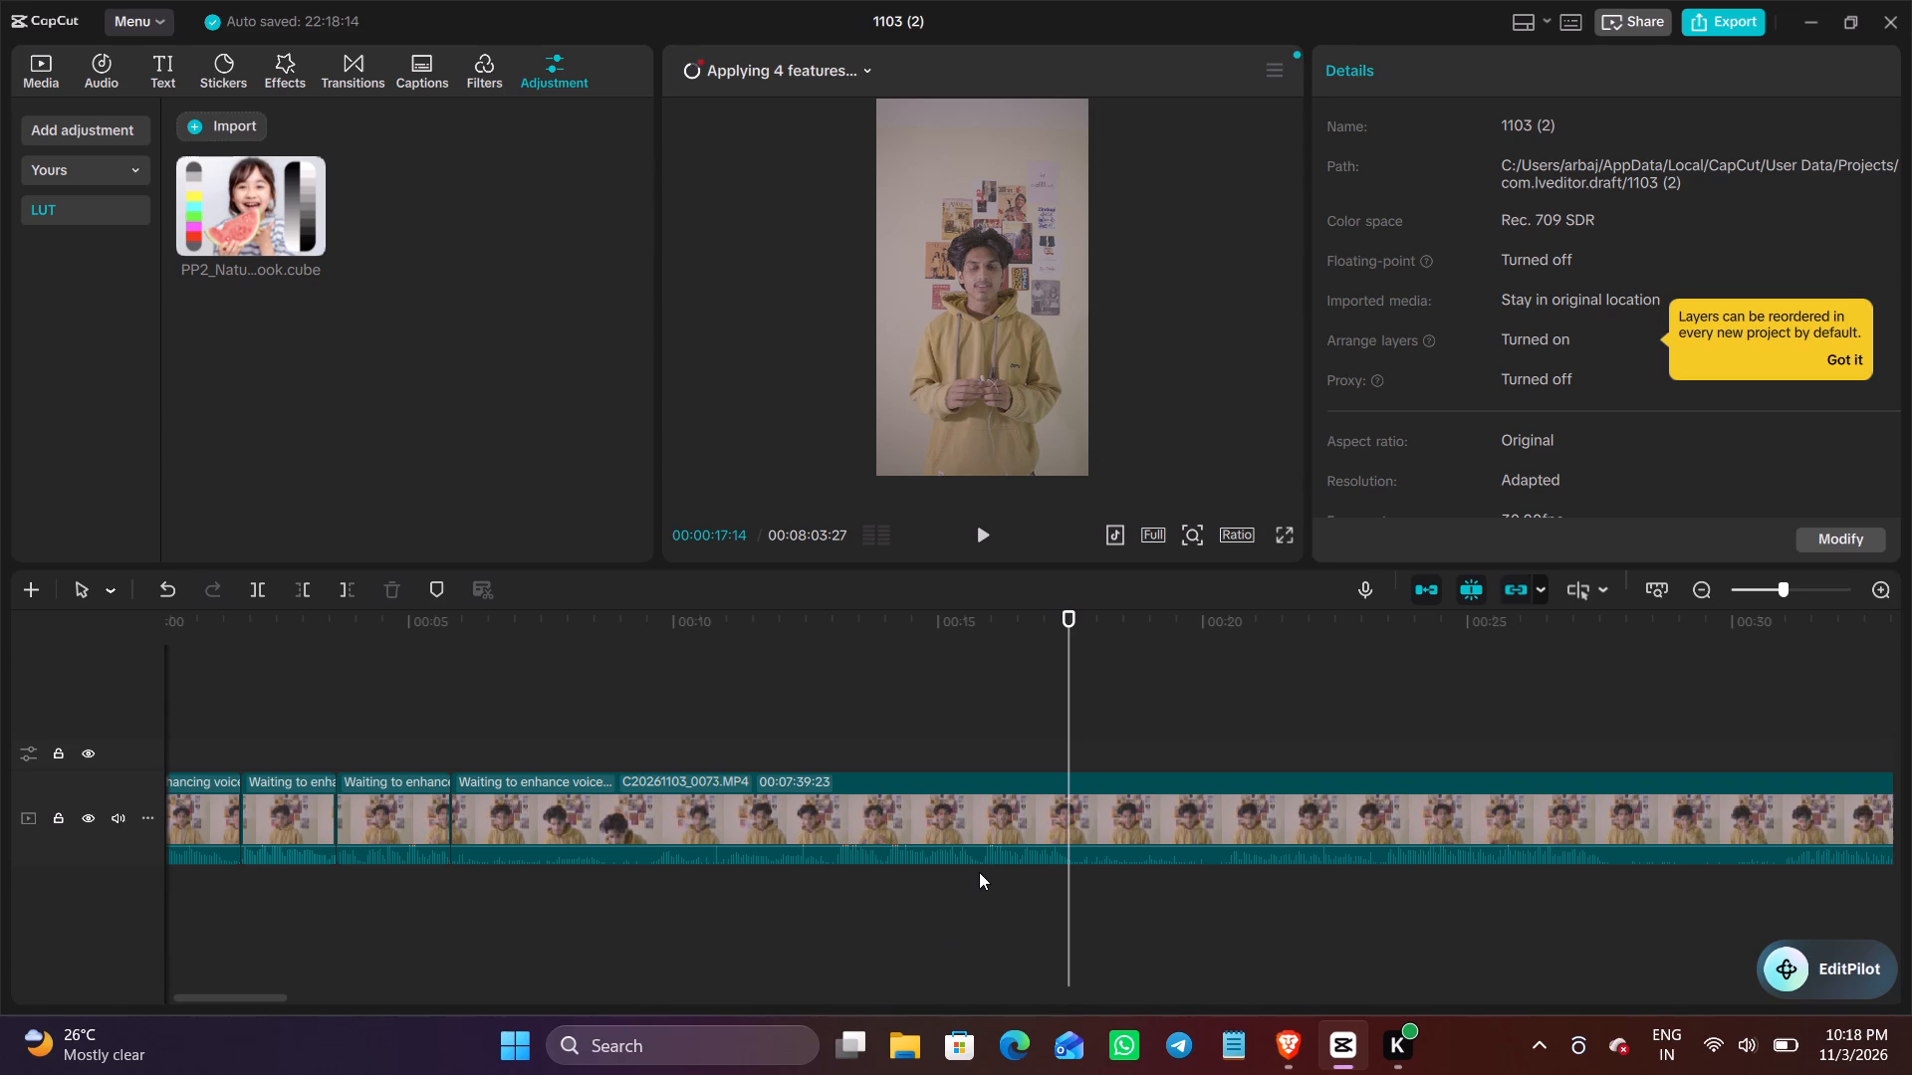
pyautogui.click(302, 595)
# Play the new start of the fourth segment and split the main clip at 00:00:07:12.
pyautogui.press('space')
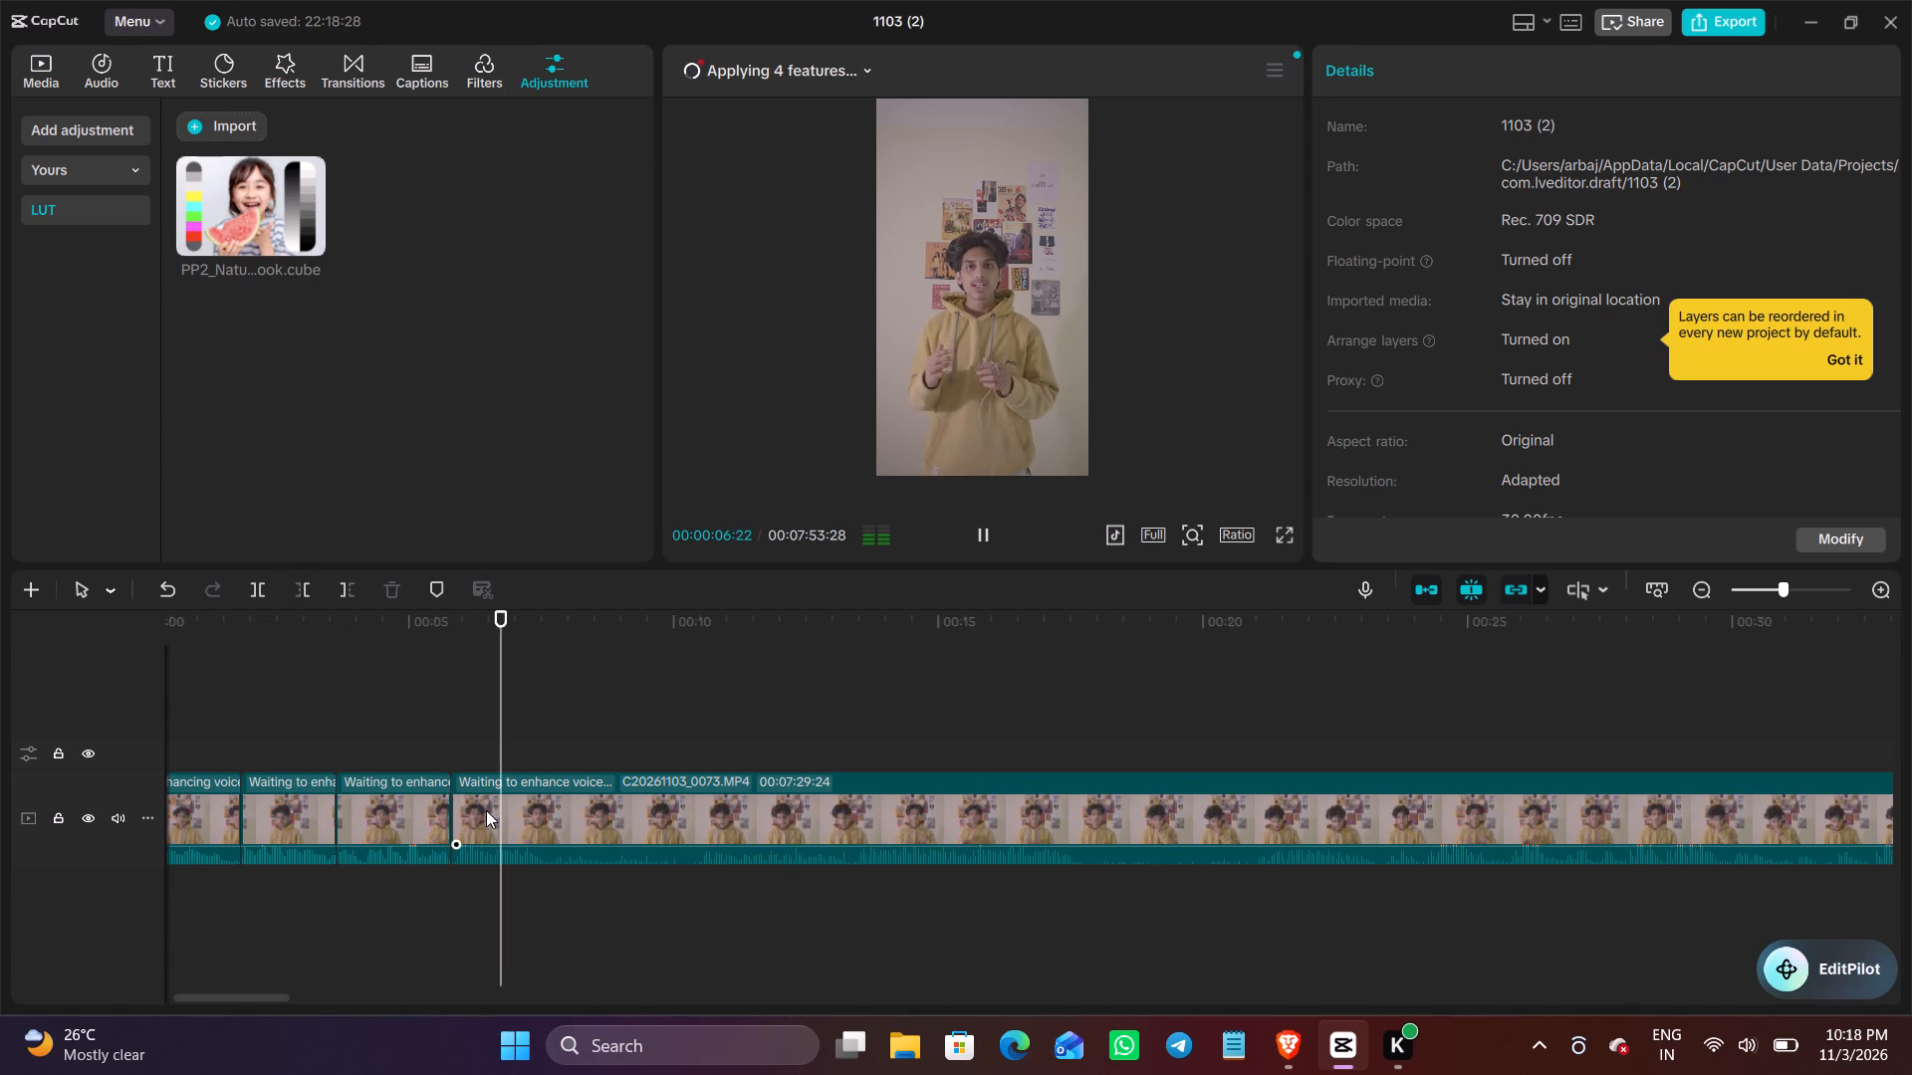
pyautogui.press('space')
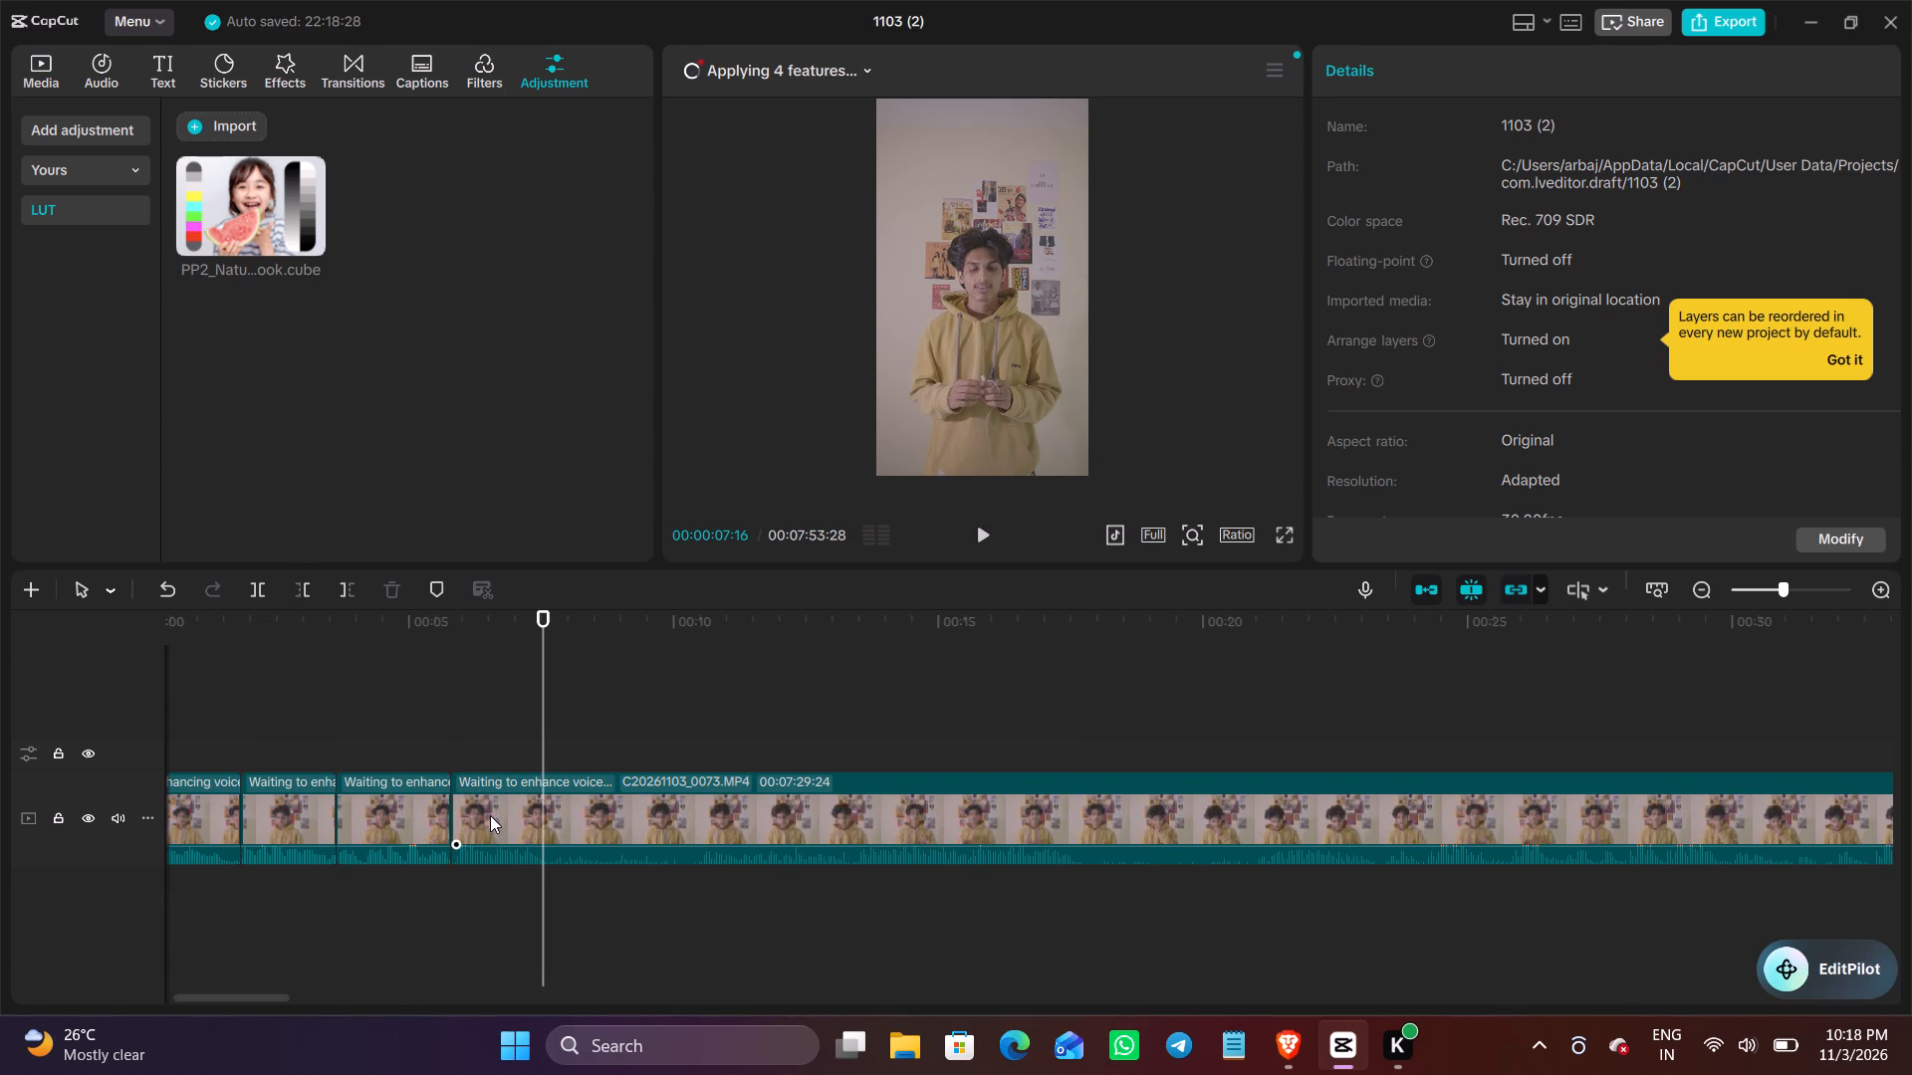
pyautogui.click(537, 875)
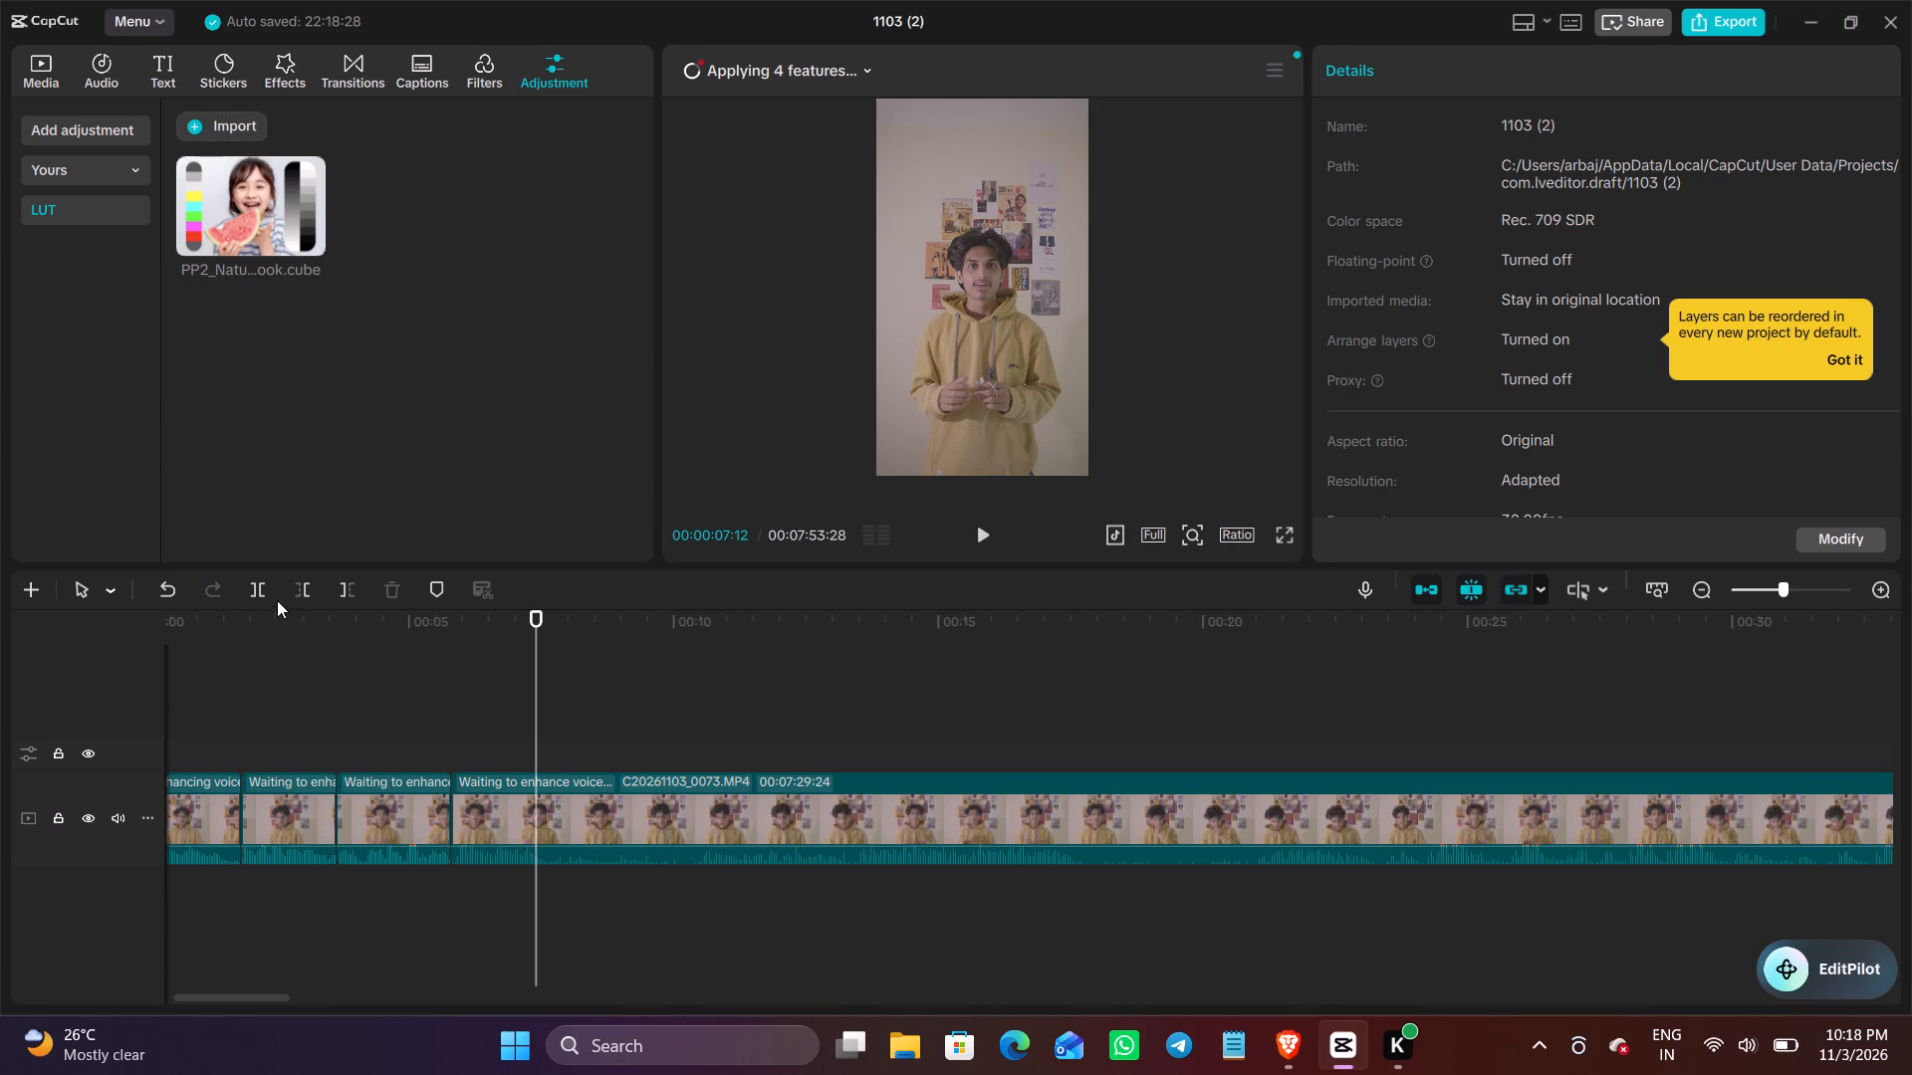
pyautogui.click(254, 593)
# Preview the footage after the 00:00:07:12 split and delete it from the split up to 00:00:13:14.
pyautogui.press('space')
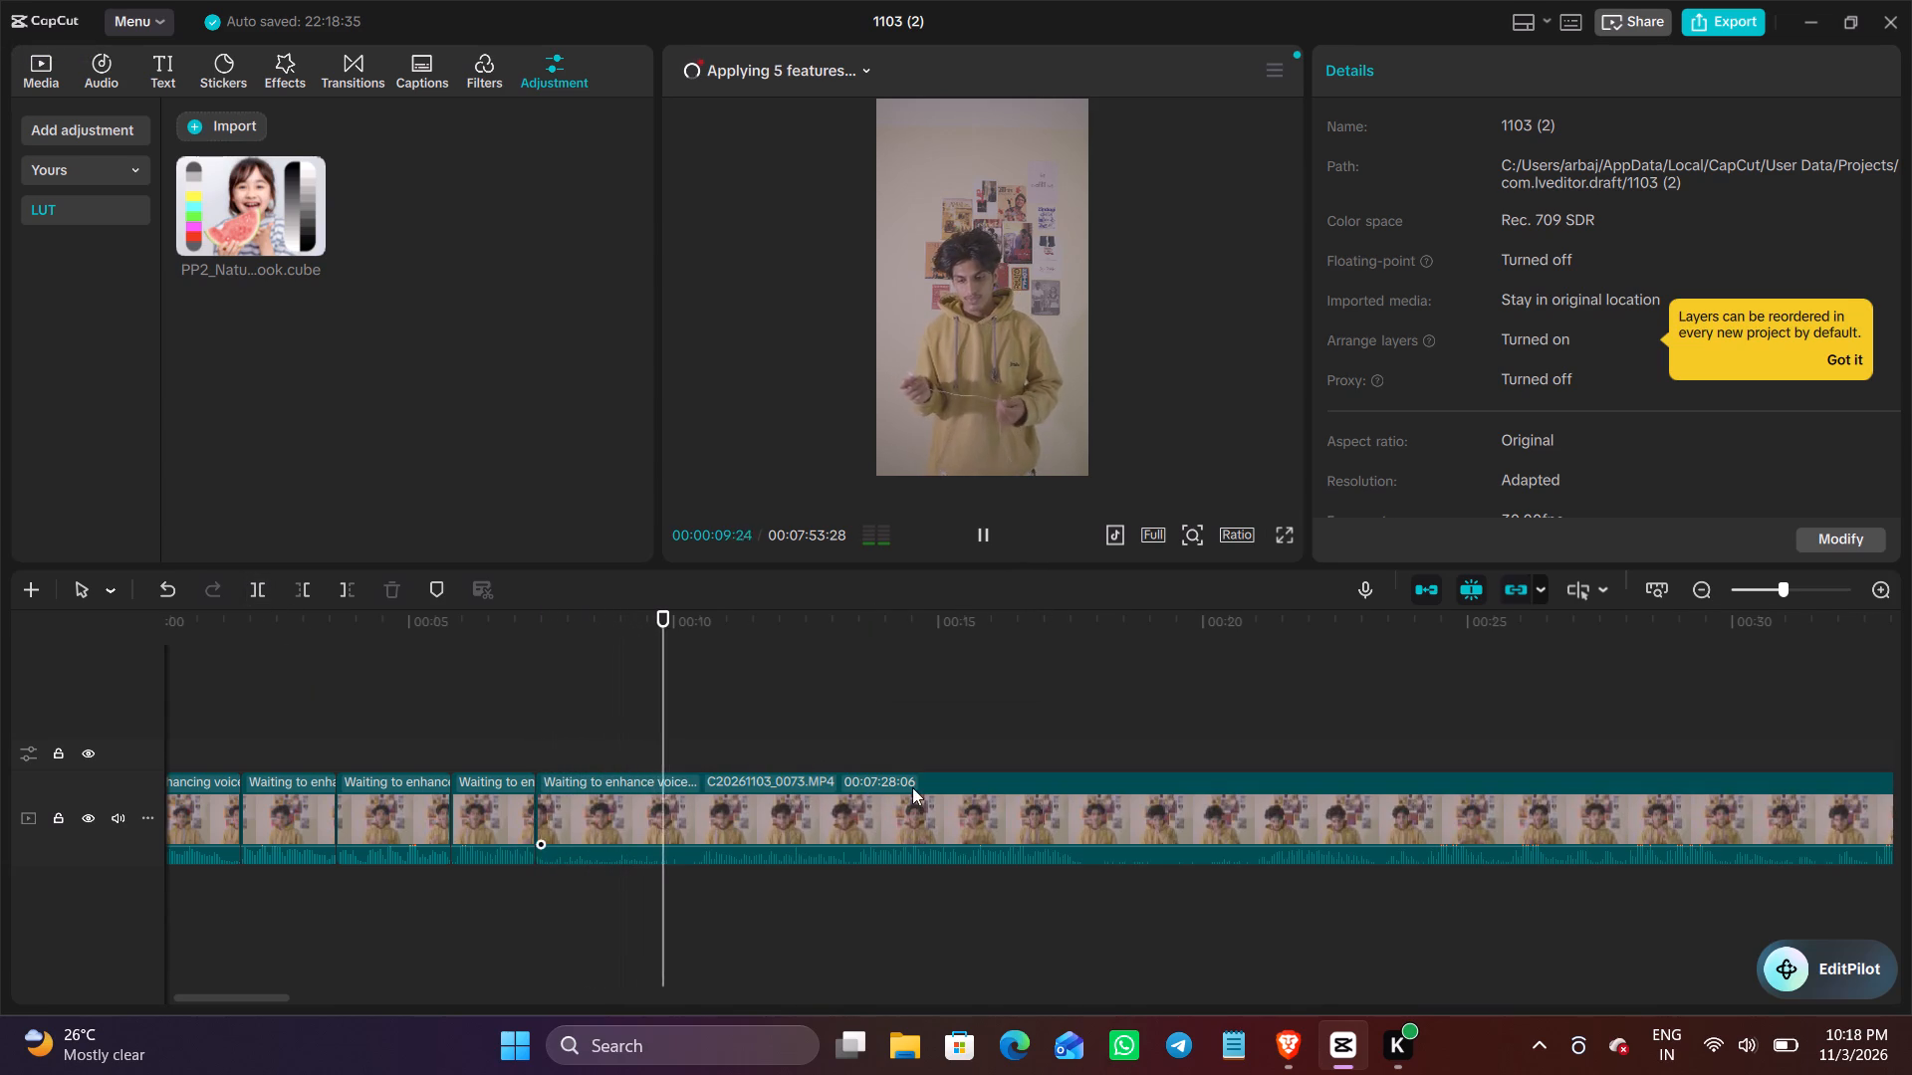
pyautogui.click(851, 887)
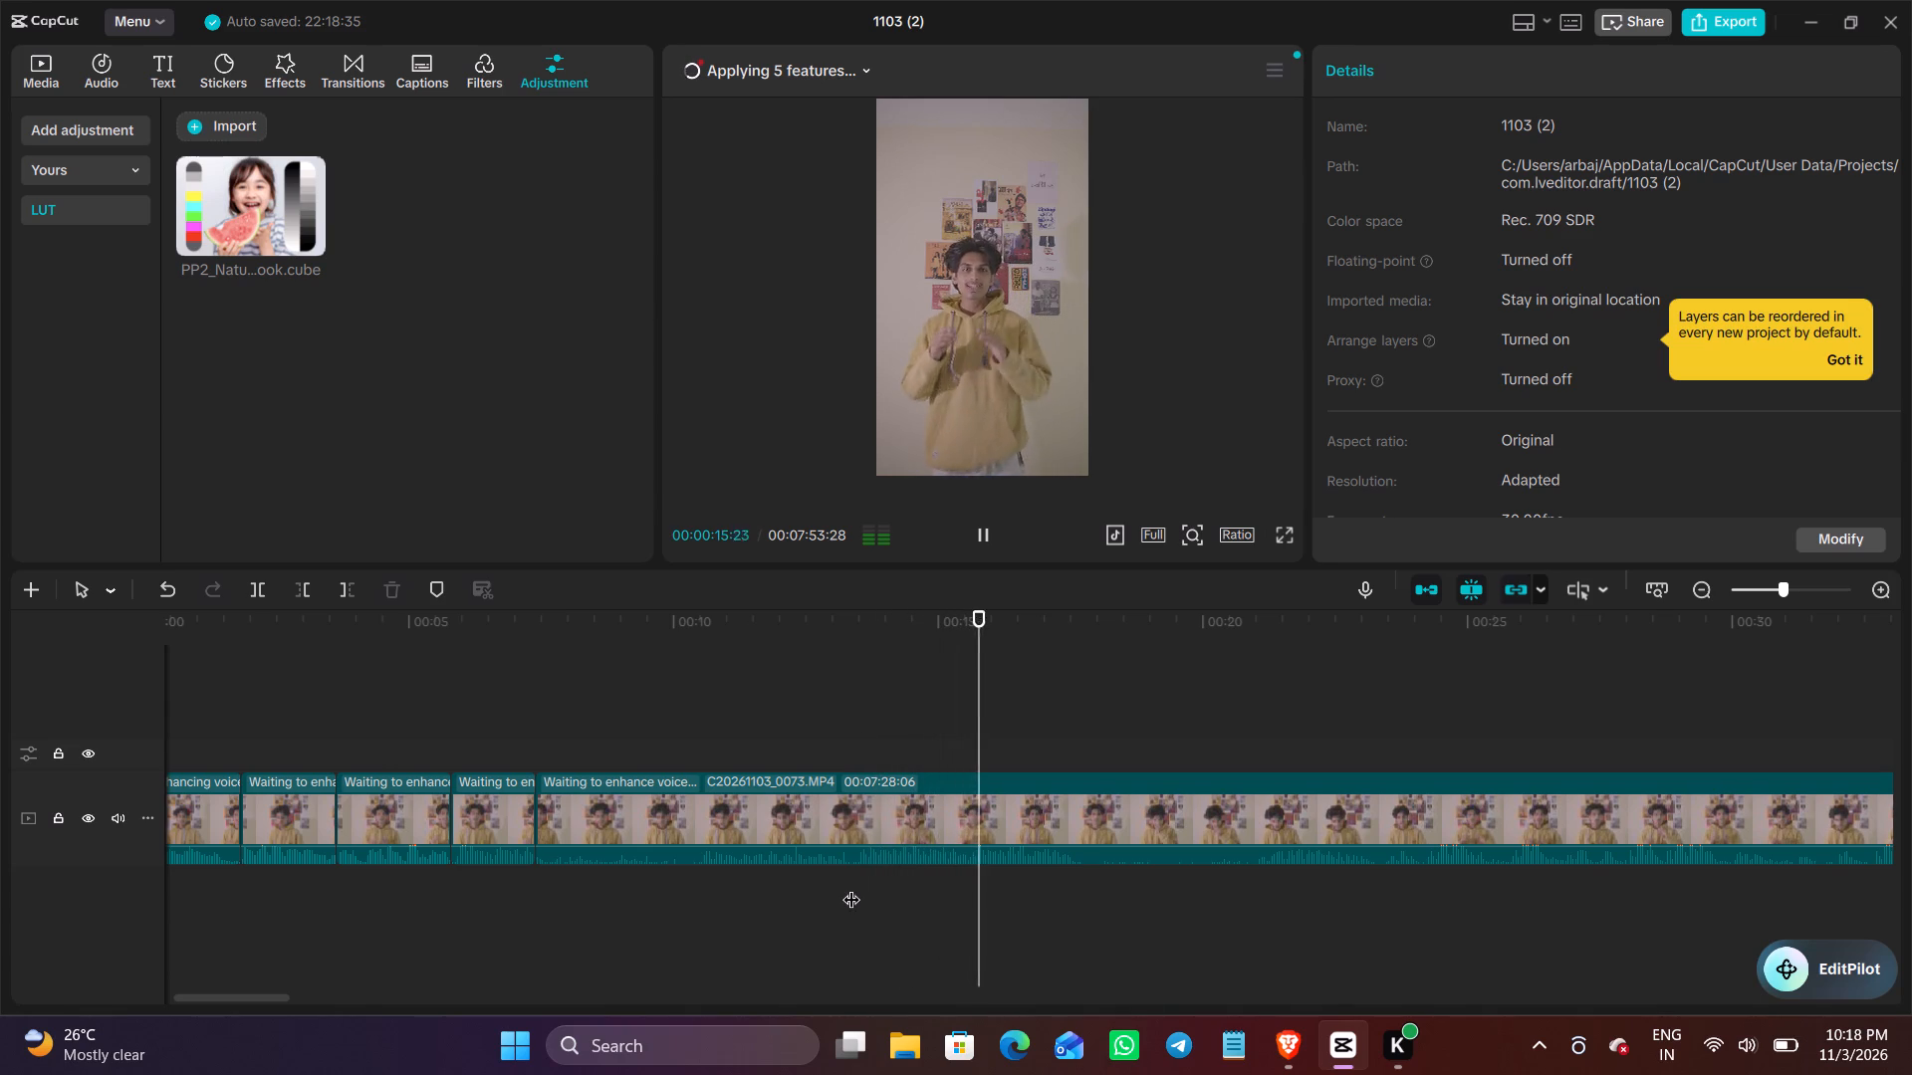
pyautogui.click(857, 882)
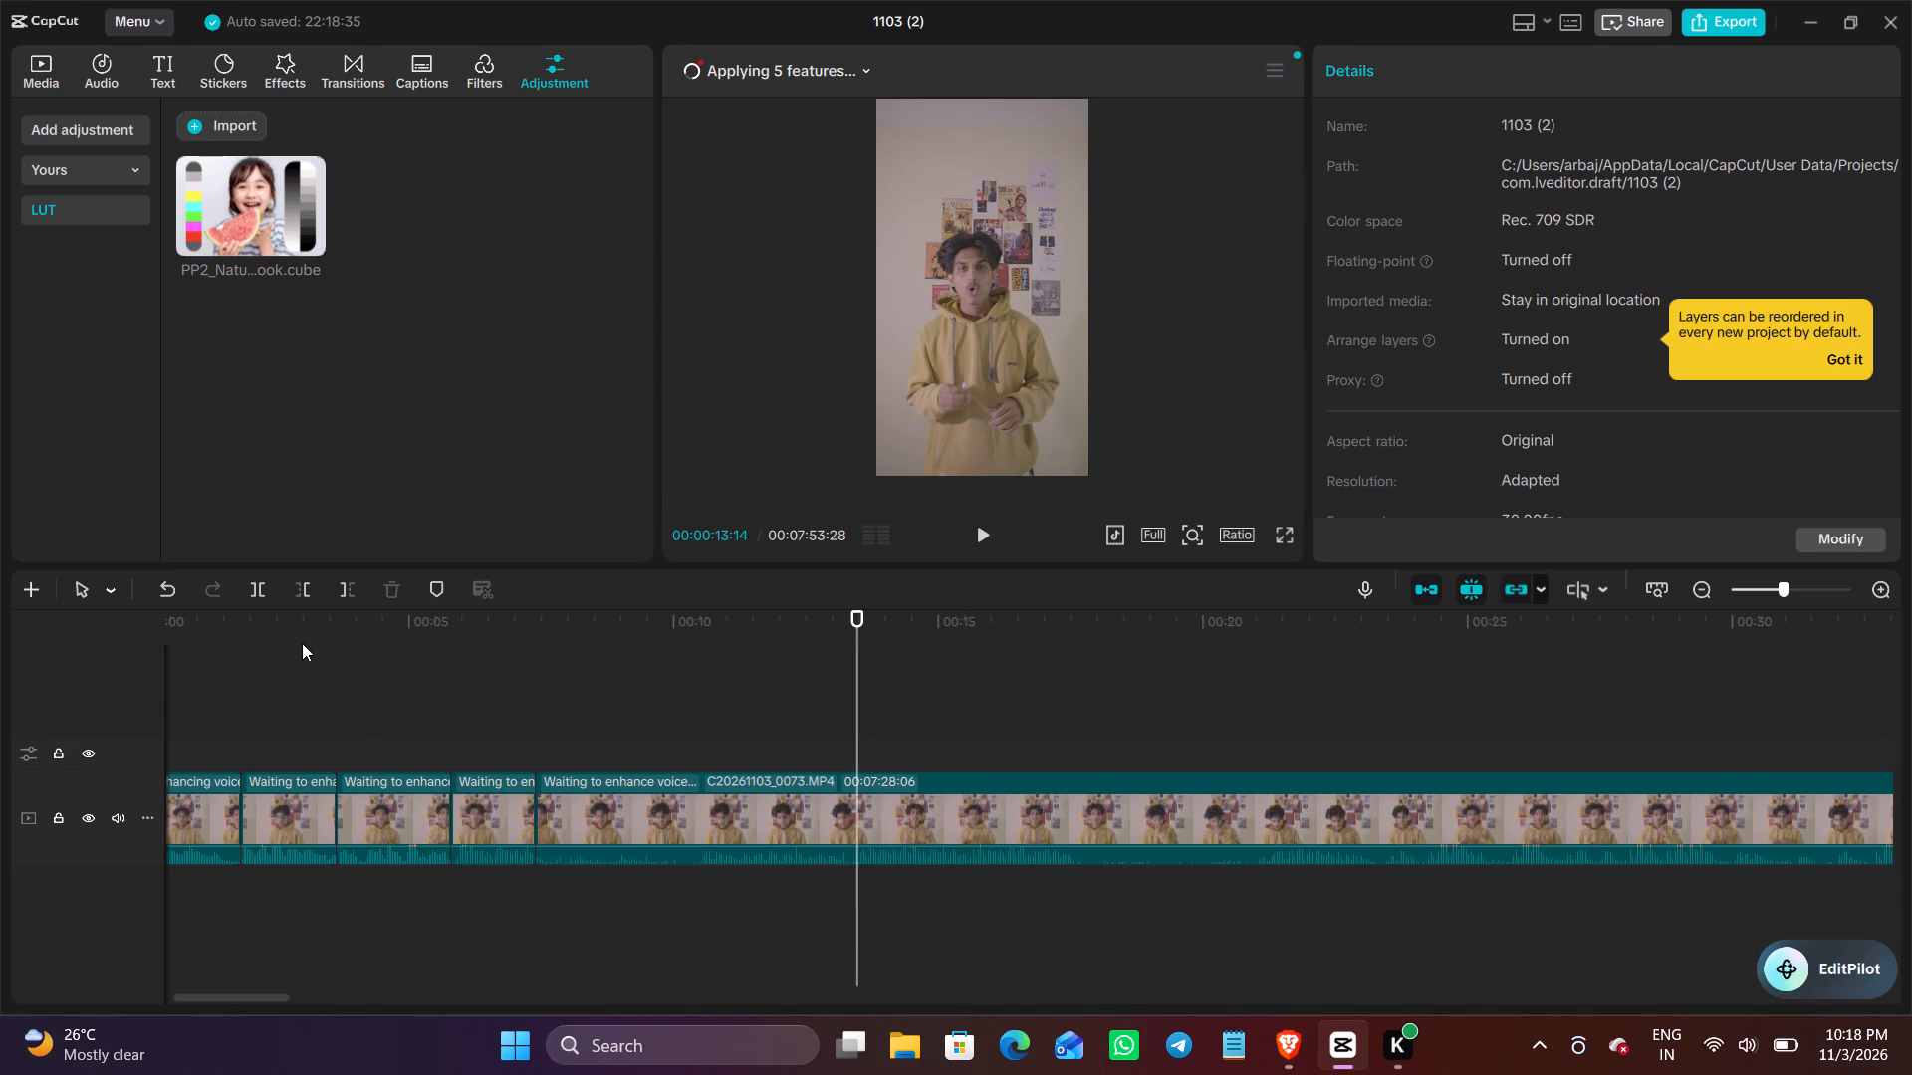
pyautogui.click(317, 590)
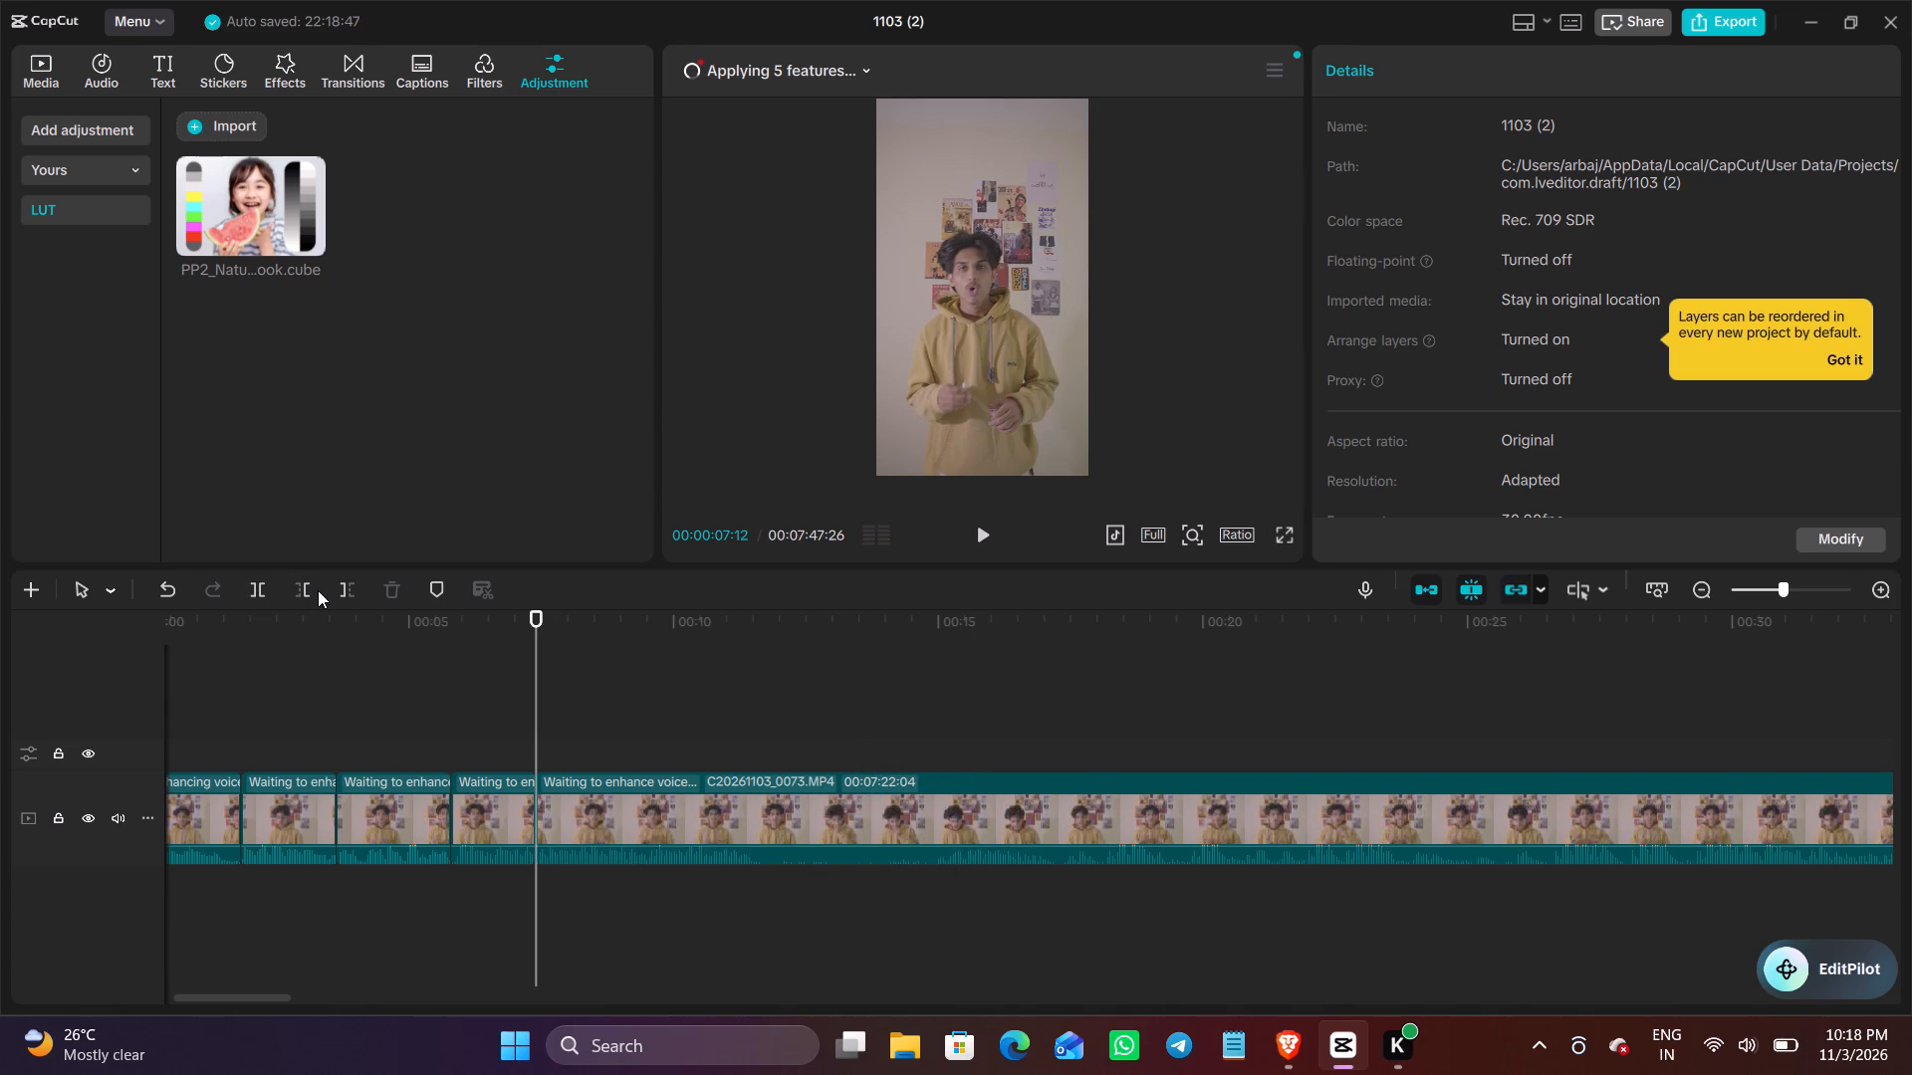
# Play the new start of the fifth segment and split the main clip at 00:00:09:15.
pyautogui.press('space')
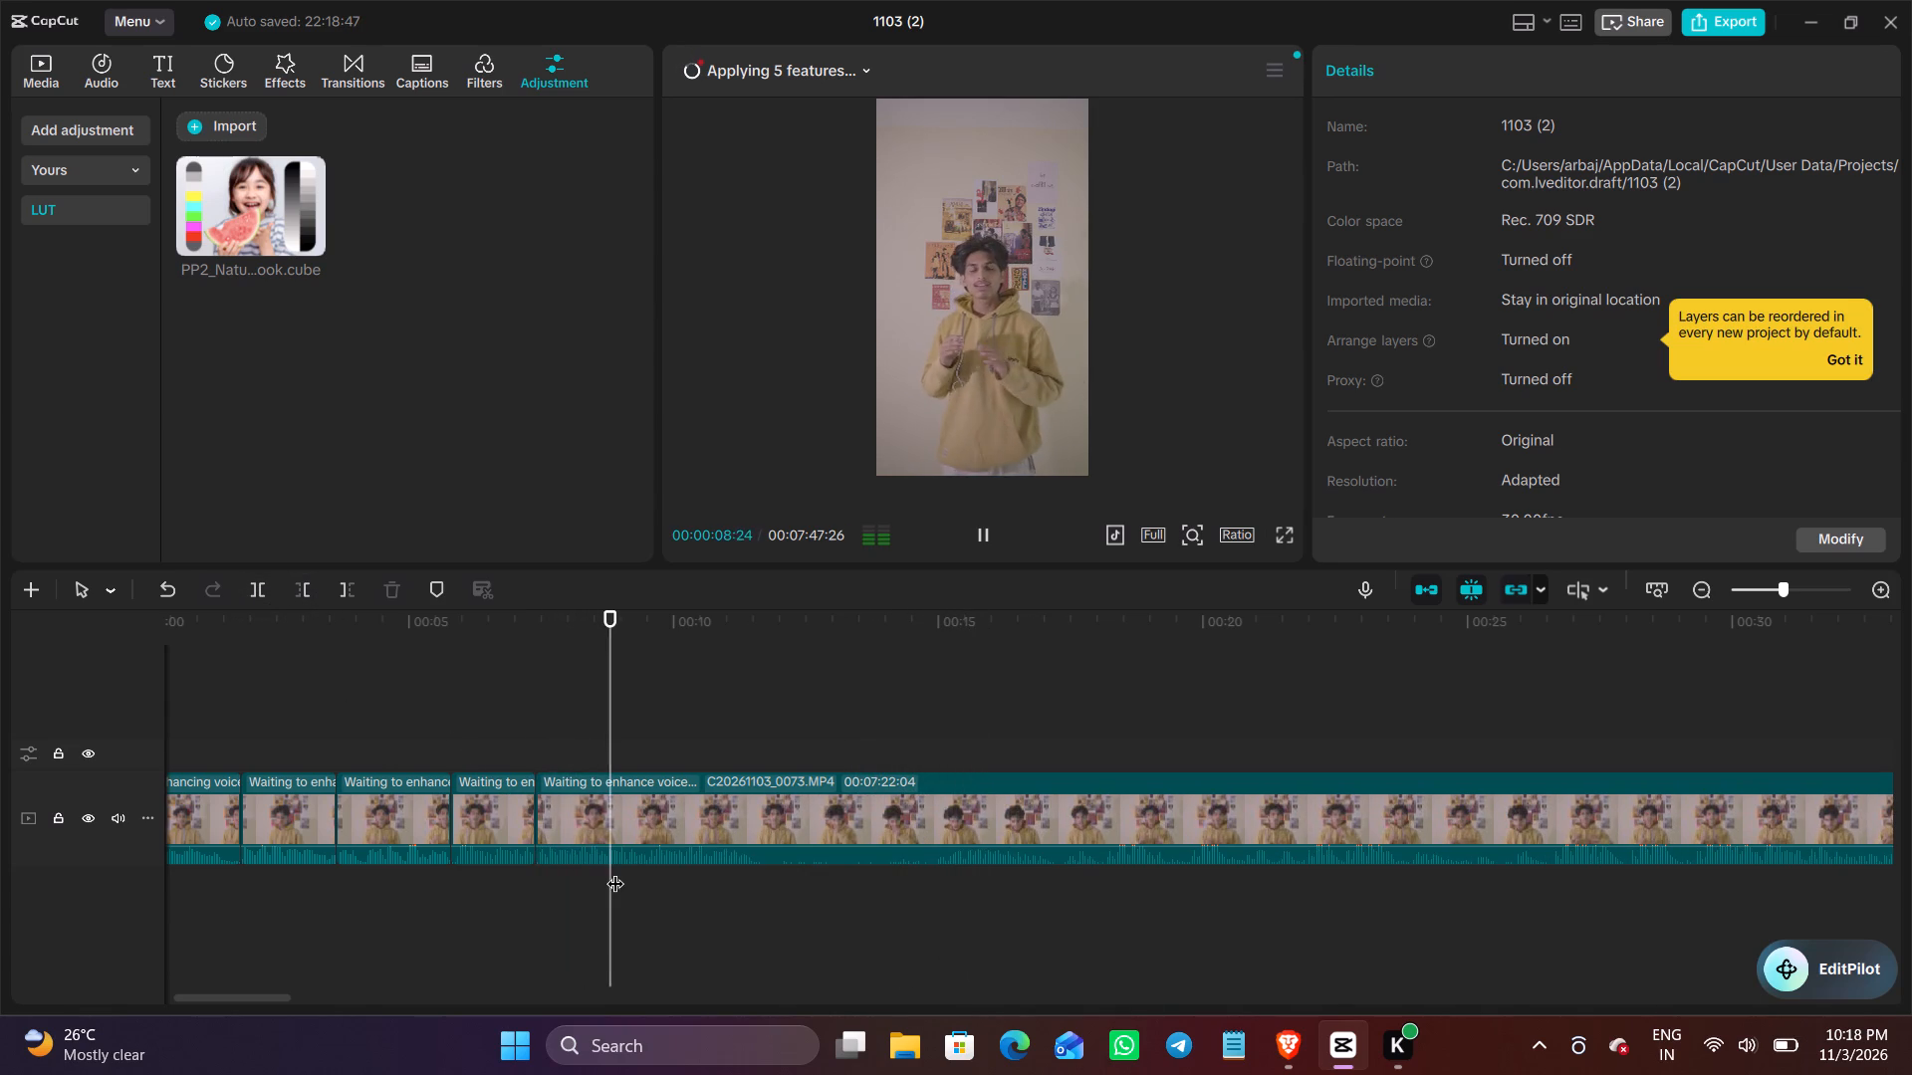
pyautogui.press('space')
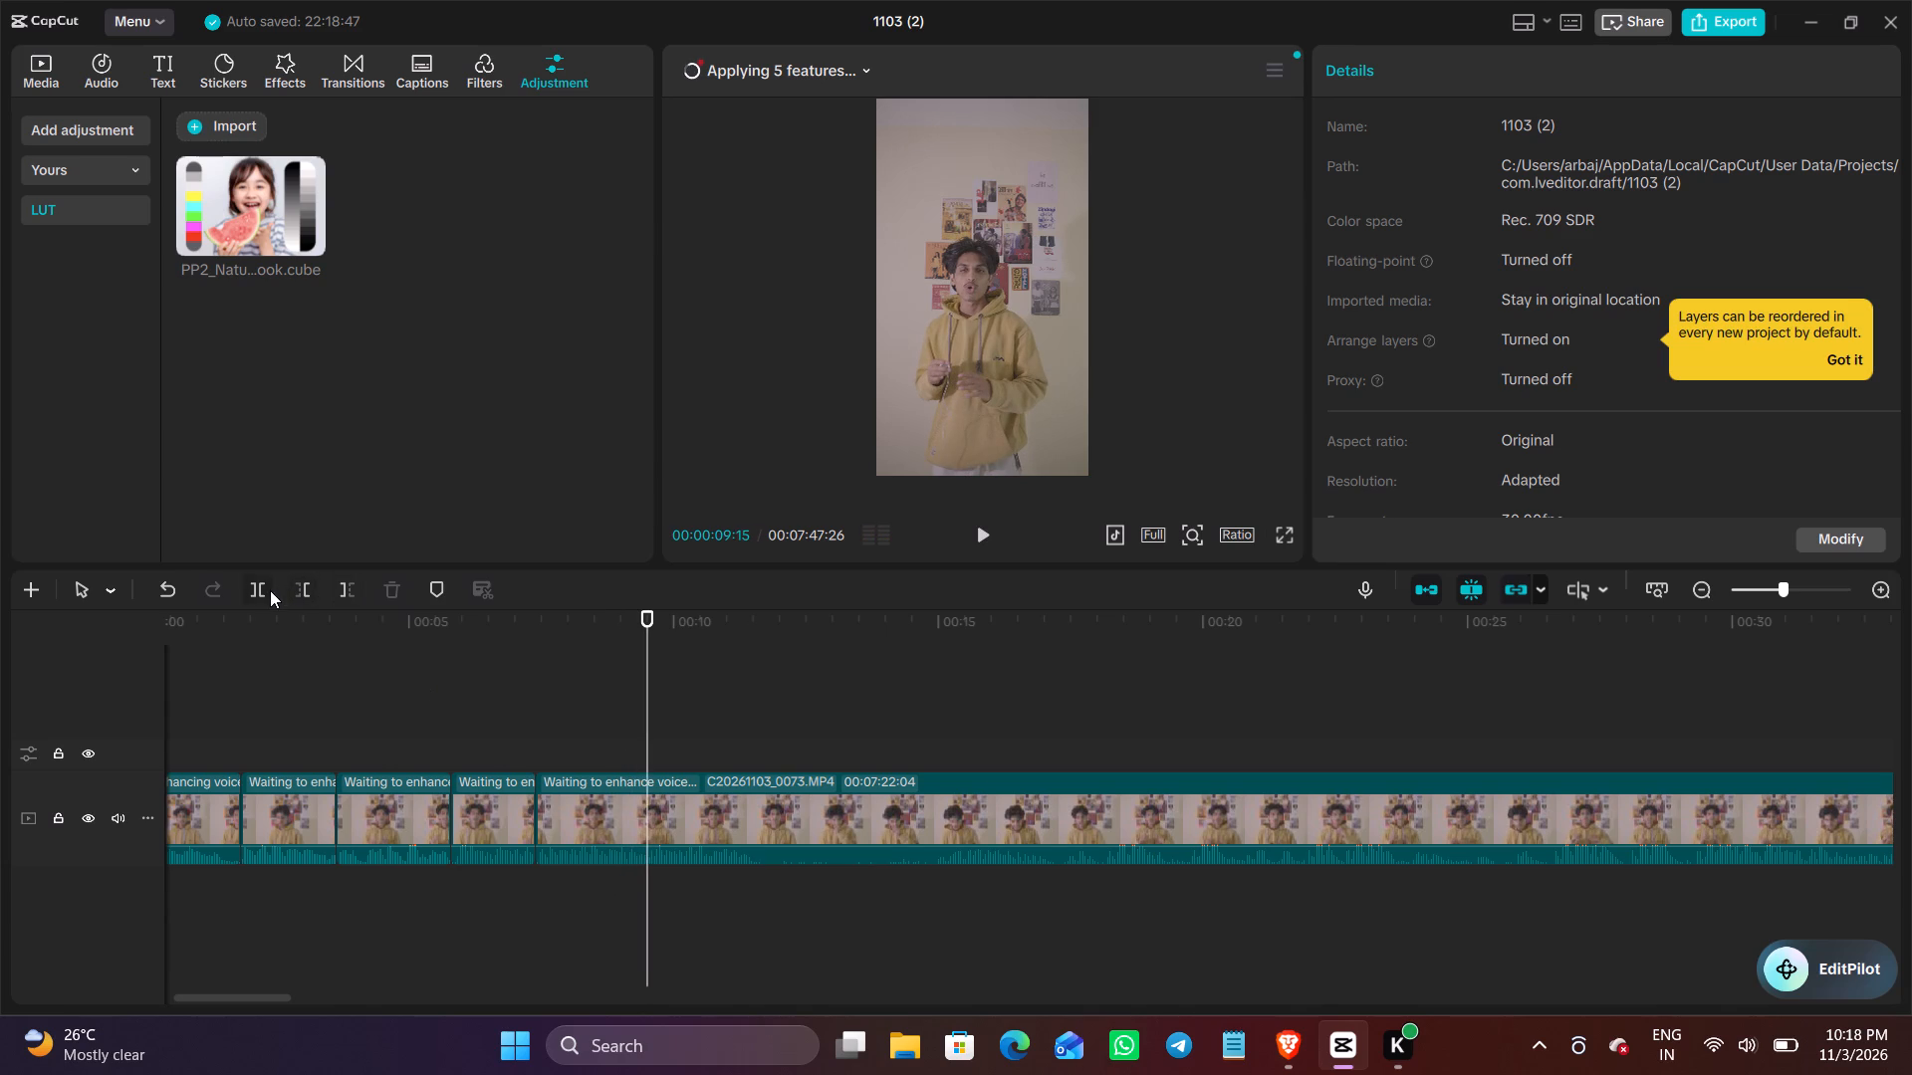
pyautogui.click(268, 591)
# Play the footage following the 00:00:09:15 split to look for the start of the next usable take.
pyautogui.press('space')
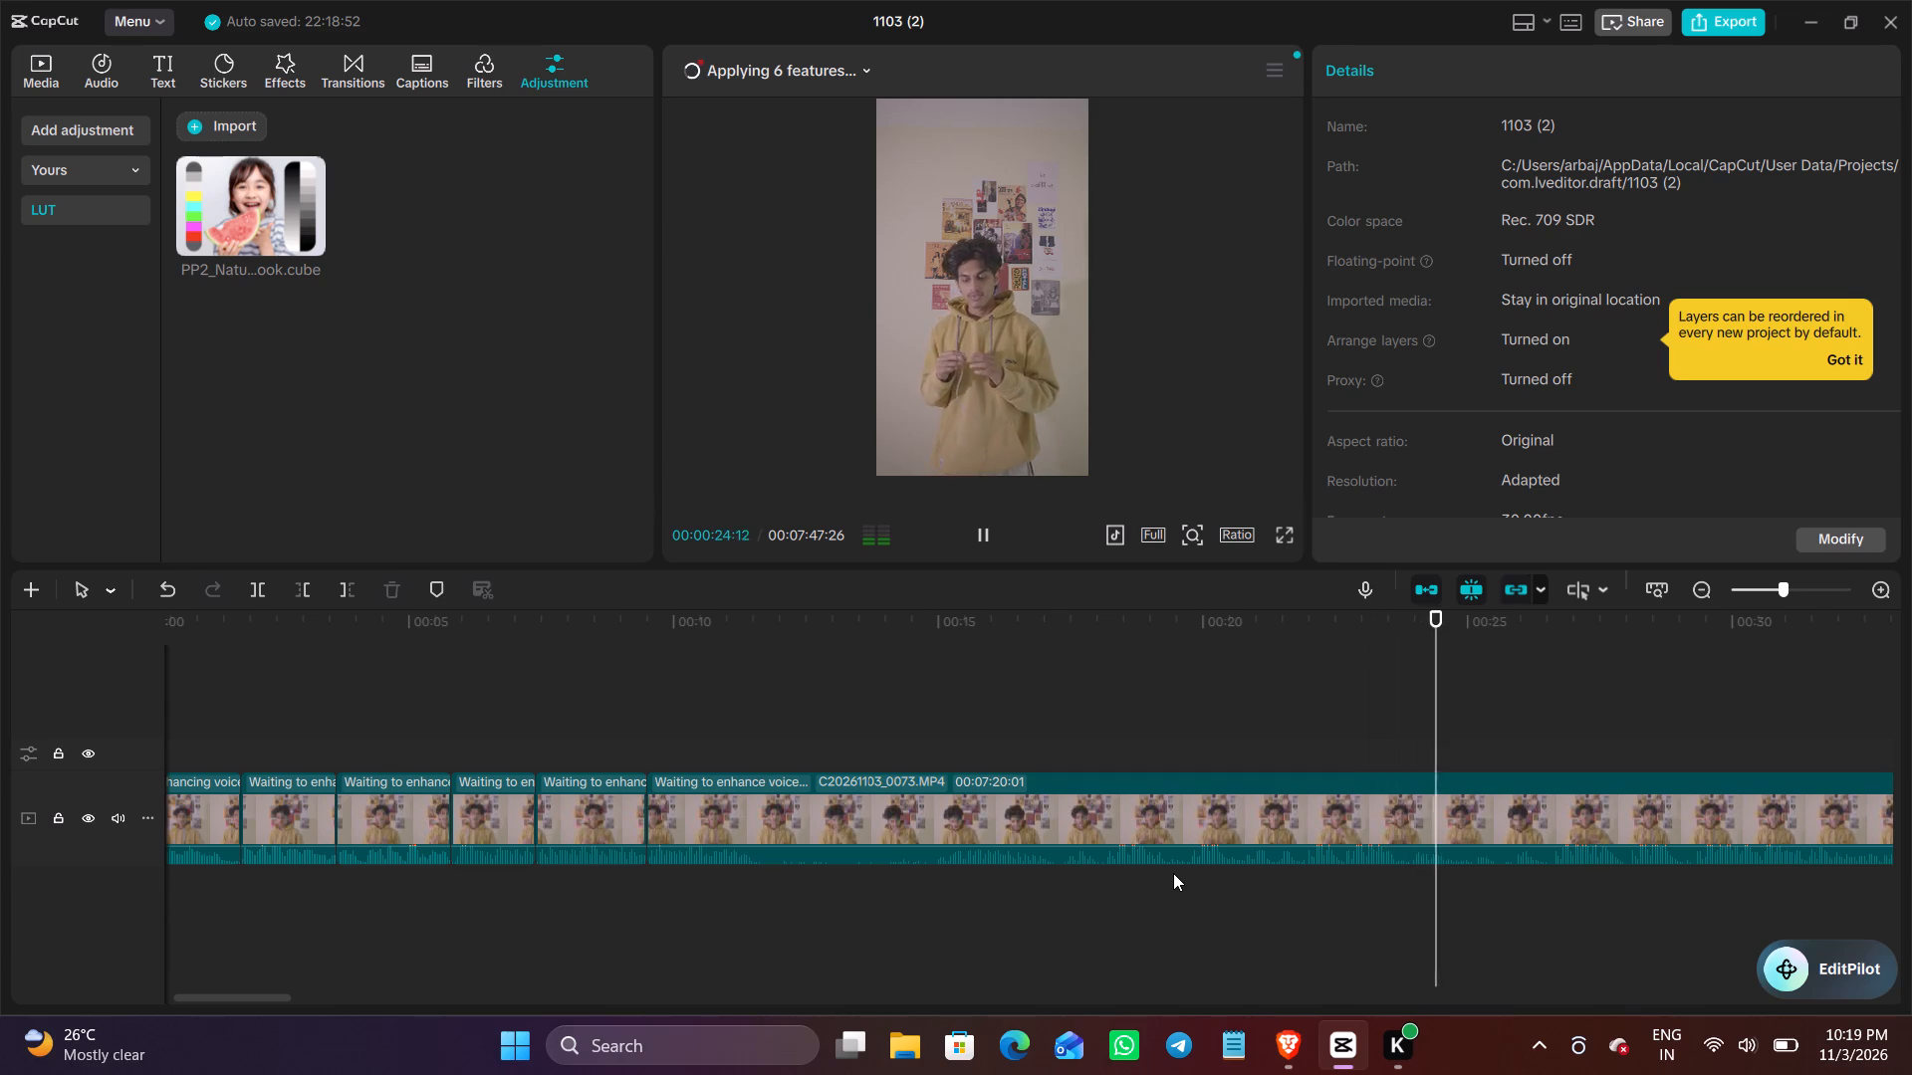
pyautogui.press('space')
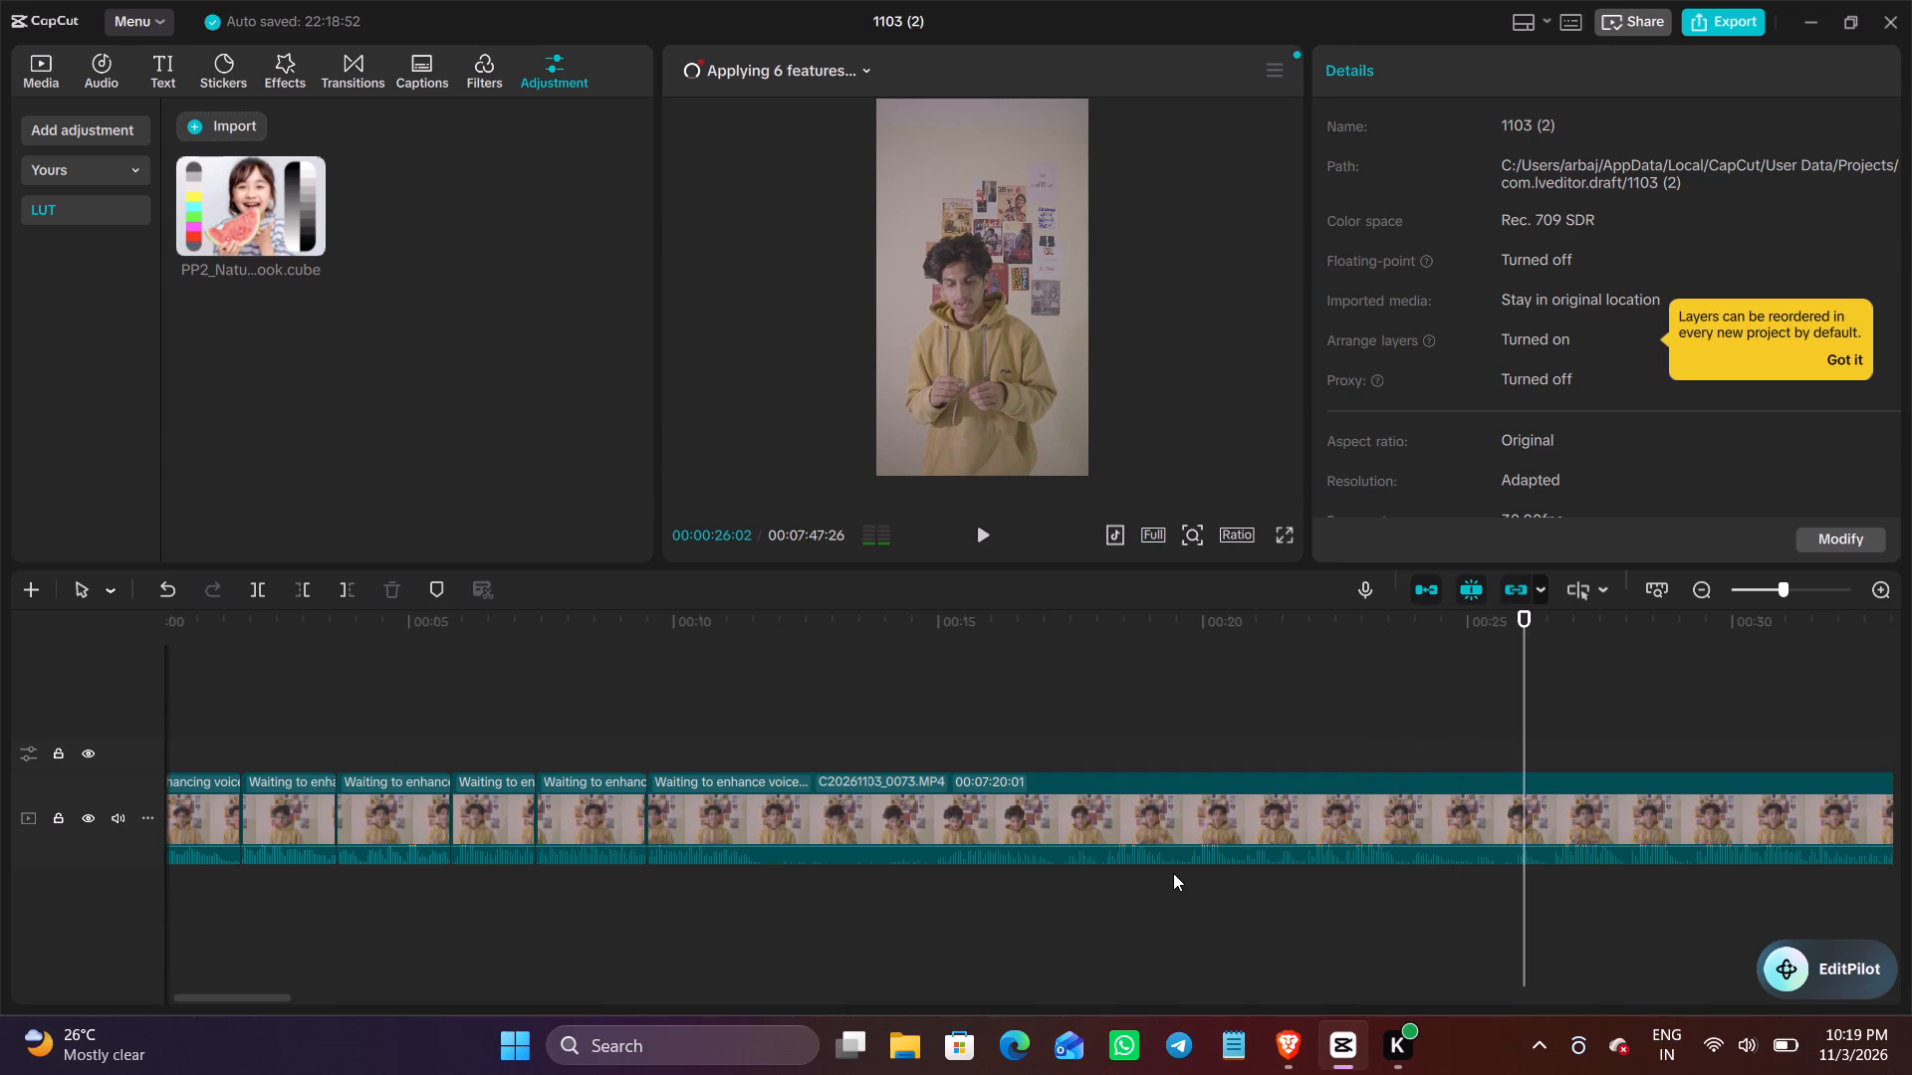
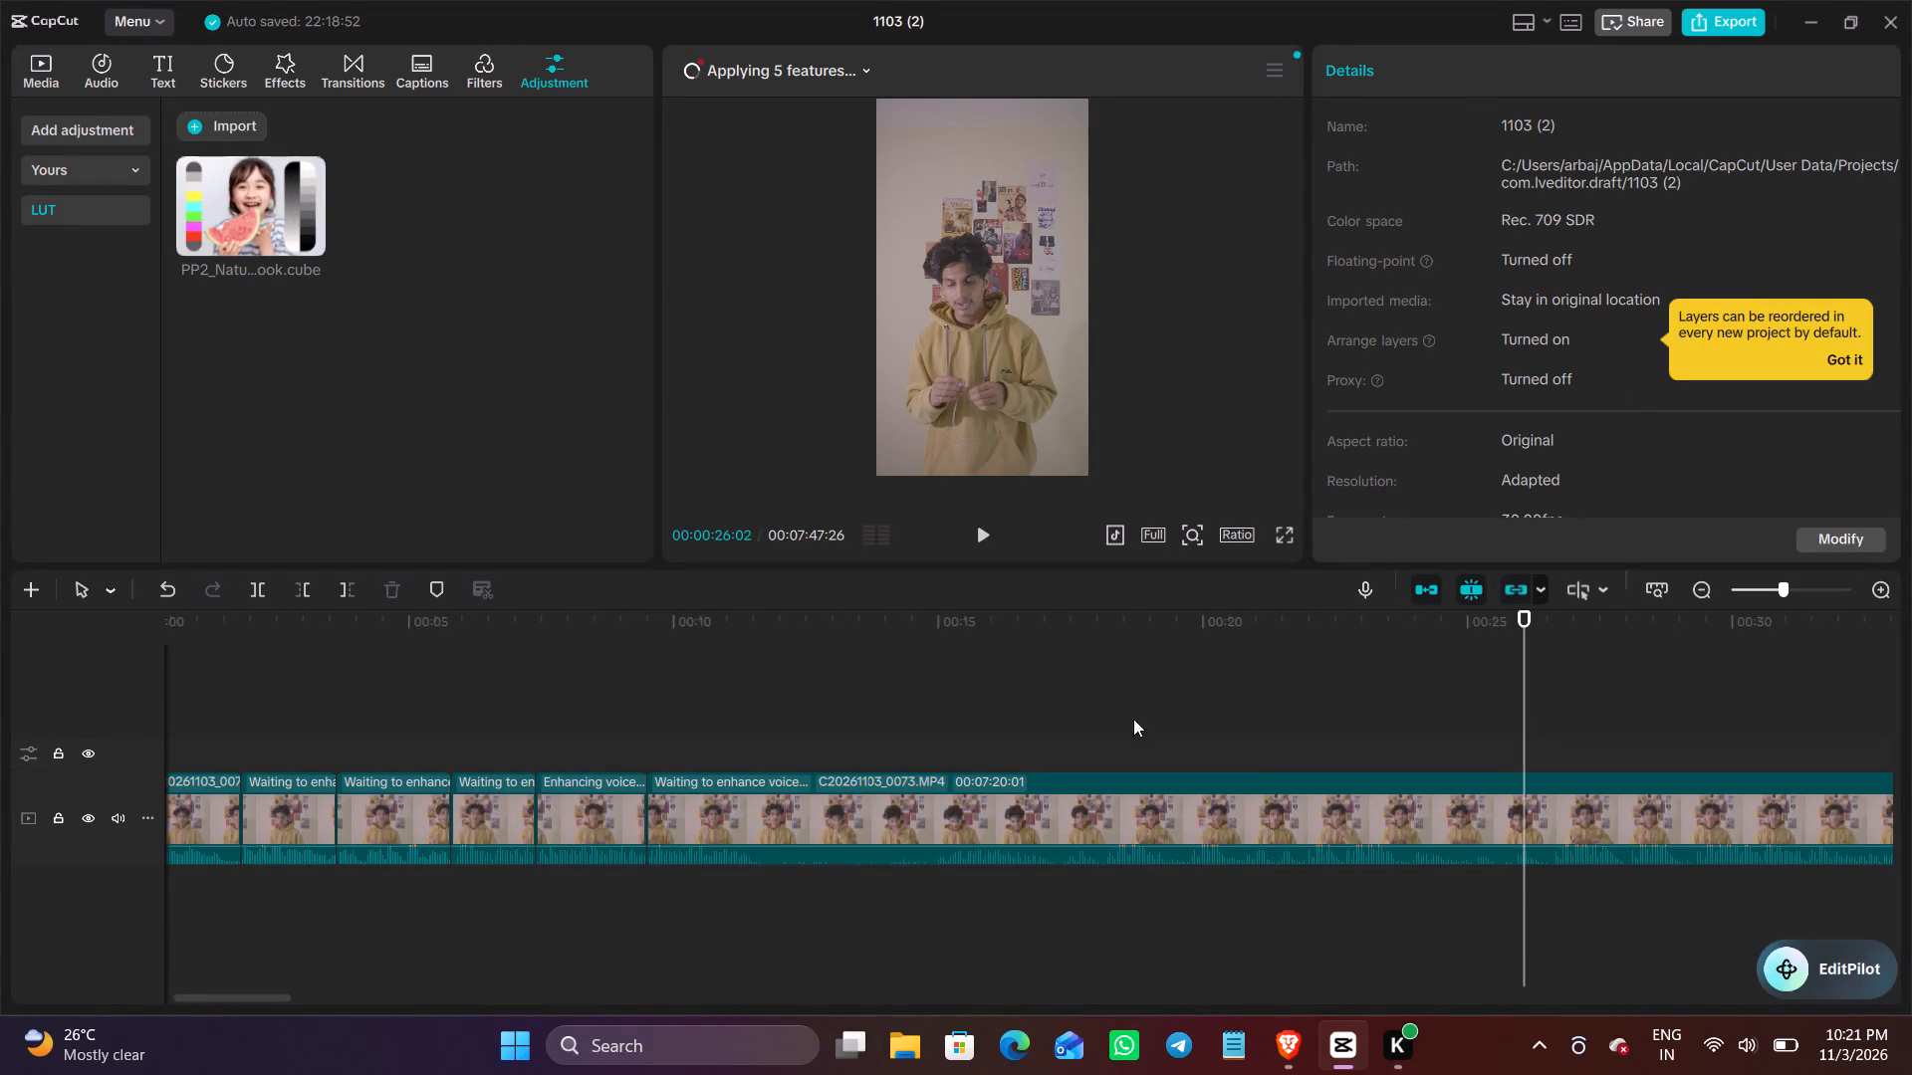
# Play the edited segments from the beginning and trim off the start of the third segment up to 00:00:04:02.
pyautogui.click(159, 898)
pyautogui.press('space')
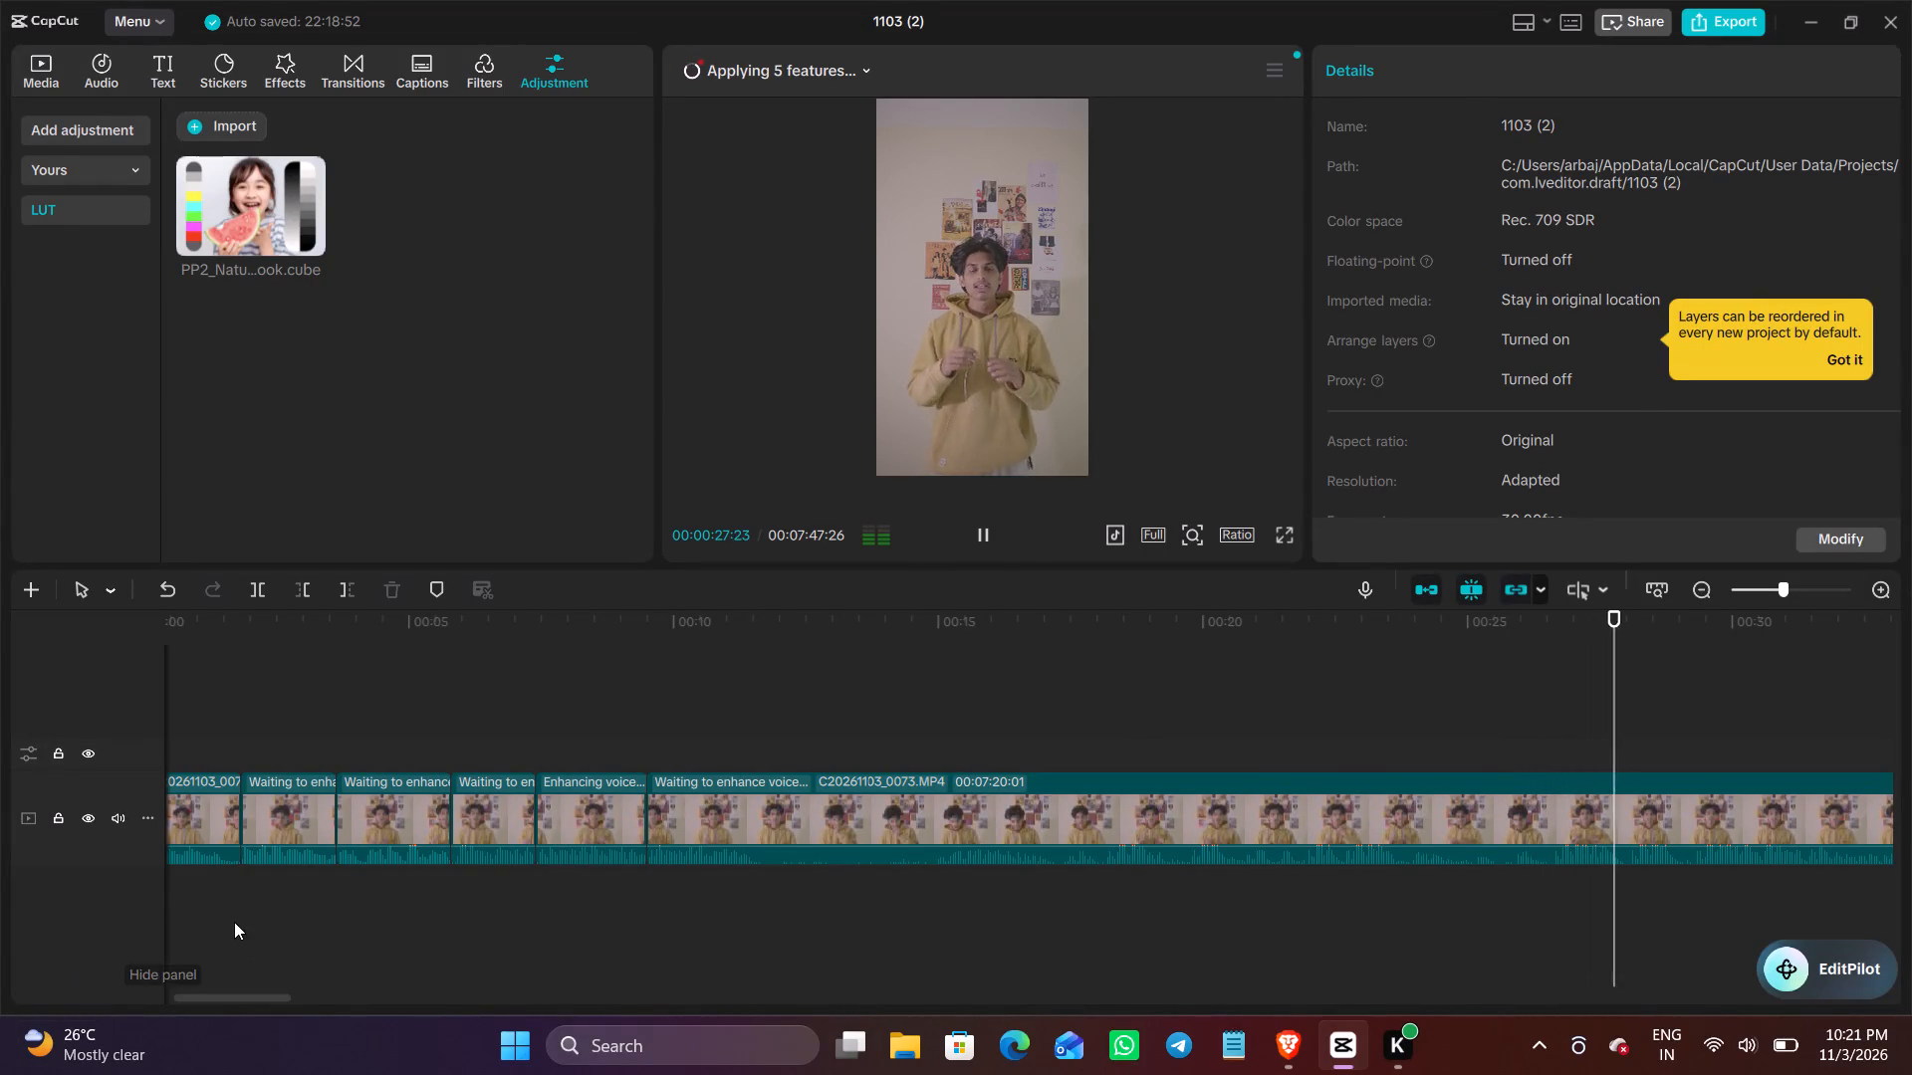
pyautogui.click(184, 910)
pyautogui.press('space')
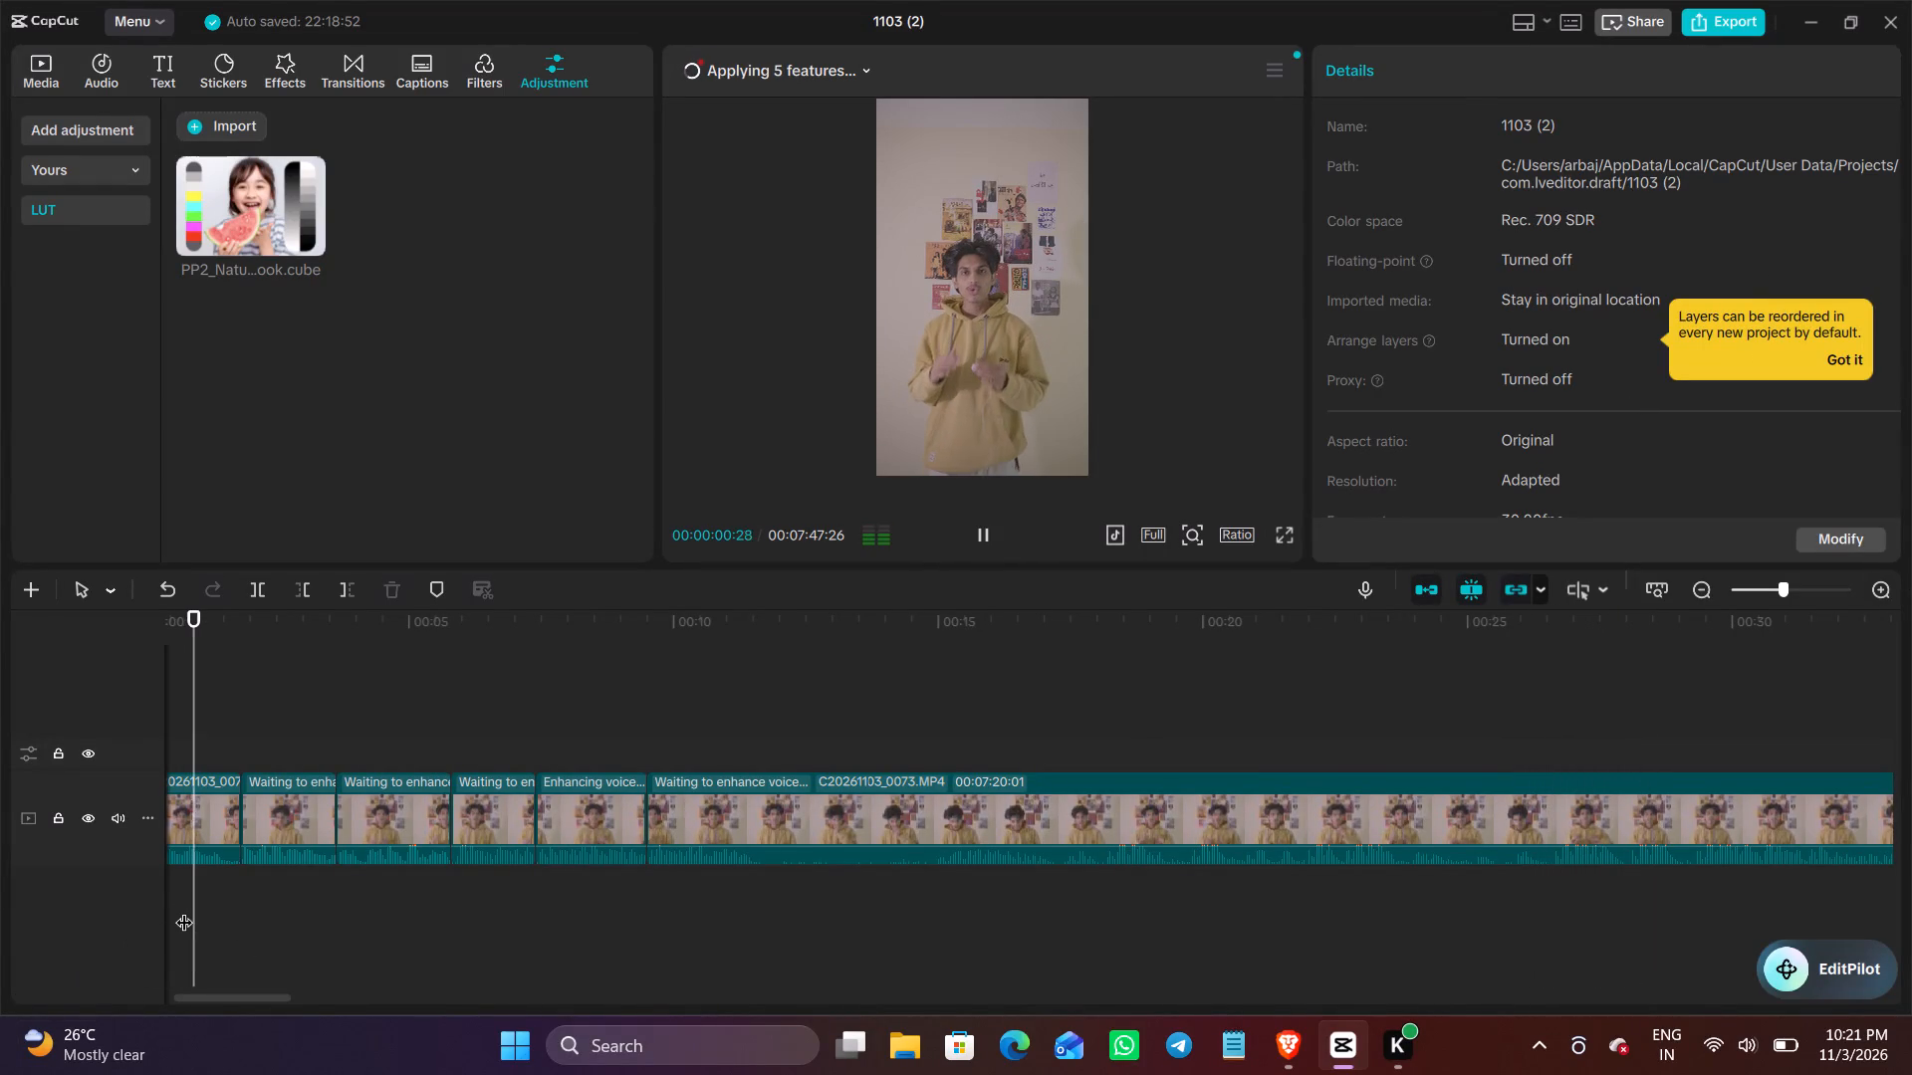
pyautogui.press('space')
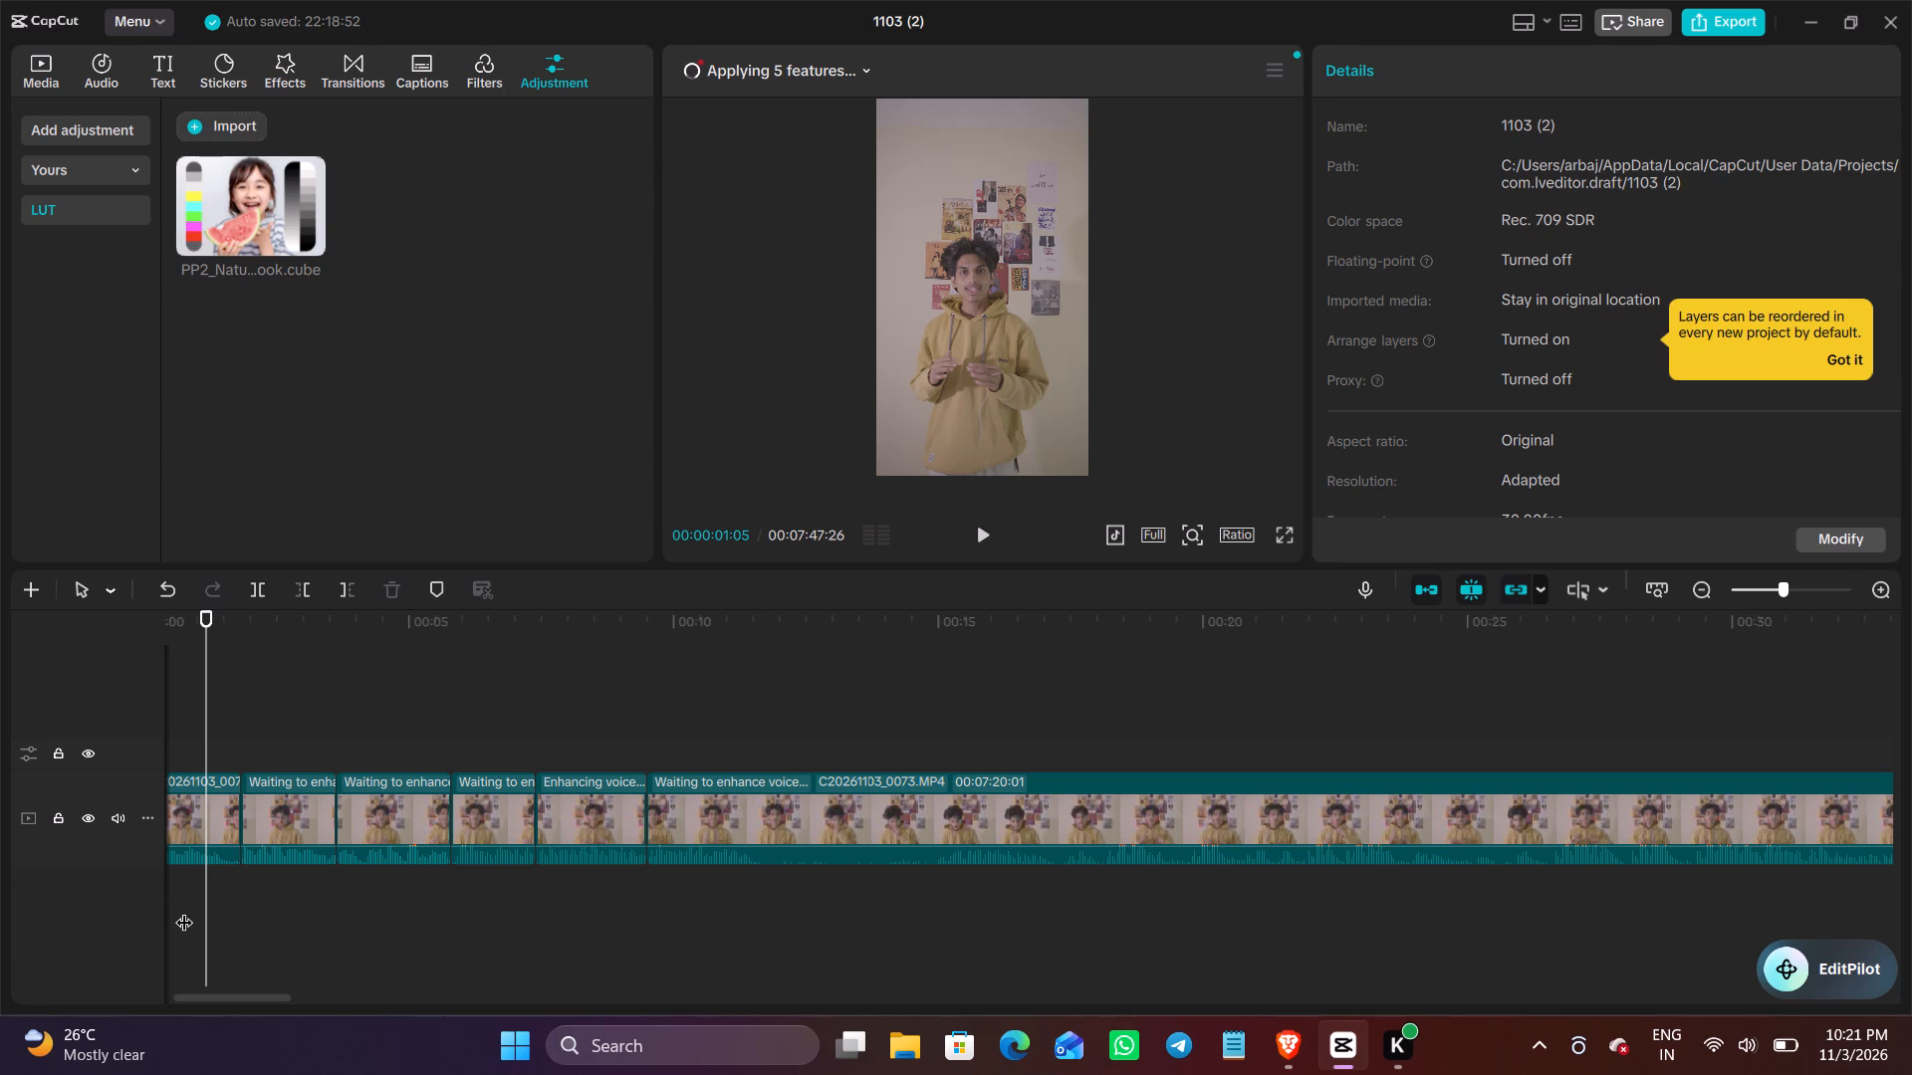
pyautogui.press('space')
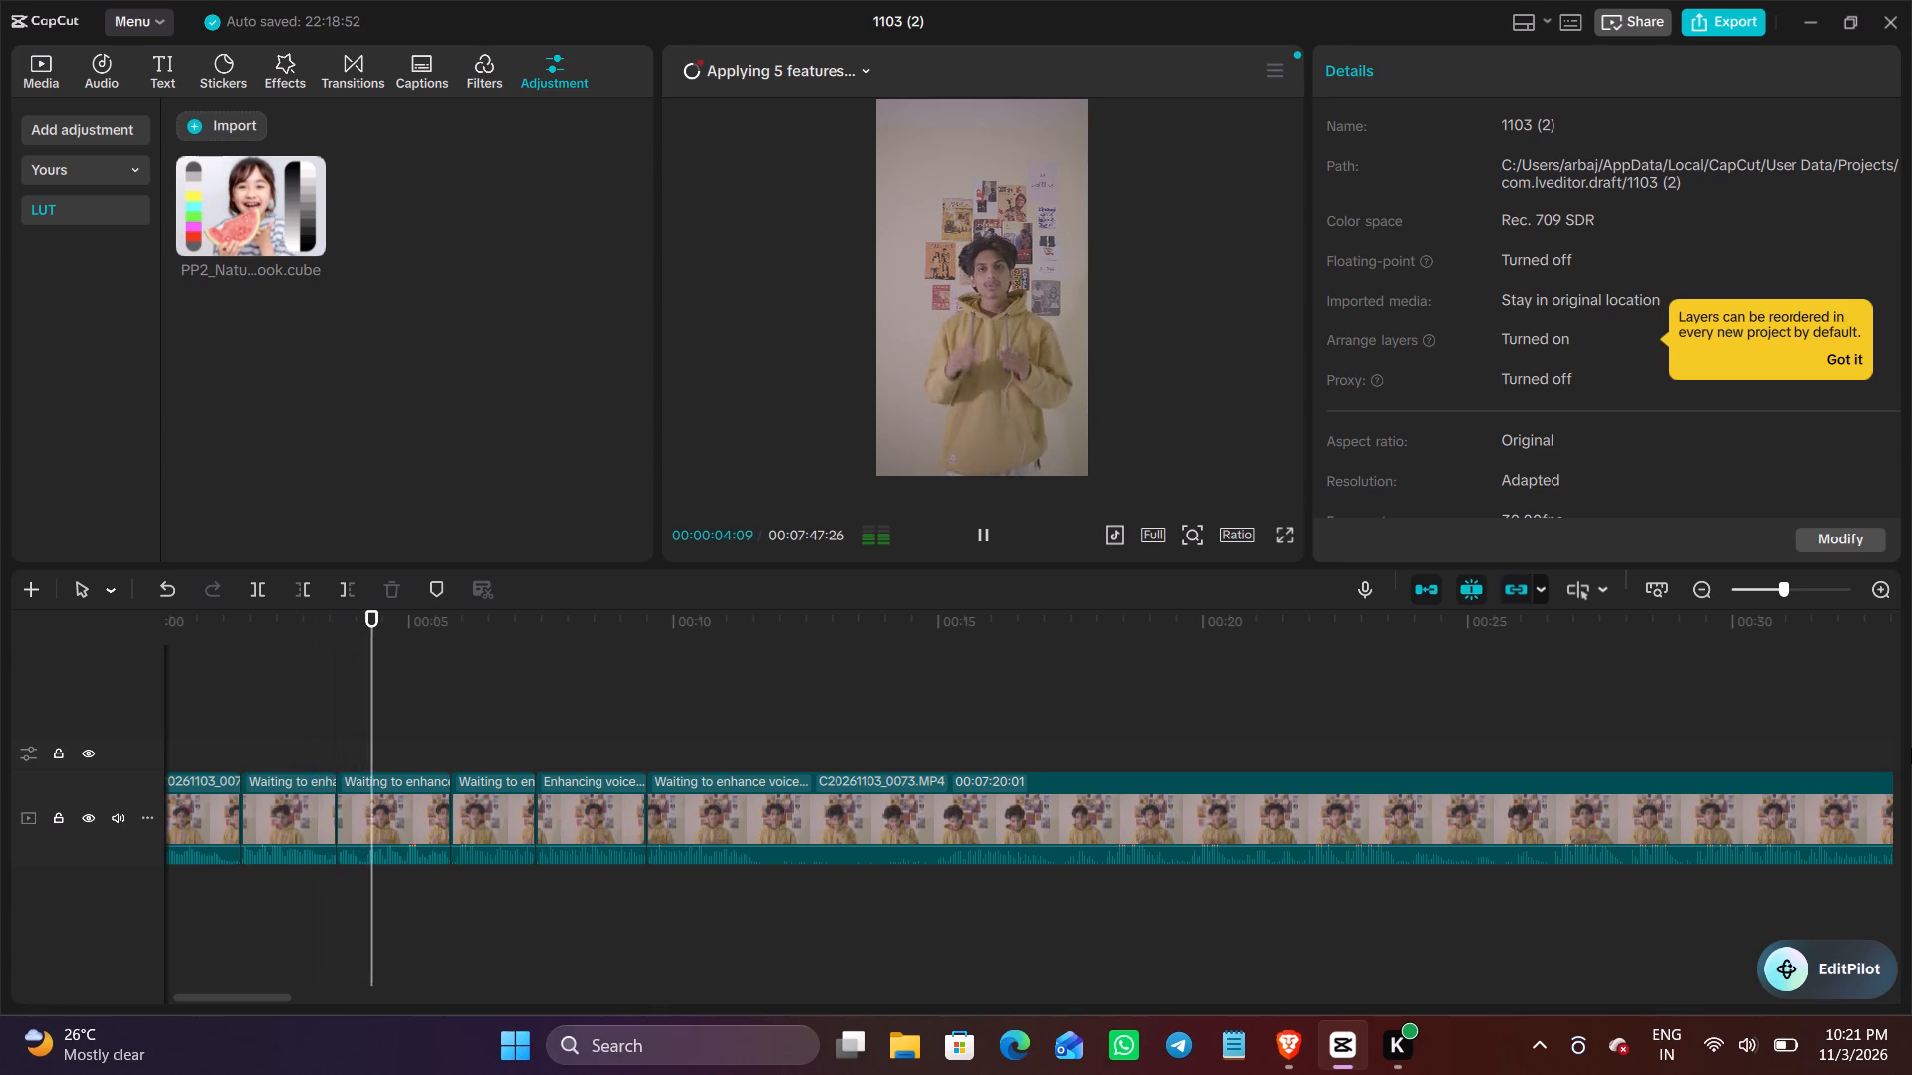
pyautogui.press('space')
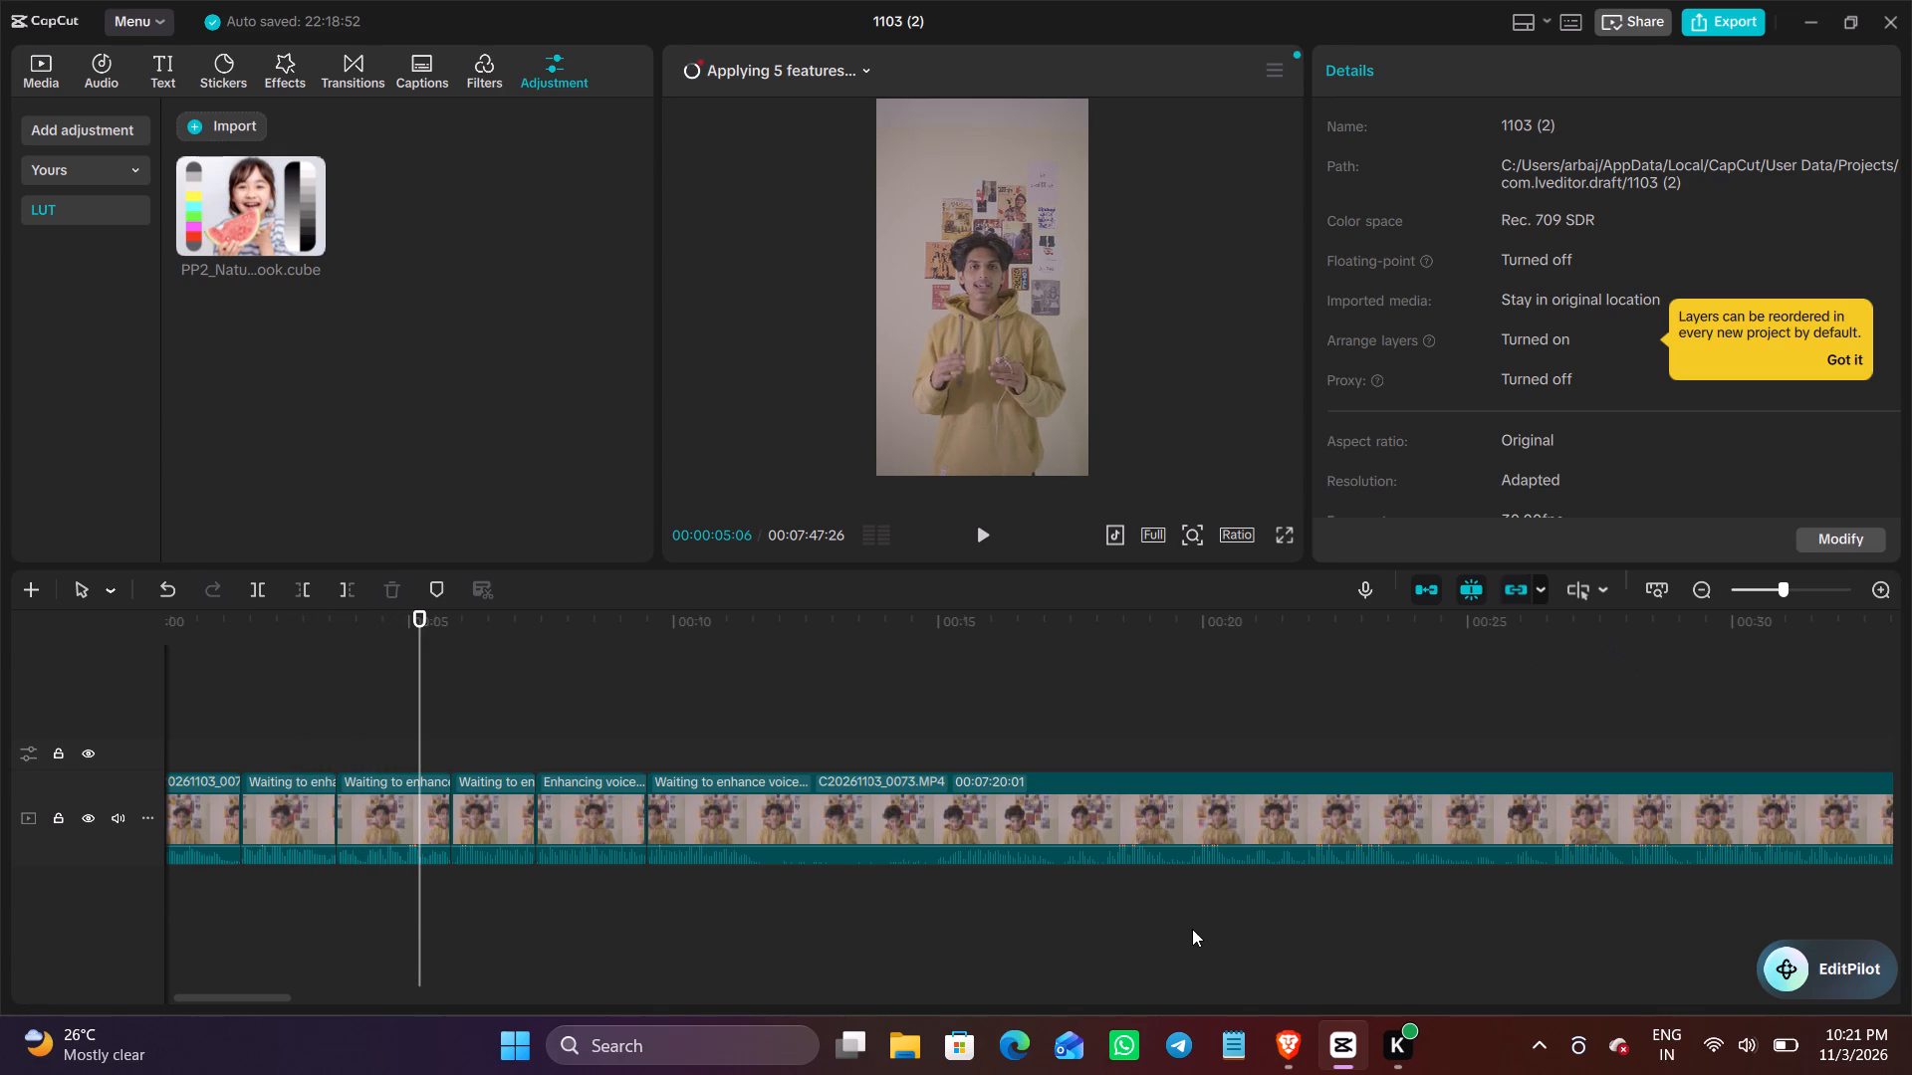
pyautogui.click(335, 884)
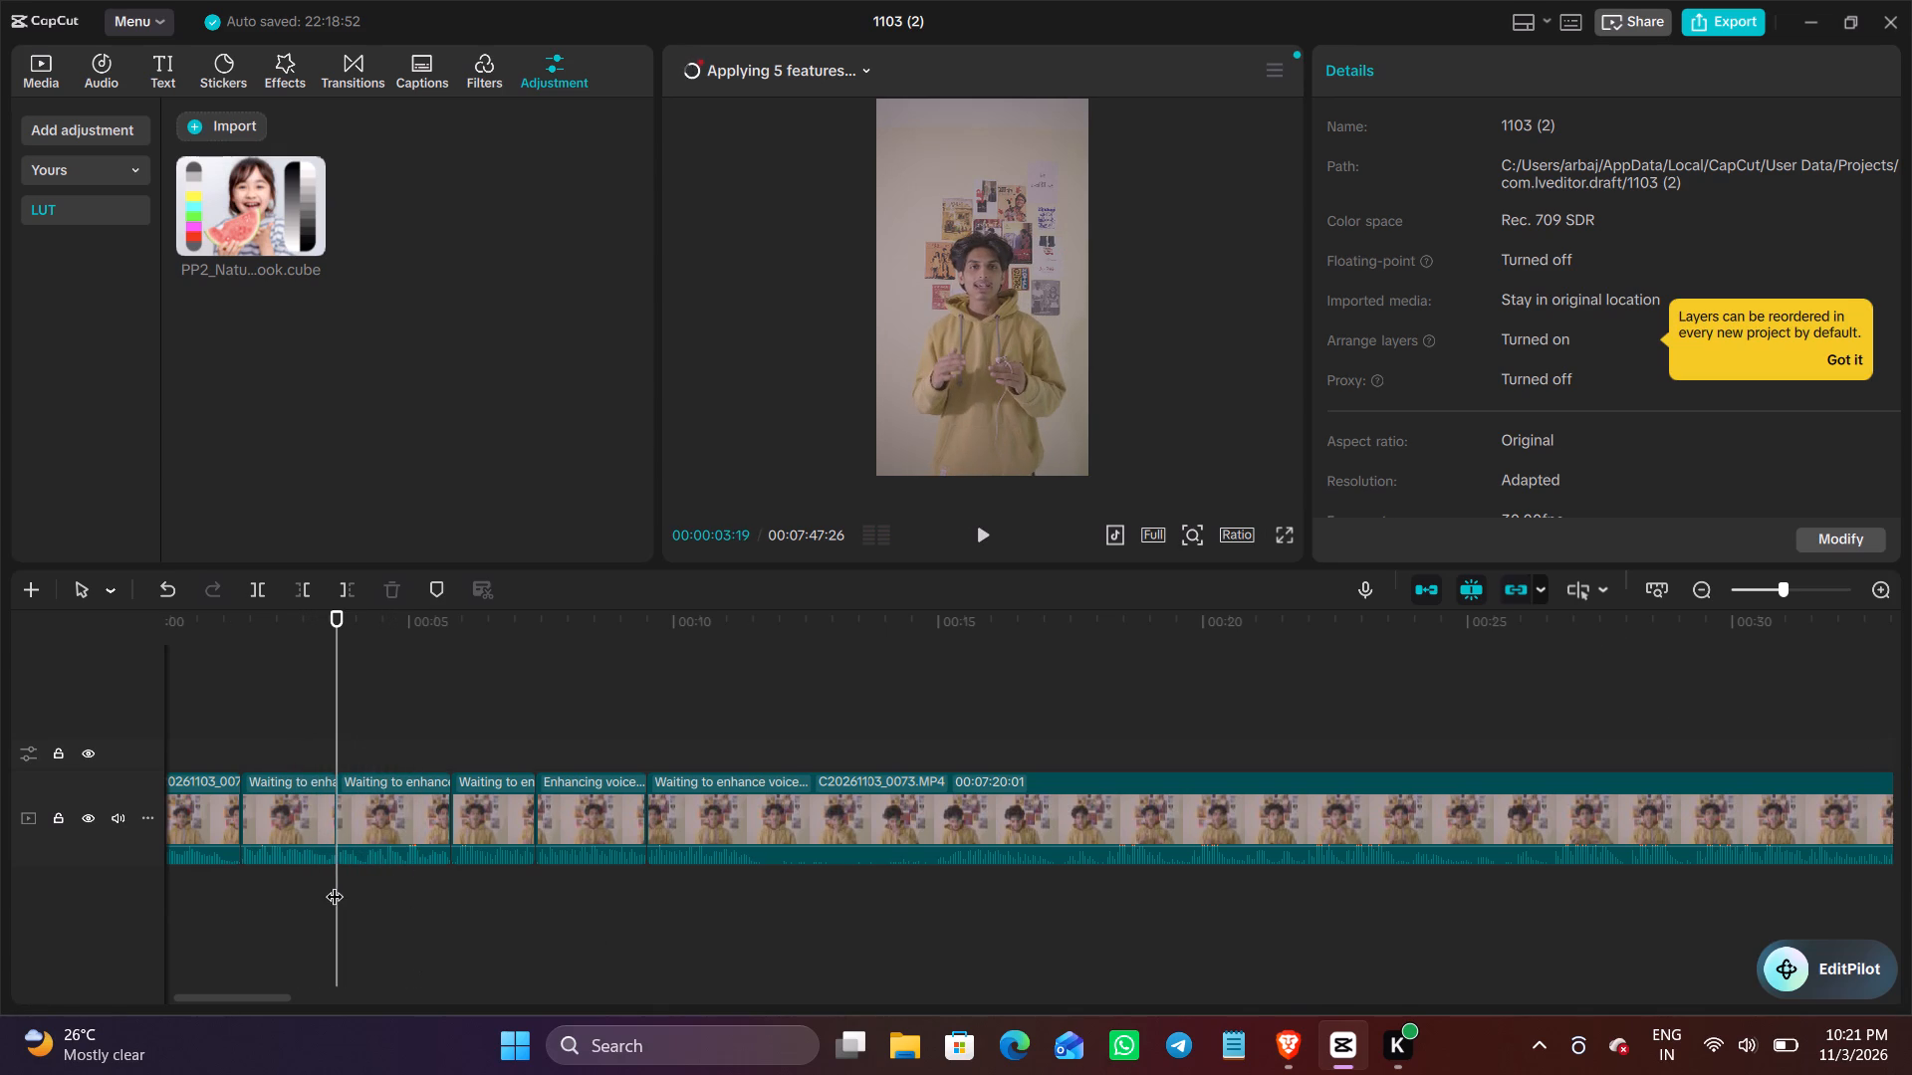
pyautogui.press('space')
pyautogui.press('space')
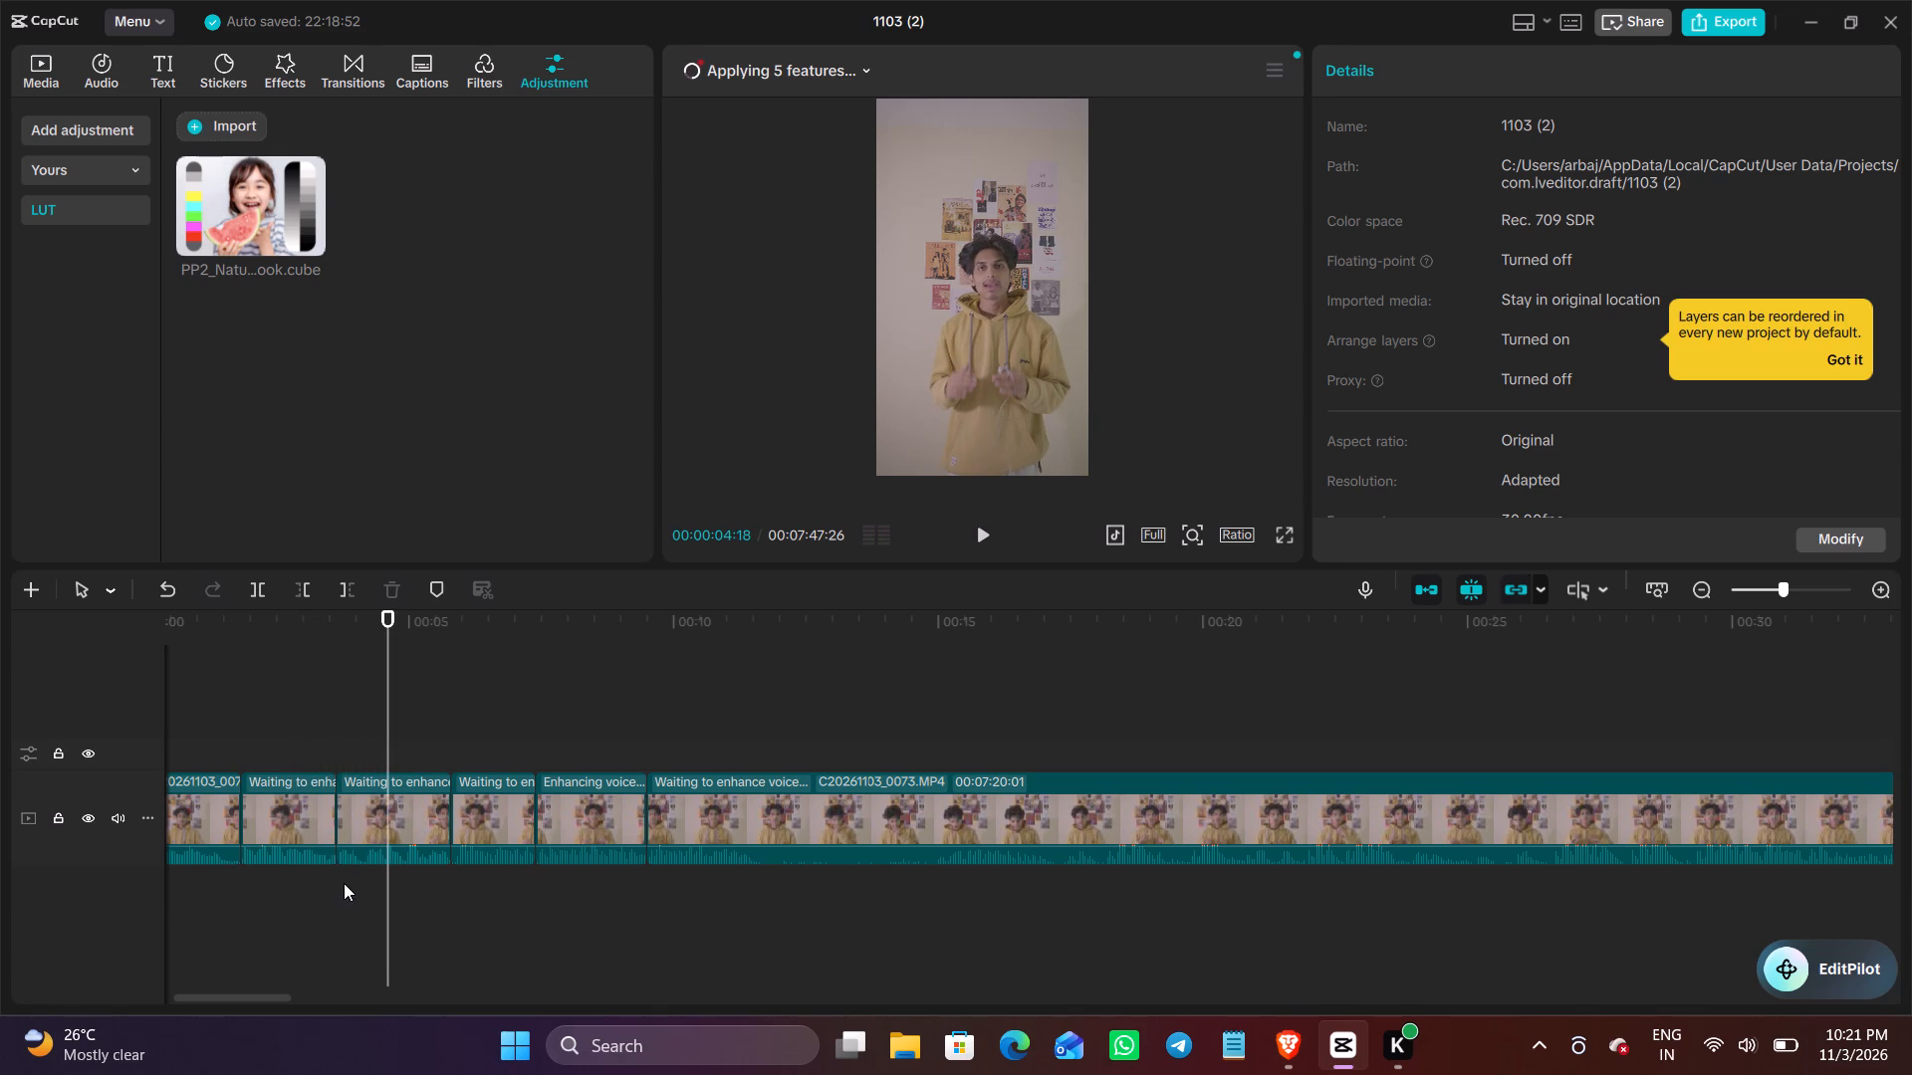
pyautogui.click(360, 870)
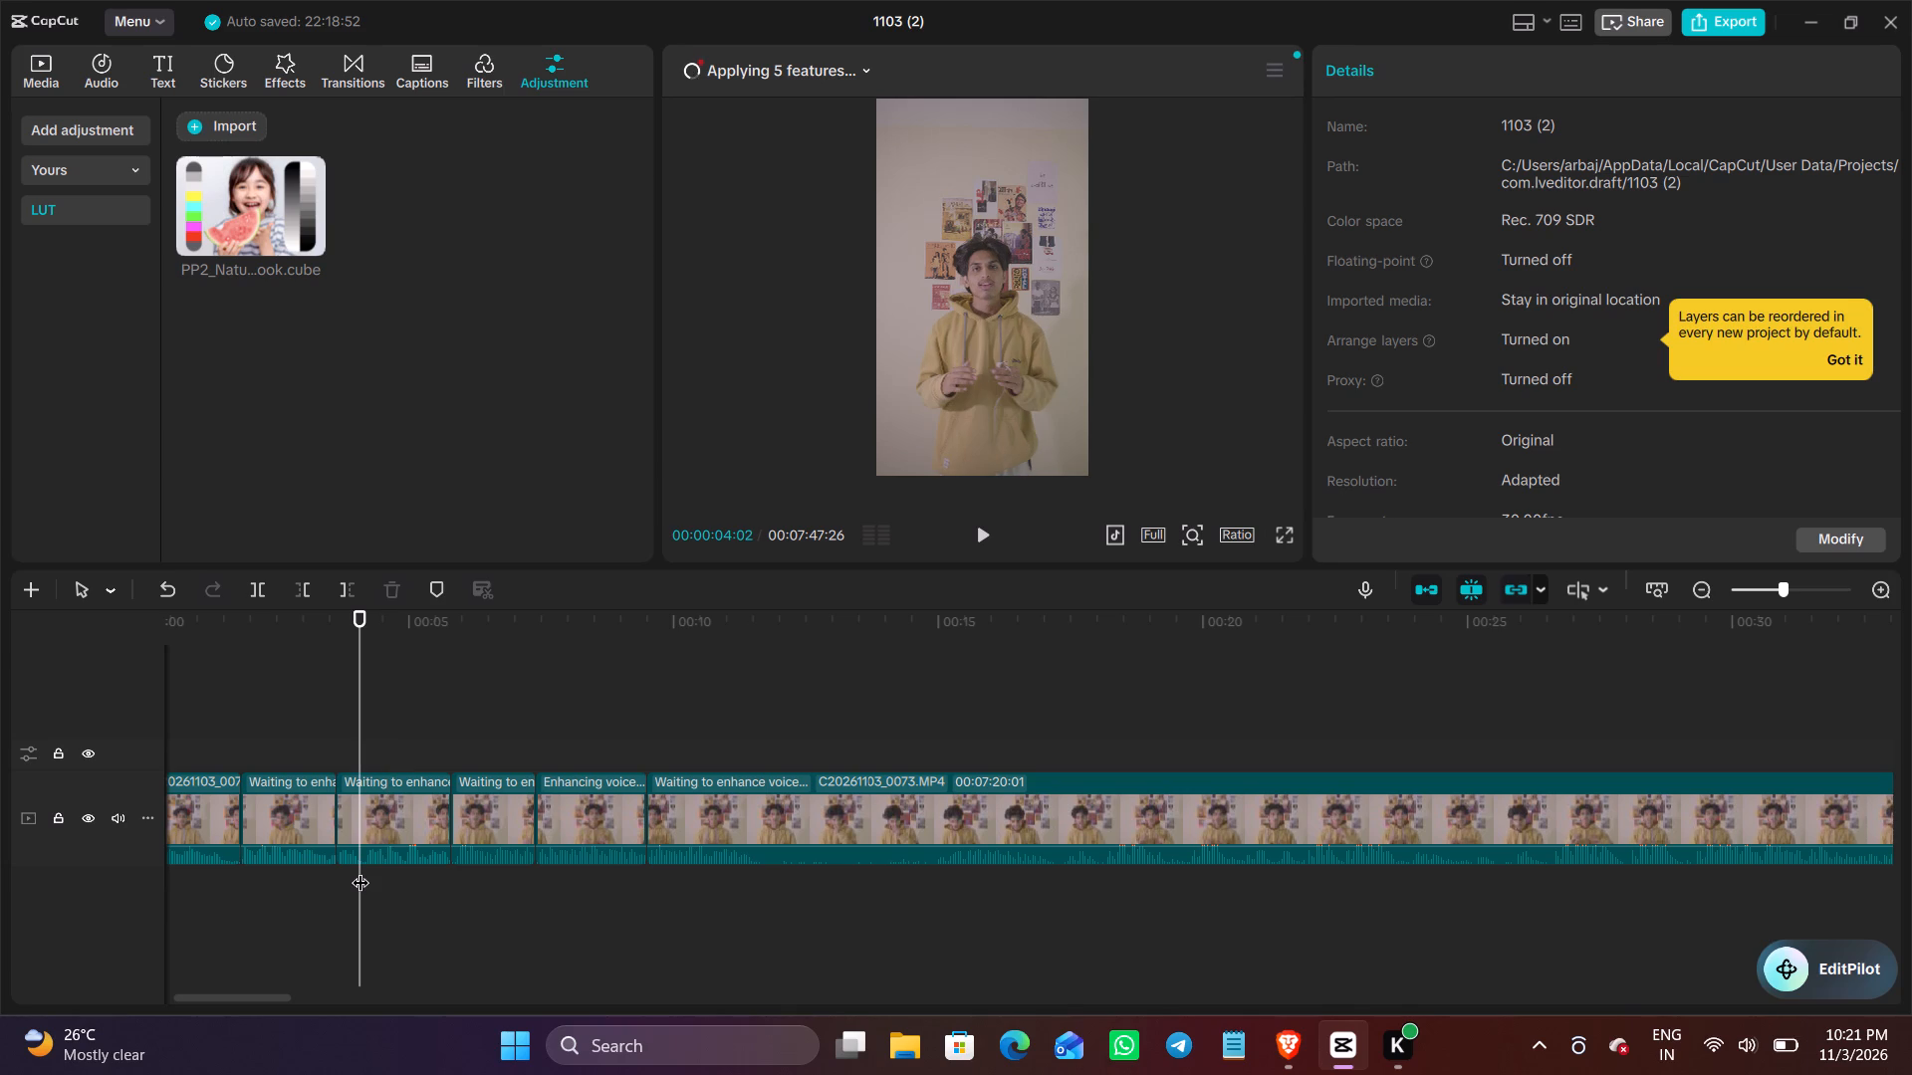
pyautogui.click(296, 591)
# Play on from the trimmed third segment through the sixth segment's raw footage to look for the next usable take.
pyautogui.press('space')
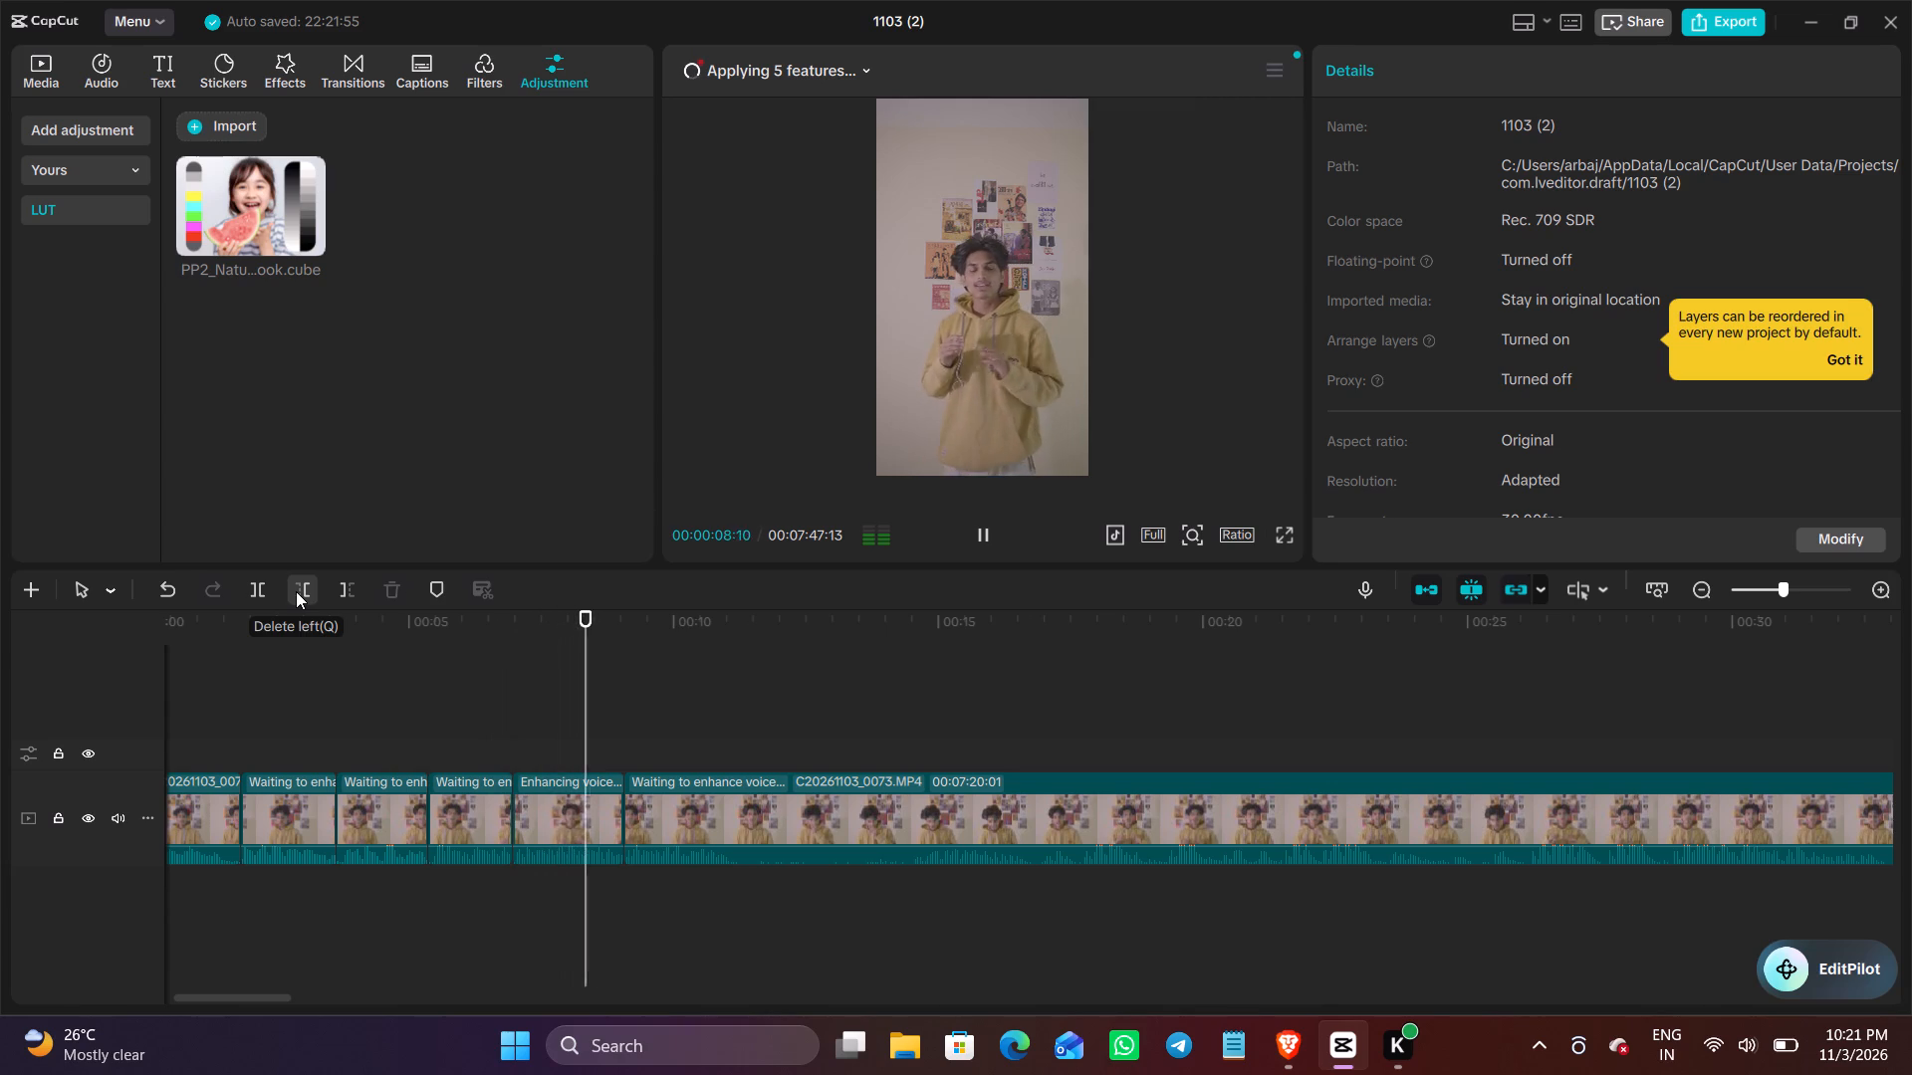
pyautogui.press('space')
pyautogui.press('space')
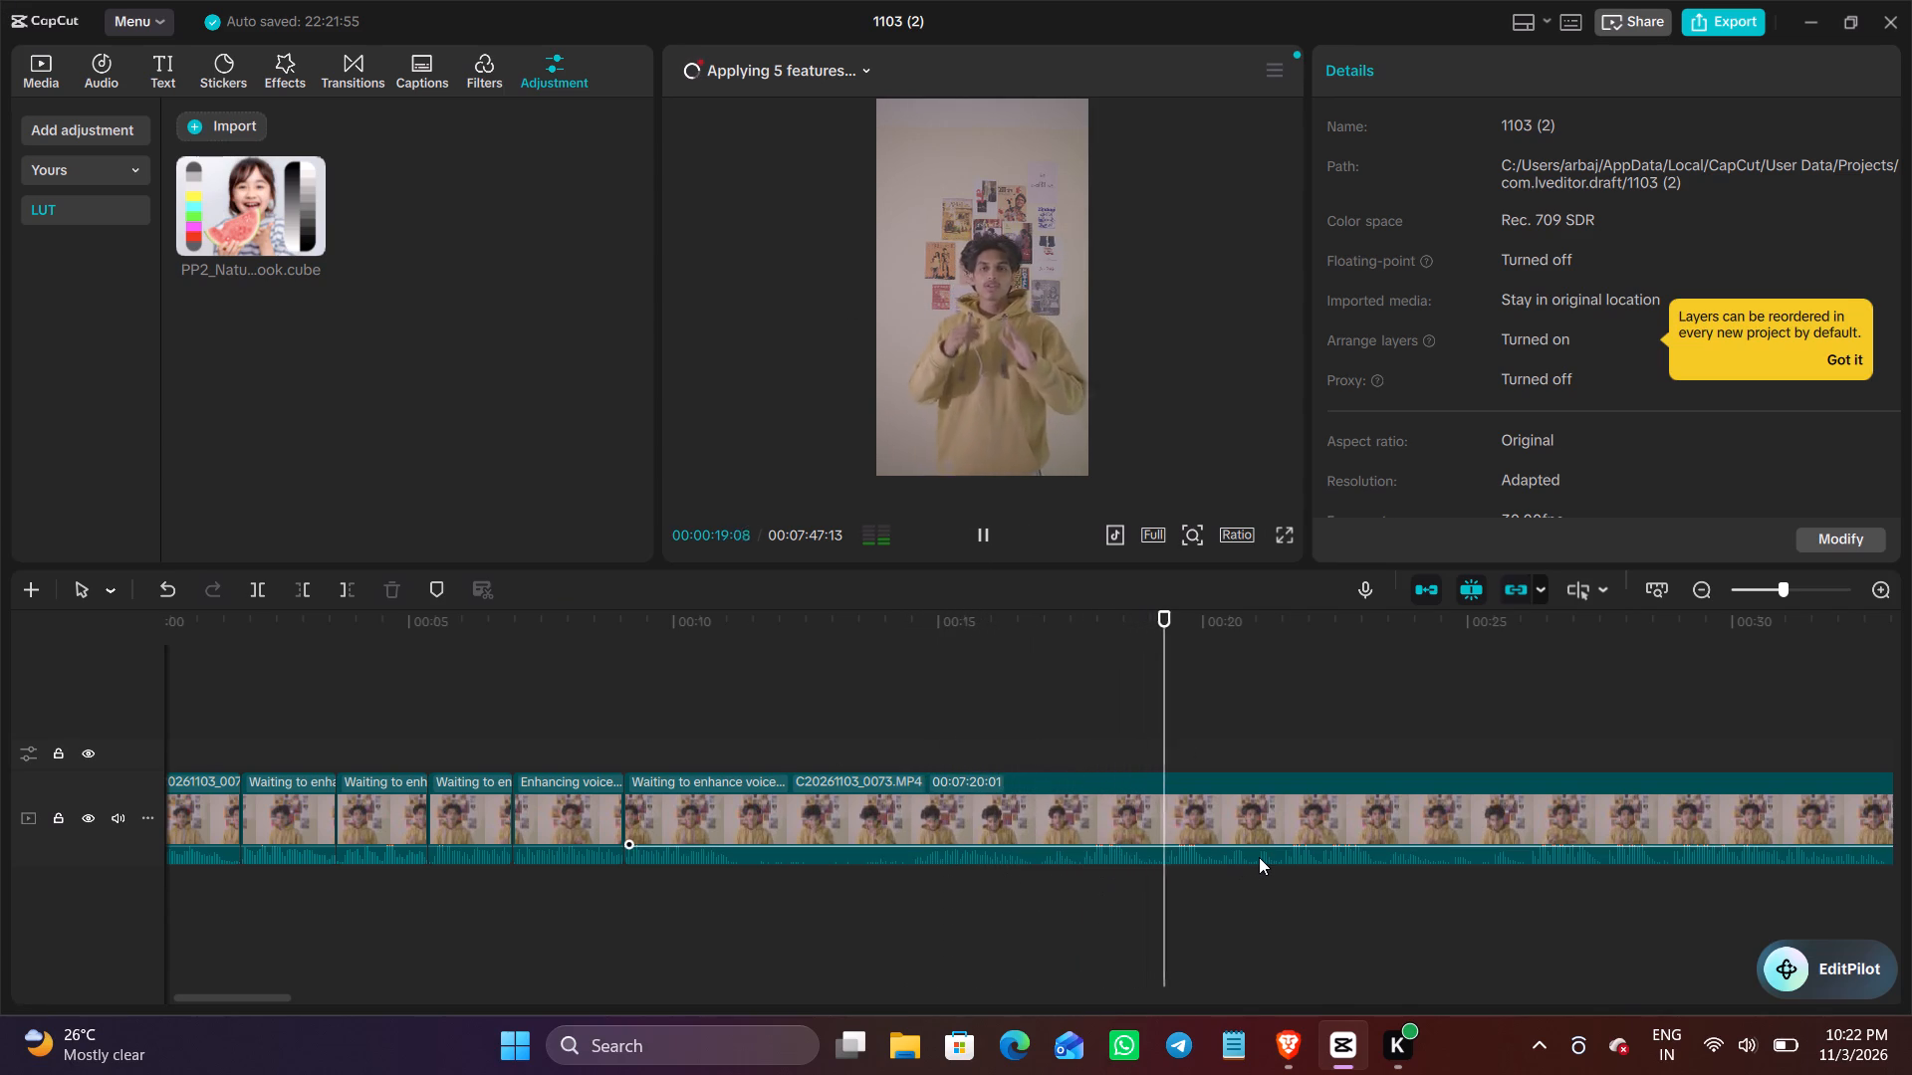
pyautogui.hscroll(-2, 1259, 856)
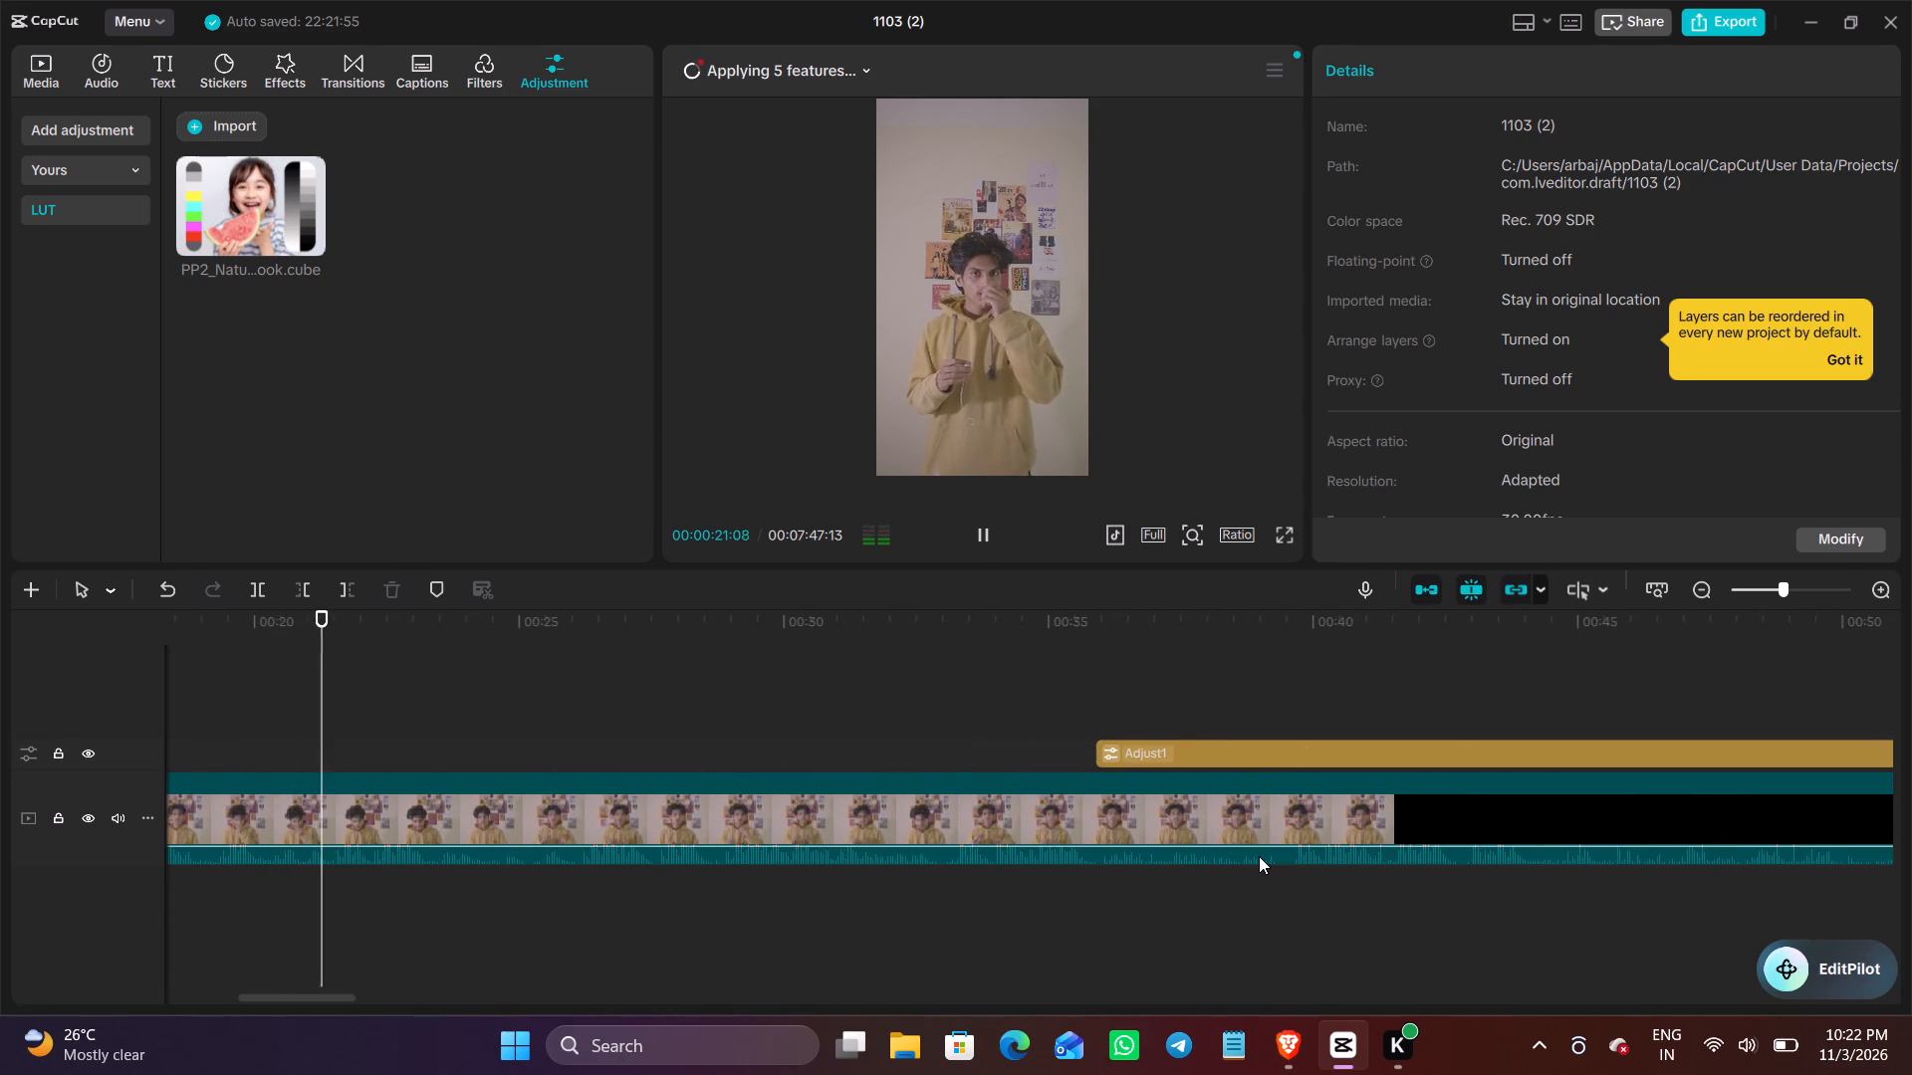
pyautogui.hscroll(-2, 1259, 856)
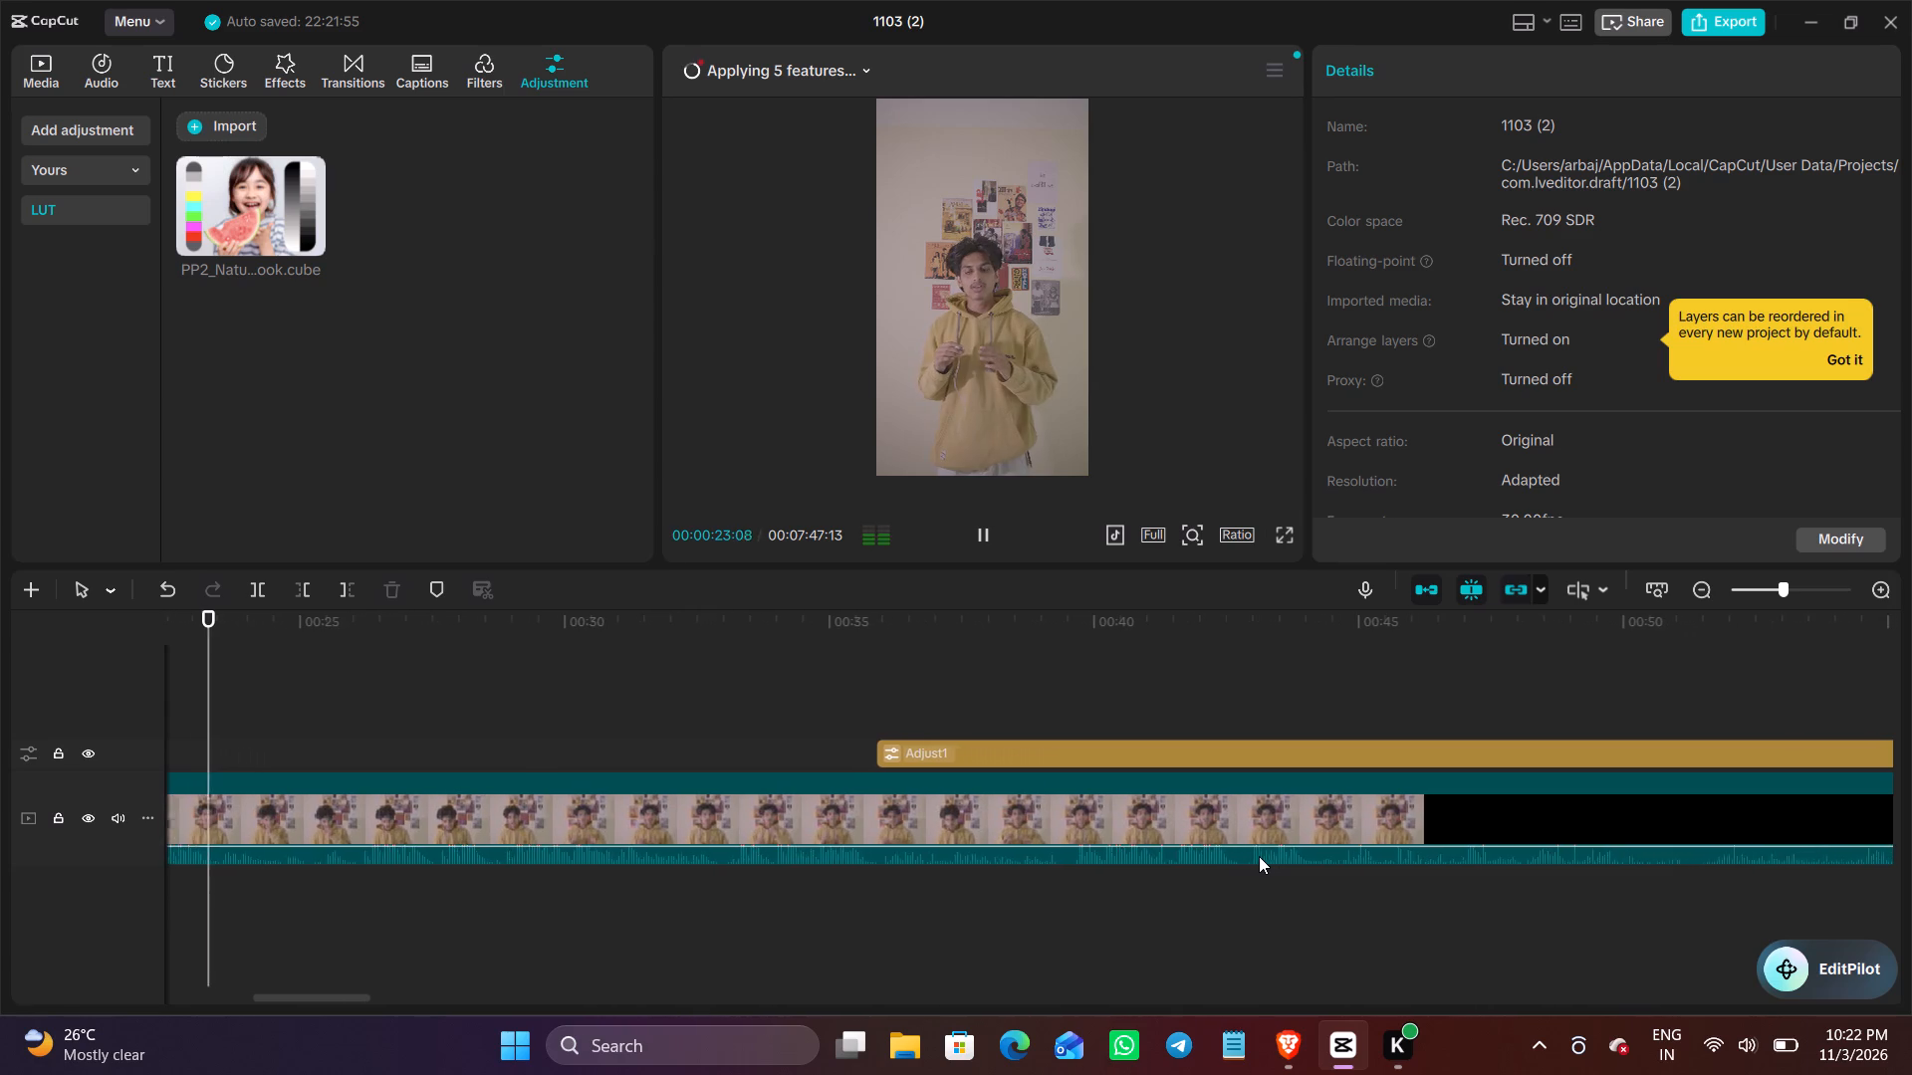
pyautogui.hscroll(-2, 1259, 856)
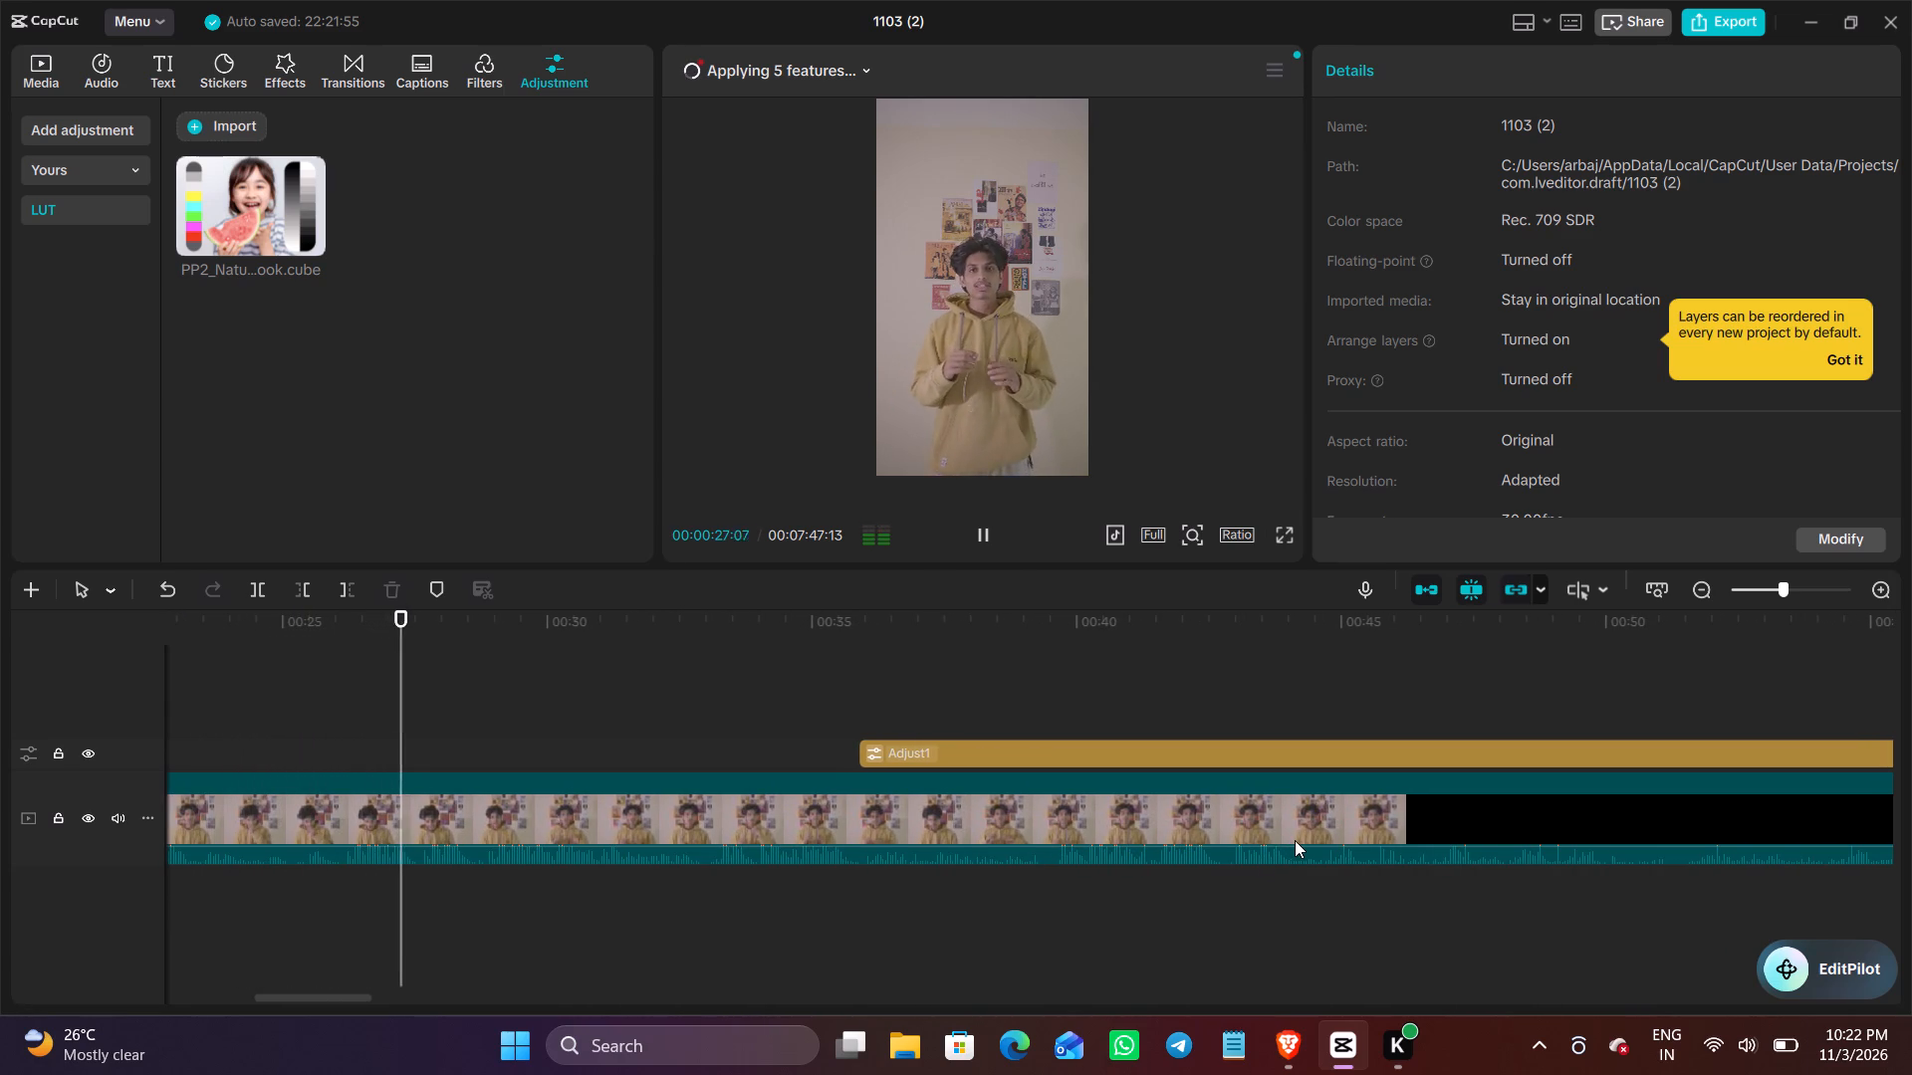
pyautogui.press('space')
pyautogui.press('space')
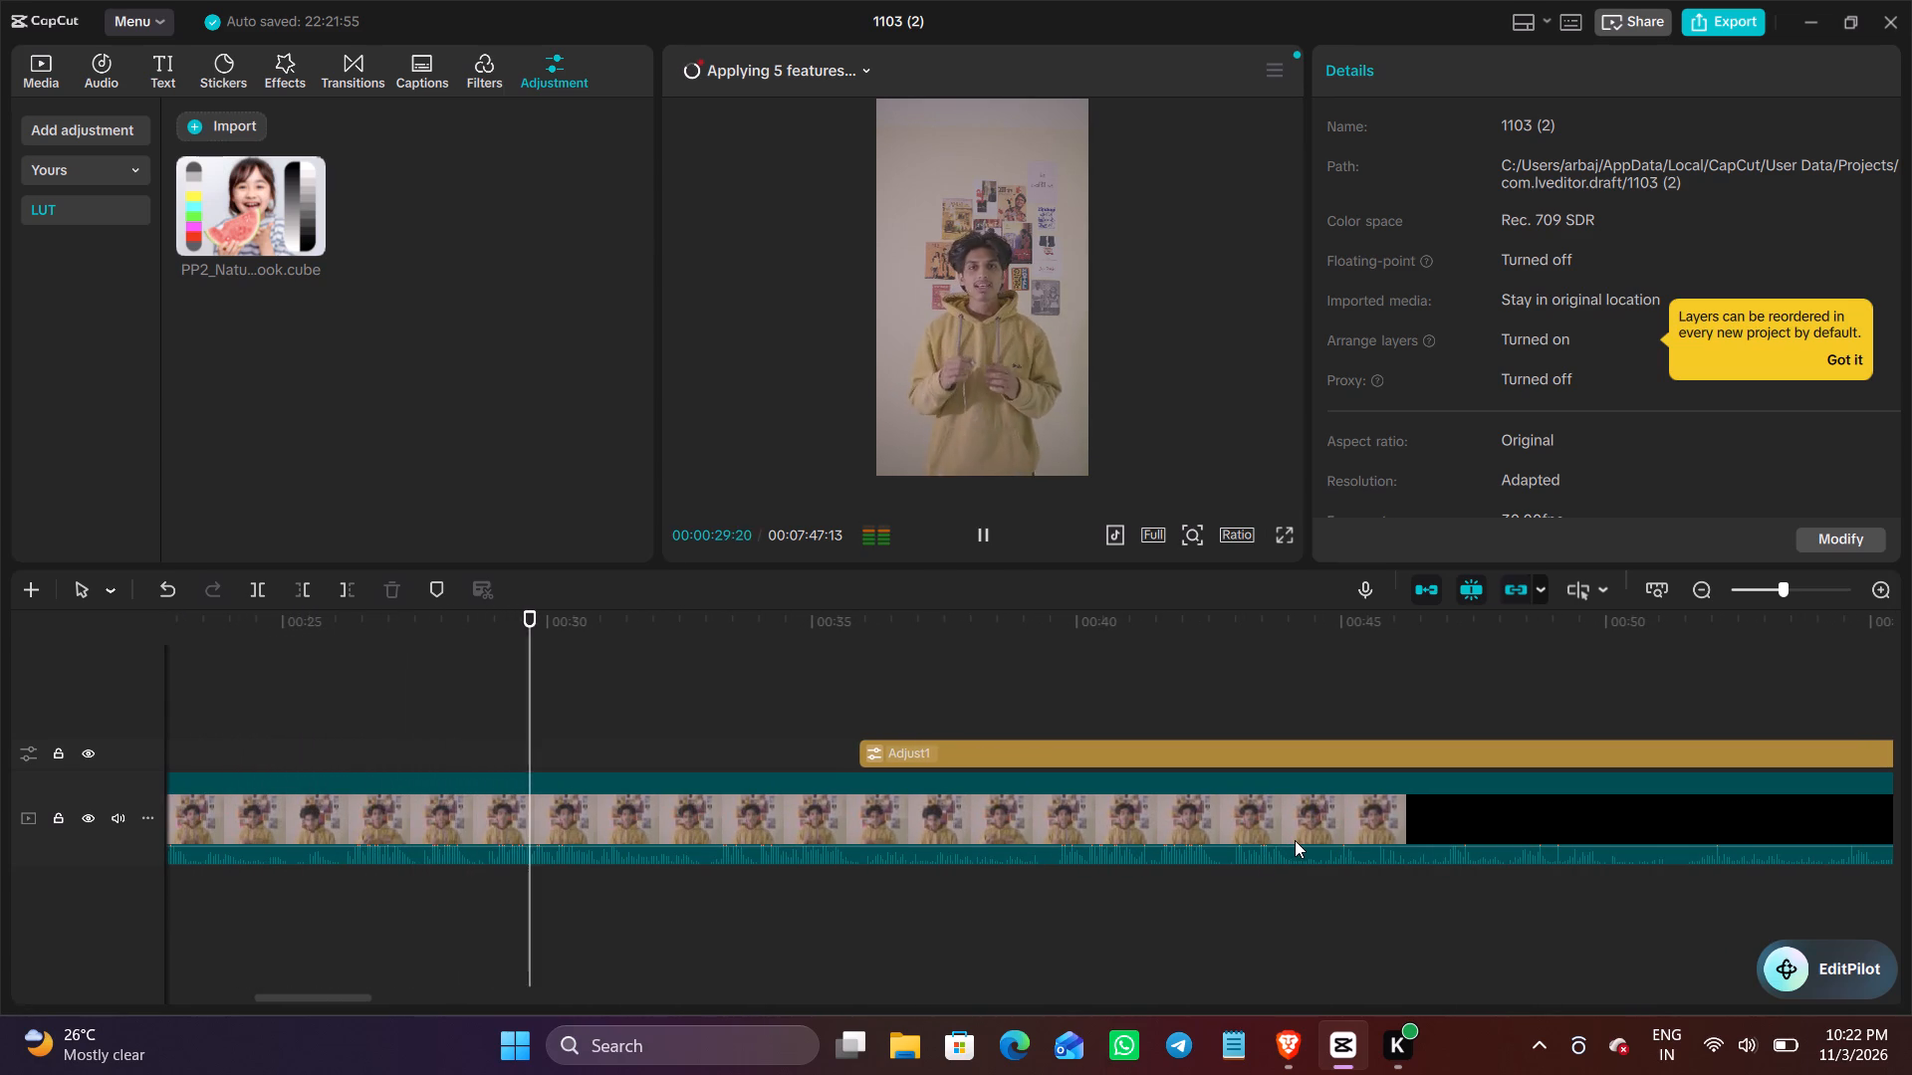
pyautogui.press('space')
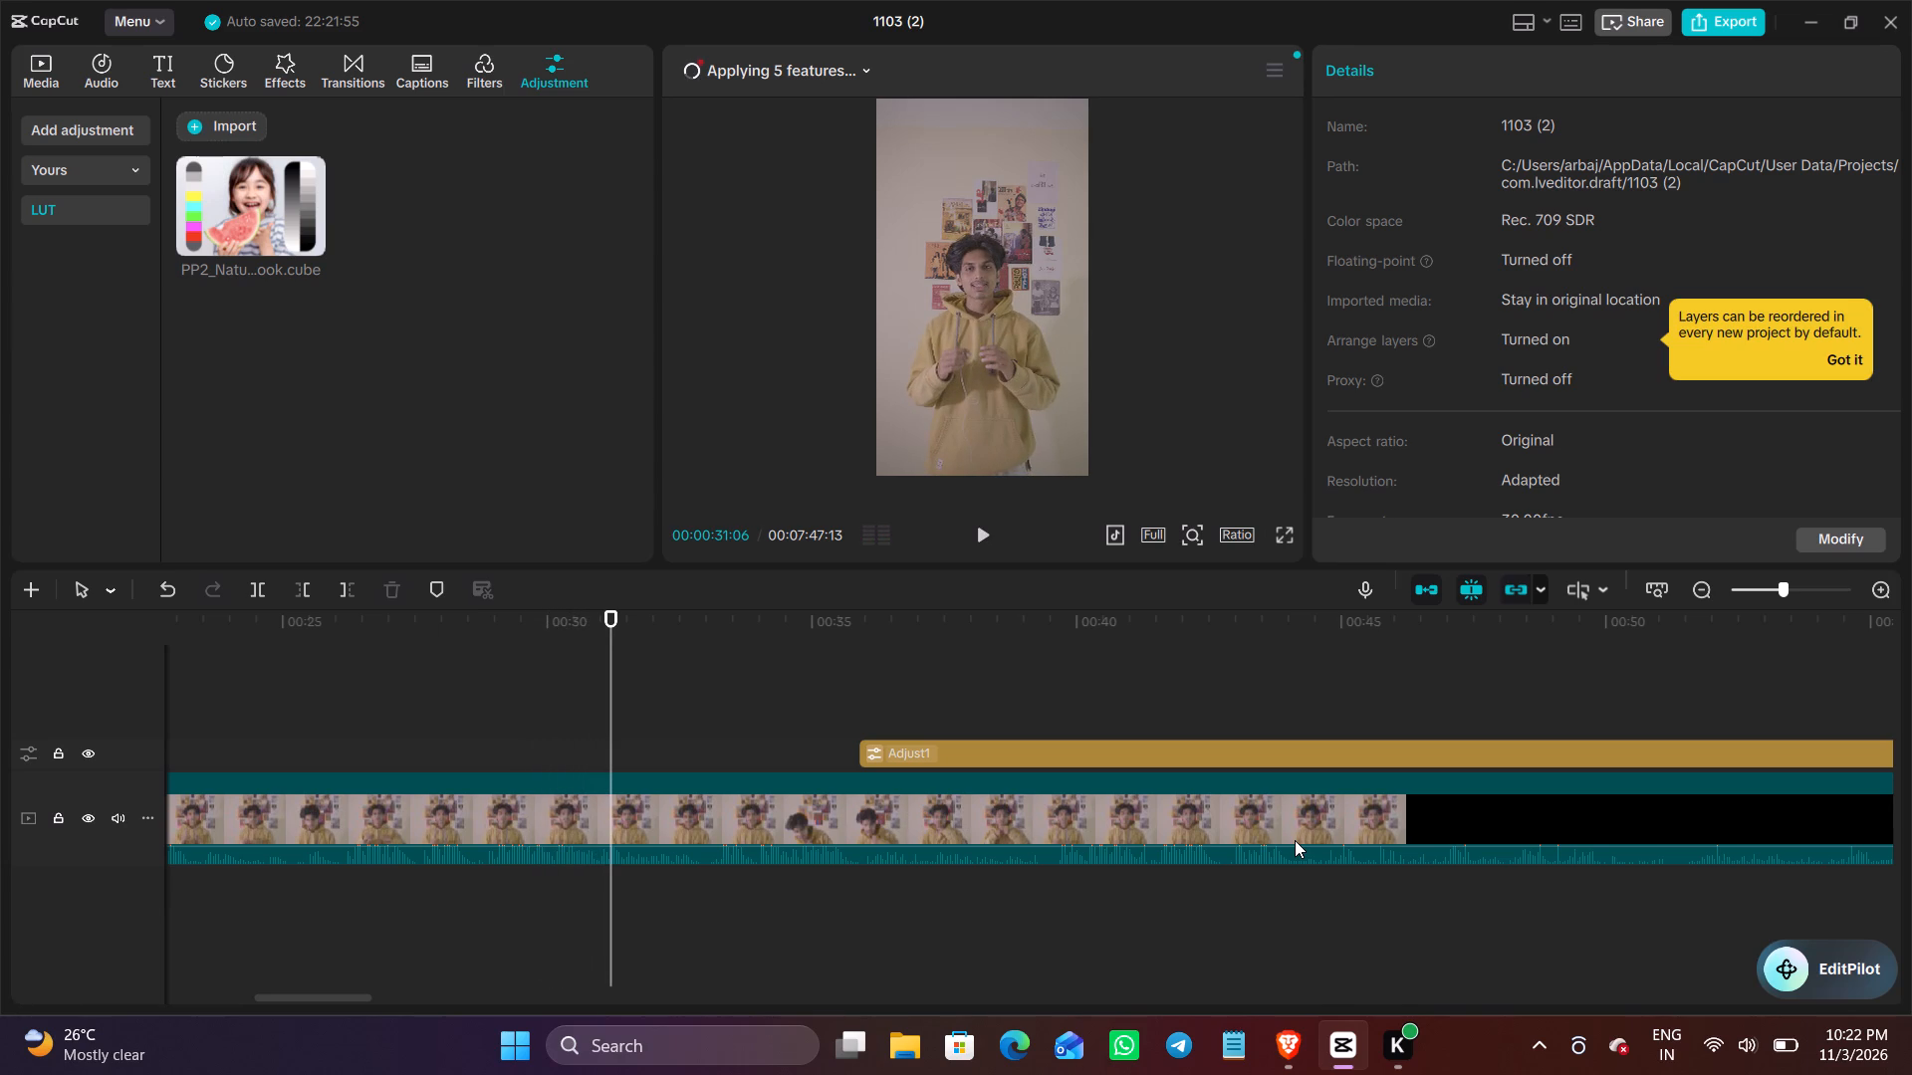
pyautogui.press('space')
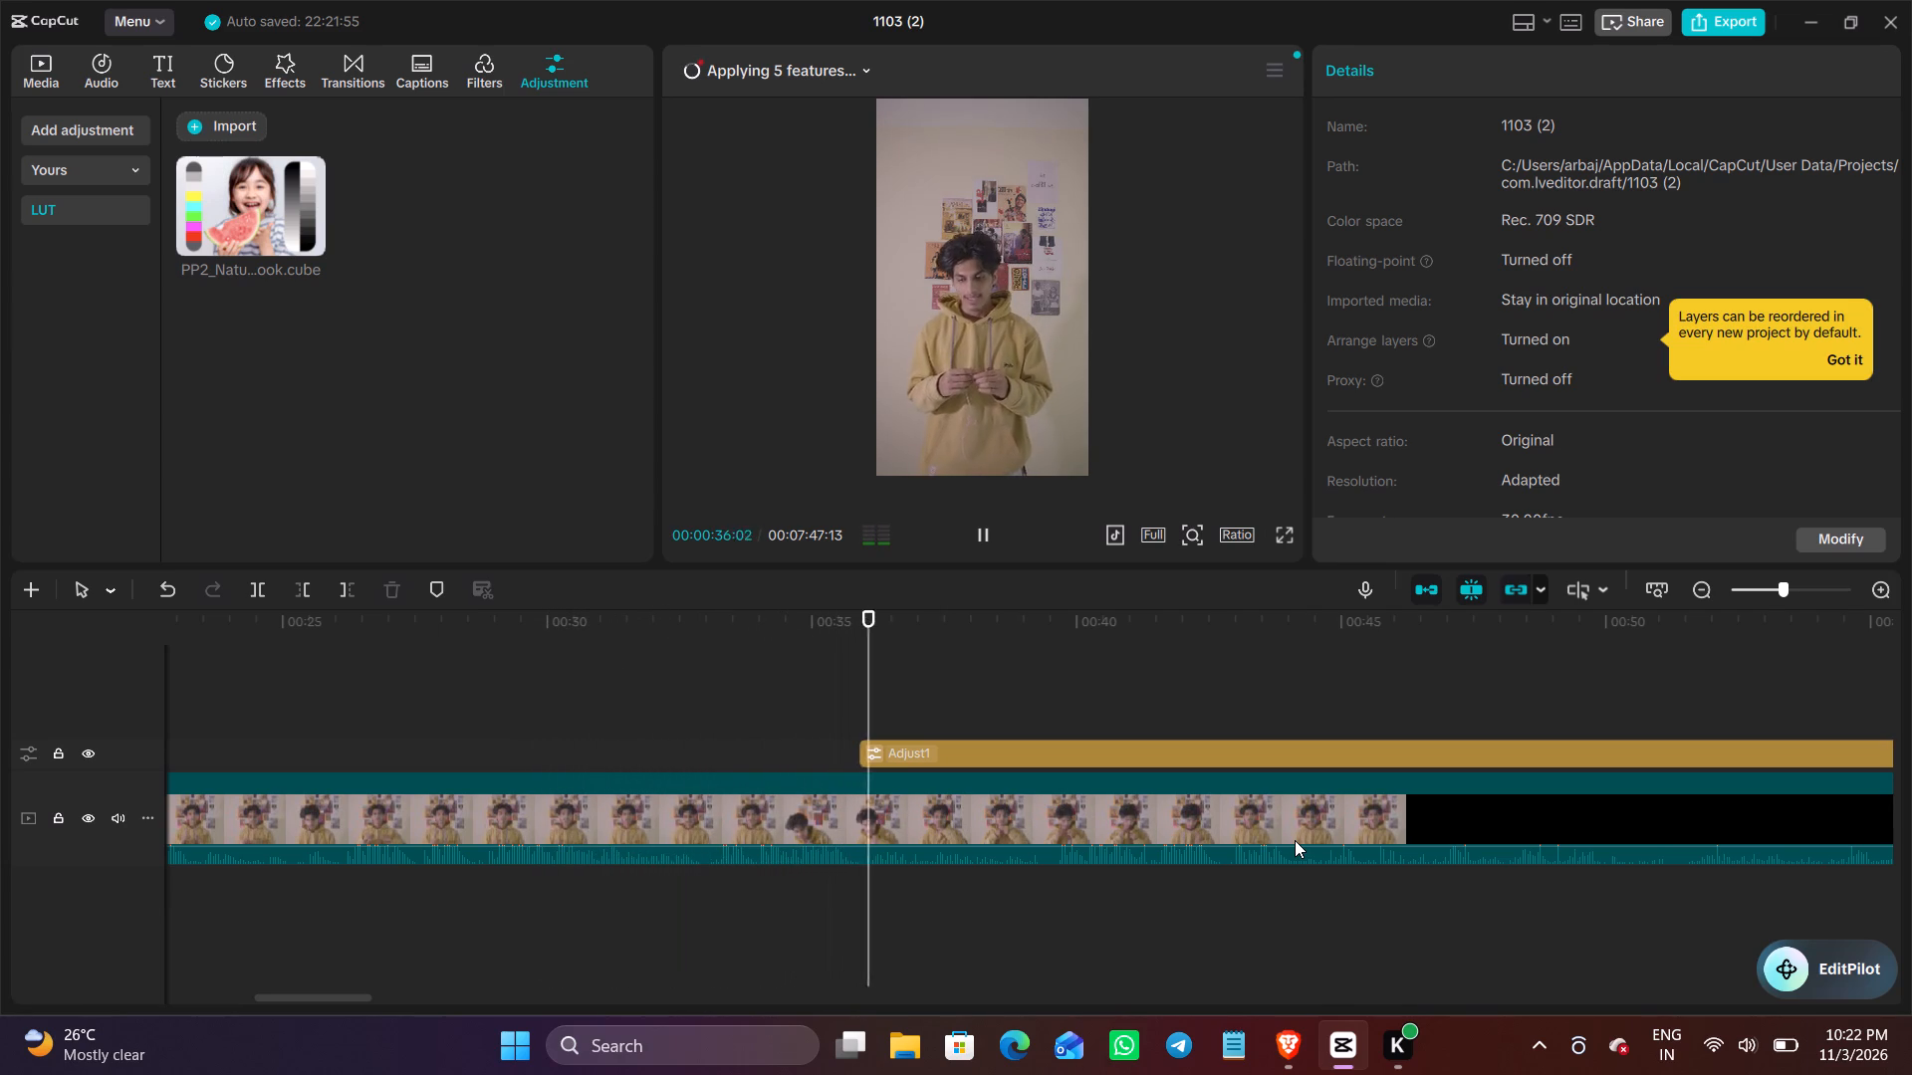
pyautogui.hscroll(1, 745, 942)
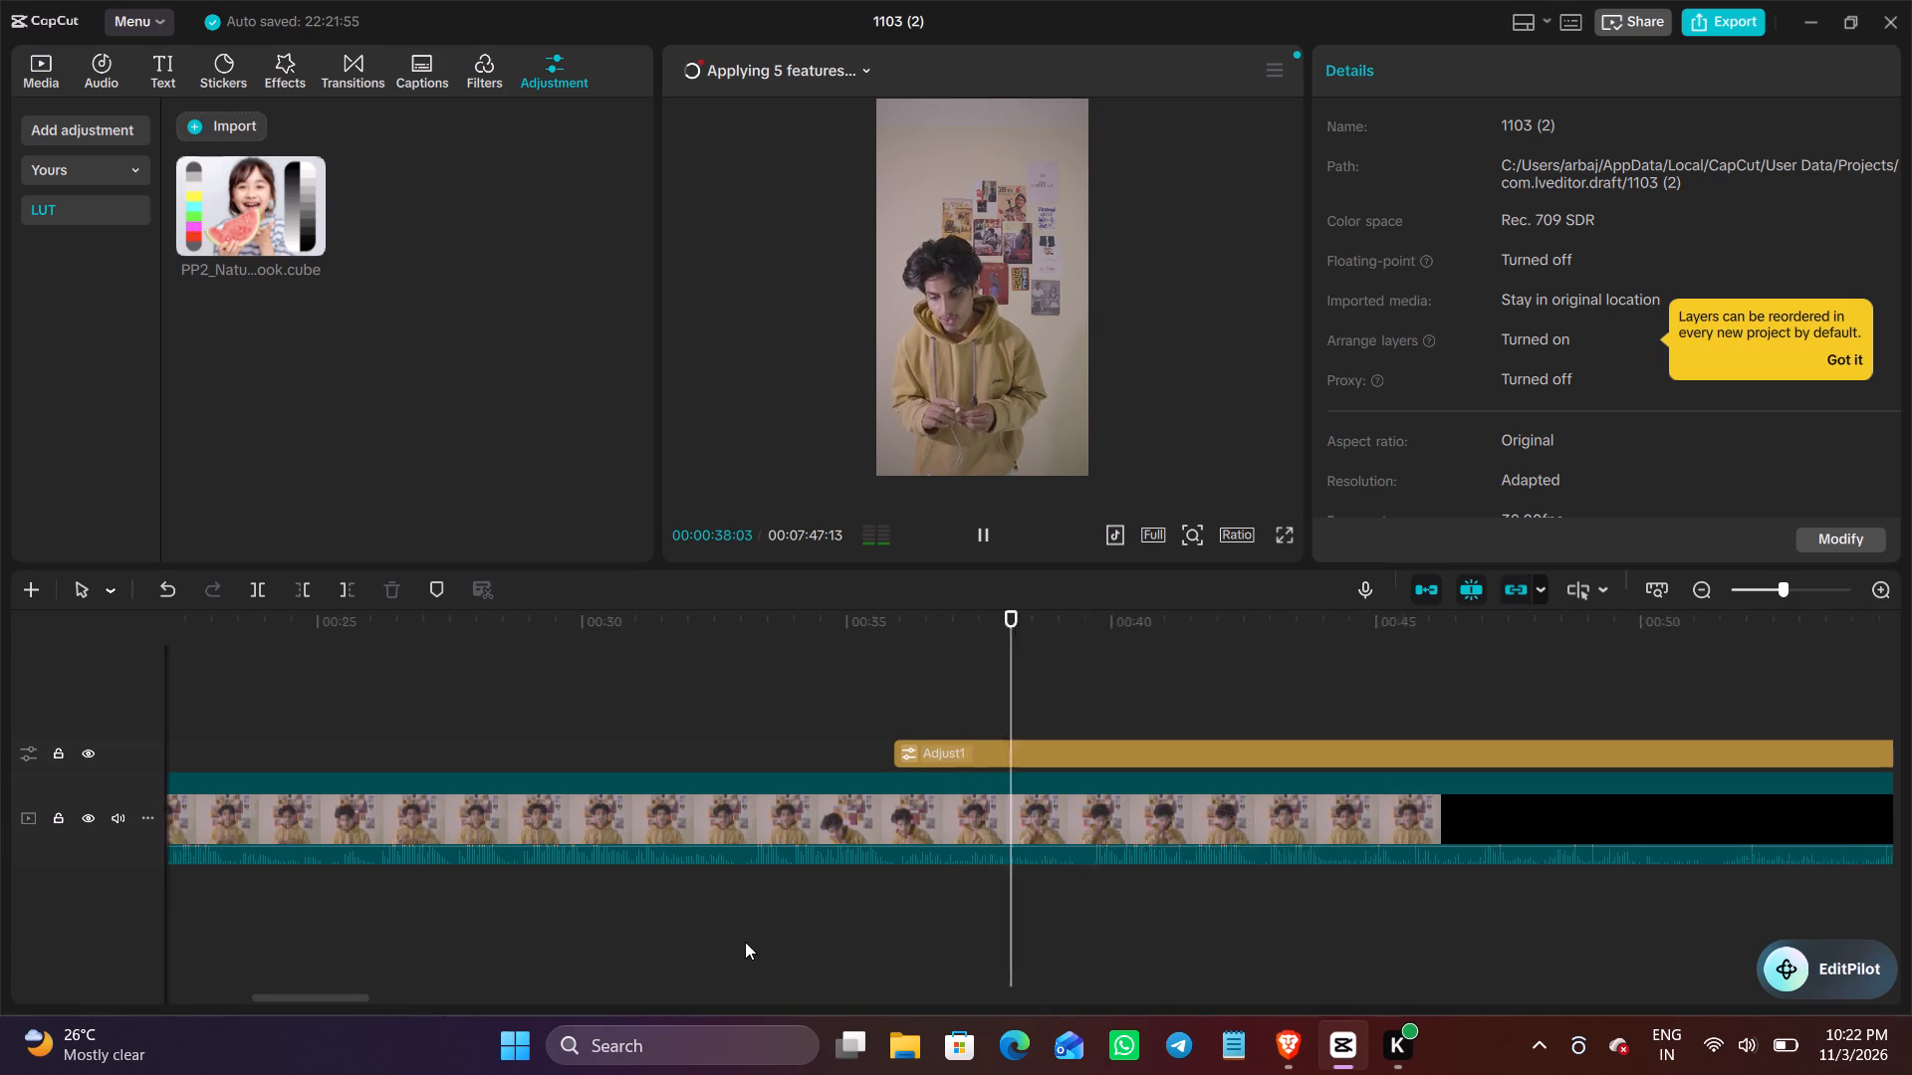
pyautogui.hscroll(1, 745, 942)
pyautogui.click(494, 916)
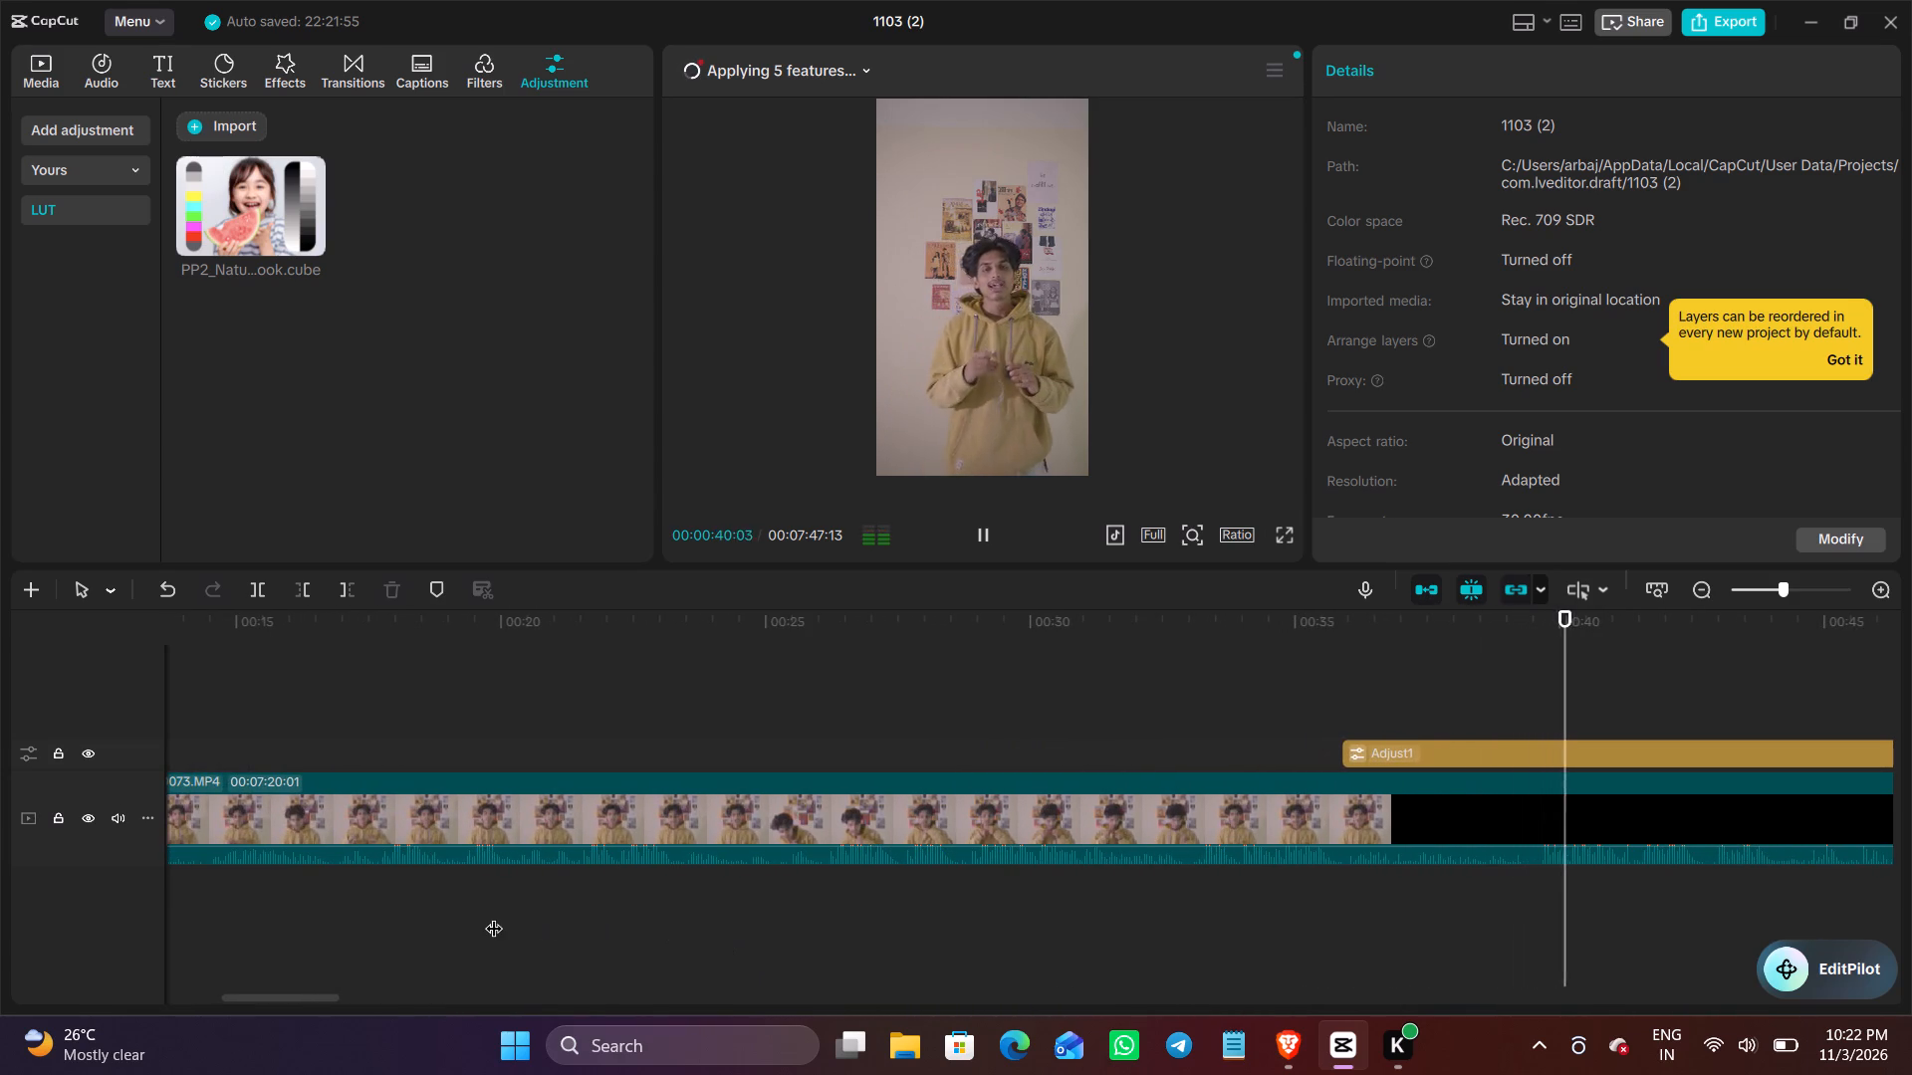
pyautogui.hscroll(2, 494, 916)
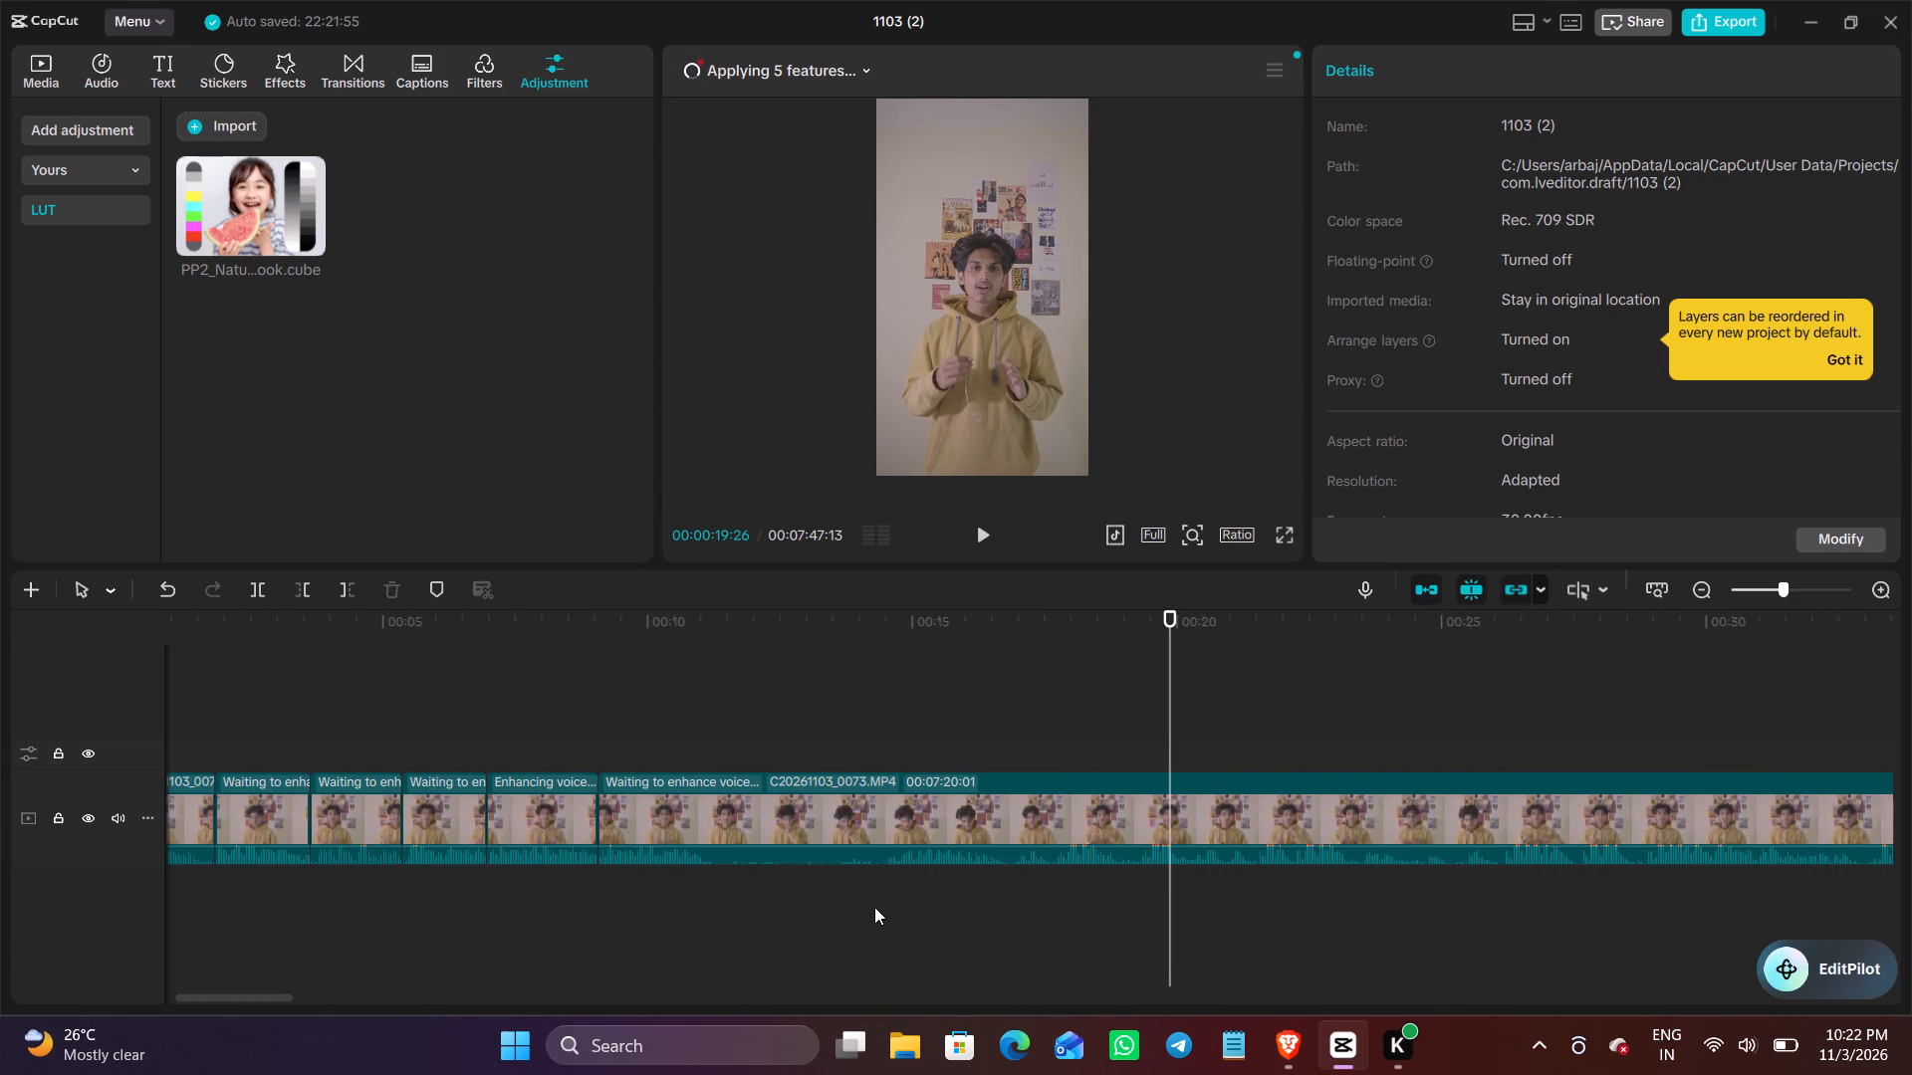
# Replay the sixth segment's raw footage and delete it from the segment's start up to 00:00:26:04.
pyautogui.click(874, 907)
pyautogui.press('space')
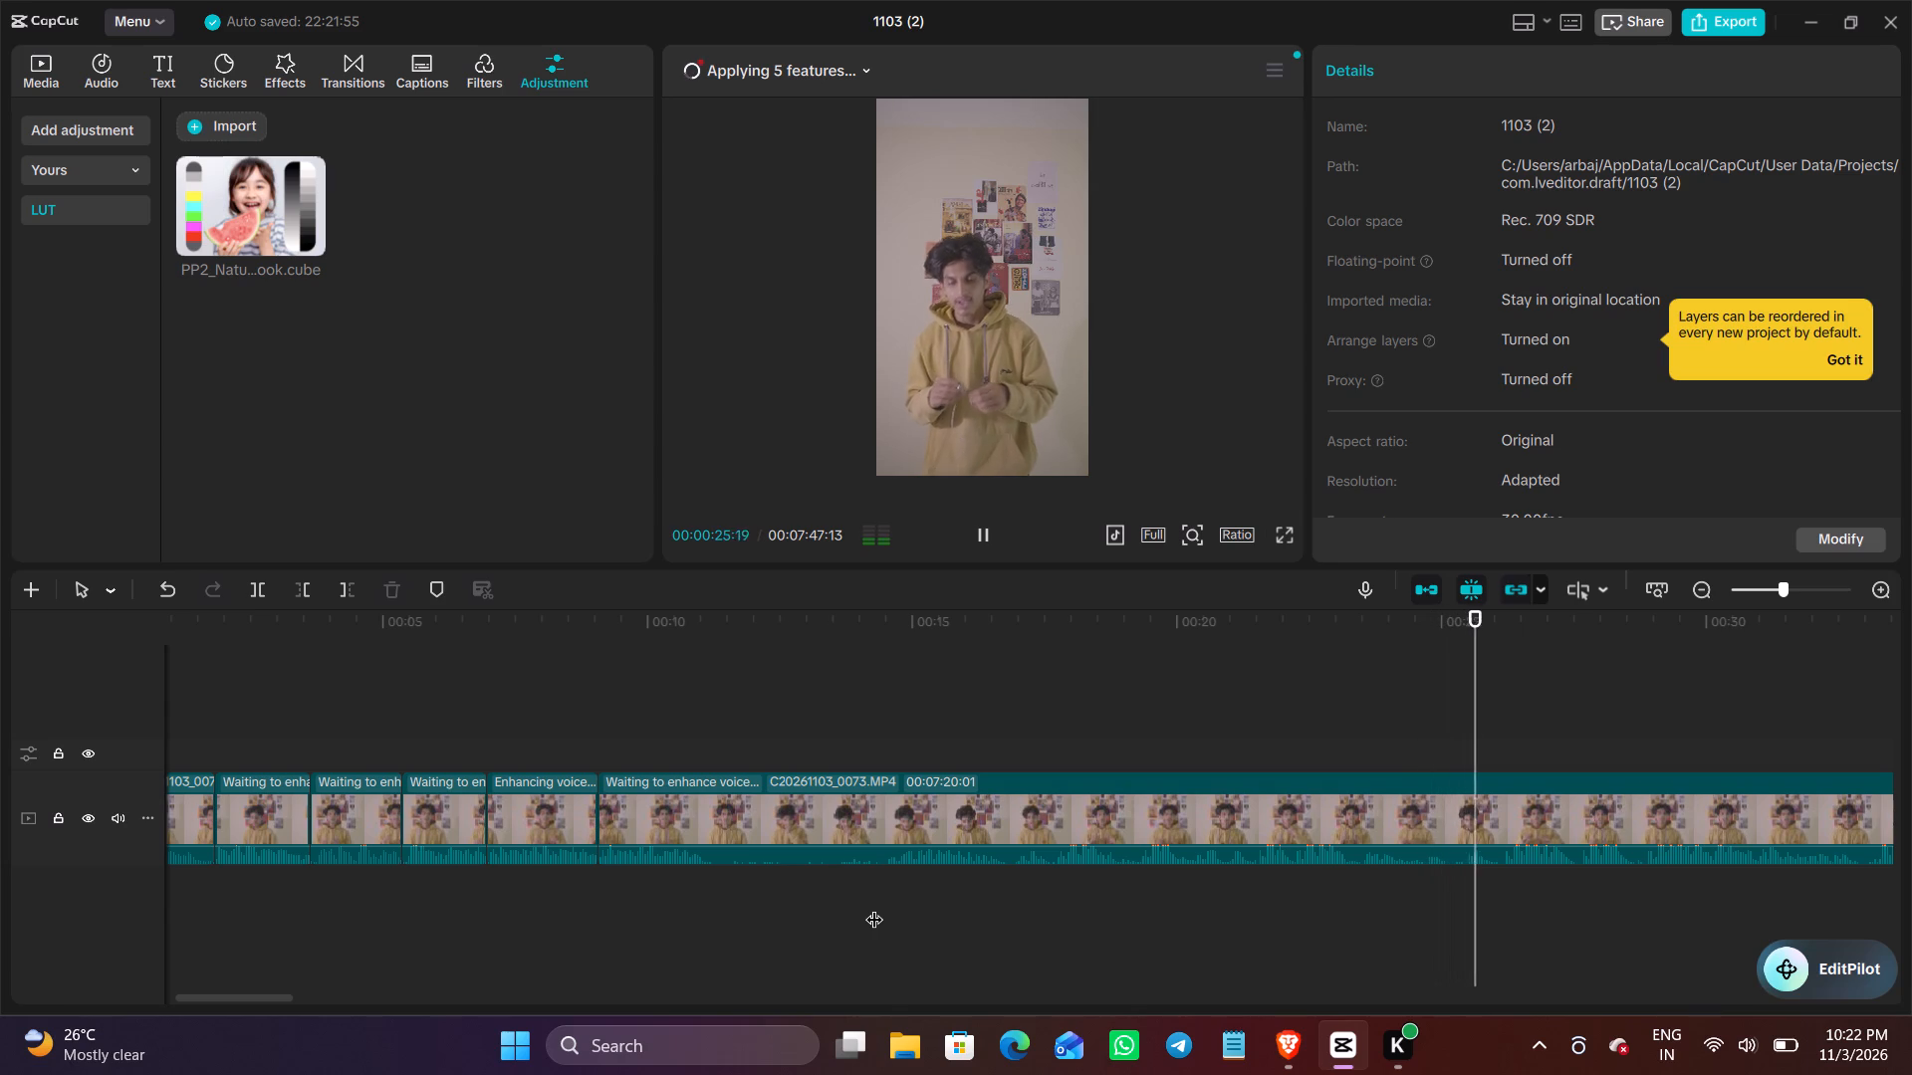
pyautogui.press('space')
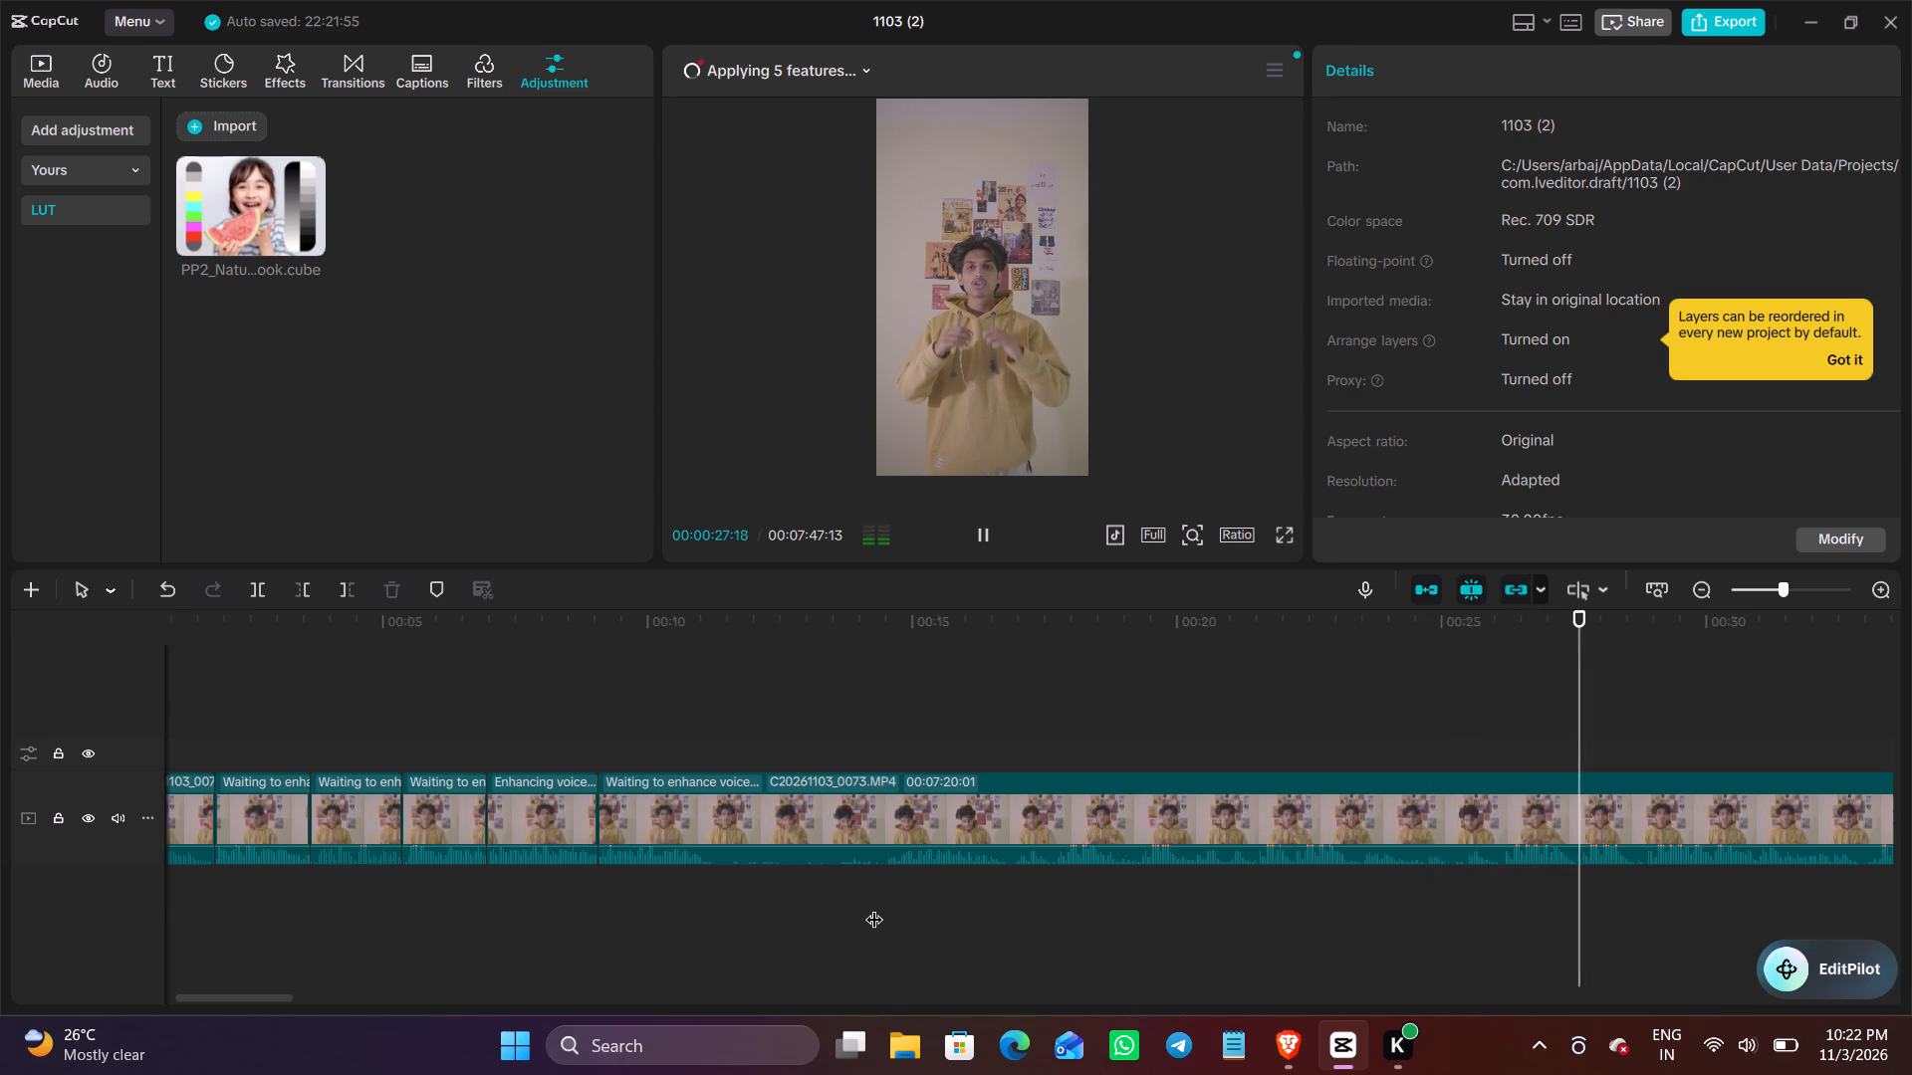
pyautogui.click(1502, 879)
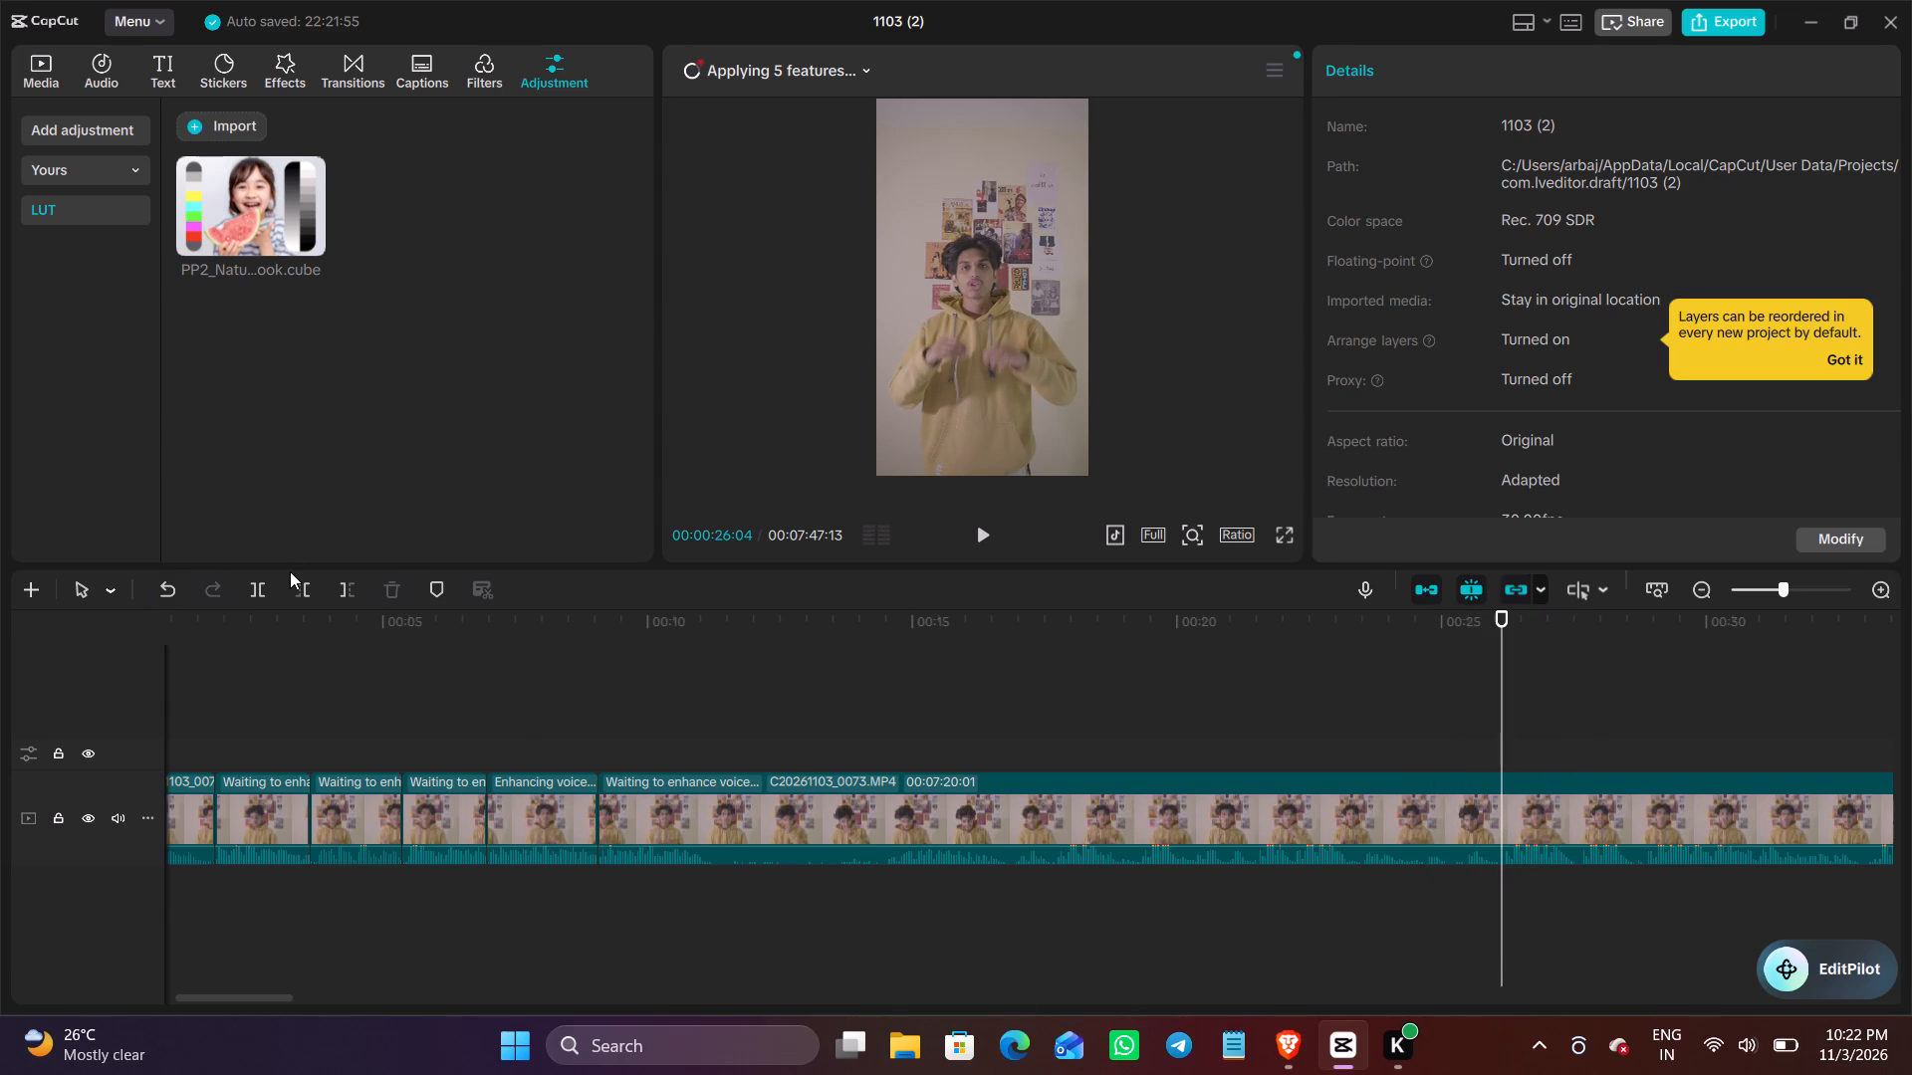
pyautogui.click(296, 583)
# Play the new start of the sixth segment and split the main clip at 00:00:10:08.
pyautogui.press('space')
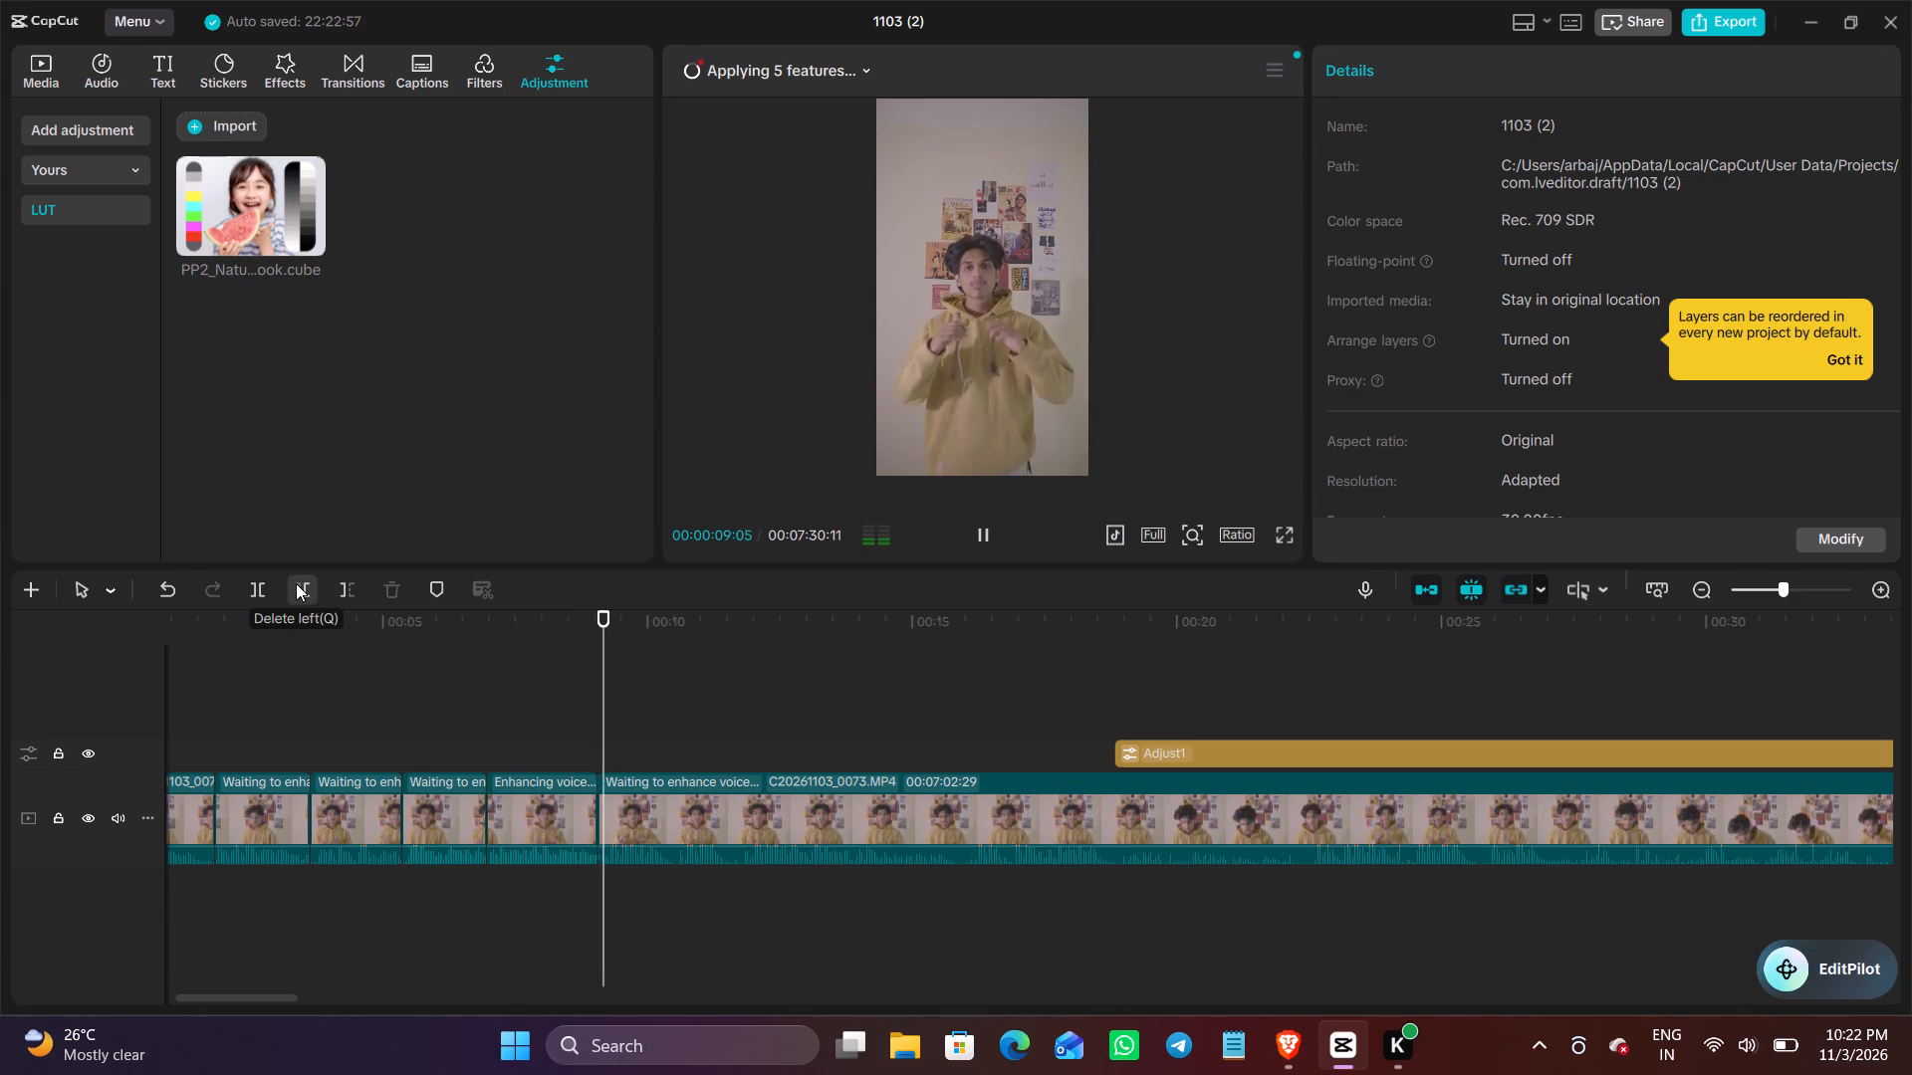
pyautogui.press('space')
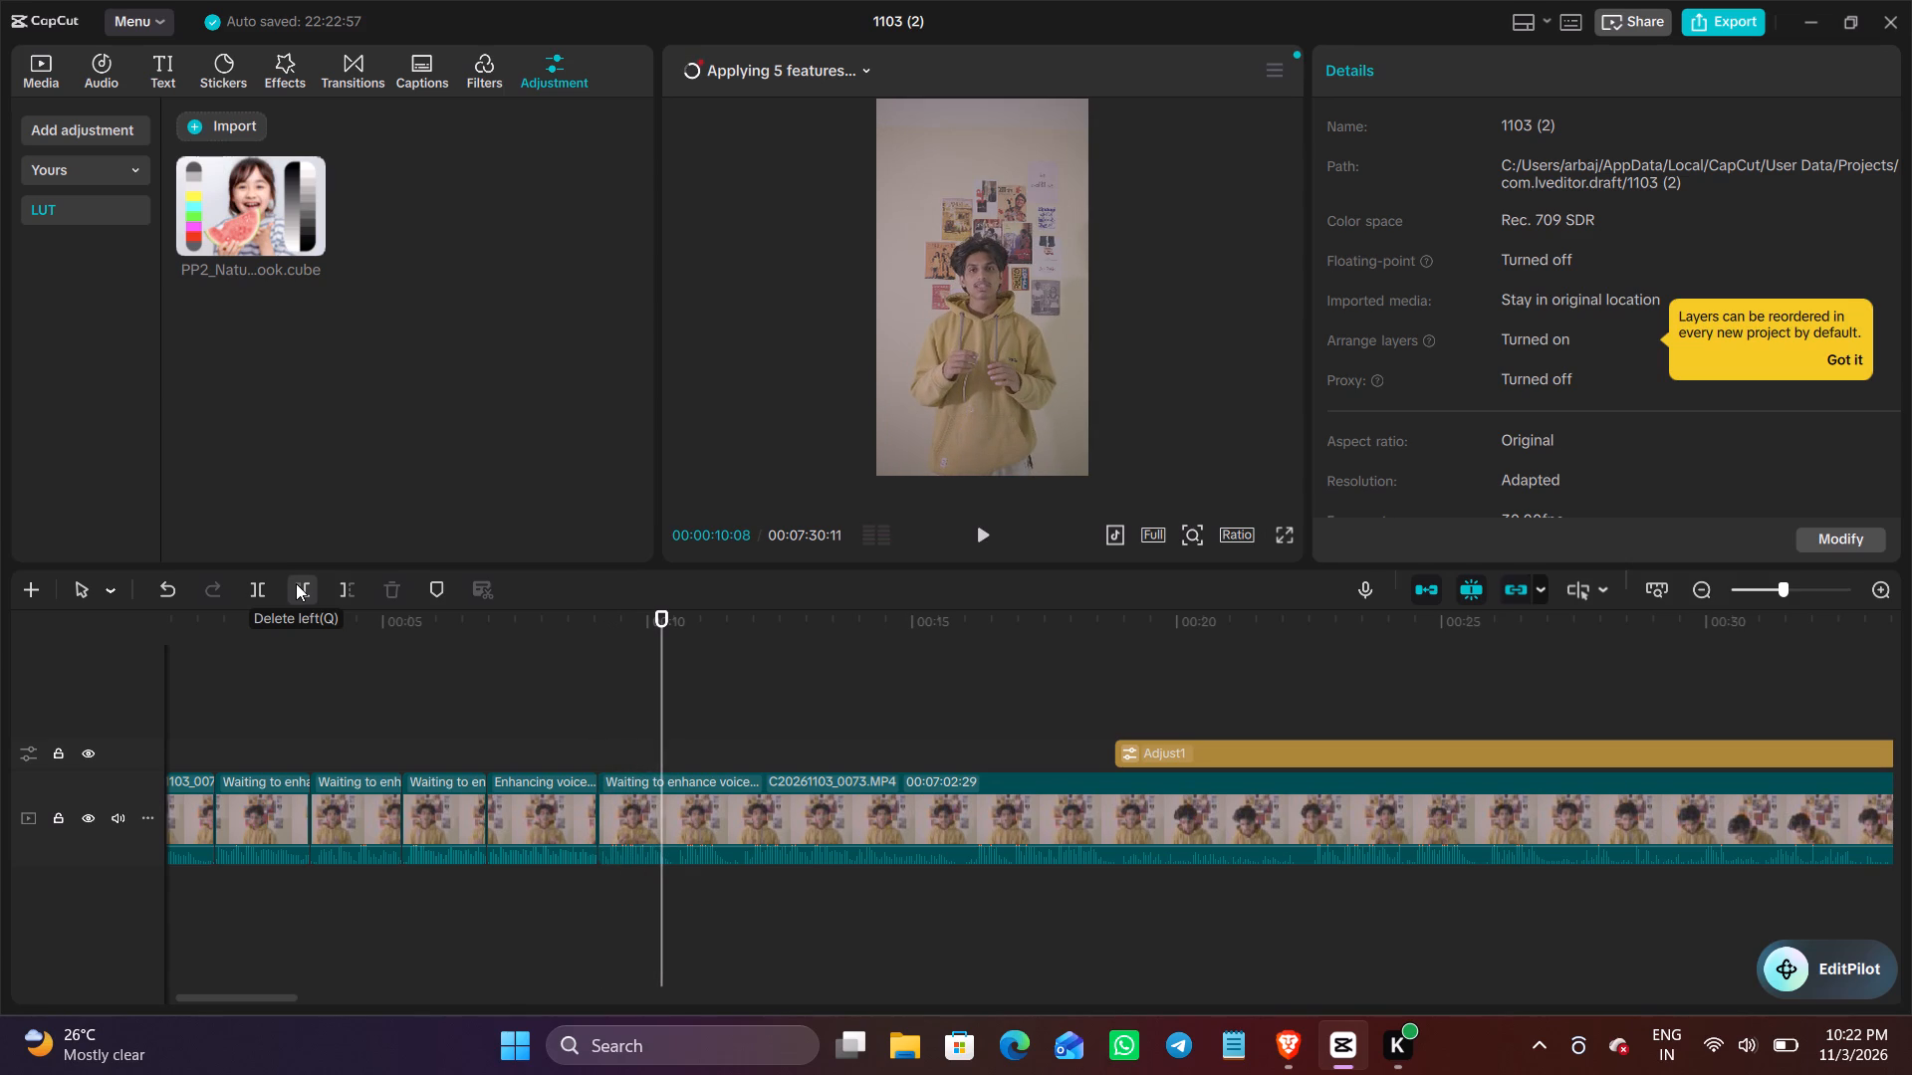
pyautogui.click(262, 590)
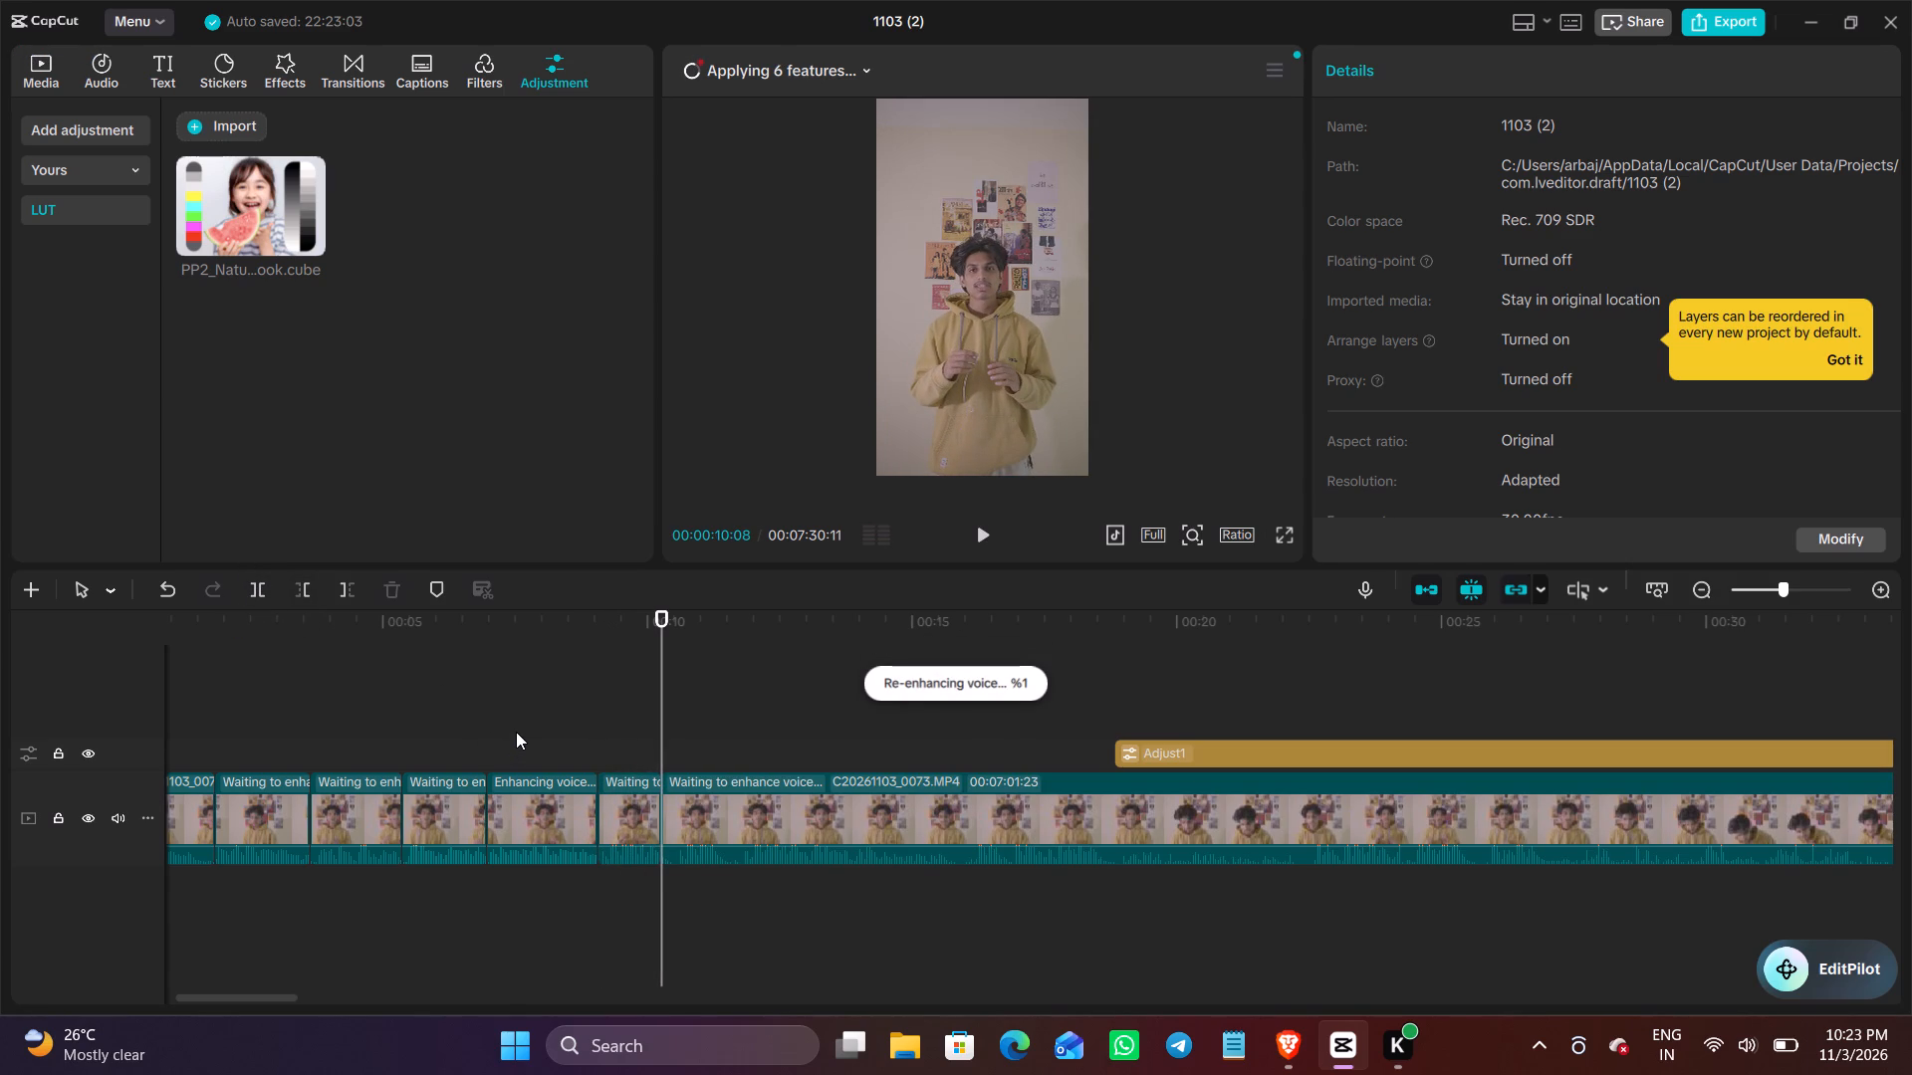
# Play the footage following the 00:00:10:08 split to look for the start of the next usable take.
pyautogui.press('space')
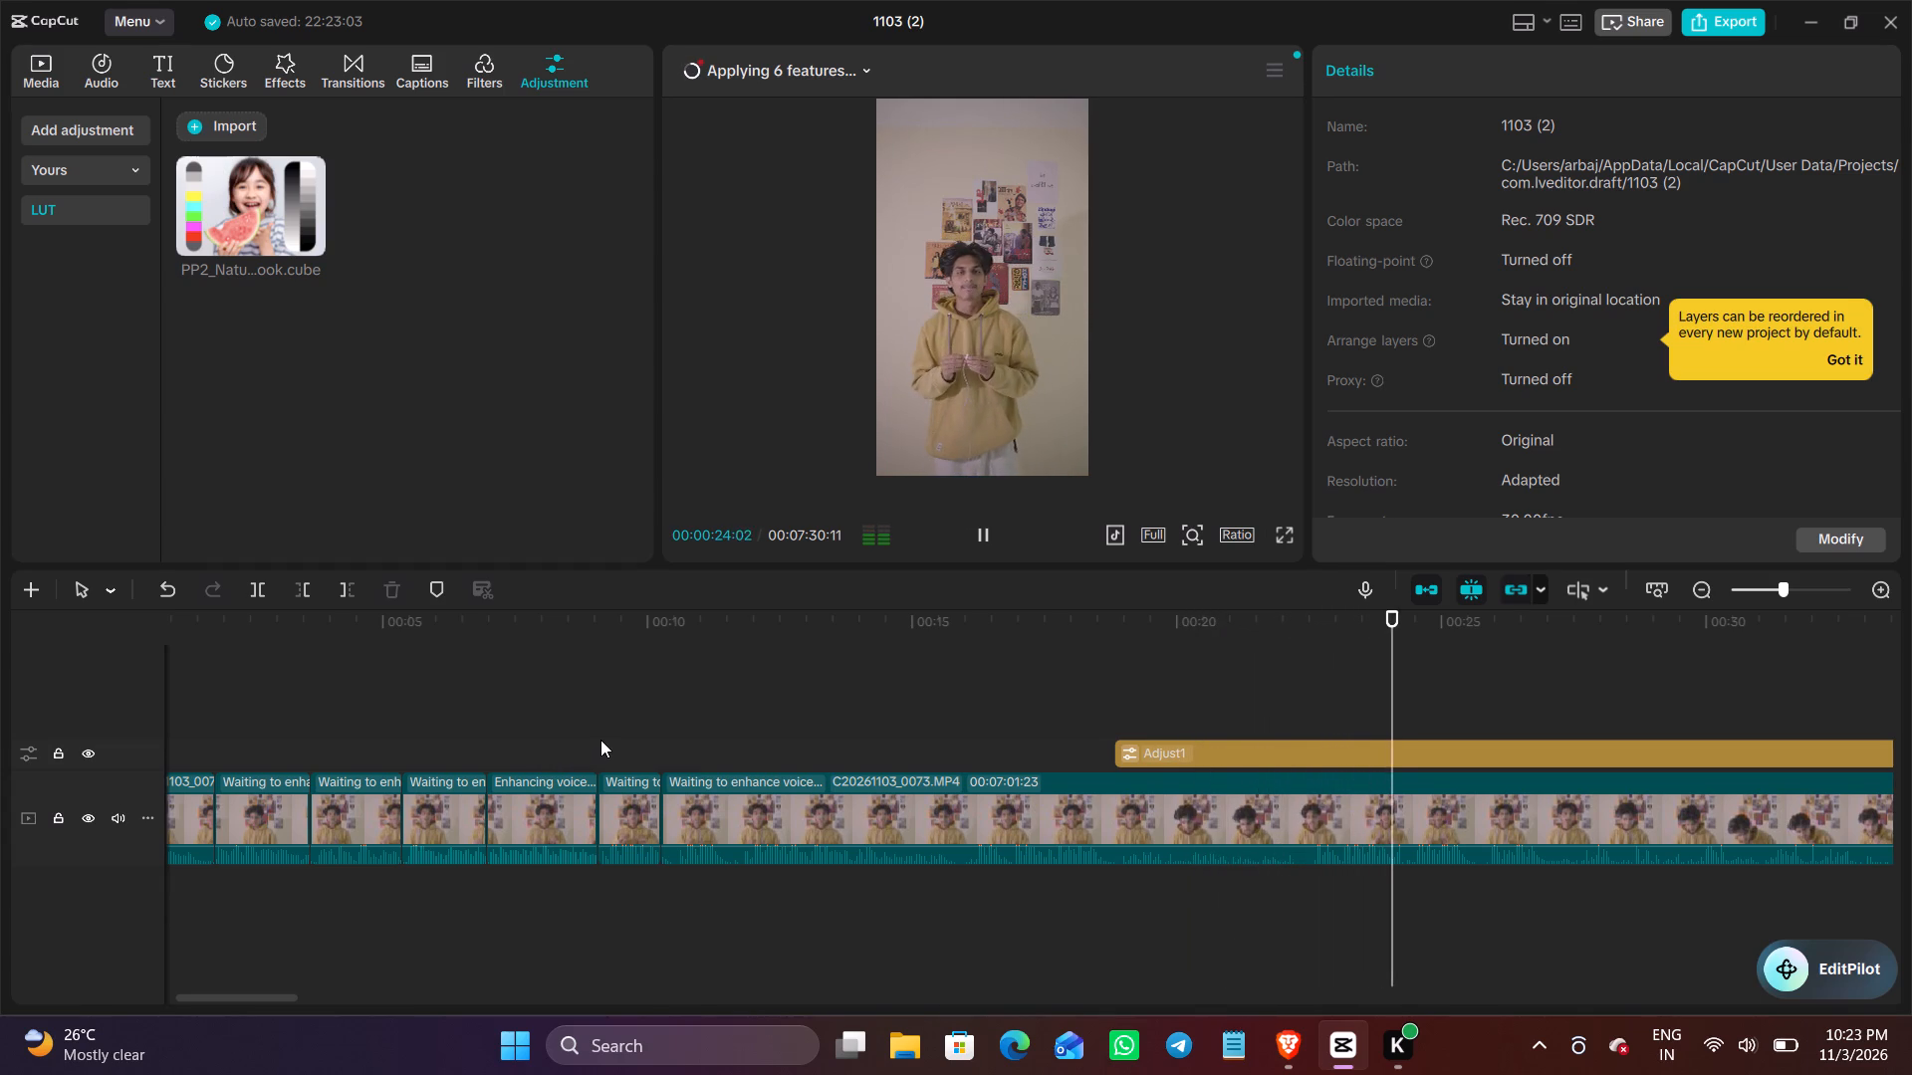
pyautogui.press('space')
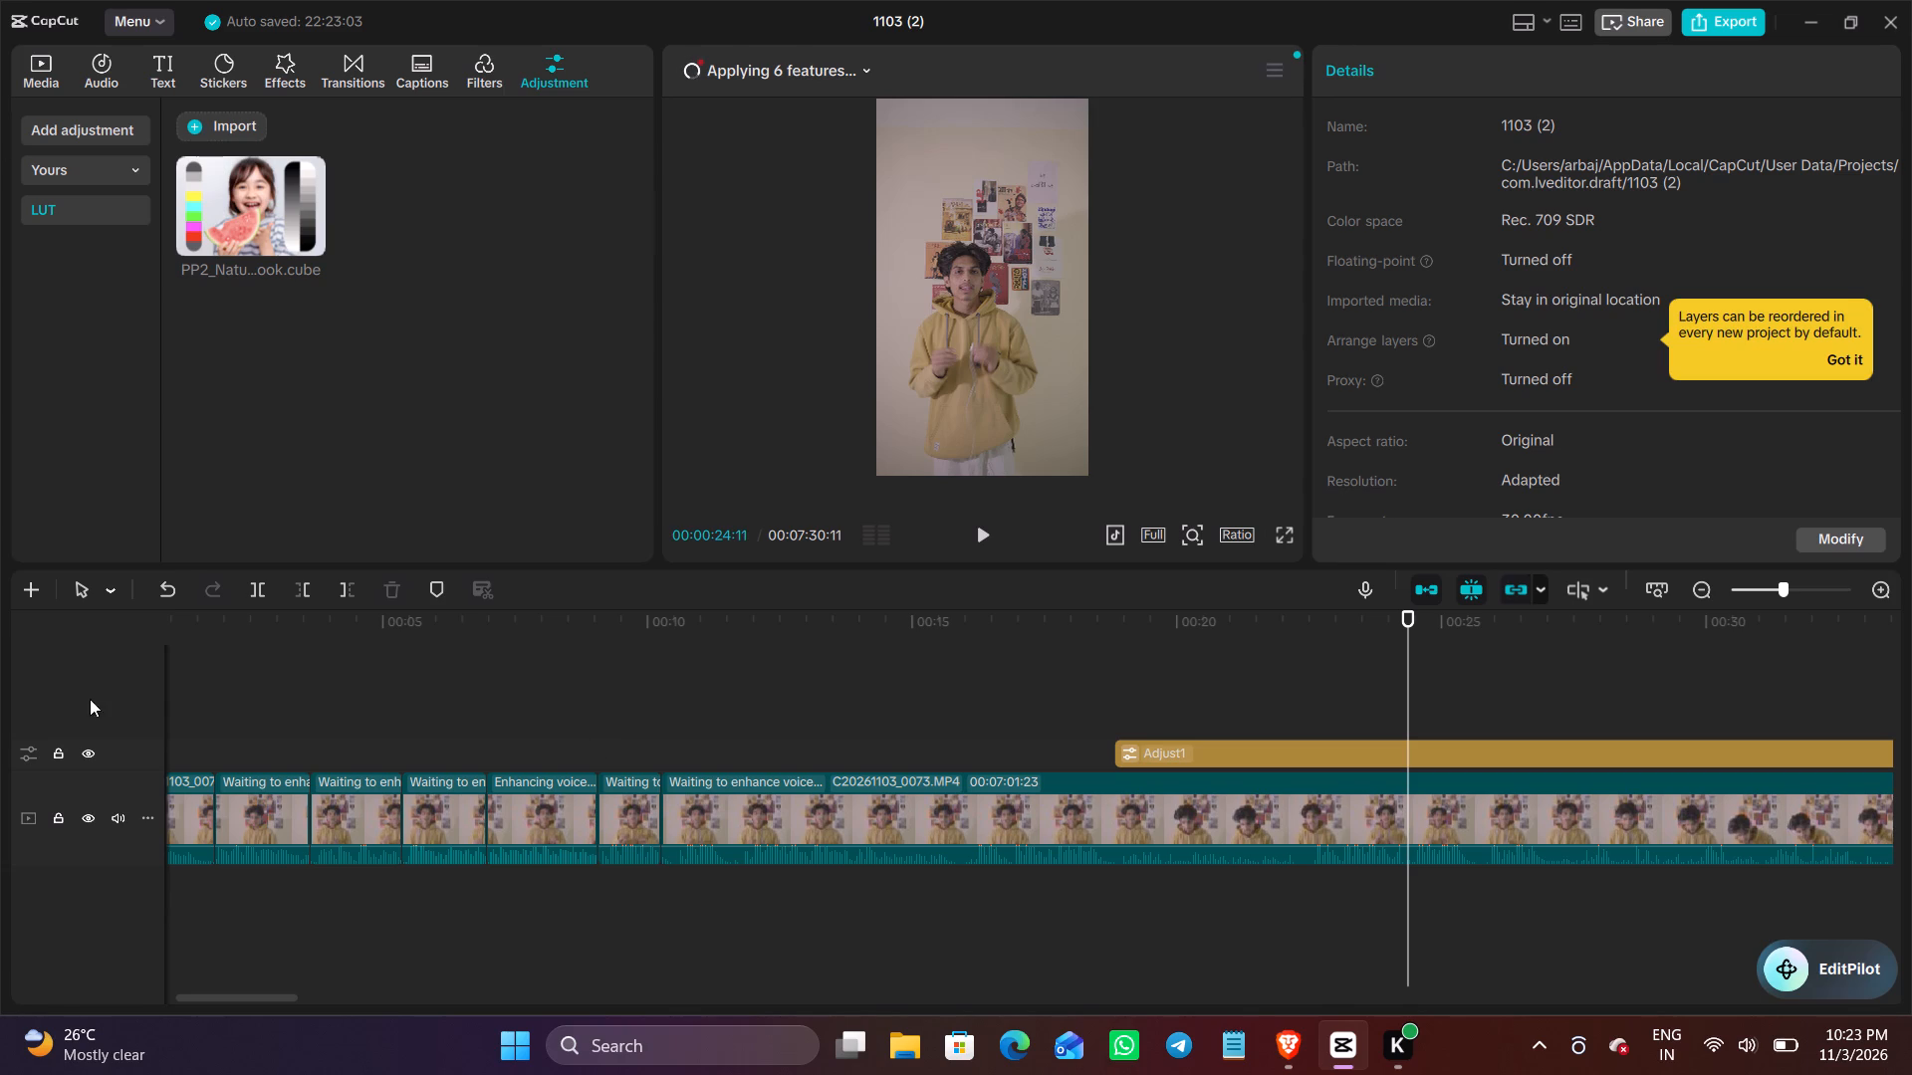
# Check the progress of the features being applied to the clips.
pyautogui.click(689, 55)
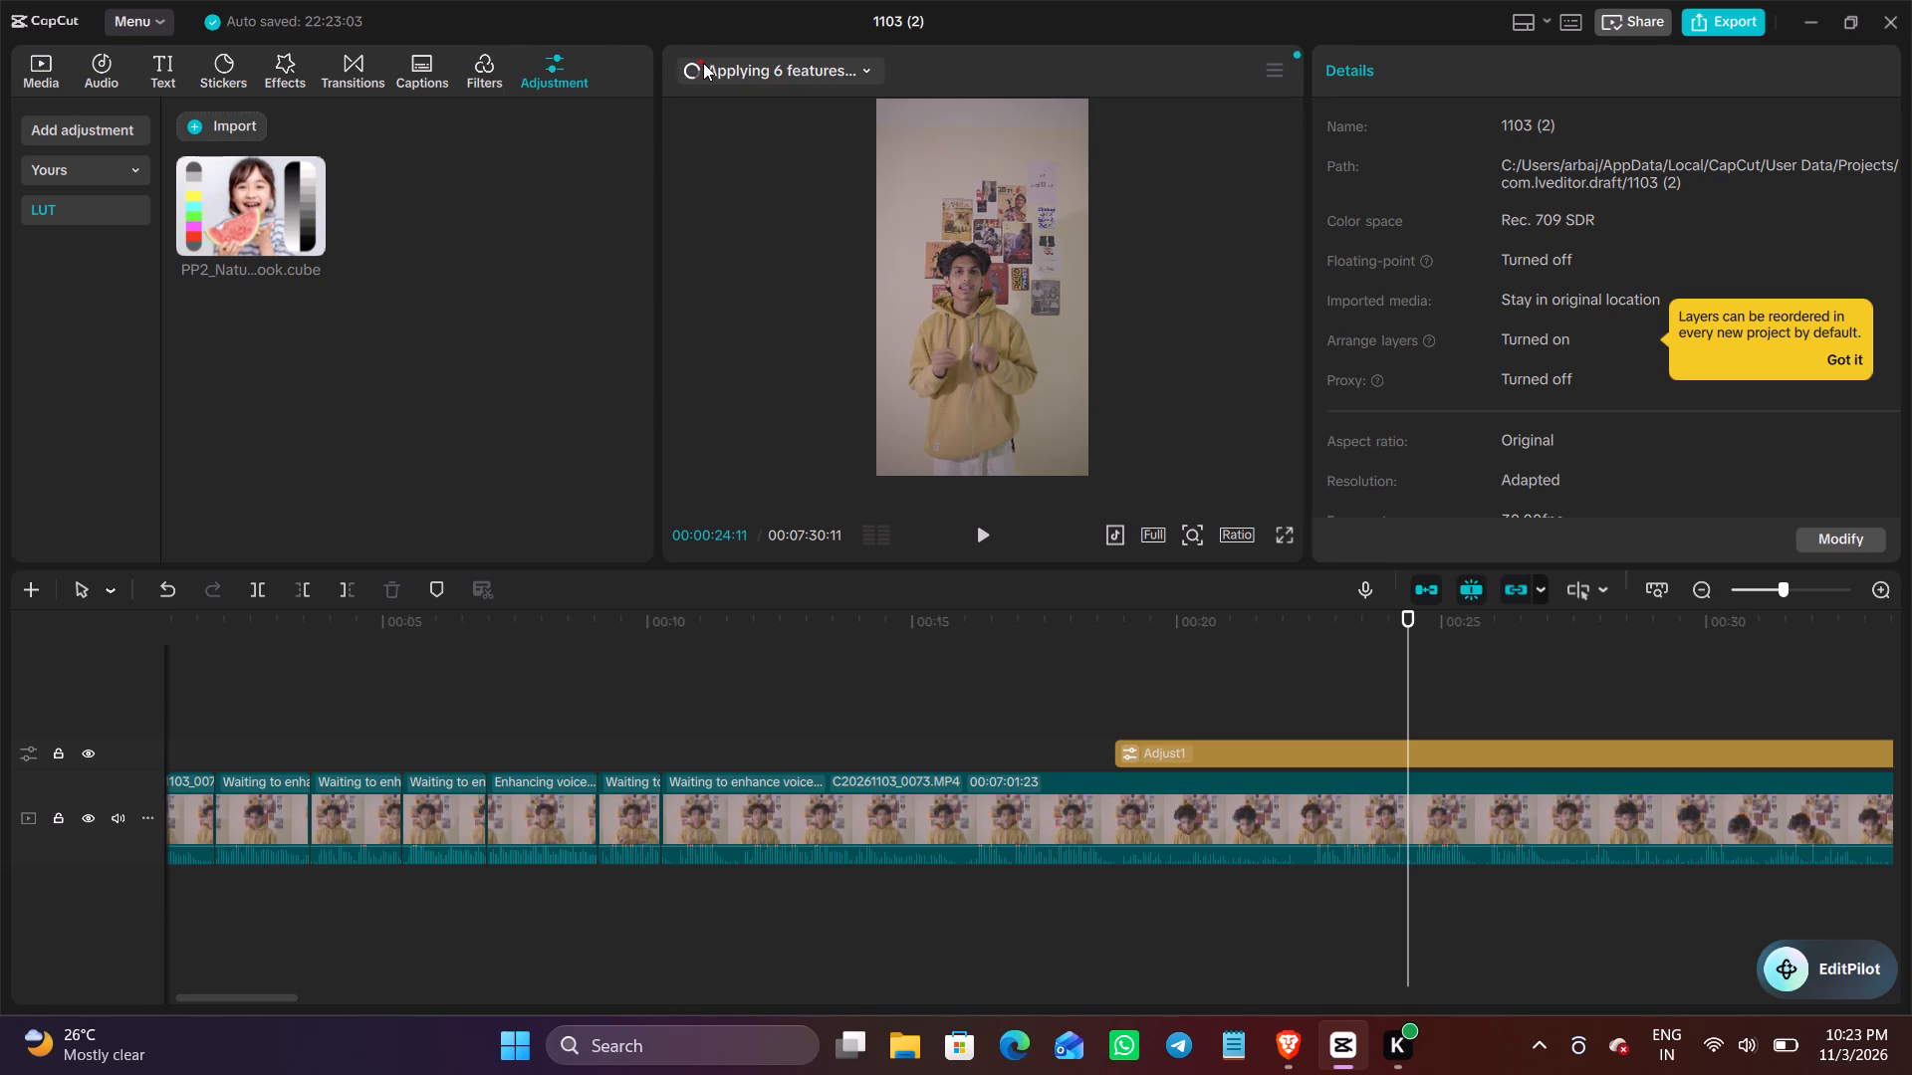
# Retry the failed Enhance voice and Loudness normalization features on the C20260311_0073.MP4 clips and review the processing queue.
pyautogui.click(703, 63)
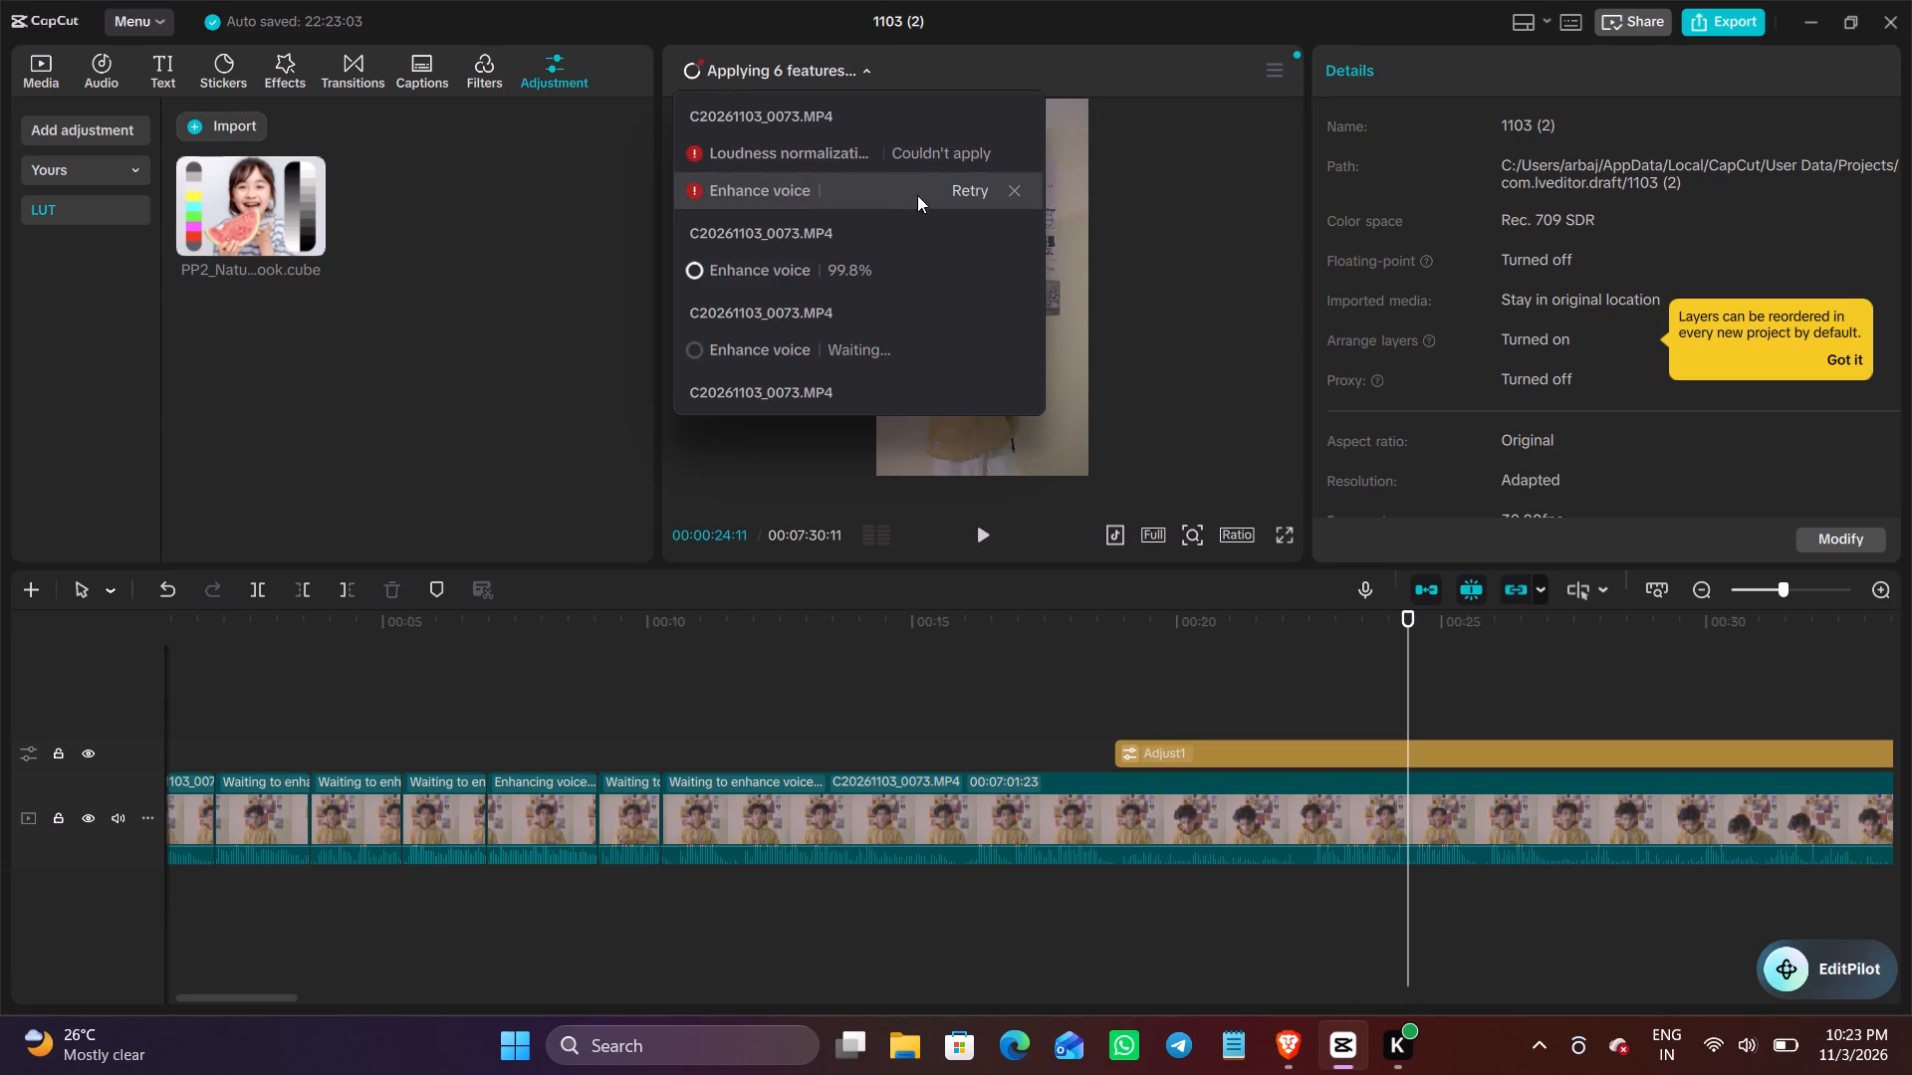
pyautogui.click(963, 194)
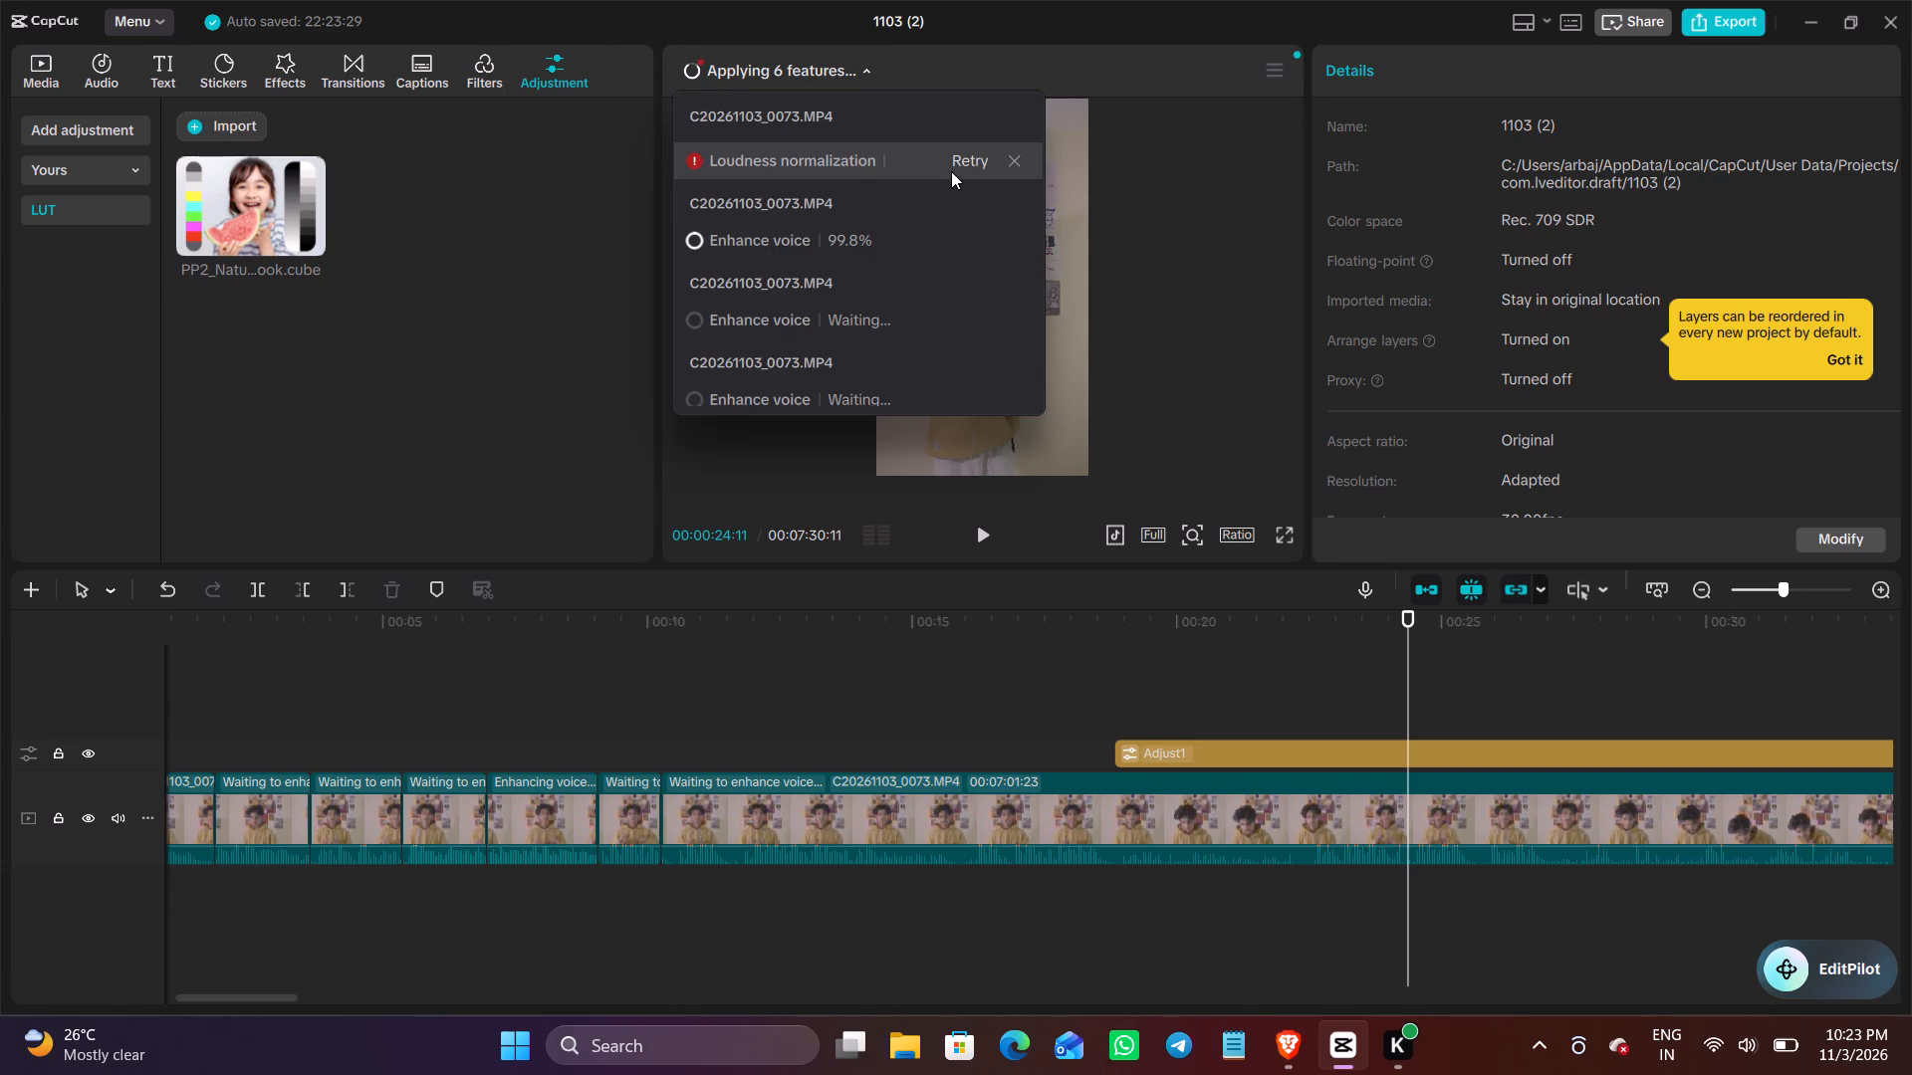
pyautogui.click(956, 165)
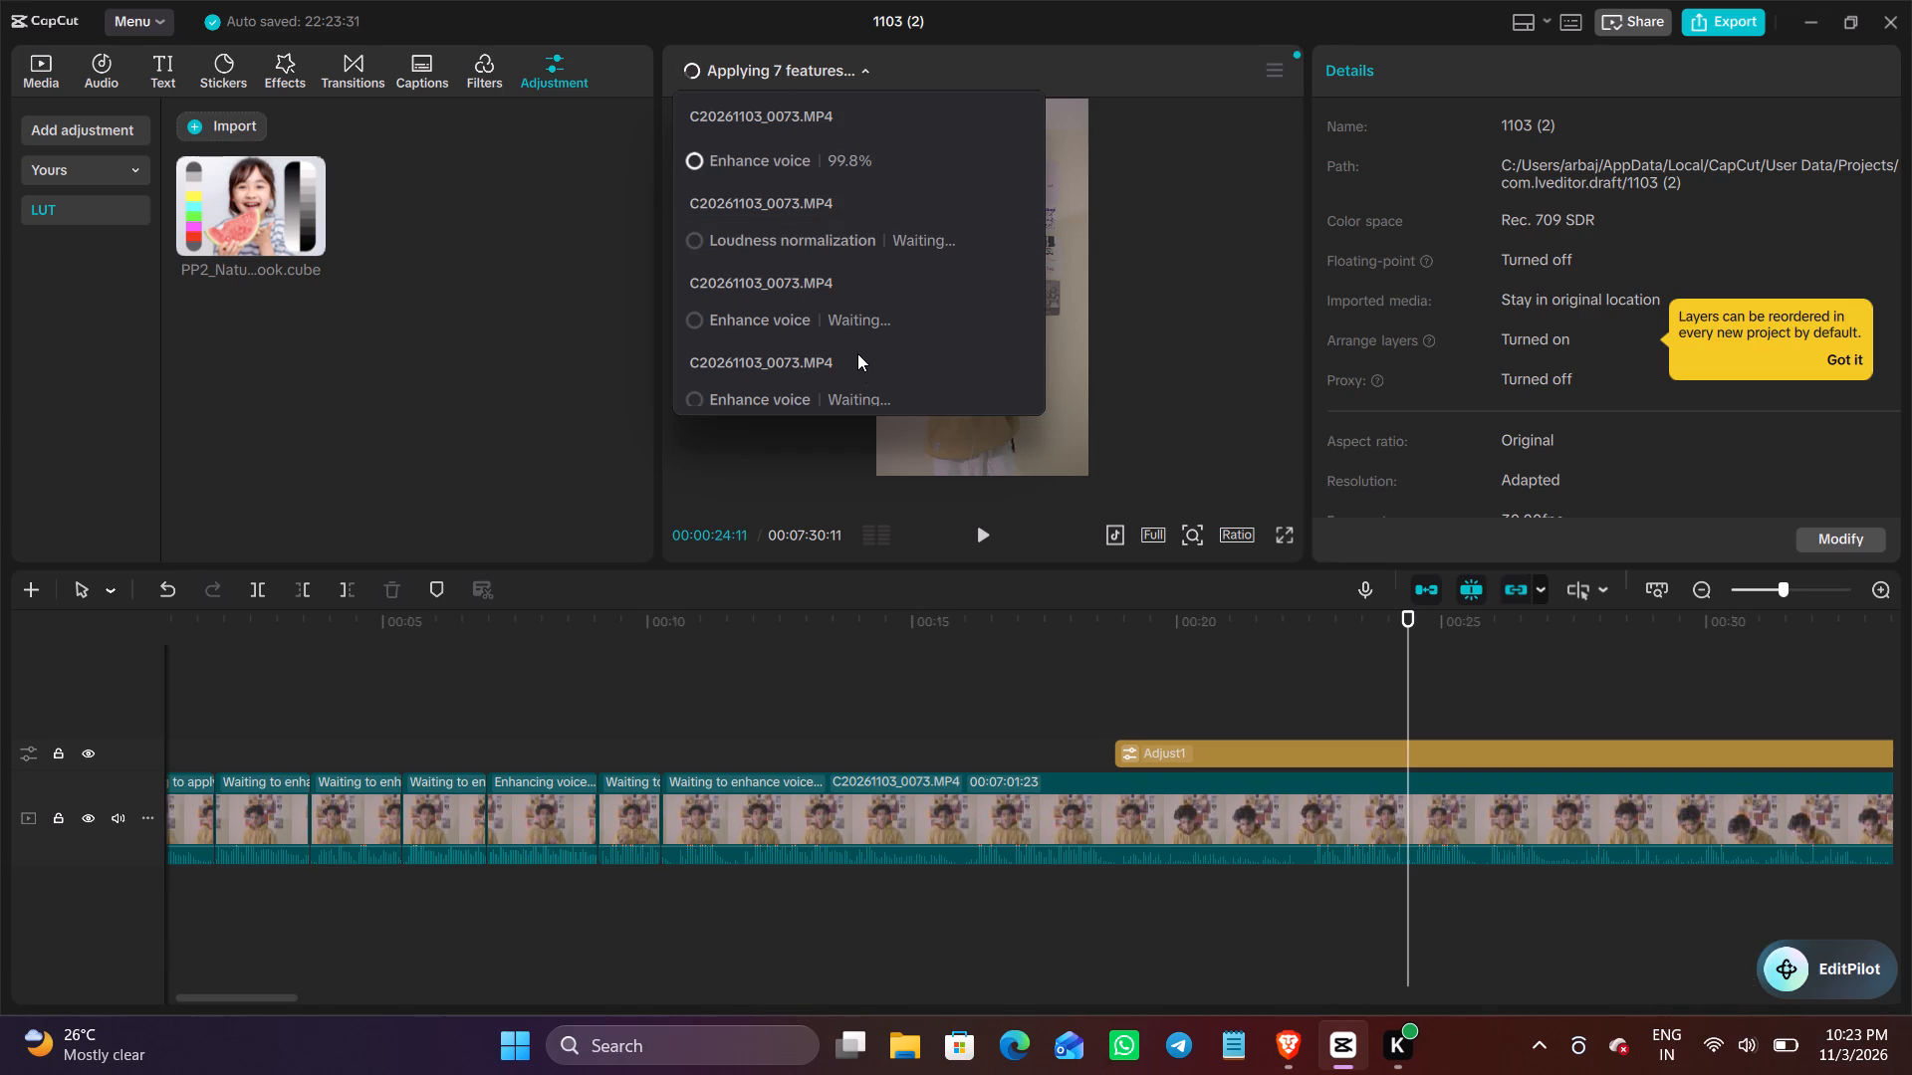
pyautogui.scroll(-11, 856, 347)
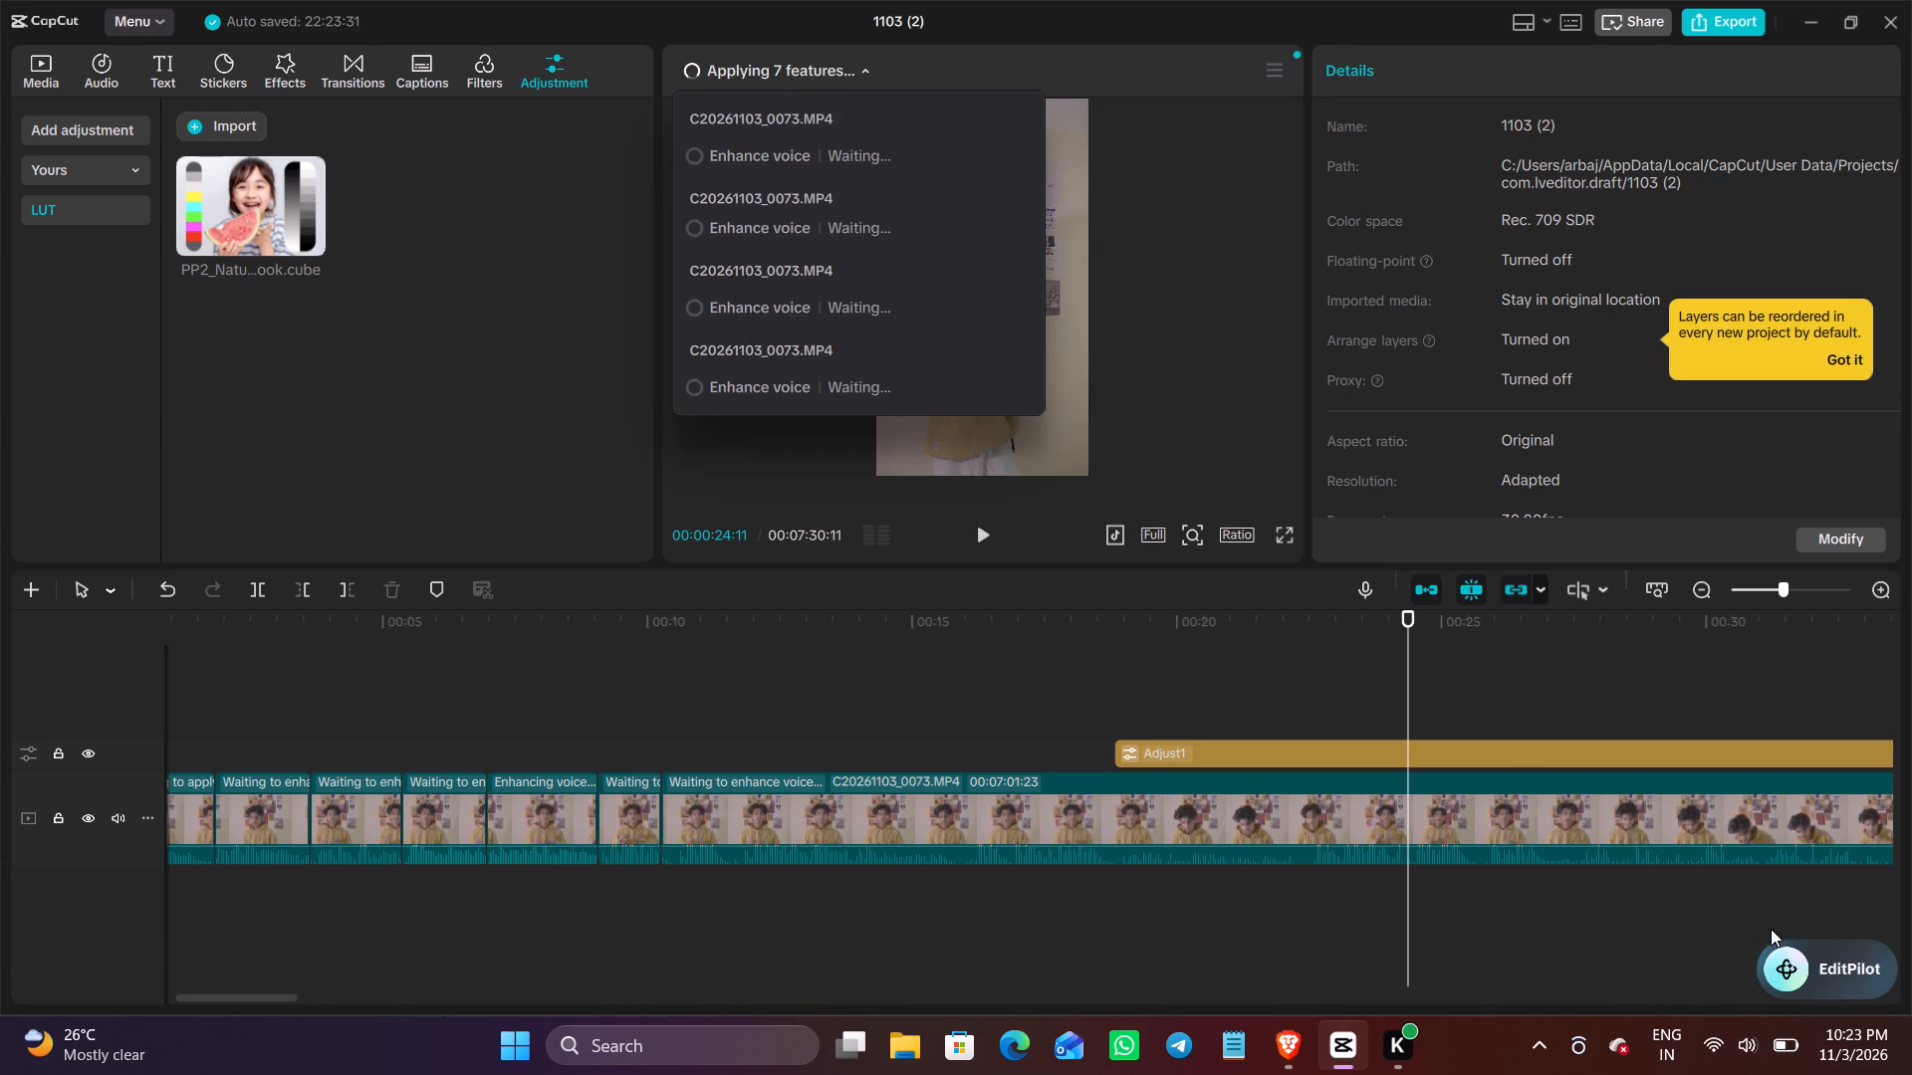
# Check the computer's Wi-Fi connection in the Windows quick settings.
pyautogui.click(1717, 1067)
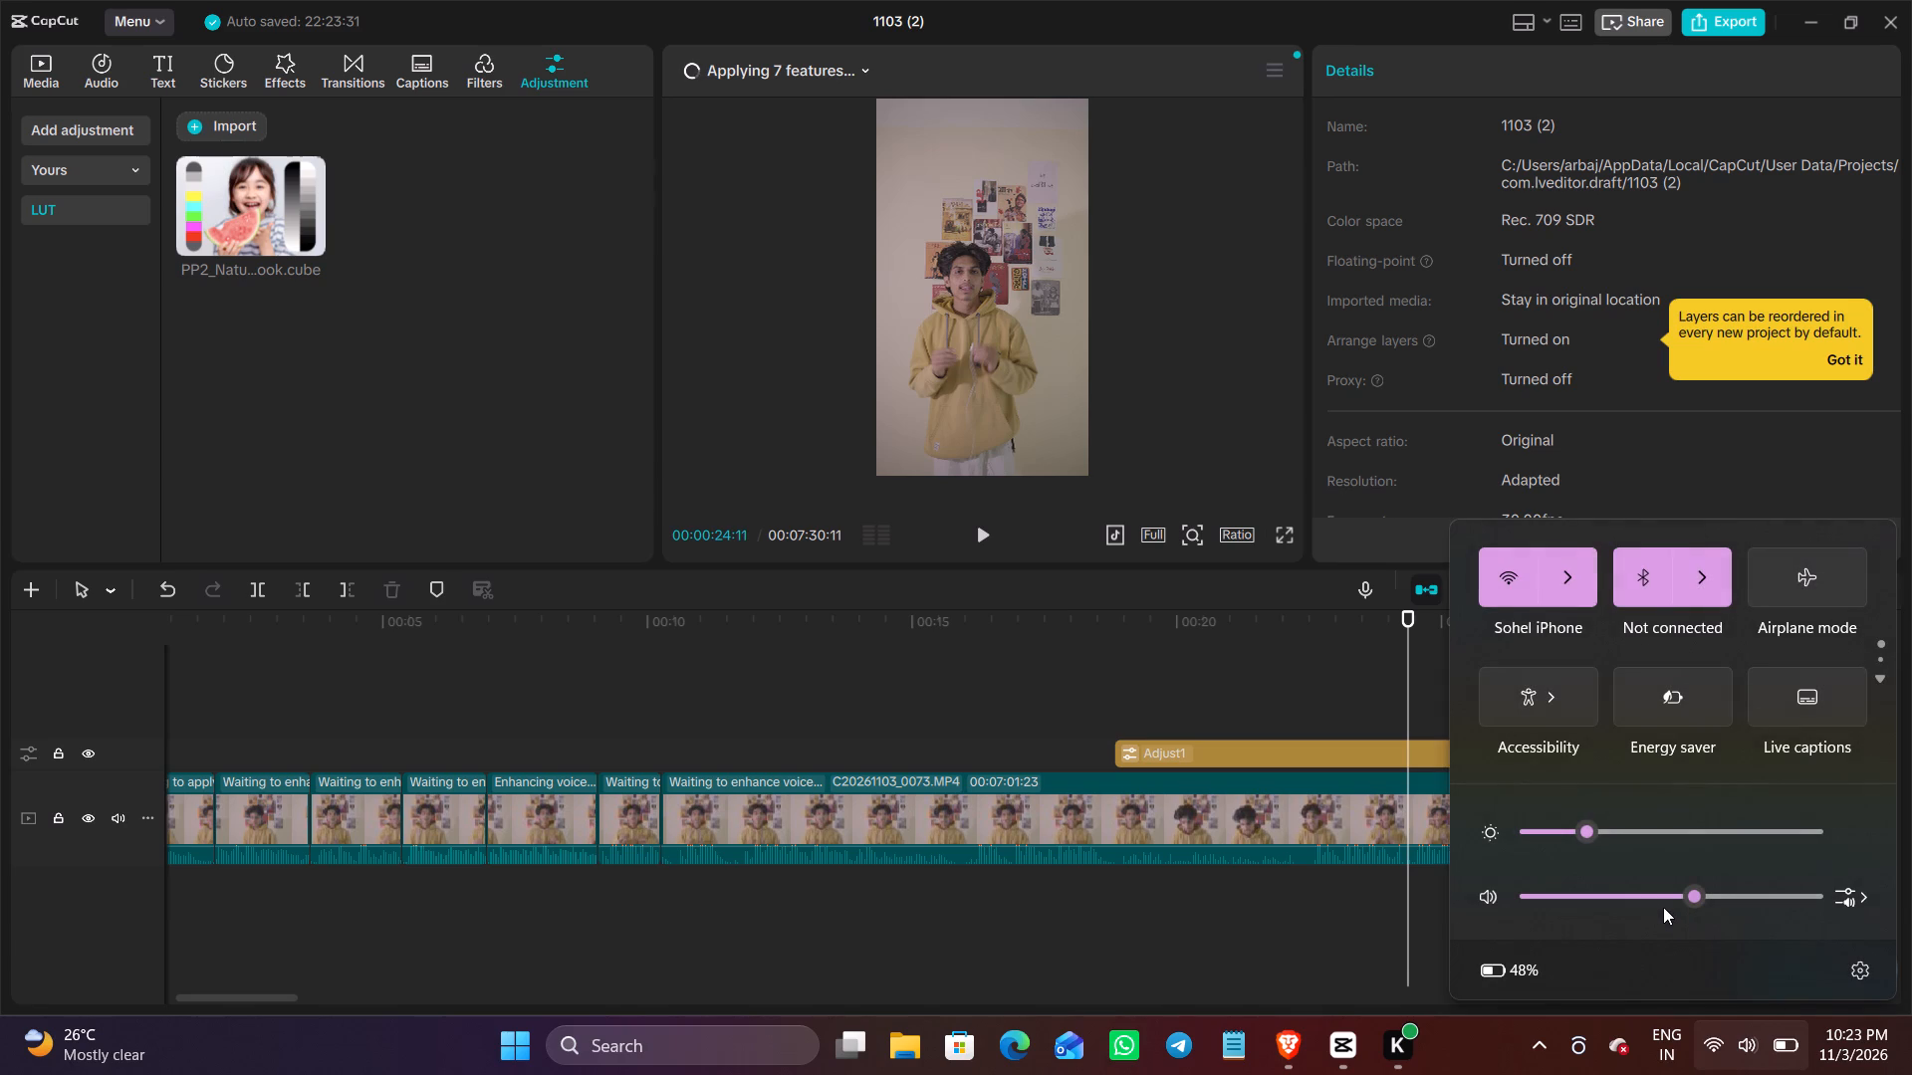
pyautogui.click(1556, 597)
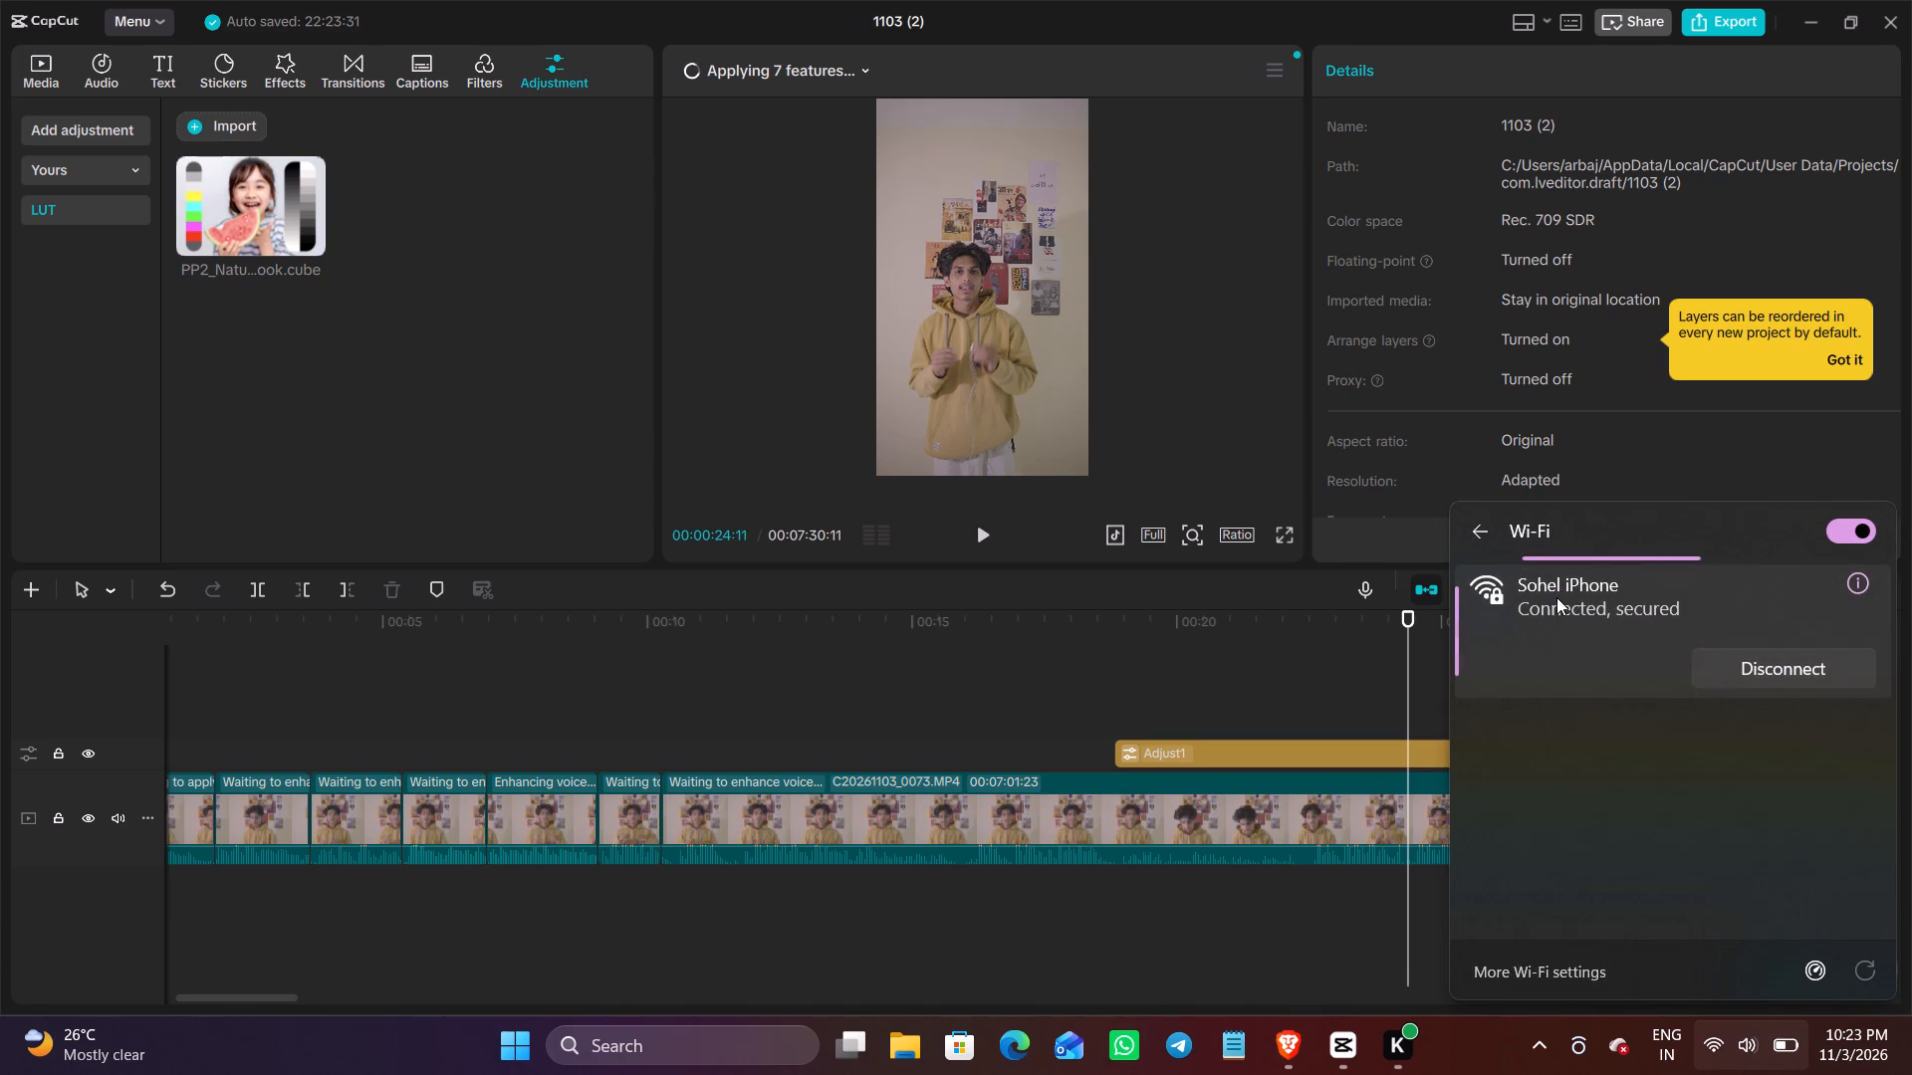
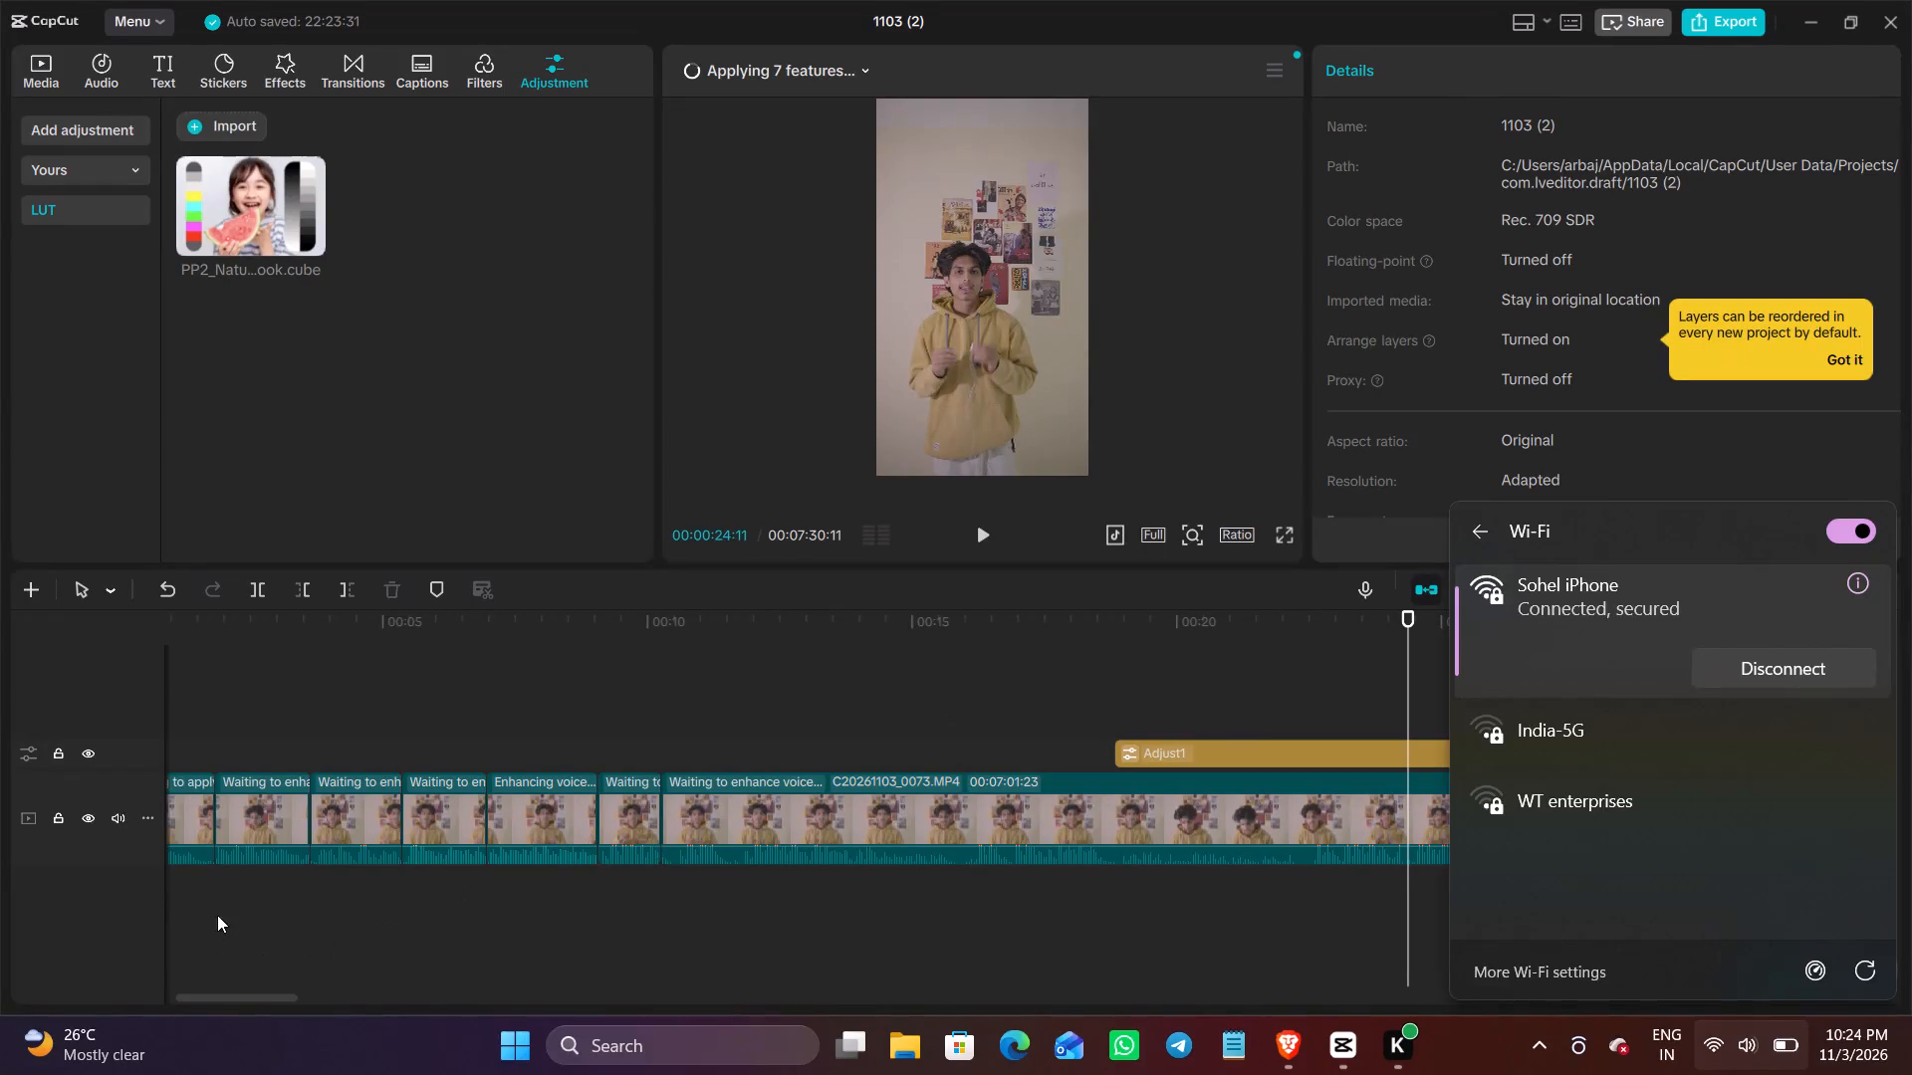
# Split the long main-track clip at 00:00:13:02.
pyautogui.click(214, 894)
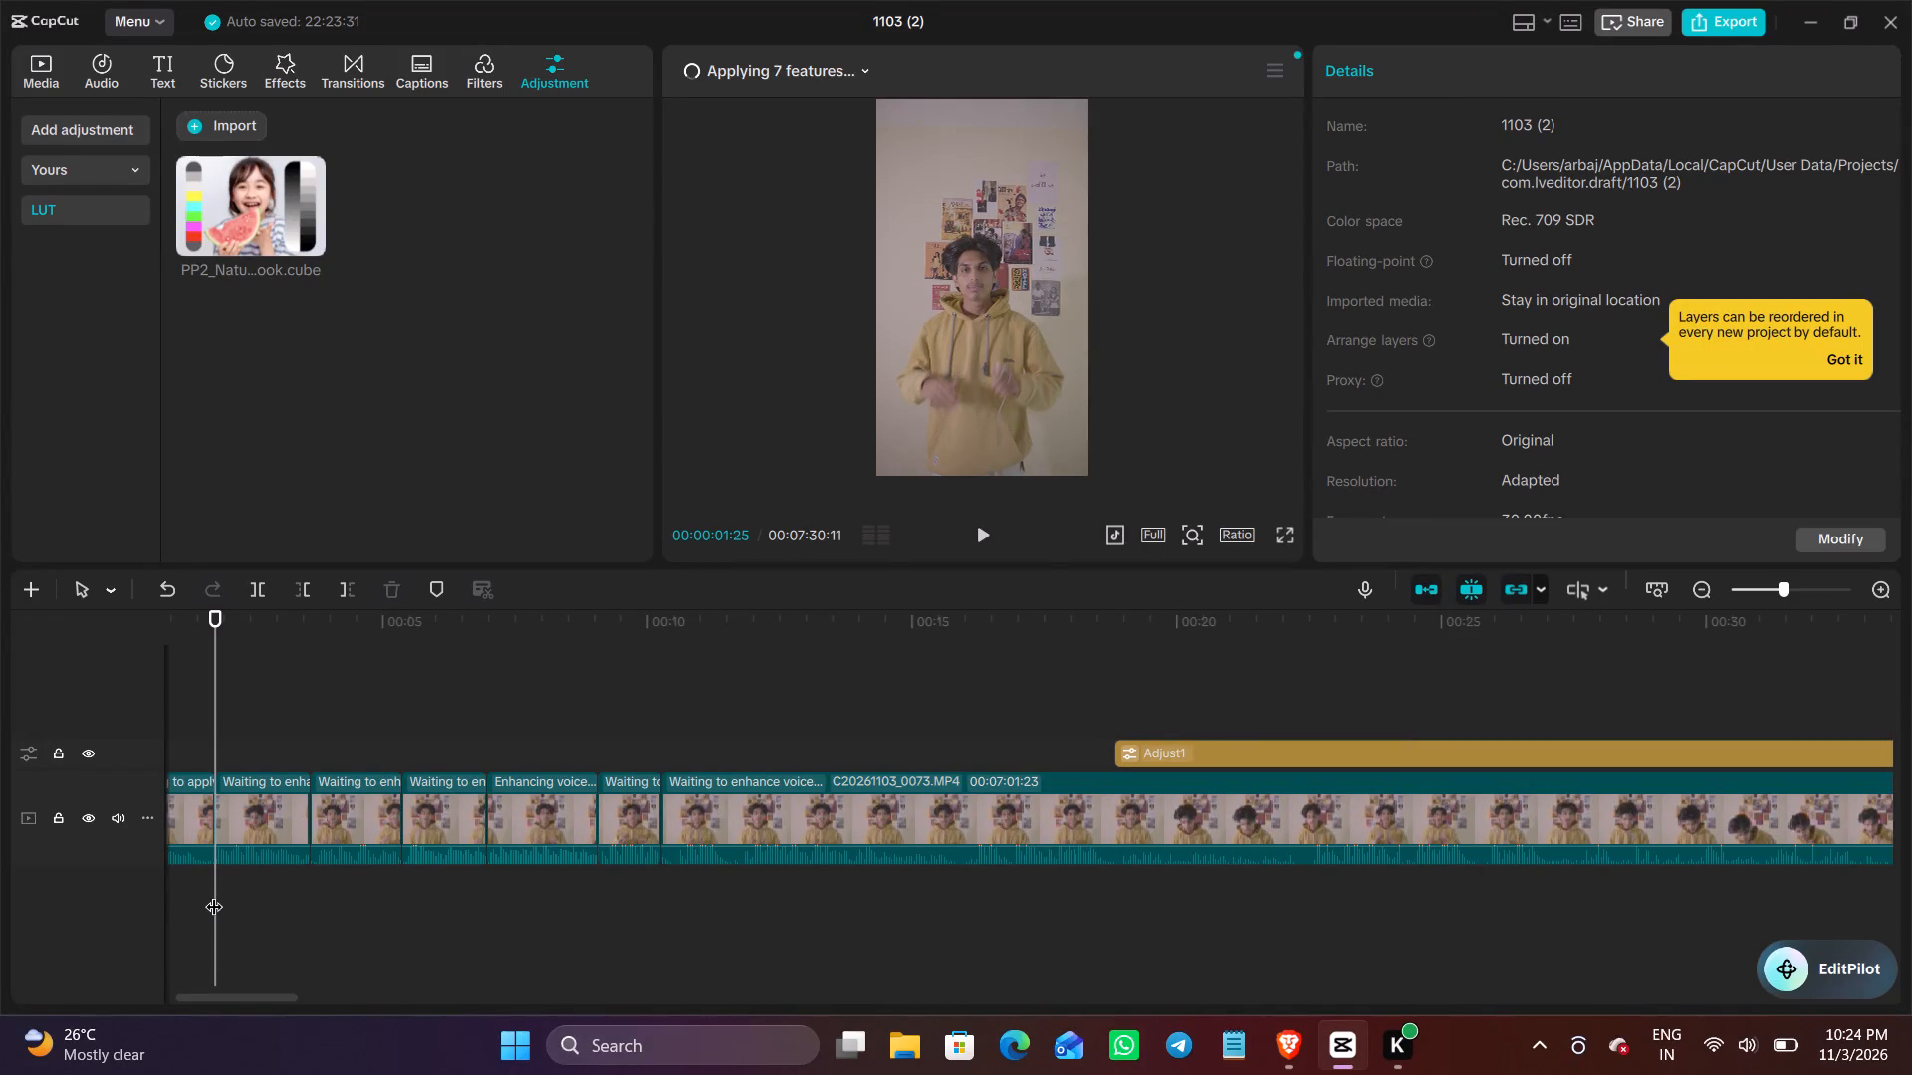
pyautogui.click(810, 890)
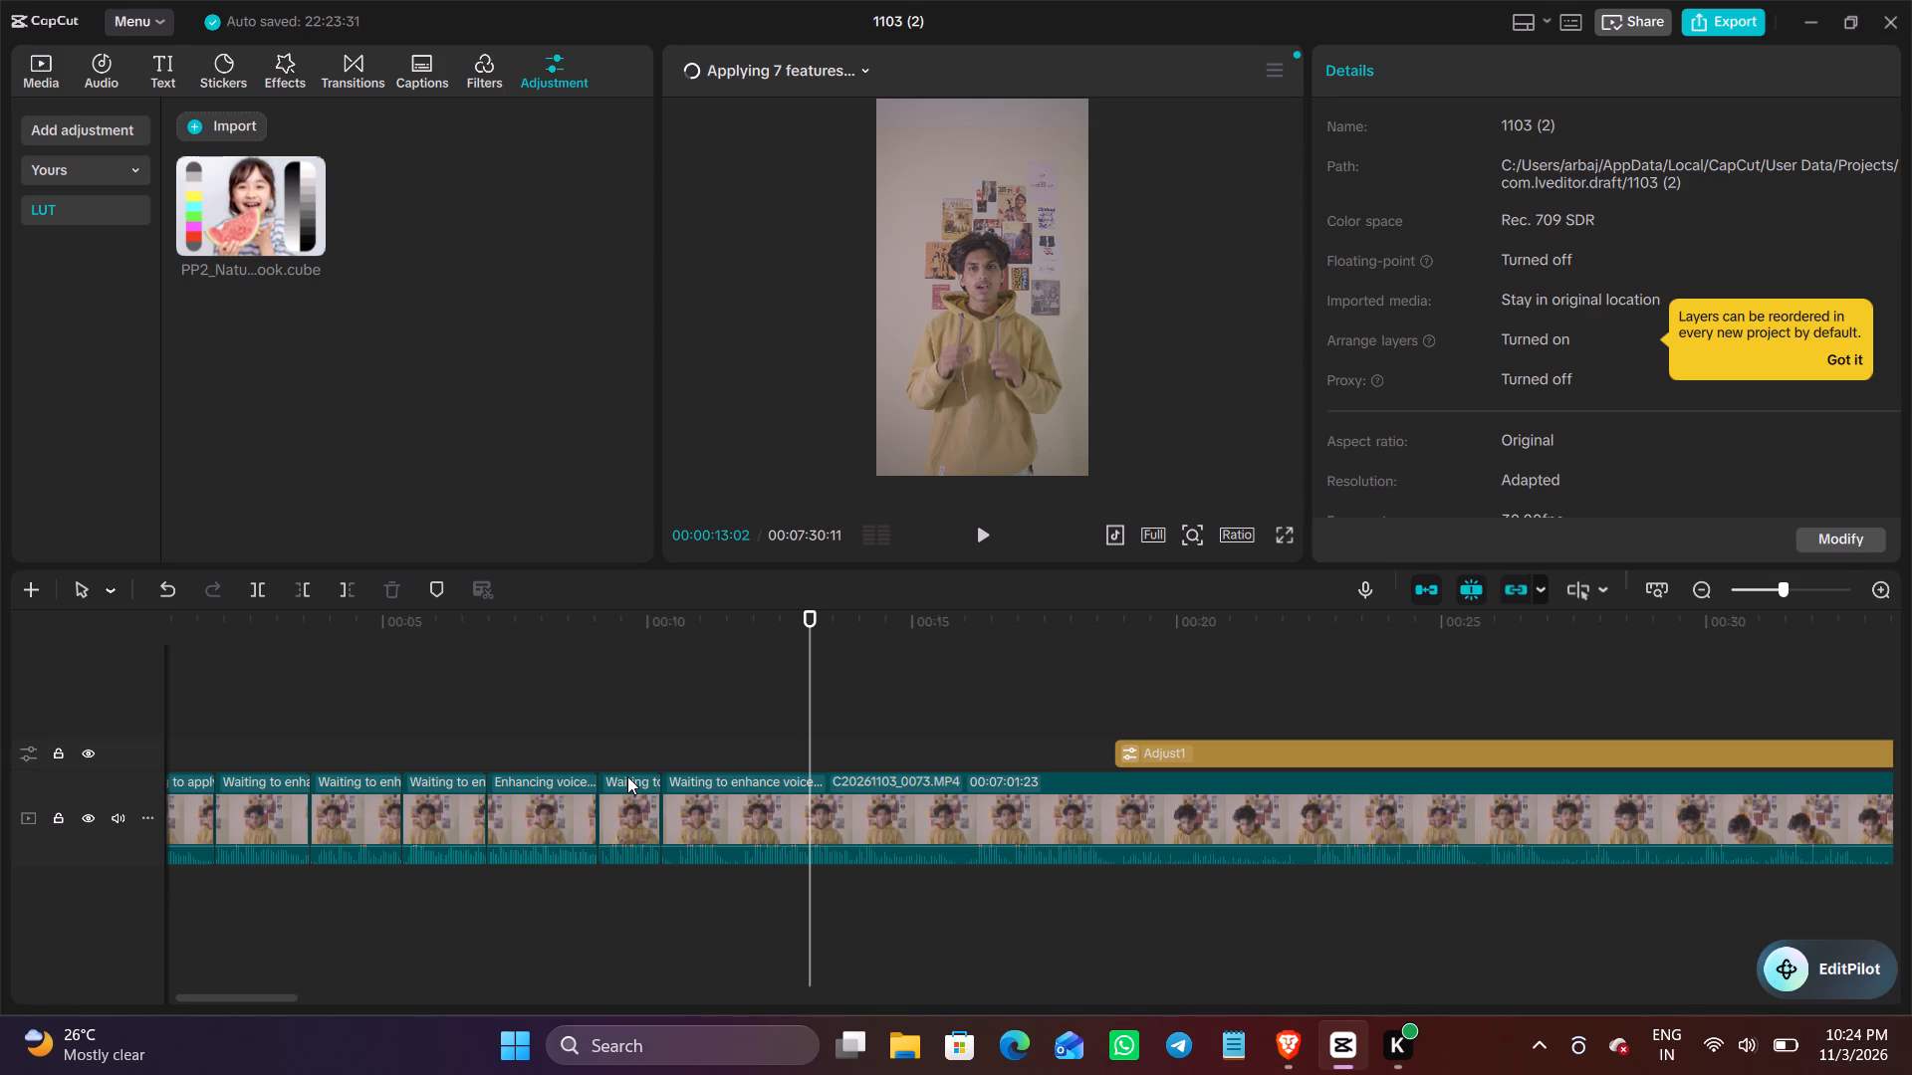
pyautogui.click(255, 591)
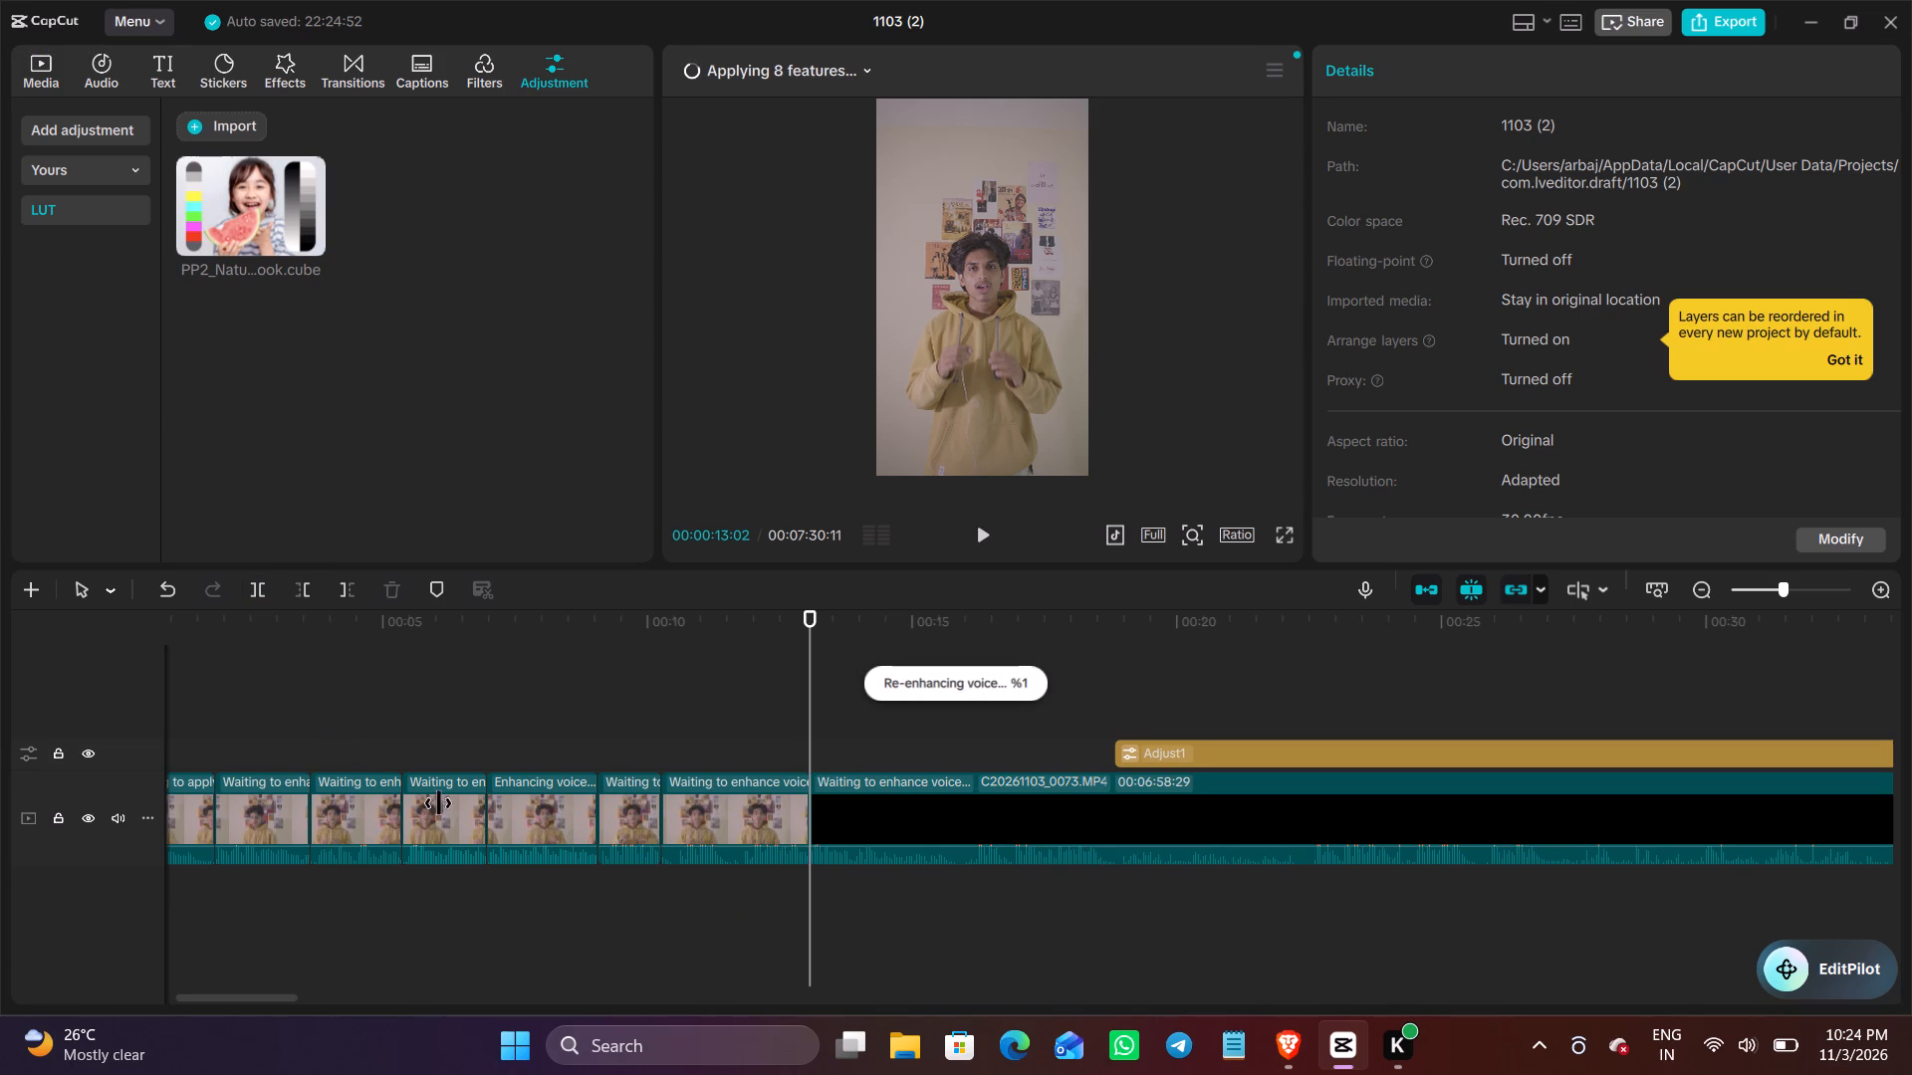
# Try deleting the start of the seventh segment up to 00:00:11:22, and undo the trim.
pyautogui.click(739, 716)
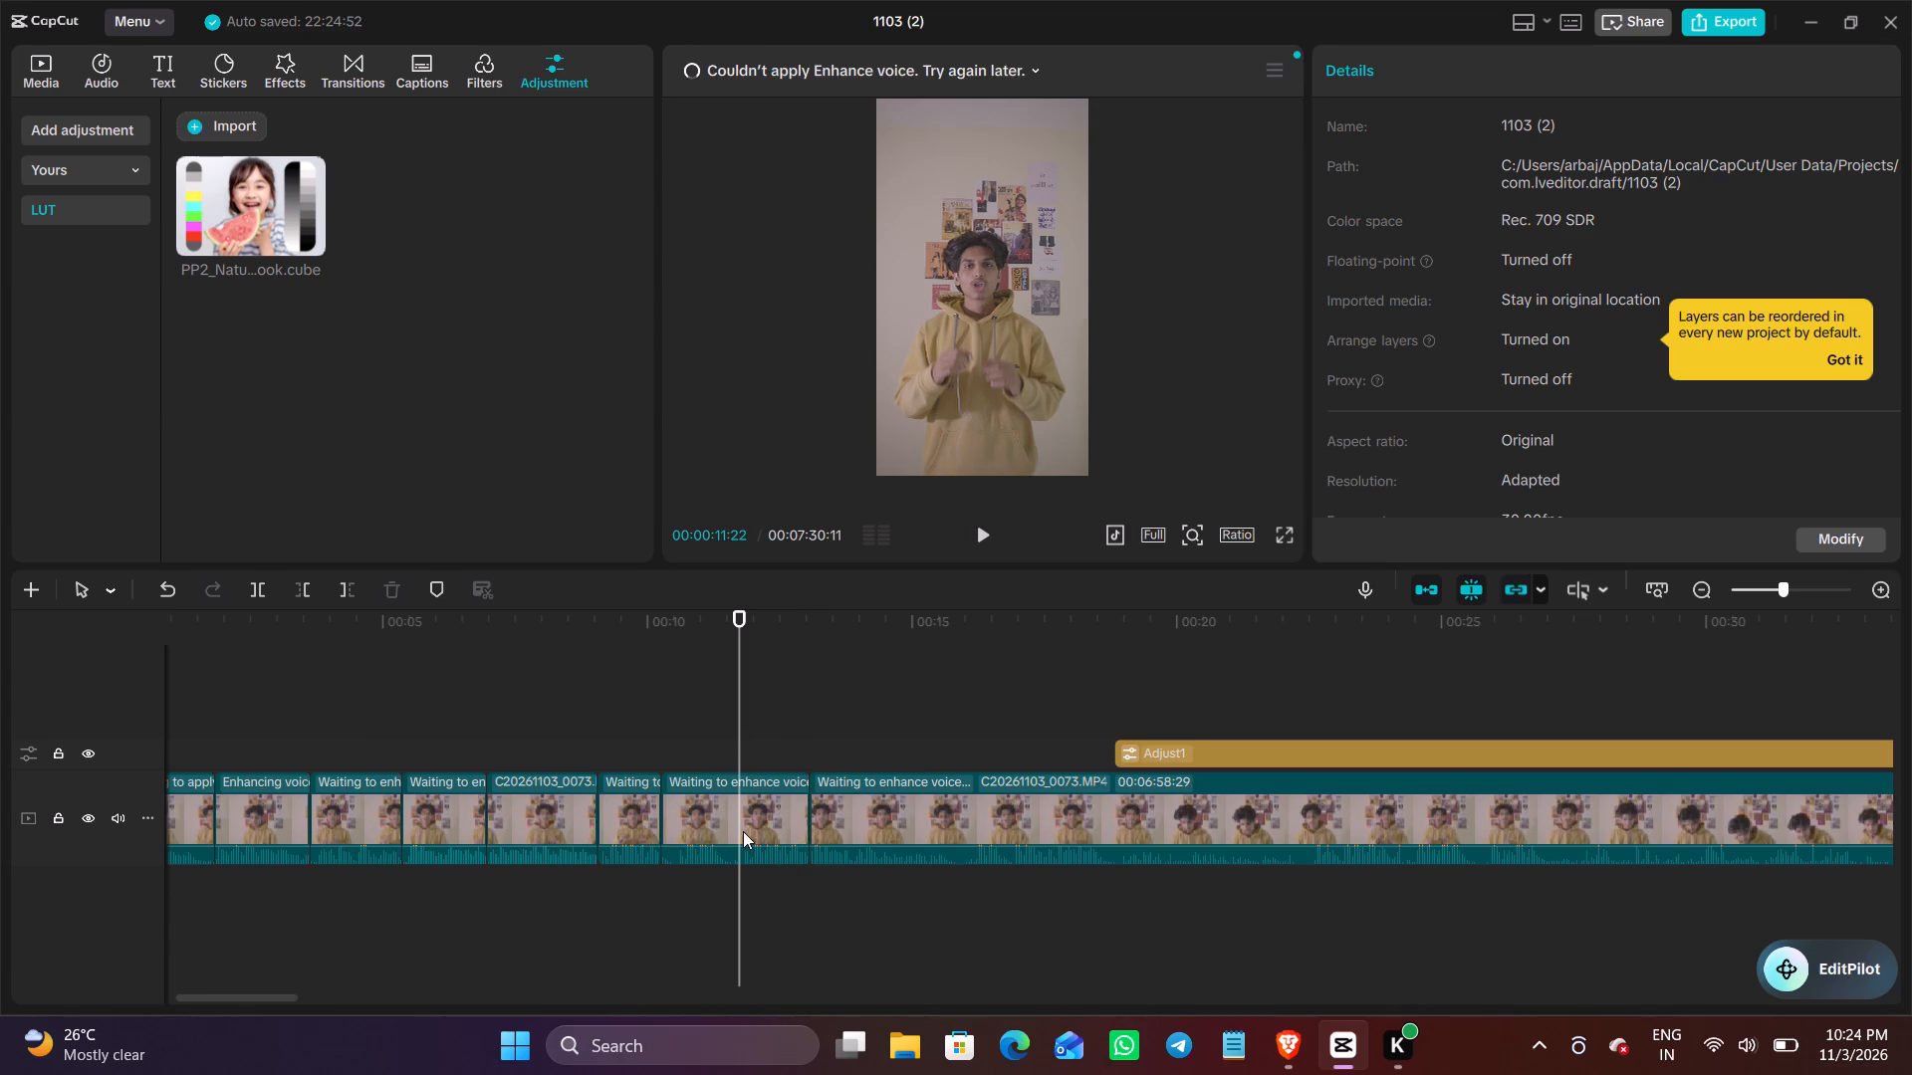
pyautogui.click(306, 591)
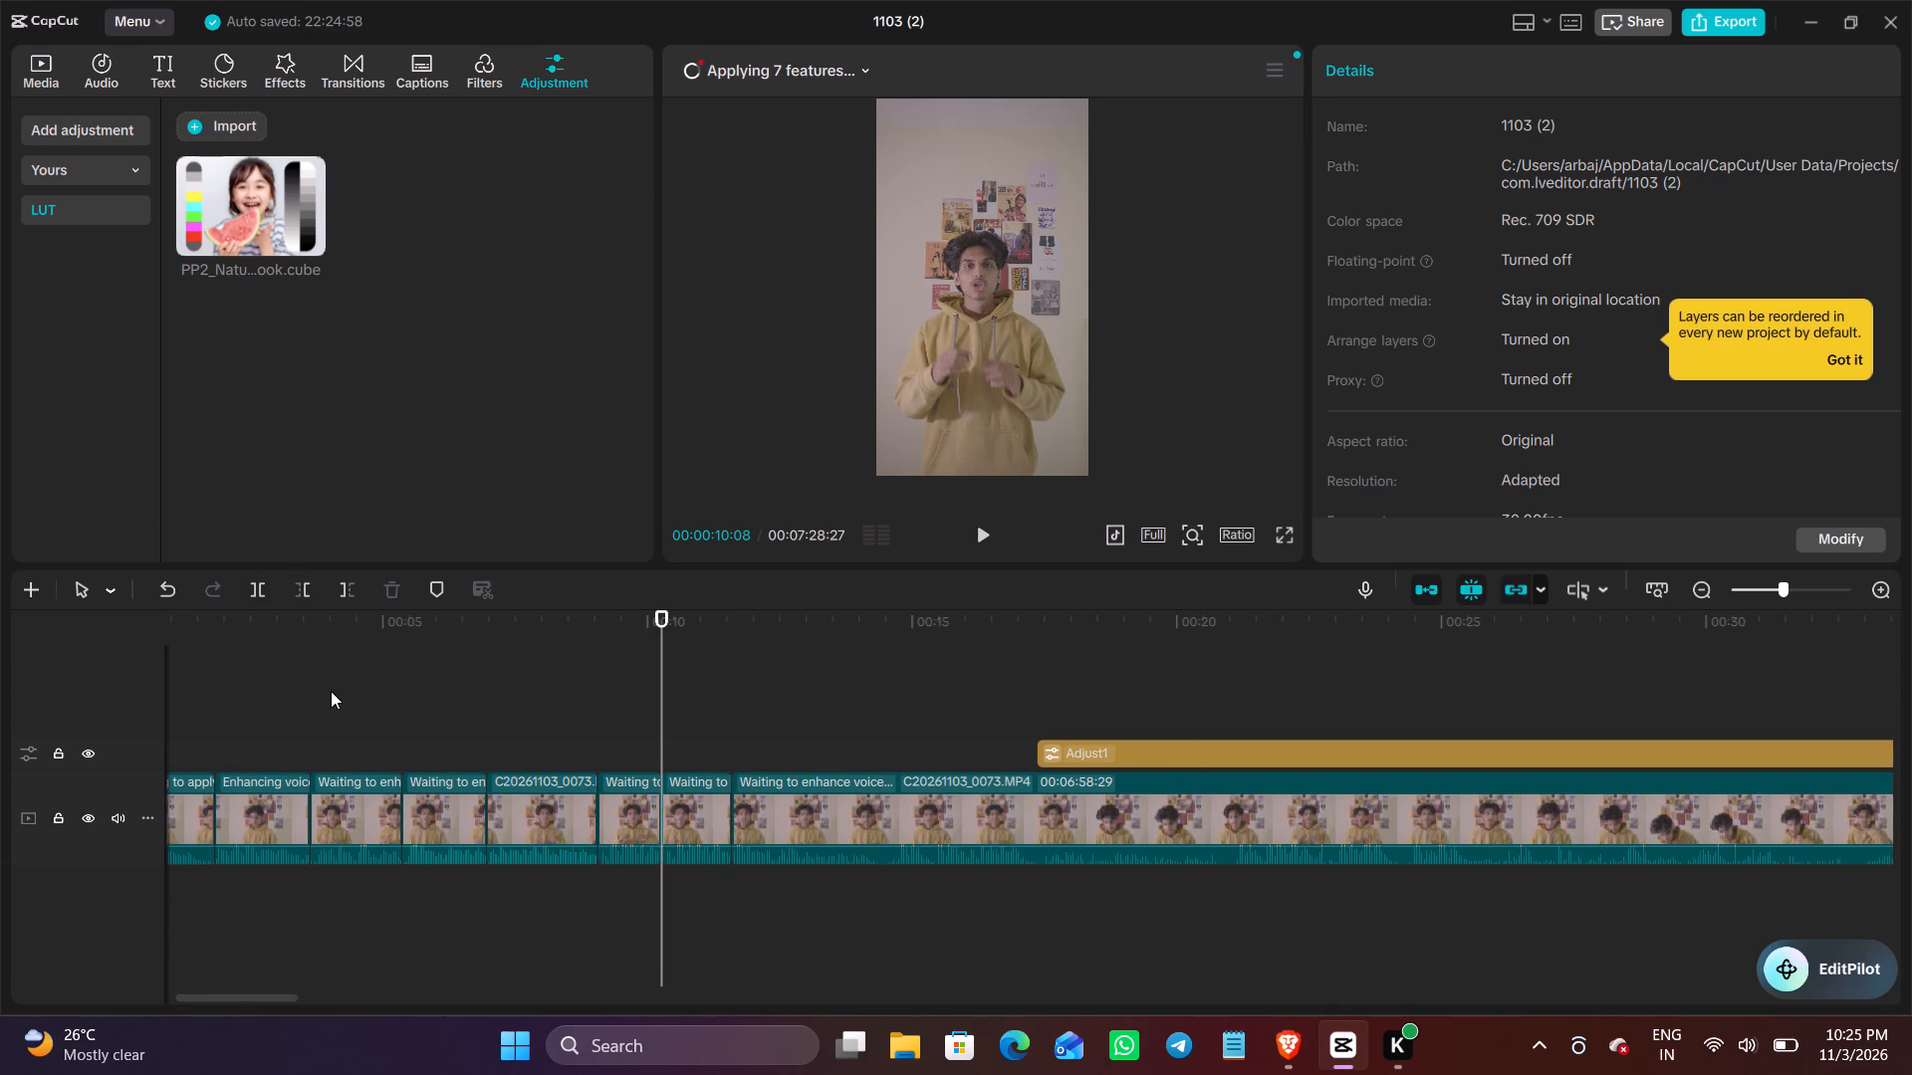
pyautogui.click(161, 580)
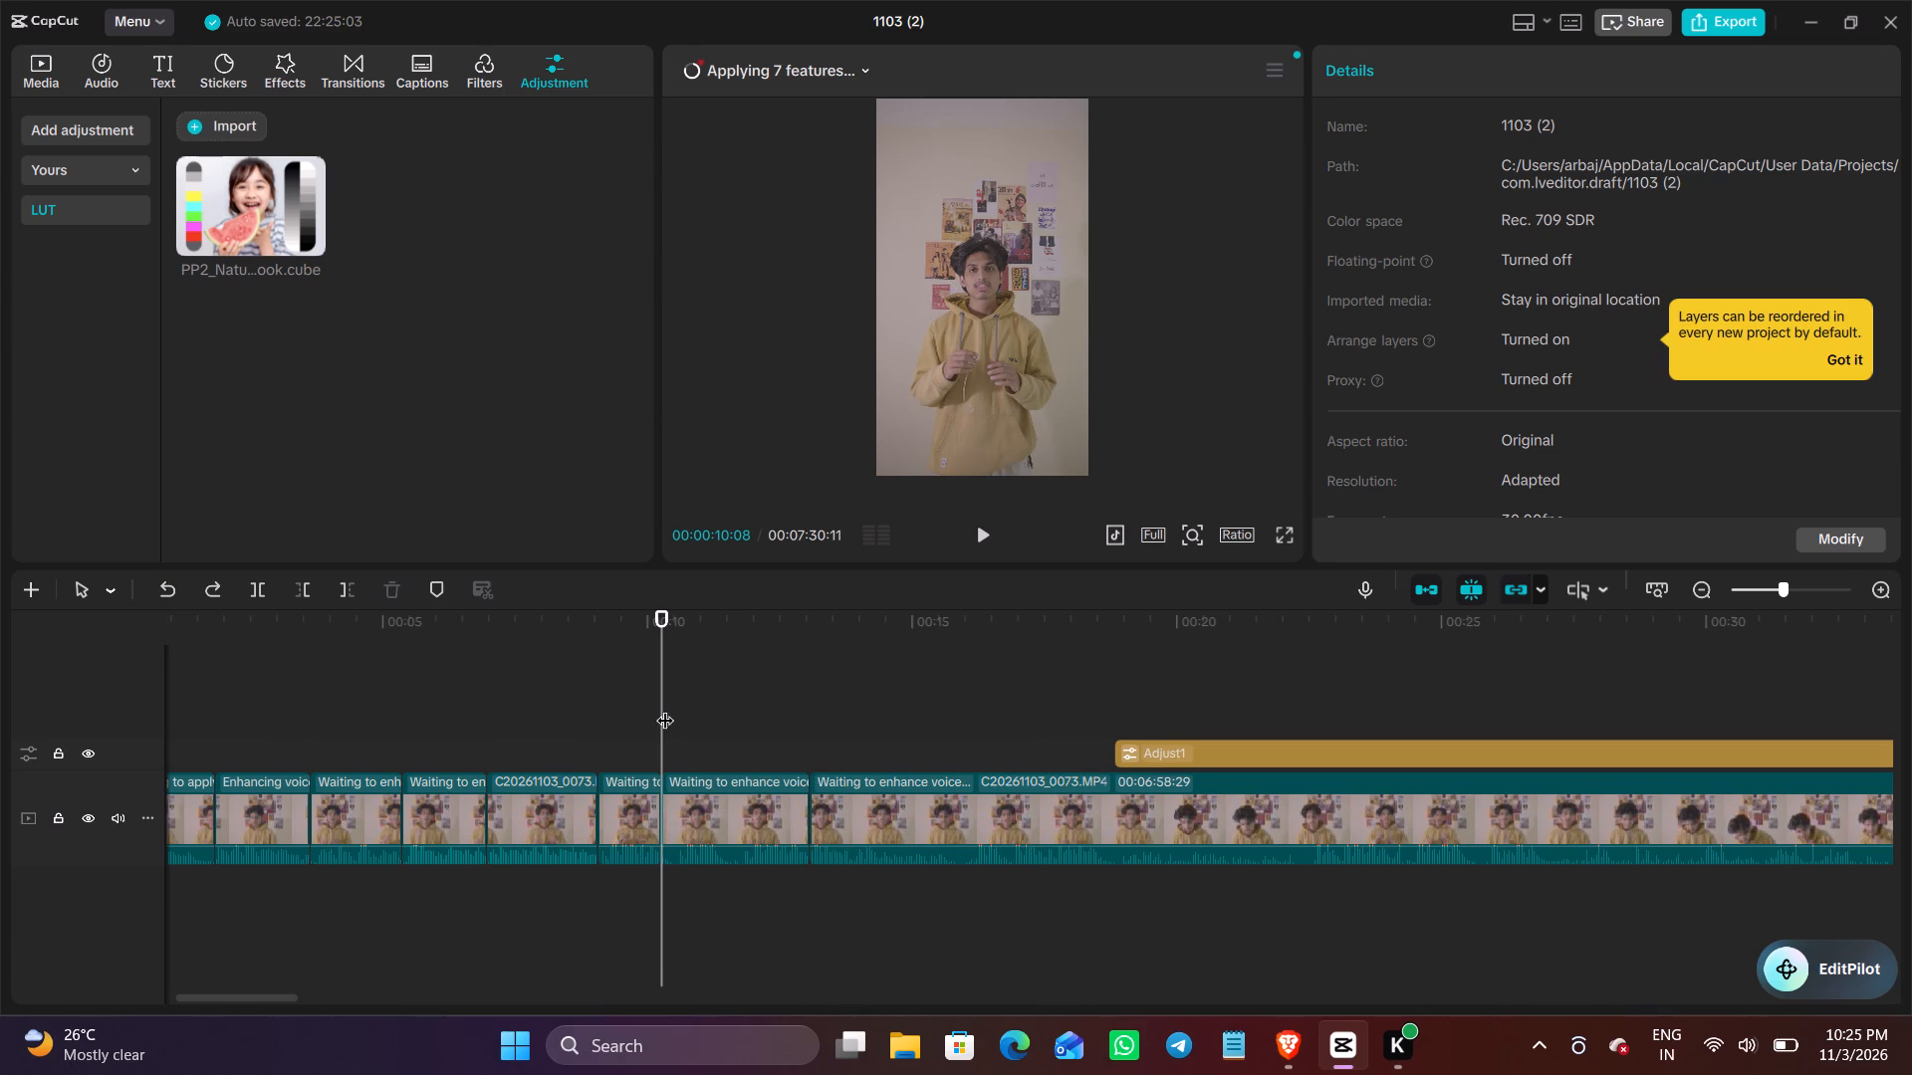
# Play the edited cut from the beginning of the timeline through to the end of the seventh segment.
pyautogui.moveTo(665, 705); pyautogui.dragTo(20, 721)
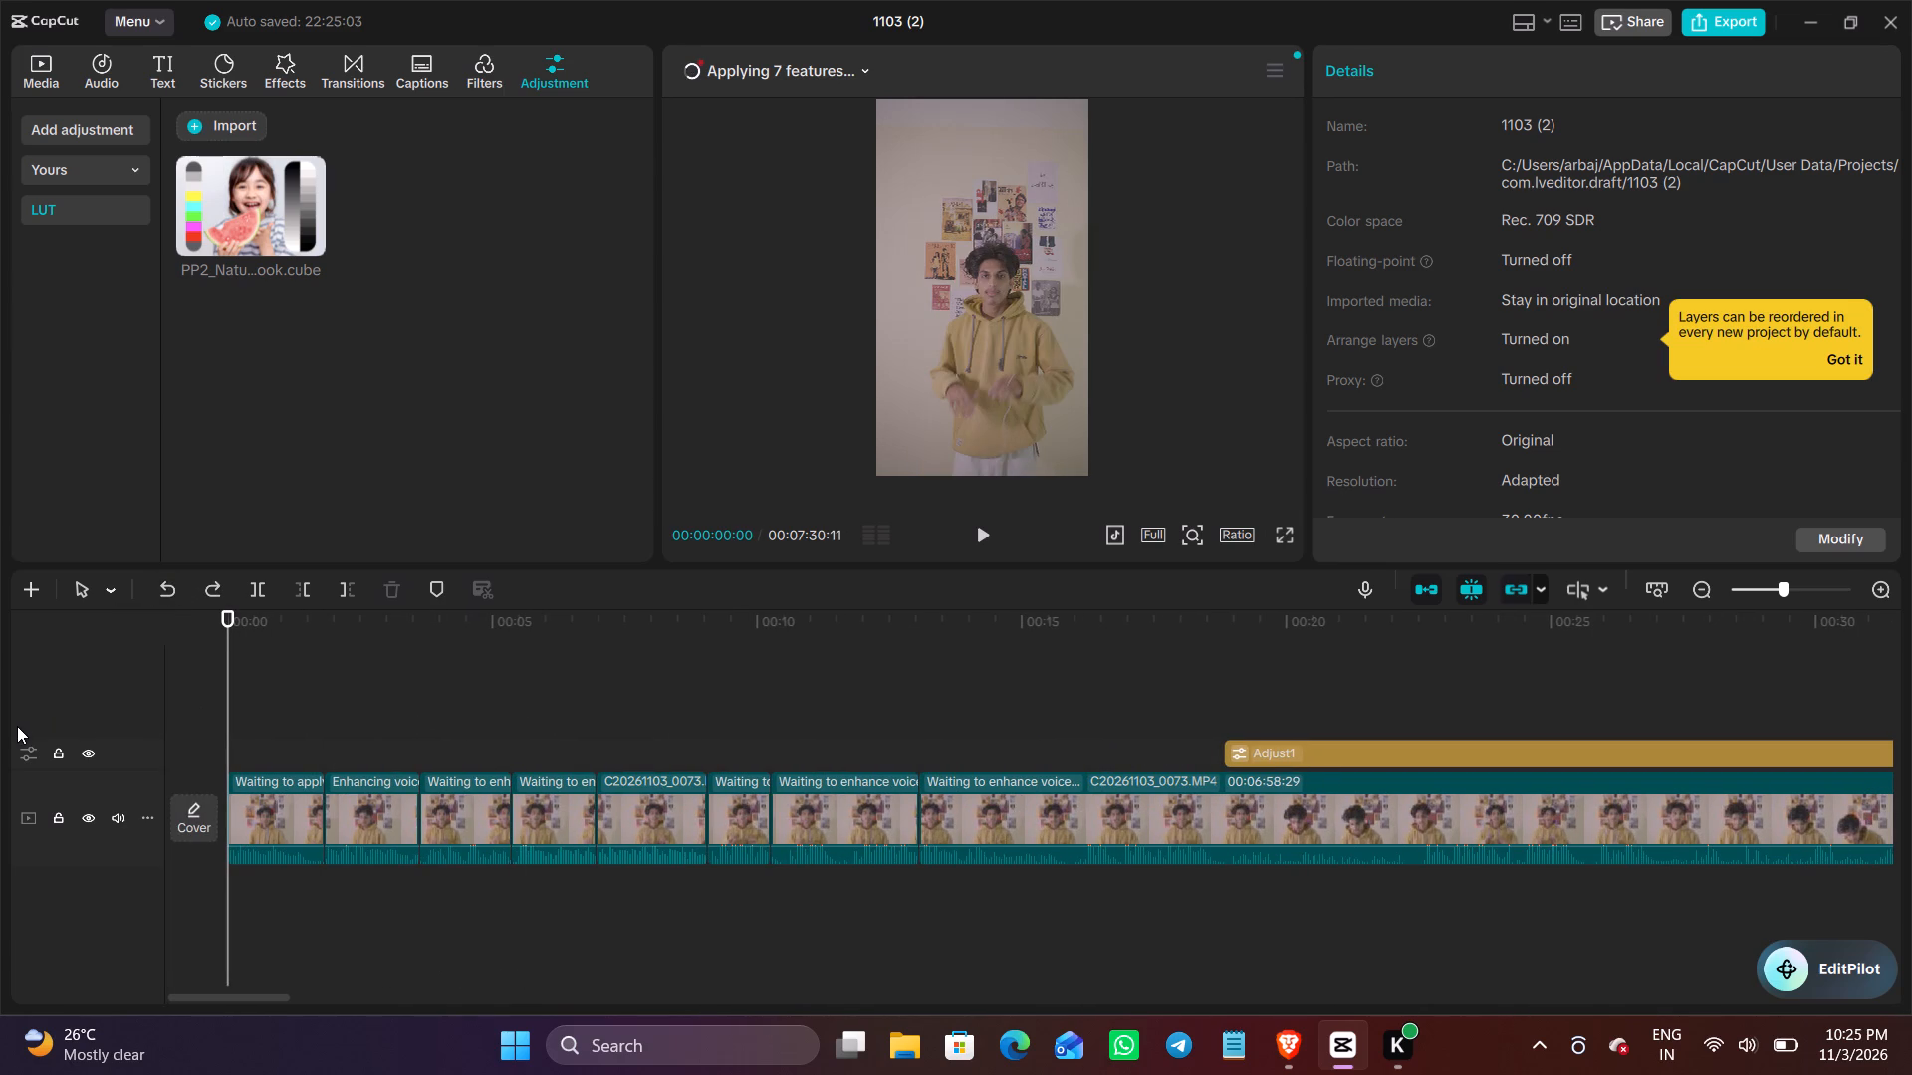
pyautogui.press('space')
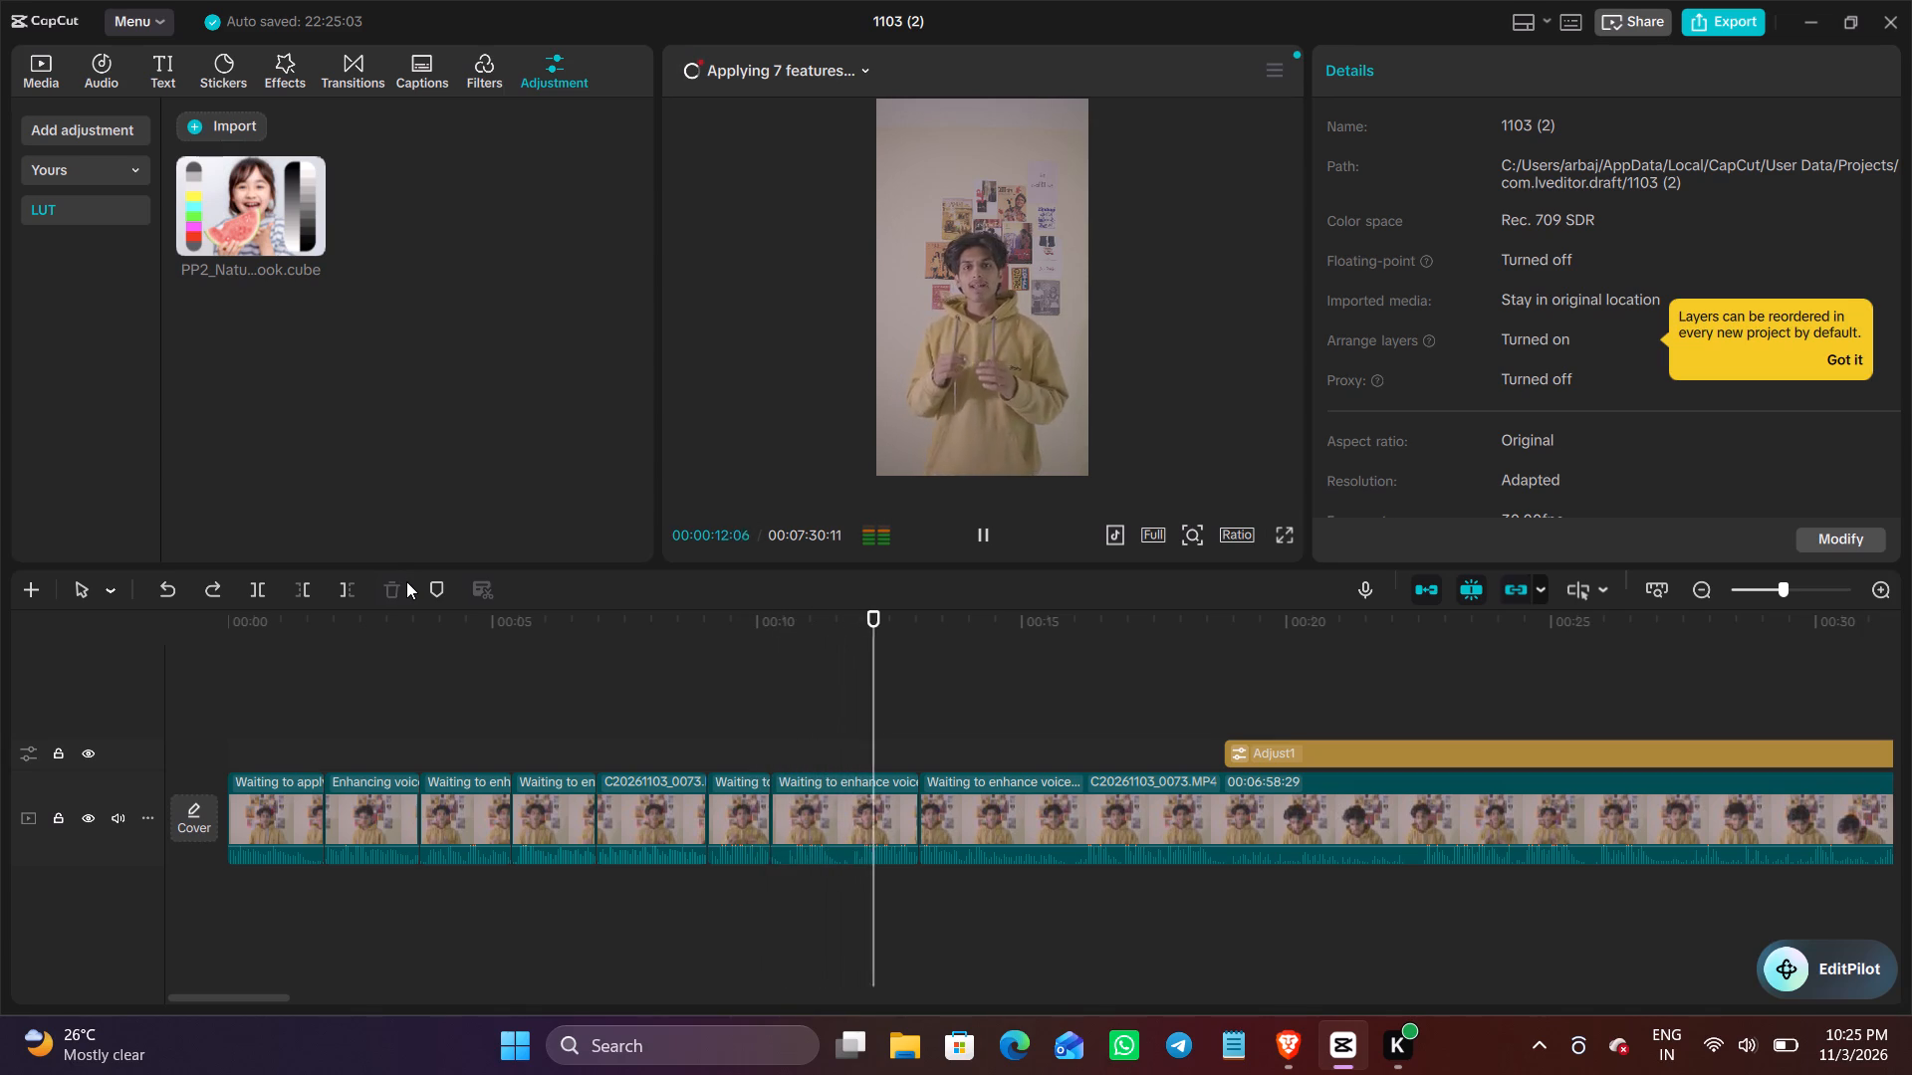
pyautogui.press('space')
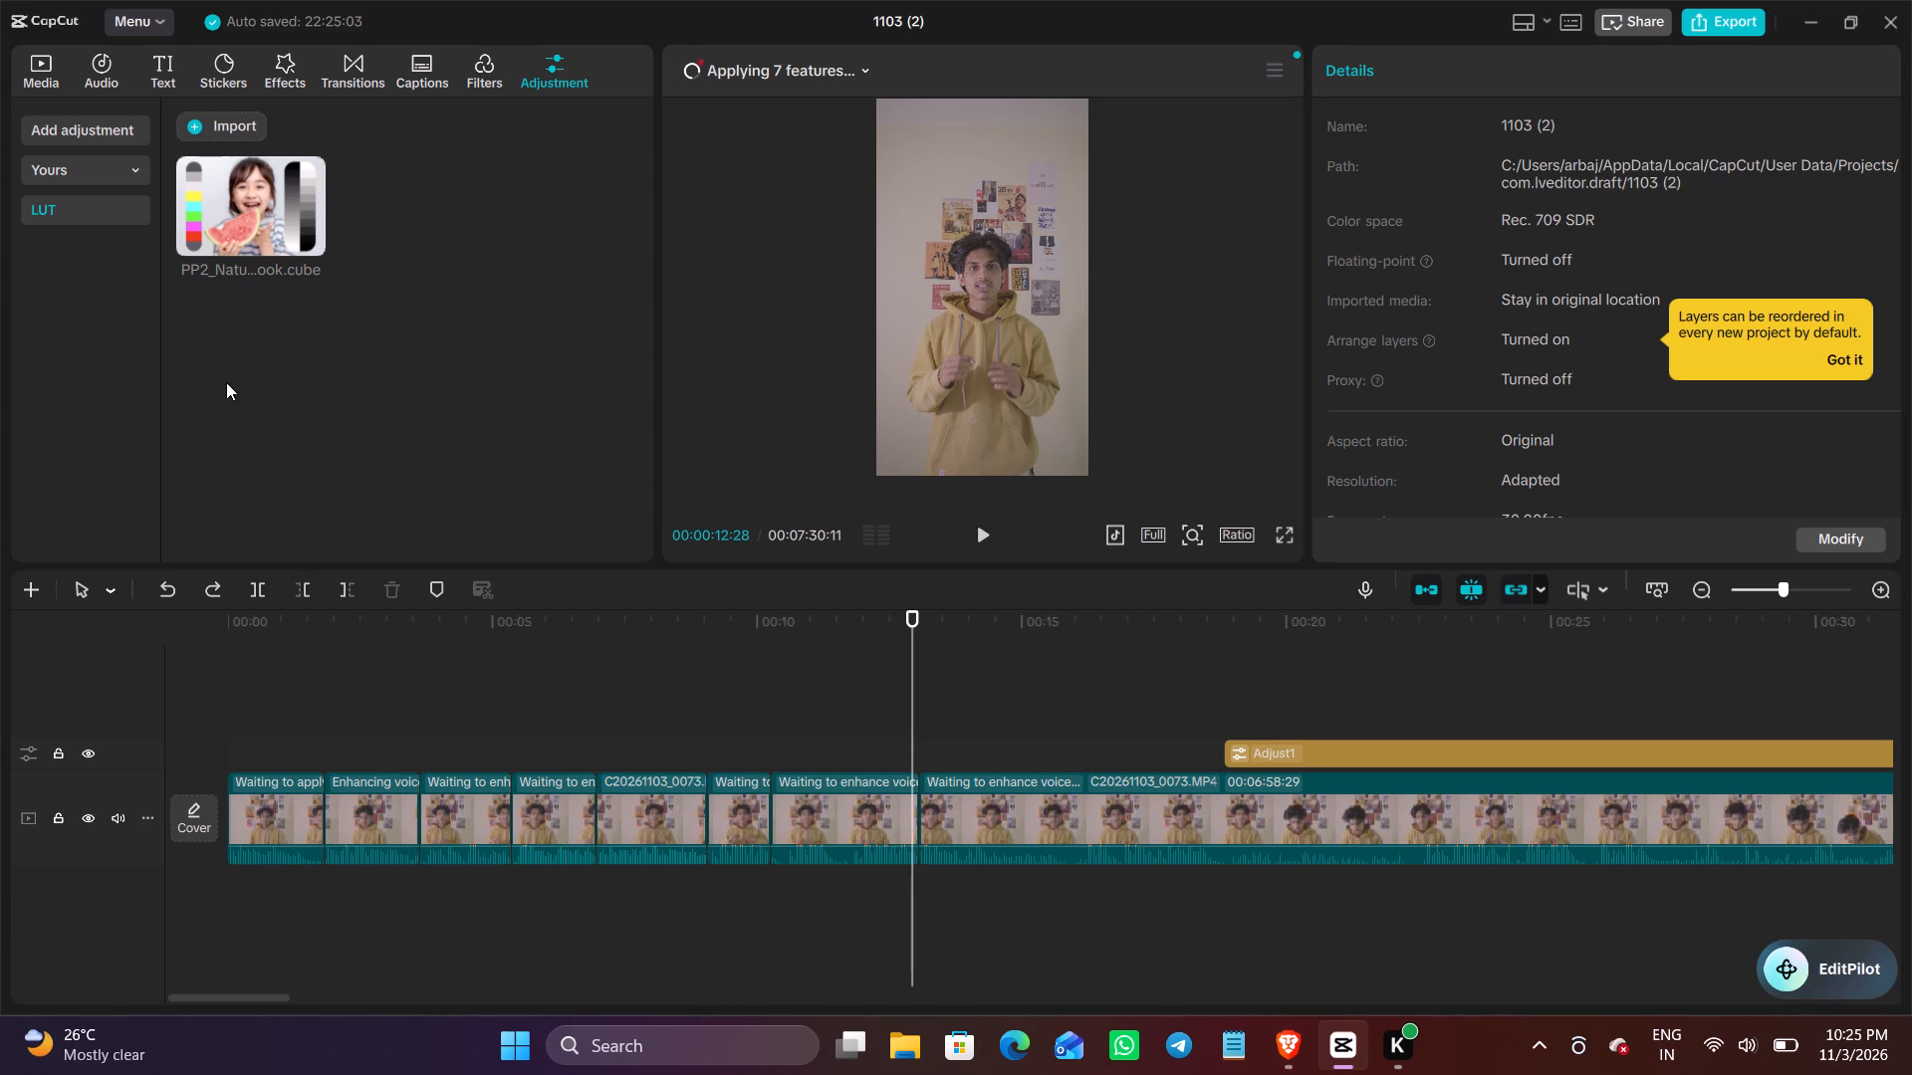
# Move the LUT adjustment layer to the start of the timeline so it covers the trimmed segments.
pyautogui.moveTo(1374, 746); pyautogui.dragTo(0, 709)
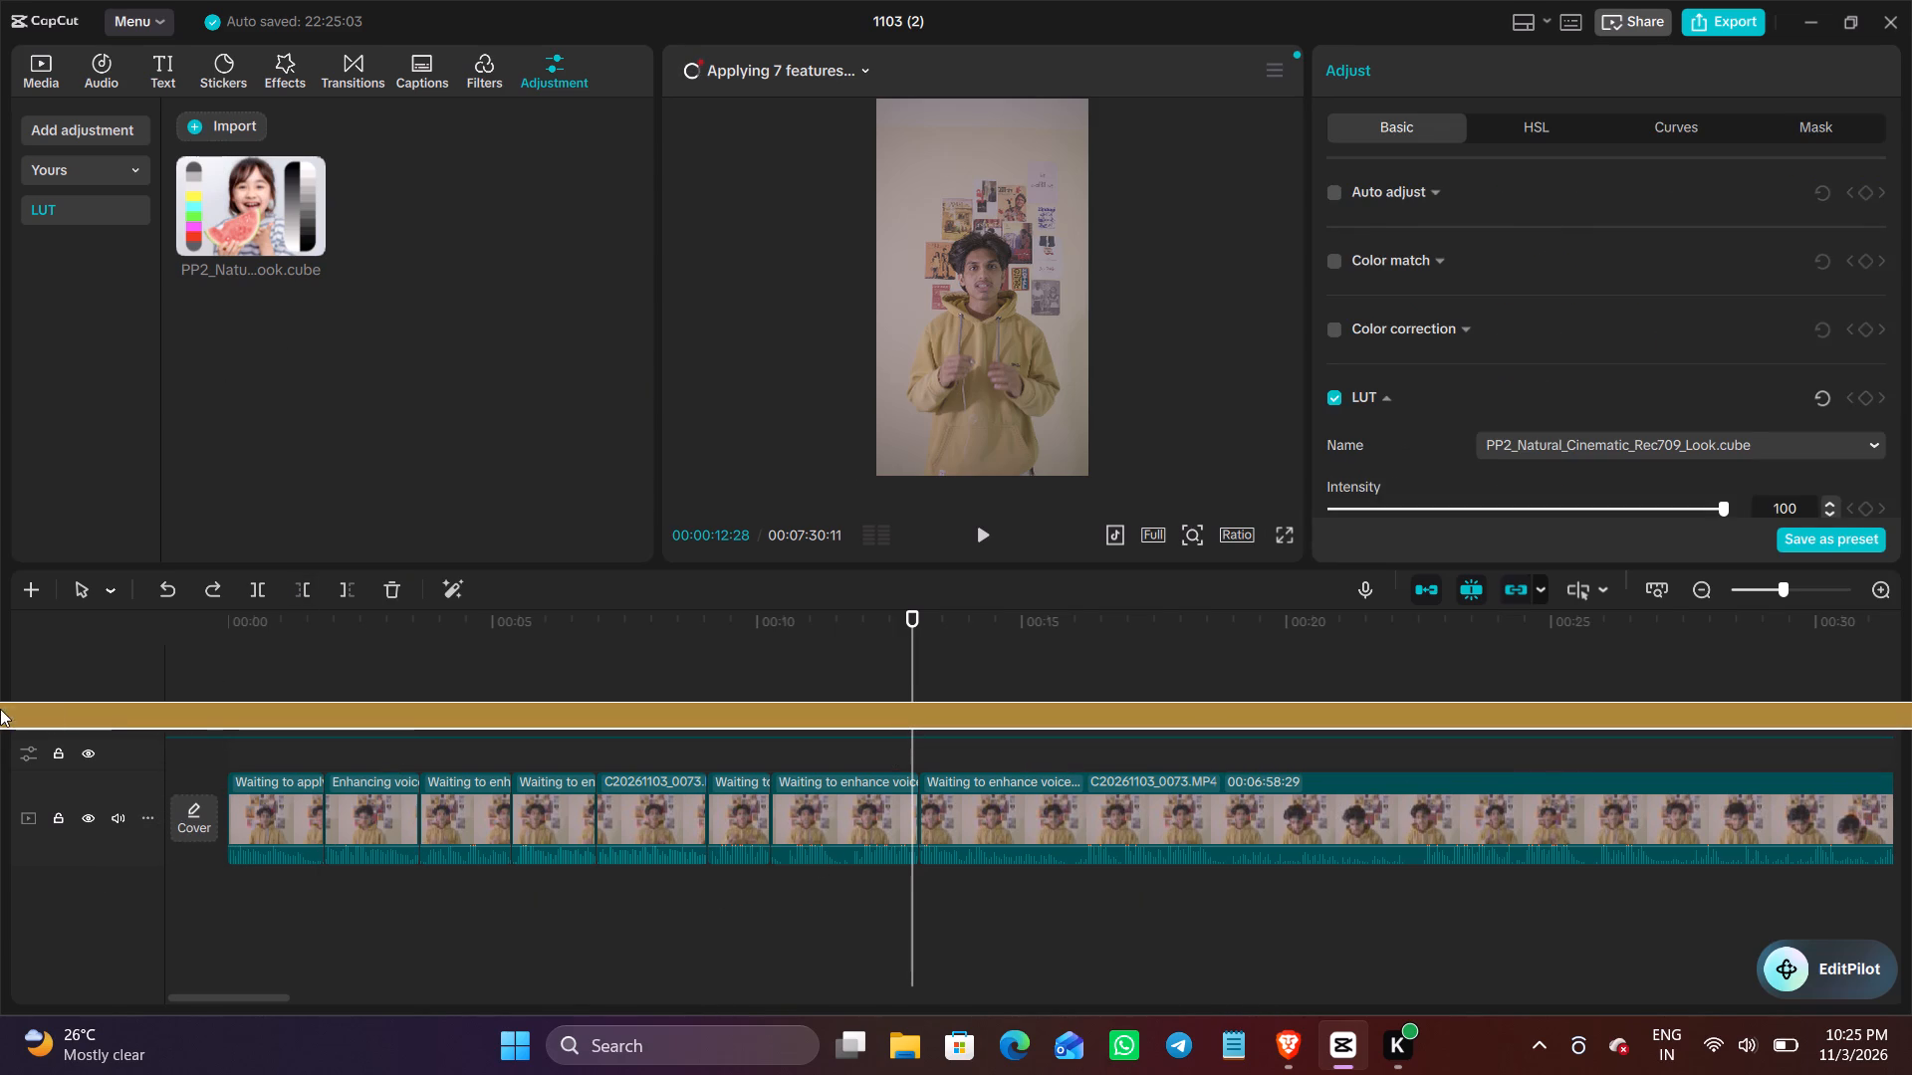
pyautogui.moveTo(0, 709); pyautogui.dragTo(170, 752)
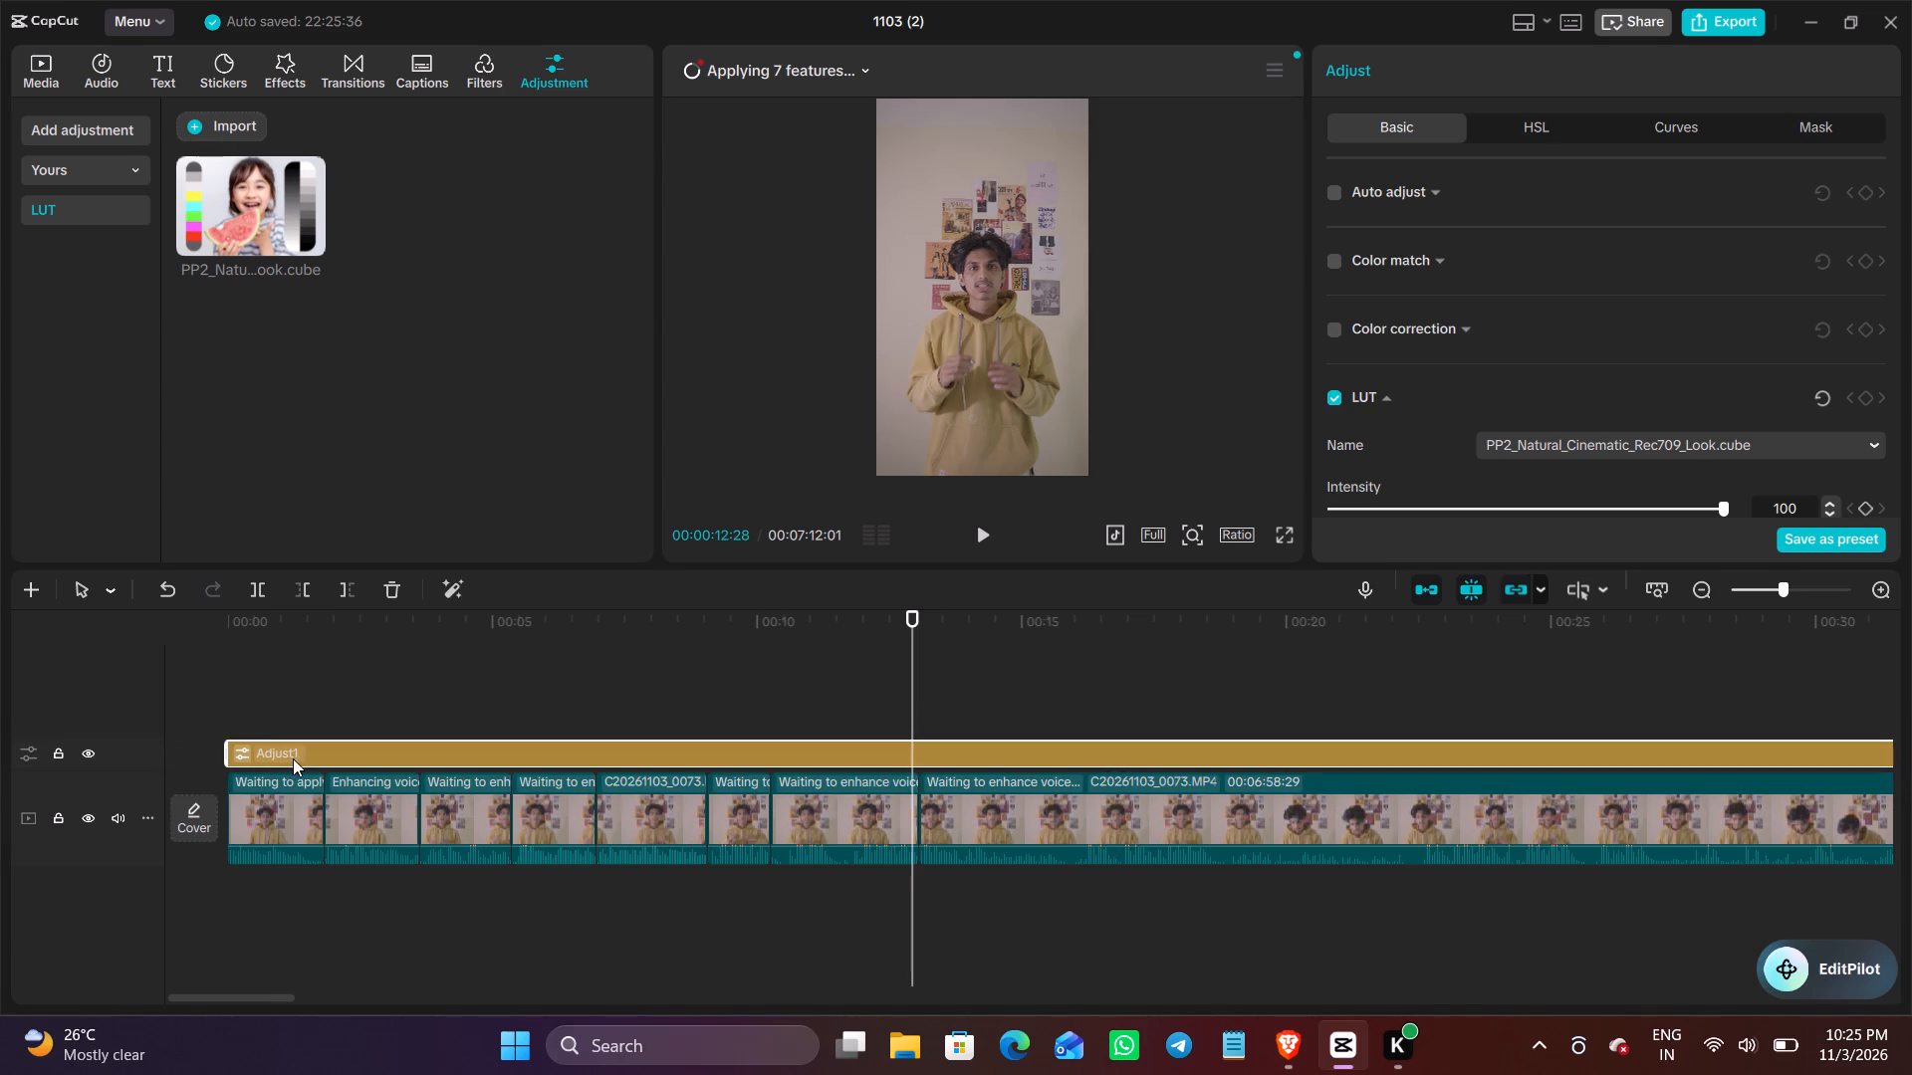
# Preview the graded footage in full screen from 00:00:01:09.
pyautogui.click(296, 671)
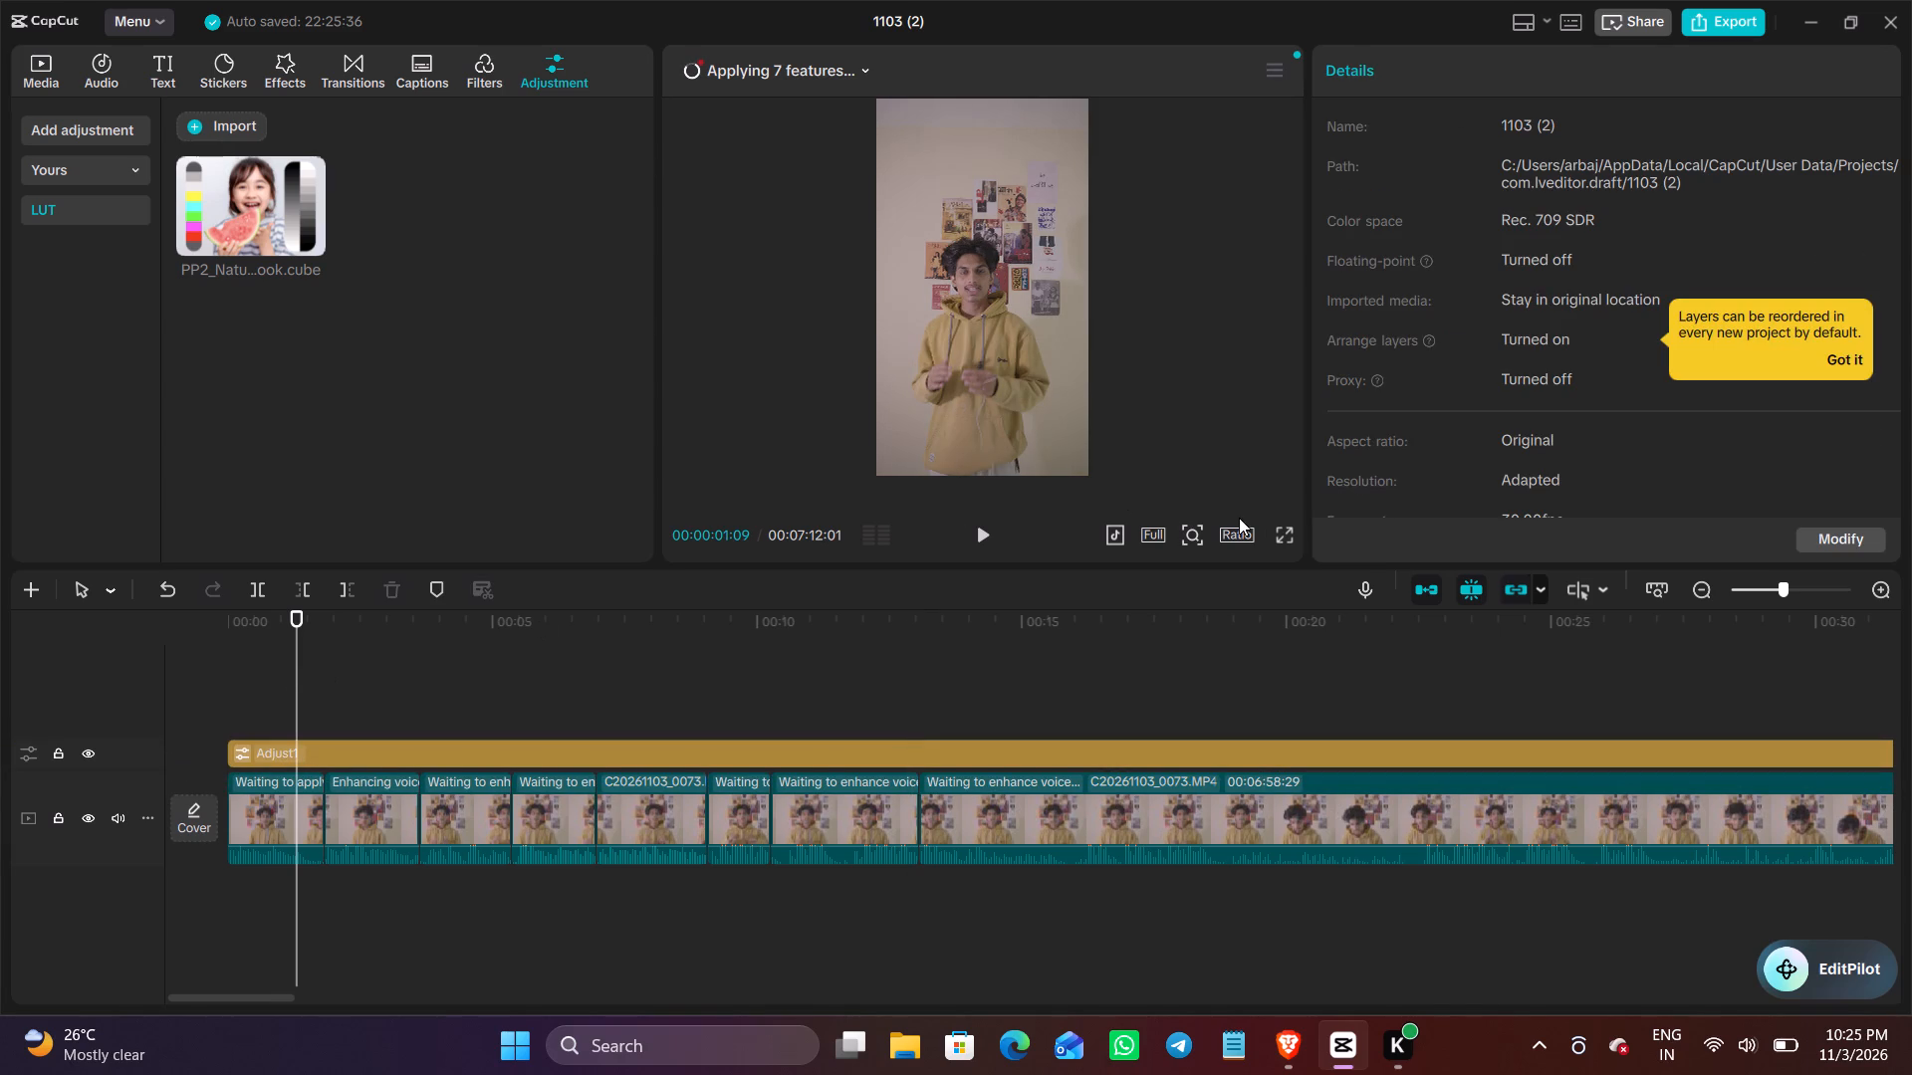
pyautogui.click(1286, 537)
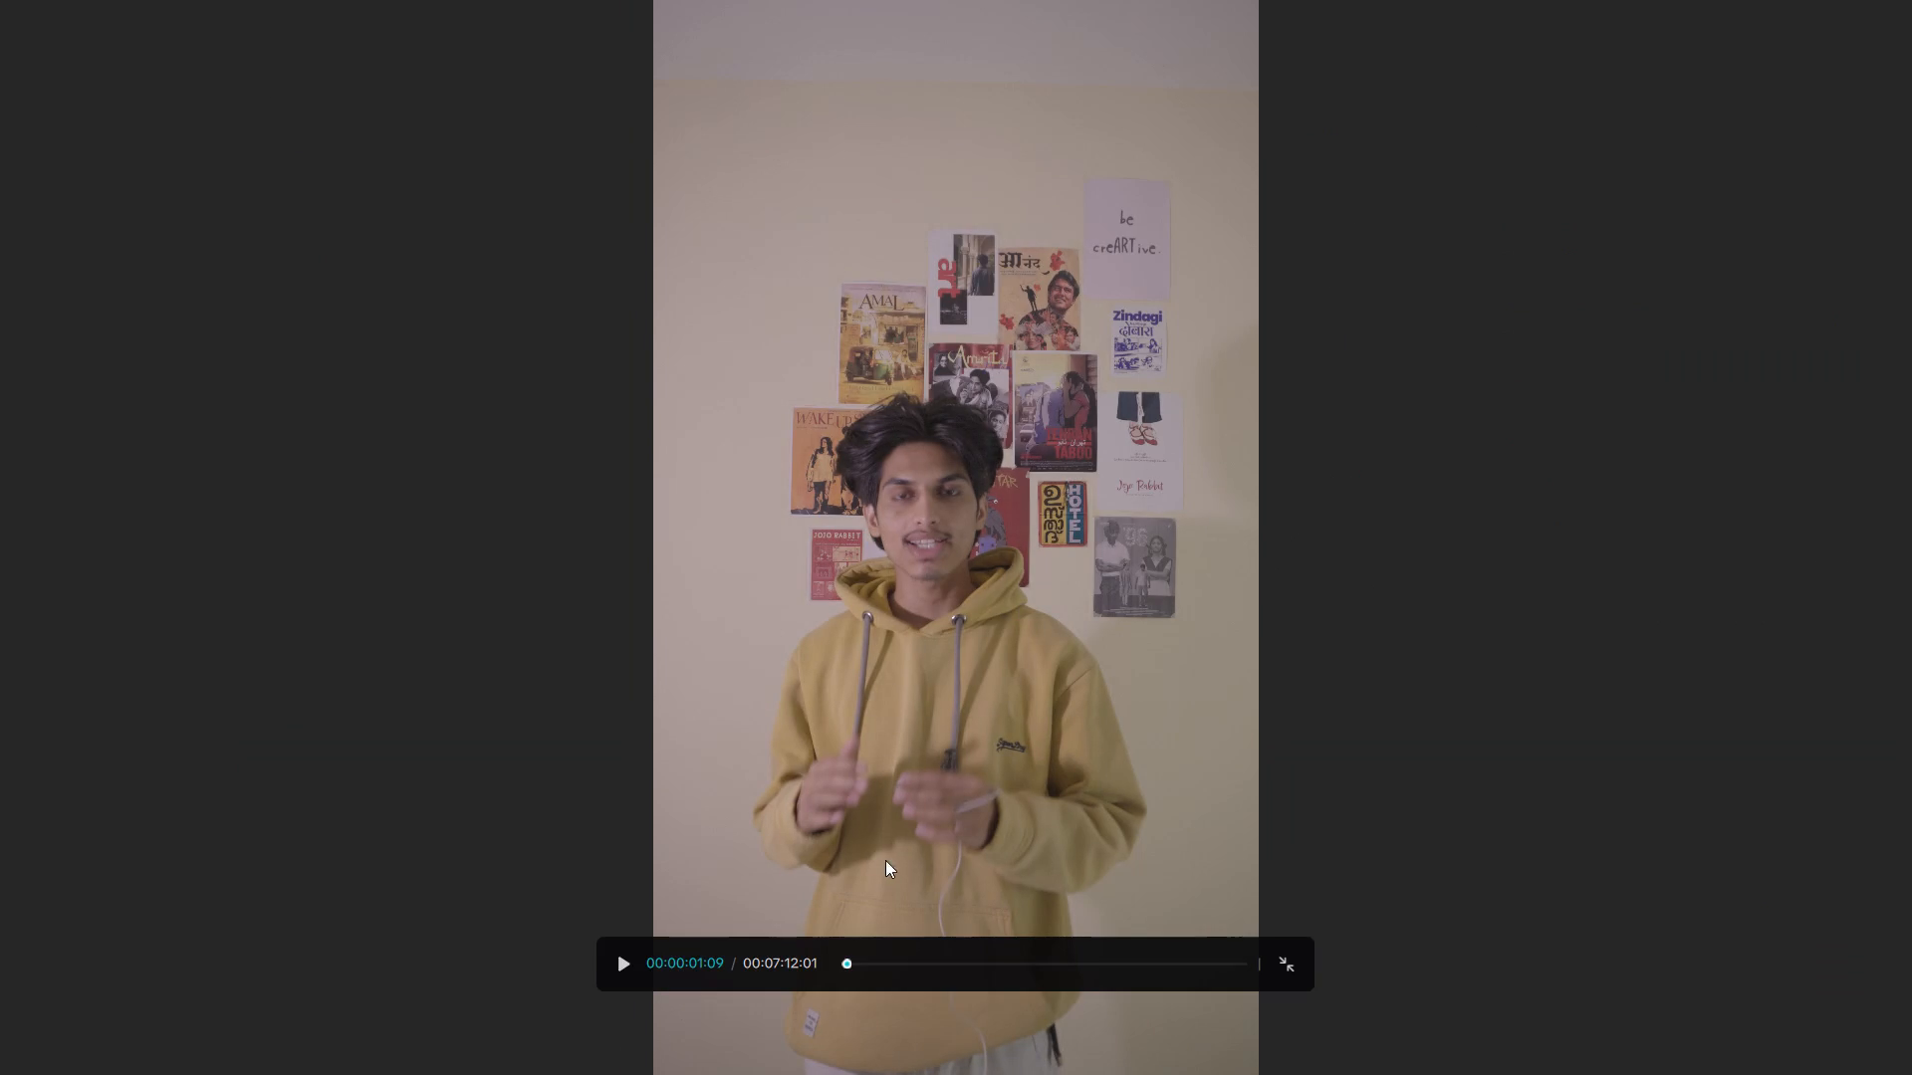
pyautogui.press('space')
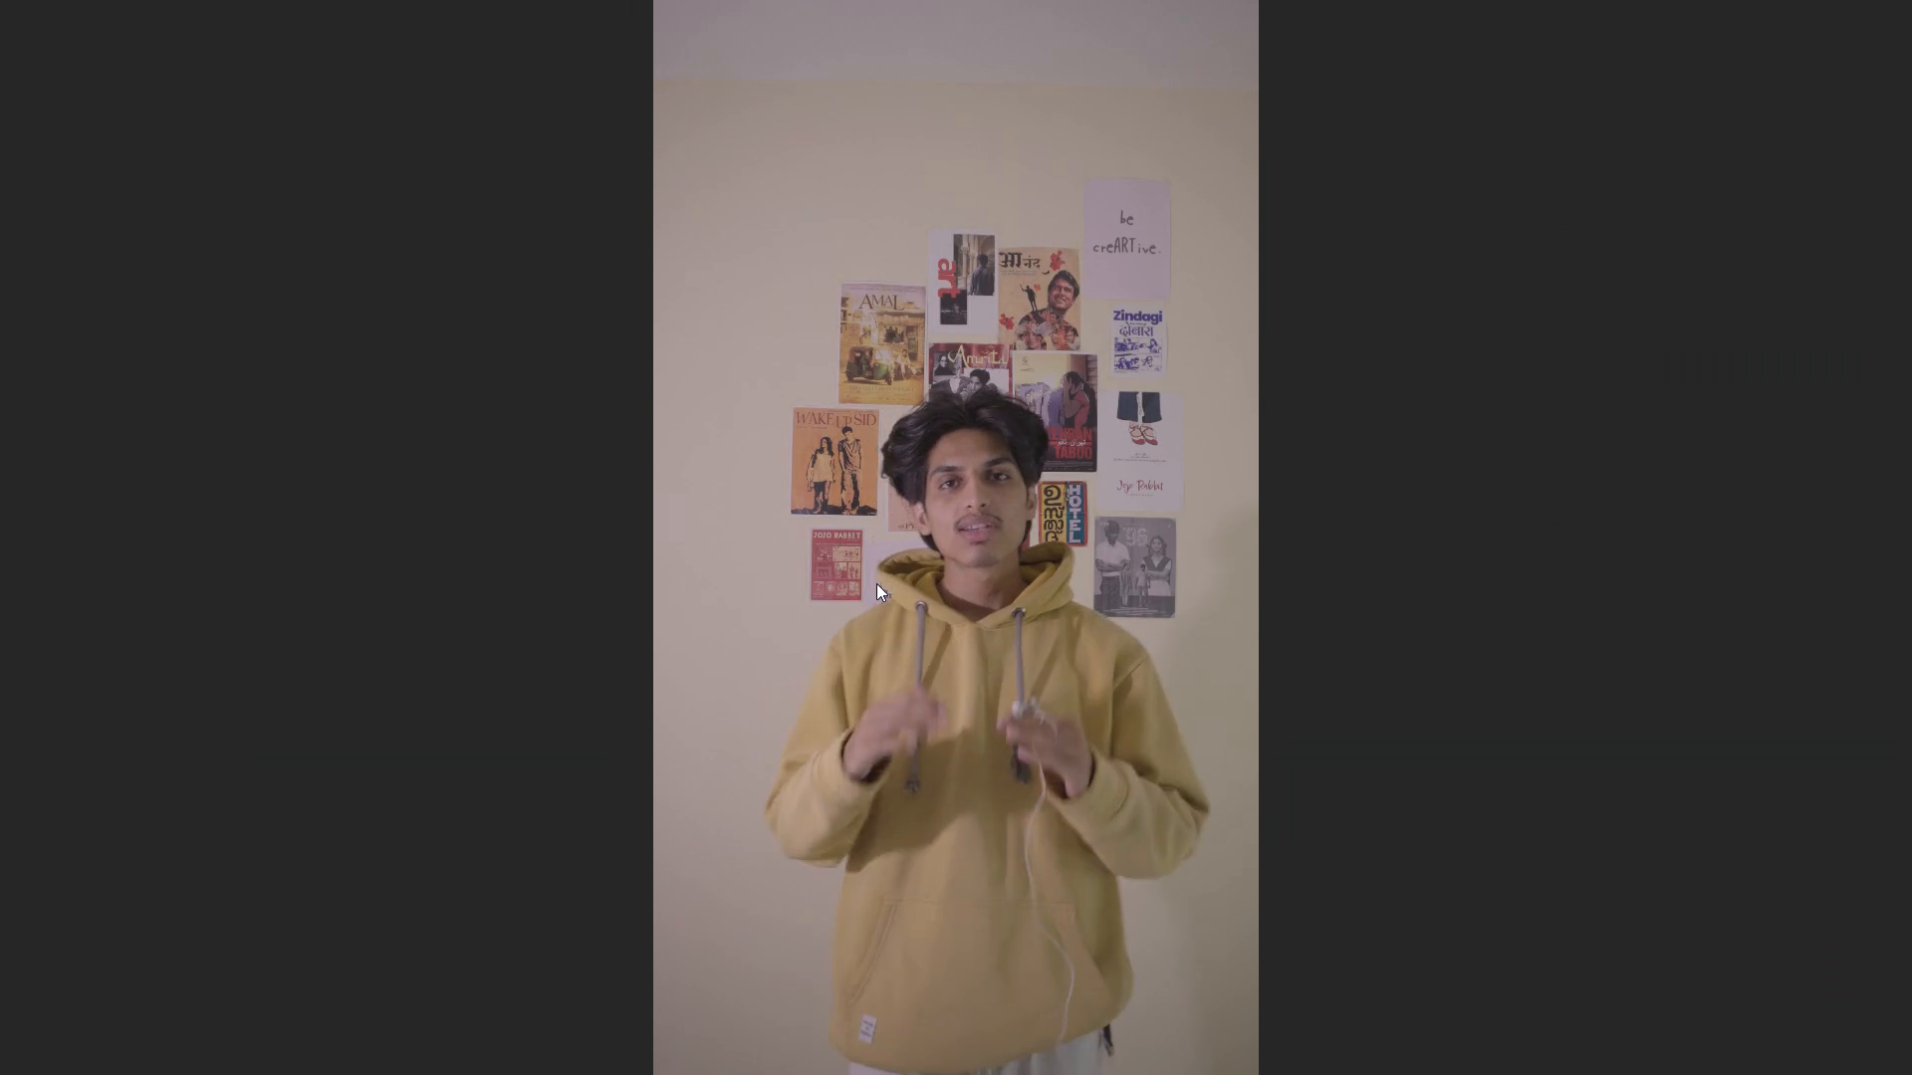
pyautogui.press('space')
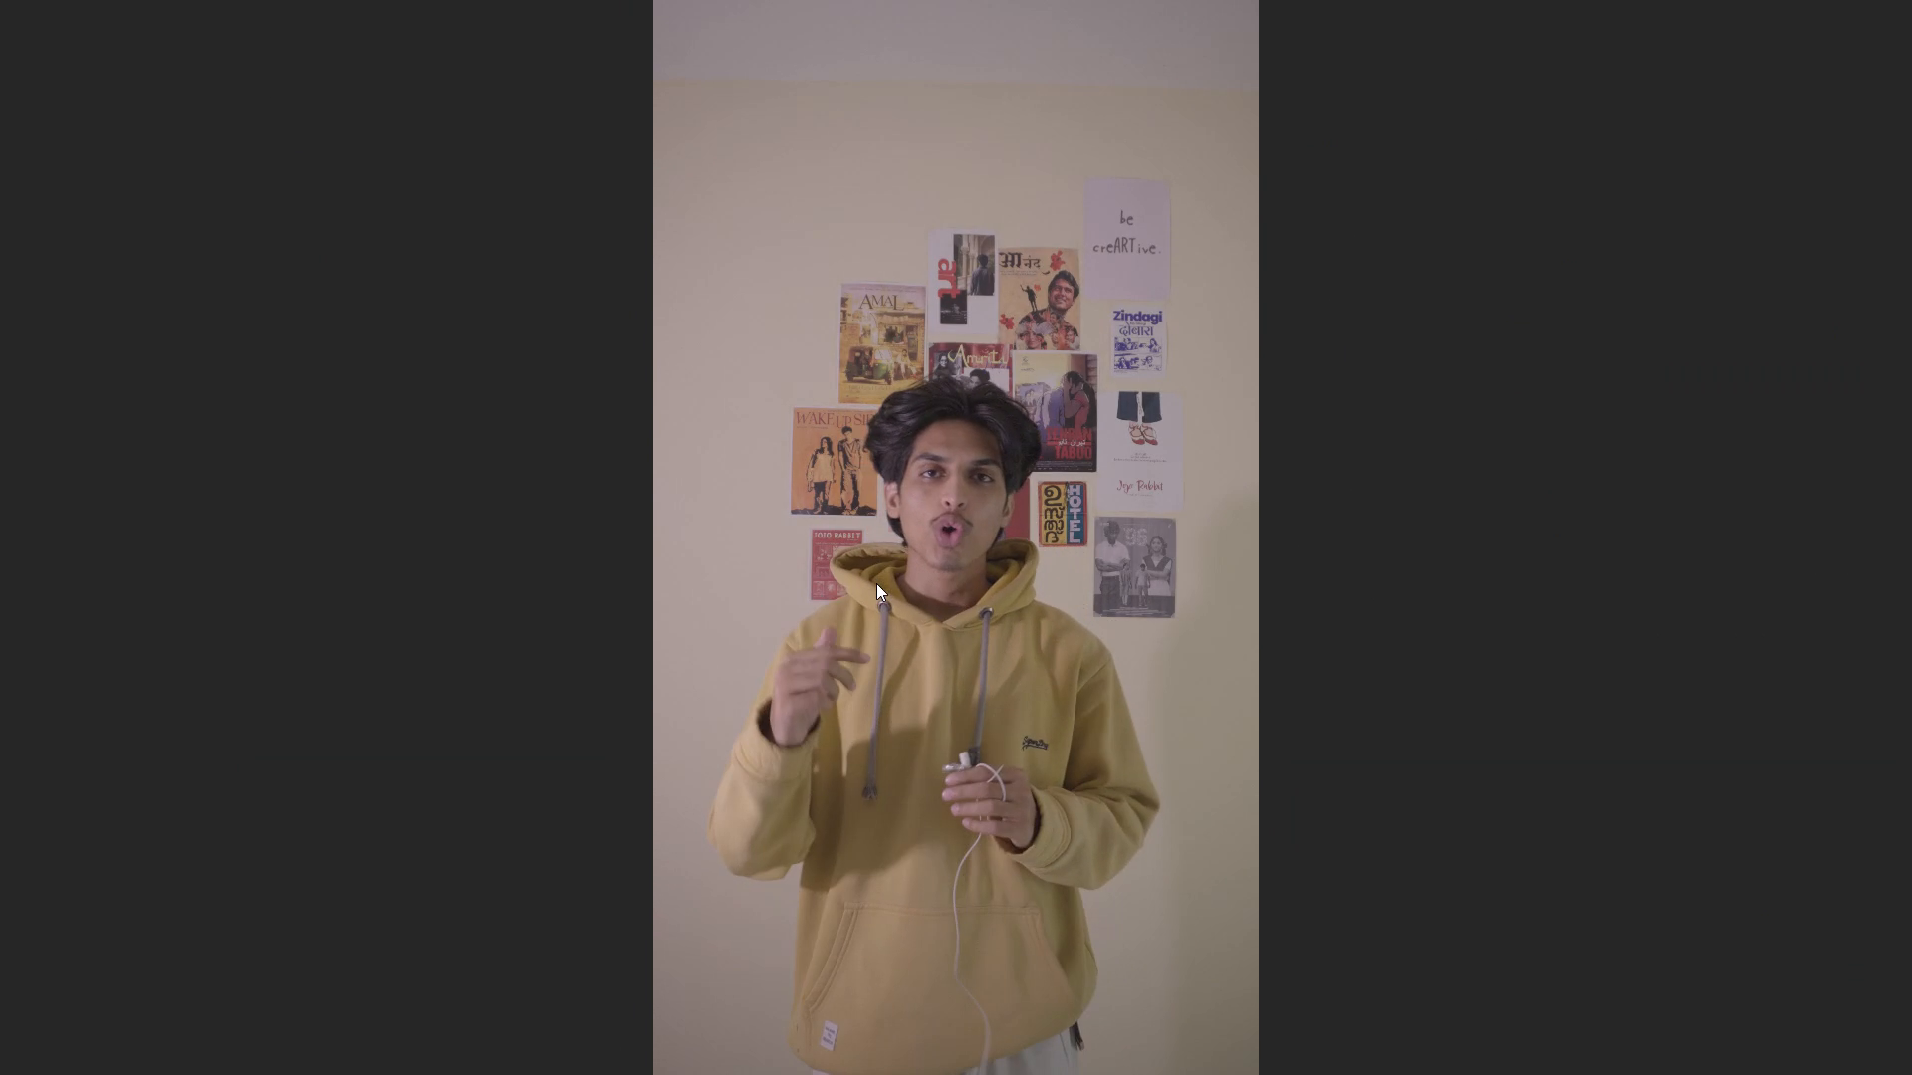